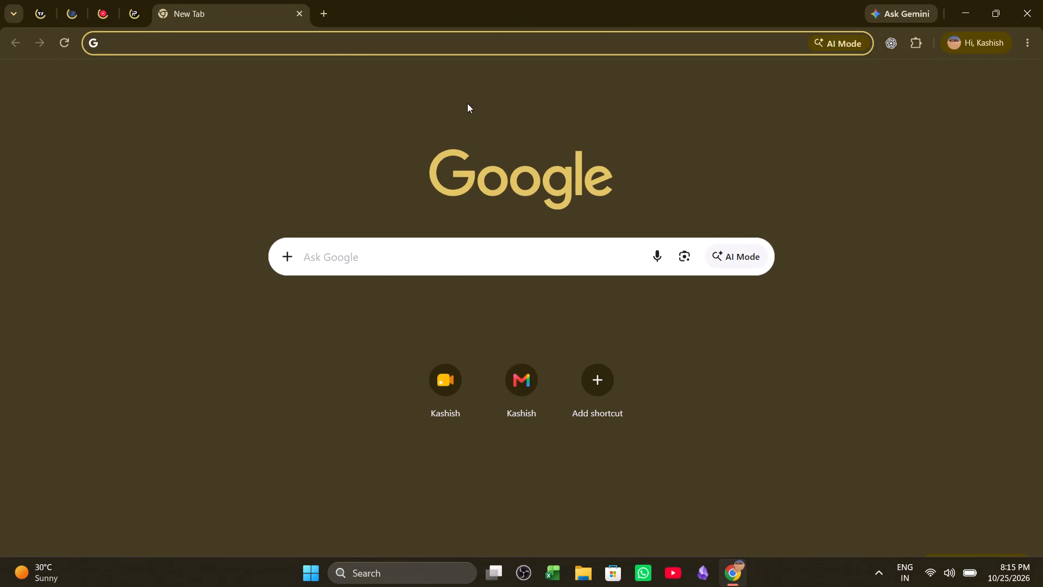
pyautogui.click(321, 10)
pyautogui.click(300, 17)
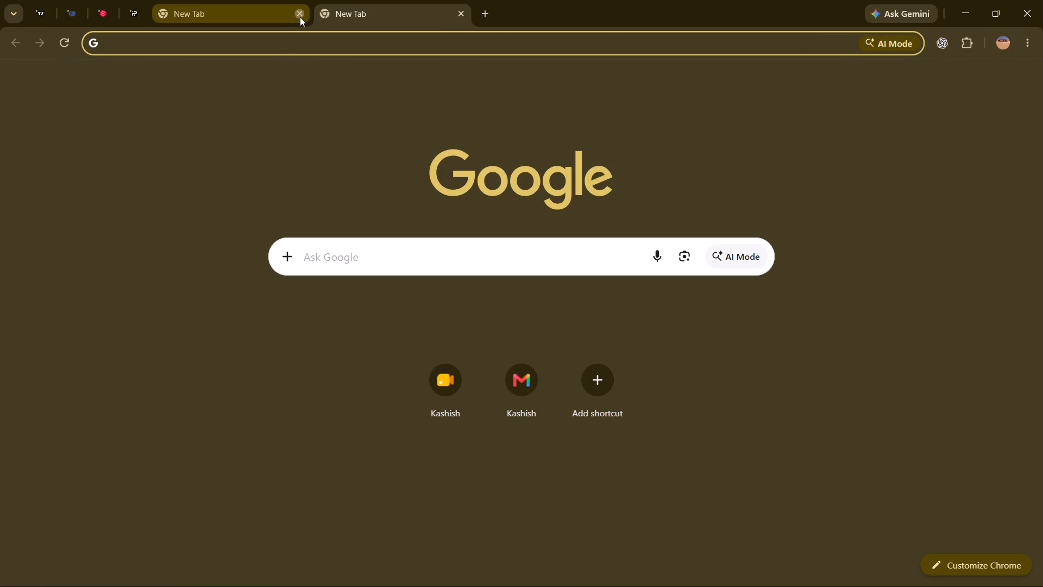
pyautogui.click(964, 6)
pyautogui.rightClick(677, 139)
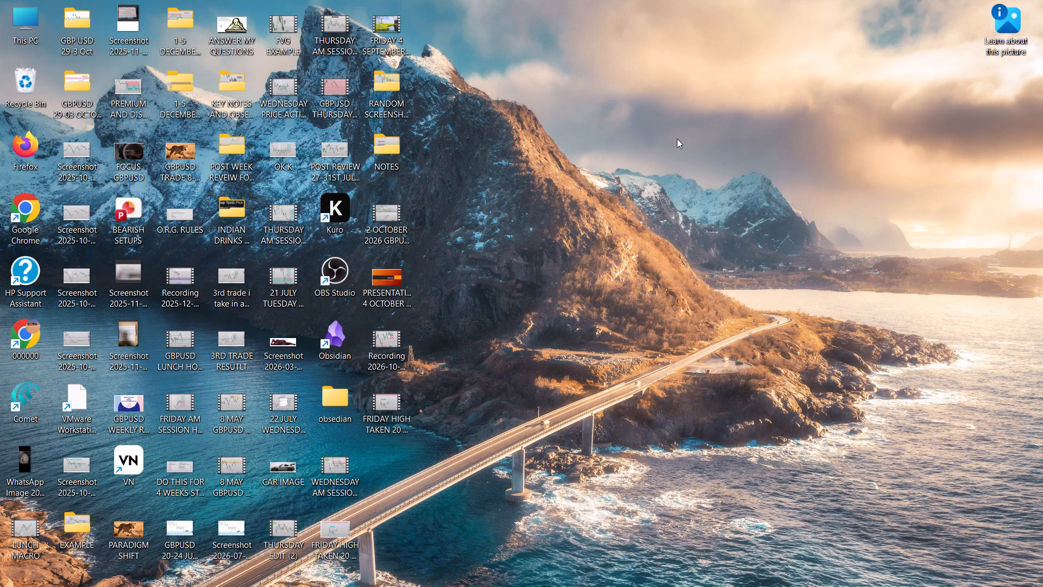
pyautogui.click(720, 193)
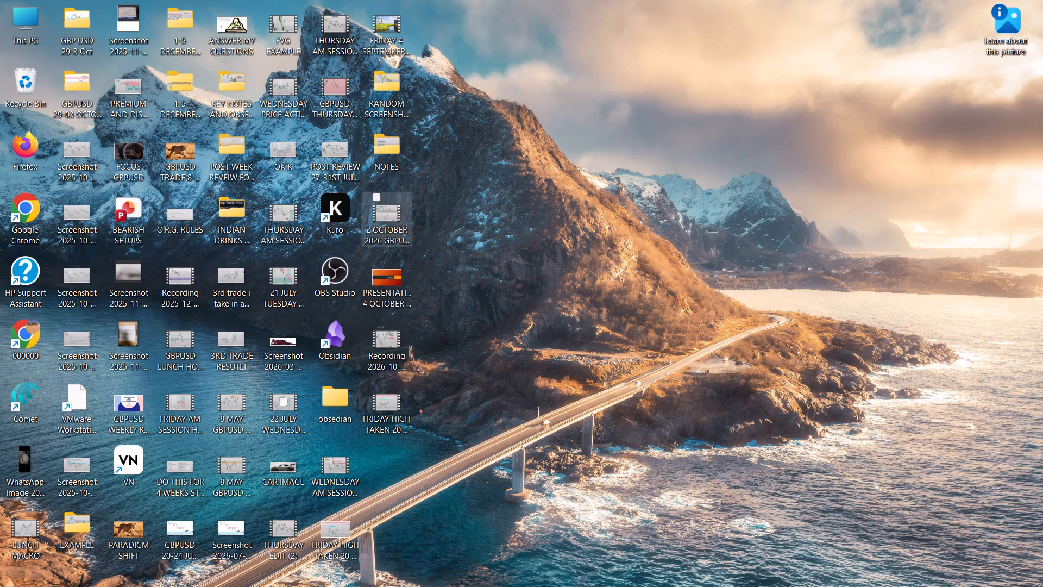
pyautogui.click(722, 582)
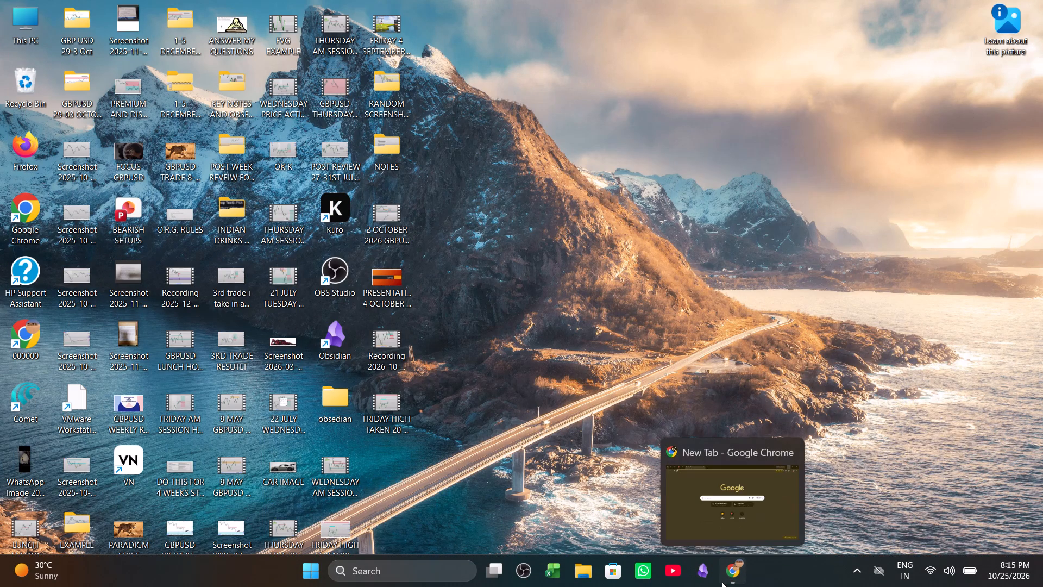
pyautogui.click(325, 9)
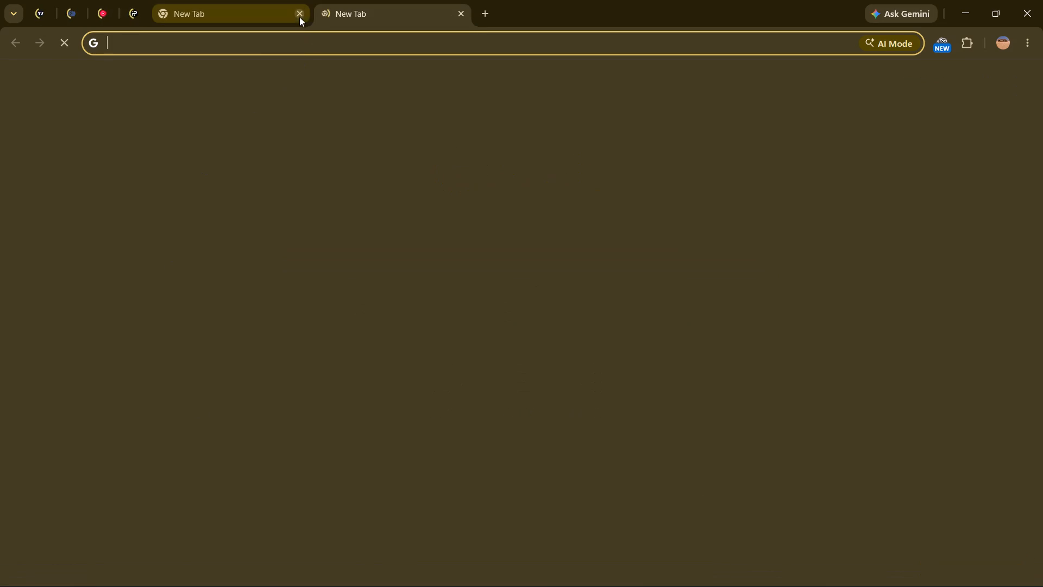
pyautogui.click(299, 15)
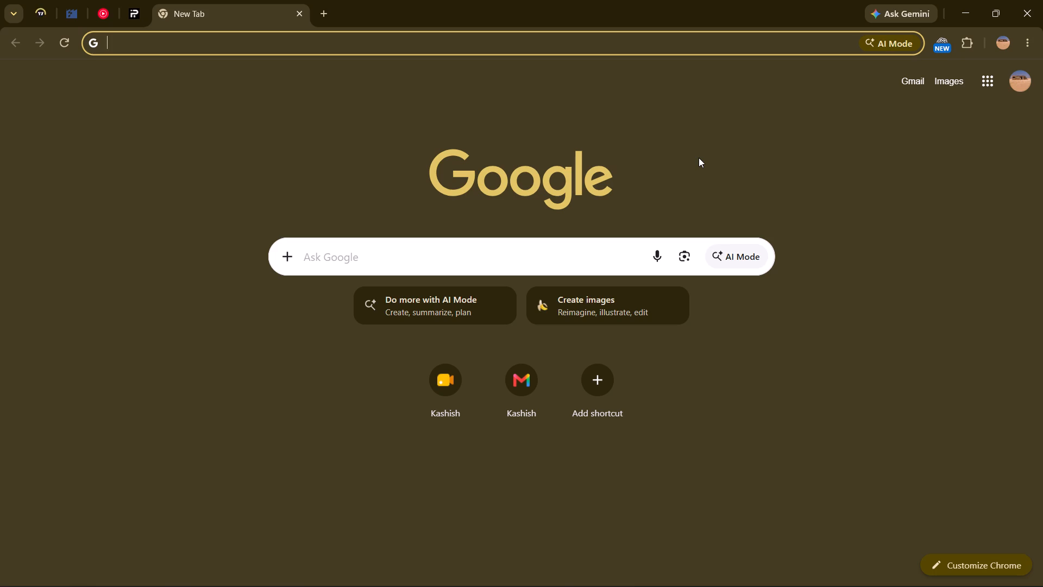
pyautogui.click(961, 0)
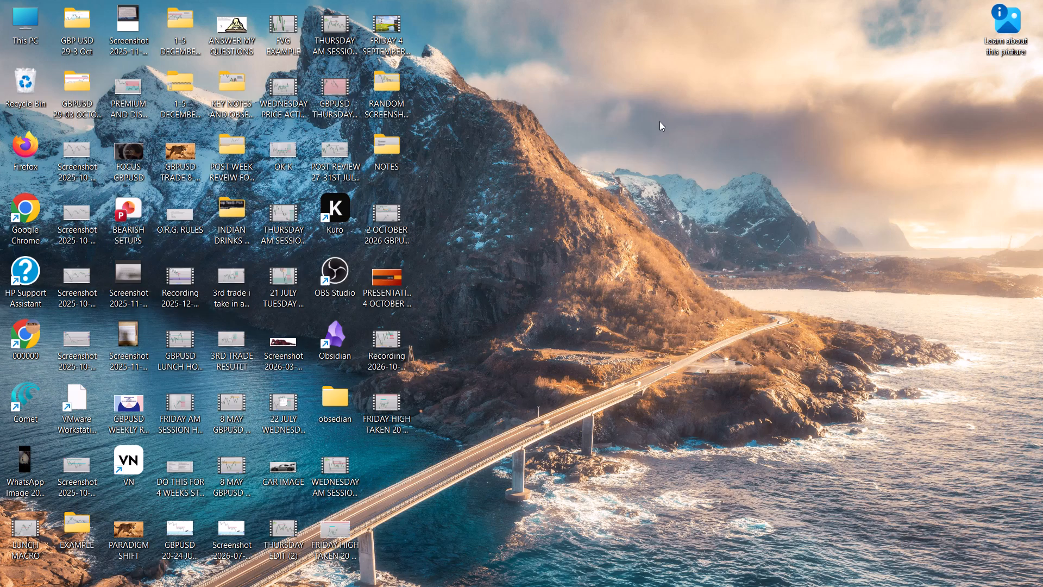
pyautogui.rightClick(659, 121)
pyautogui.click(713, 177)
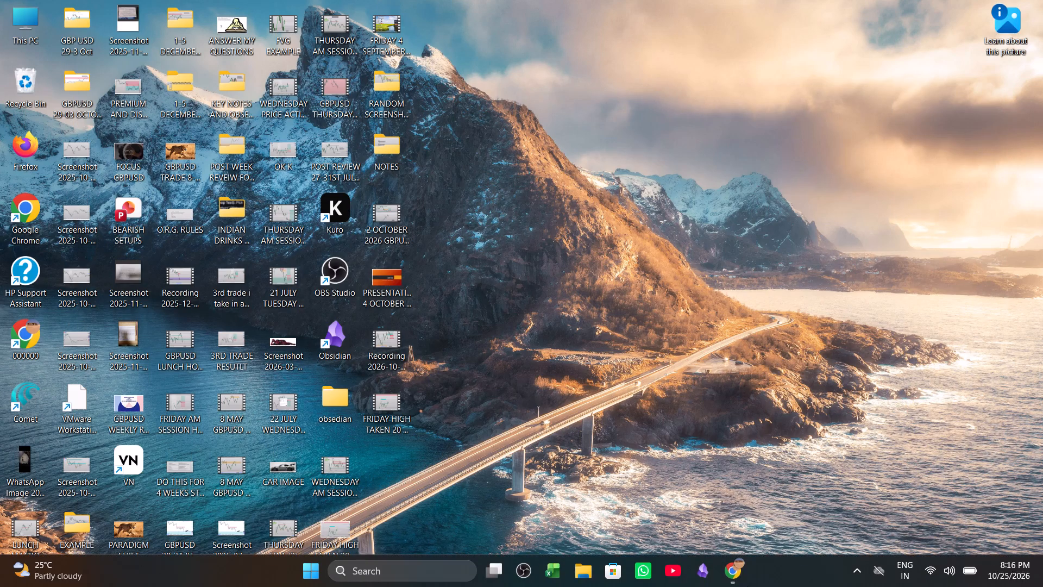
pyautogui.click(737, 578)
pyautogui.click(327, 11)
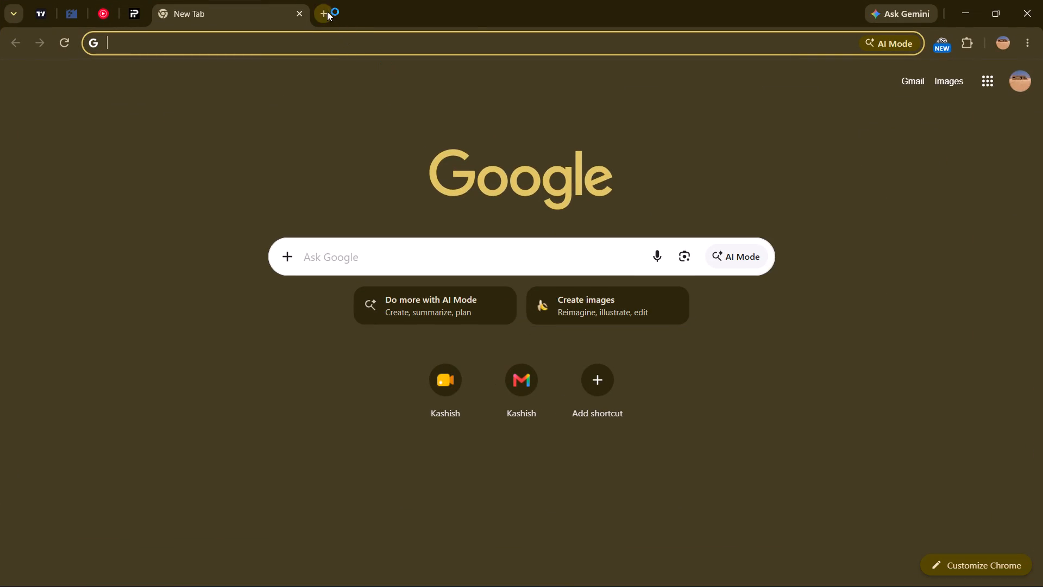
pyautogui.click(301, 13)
# Open the TradingView chart in full screen and hide its side panels.
pyautogui.click(44, 15)
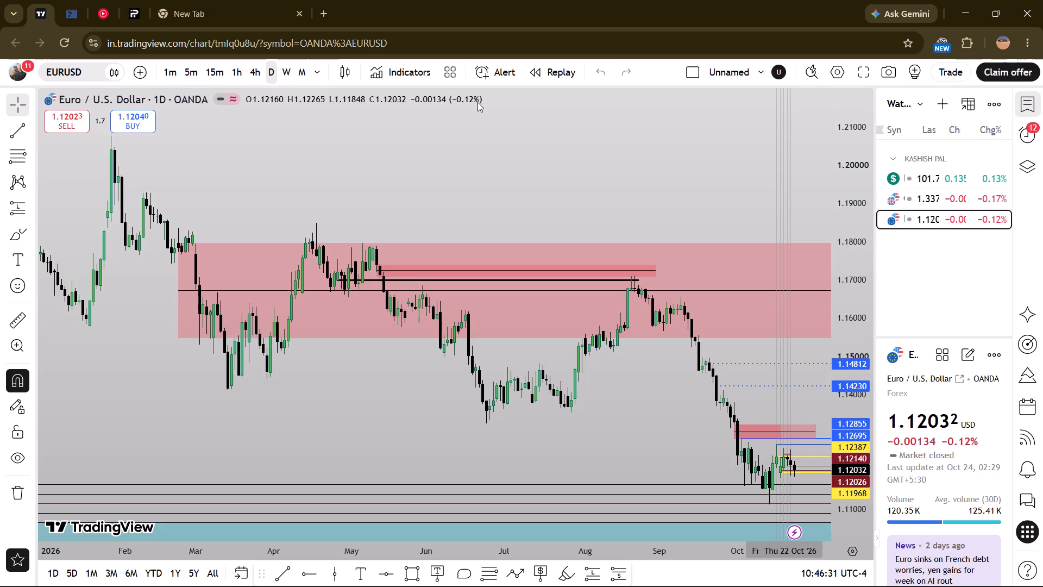
pyautogui.click(1039, 40)
pyautogui.click(1029, 349)
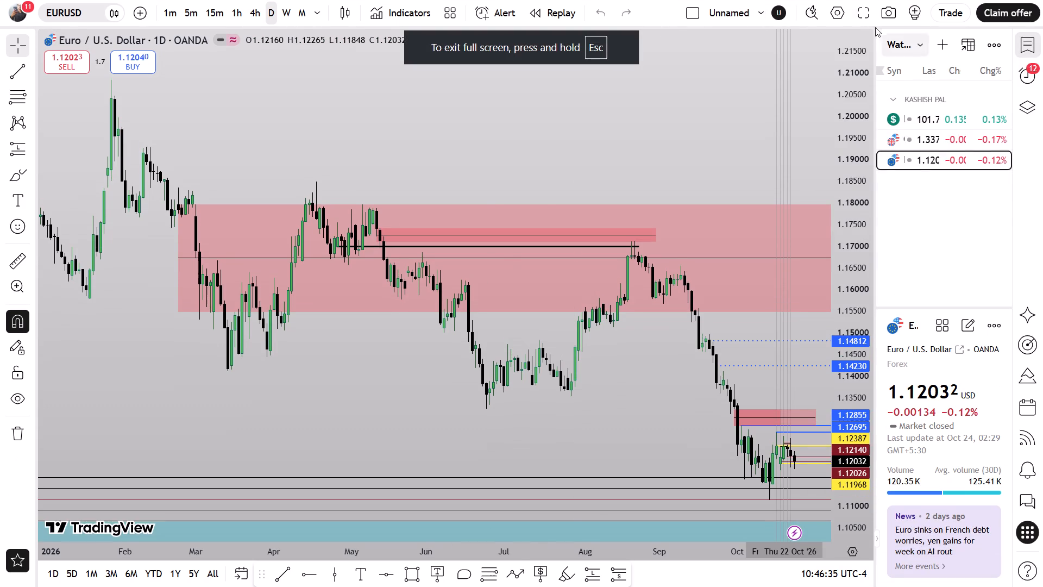
pyautogui.click(860, 9)
# Switch the chart to British Pound / U.S. Dollar and set its interval to 1 day.
pyautogui.moveTo(832, 107); pyautogui.dragTo(569, 118)
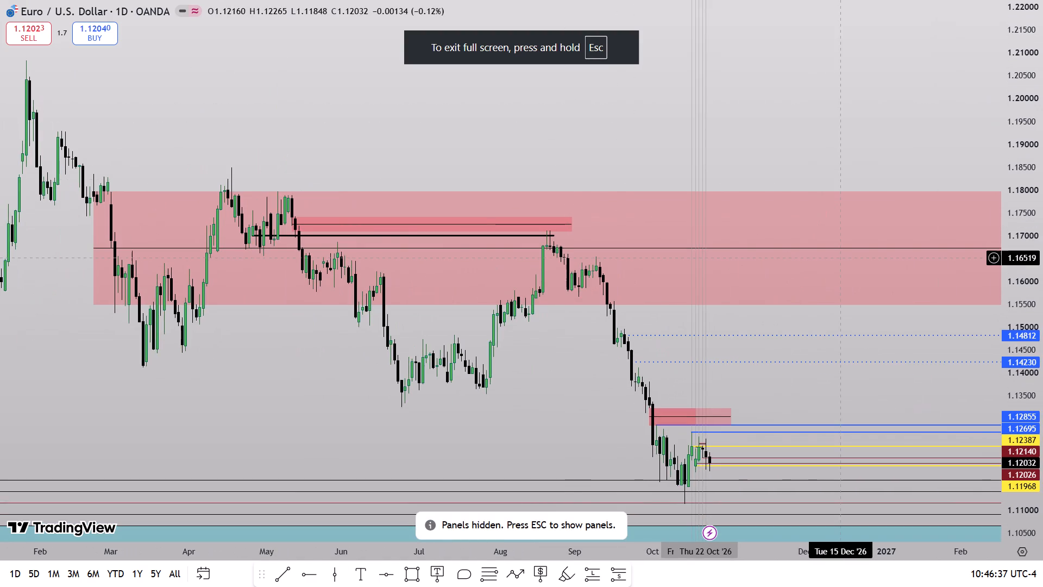
pyautogui.press('space')
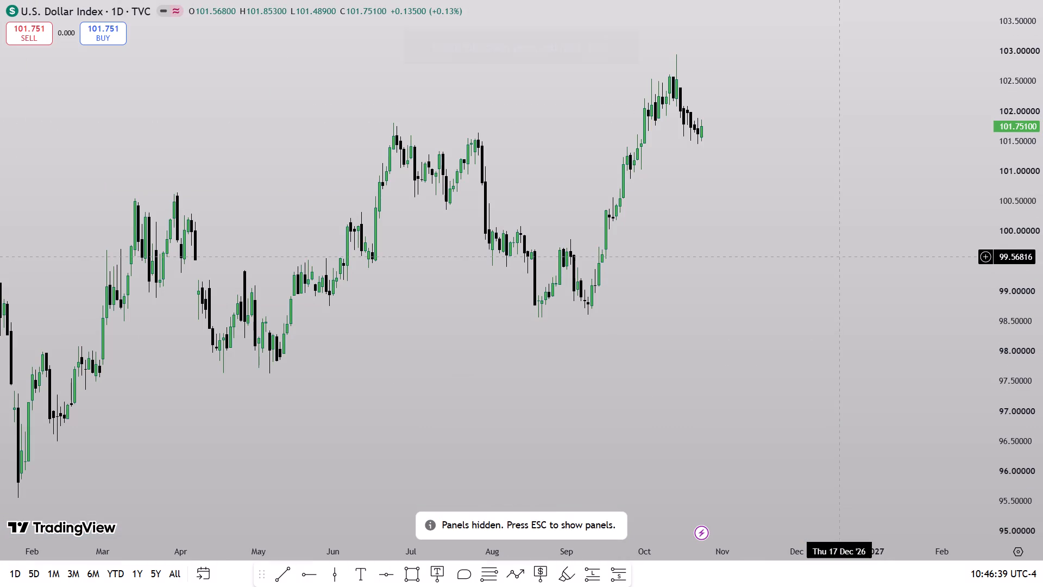
pyautogui.press('space')
pyautogui.moveTo(752, 380); pyautogui.dragTo(766, 292)
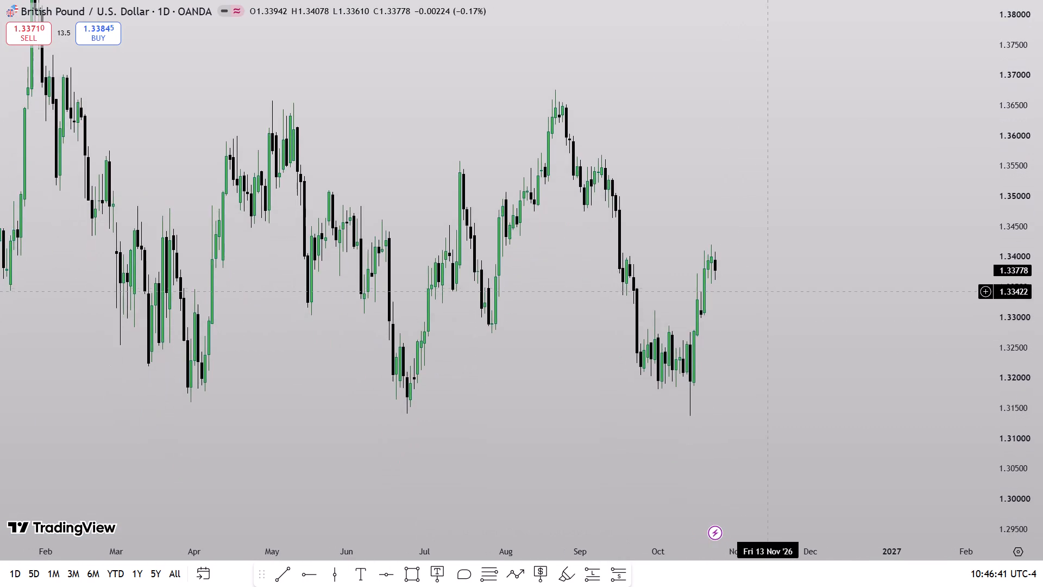
pyautogui.scroll(5, 726, 339)
pyautogui.moveTo(632, 359); pyautogui.dragTo(701, 347)
pyautogui.moveTo(1042, 448); pyautogui.dragTo(1038, 357)
pyautogui.scroll(6, 738, 497)
pyautogui.moveTo(368, 432); pyautogui.dragTo(709, 363)
pyautogui.moveTo(1042, 410); pyautogui.dragTo(1005, 263)
pyautogui.scroll(4, 858, 344)
pyautogui.moveTo(708, 319); pyautogui.dragTo(644, 452)
pyautogui.moveTo(1042, 223); pyautogui.dragTo(1022, 341)
pyautogui.scroll(-7, 889, 386)
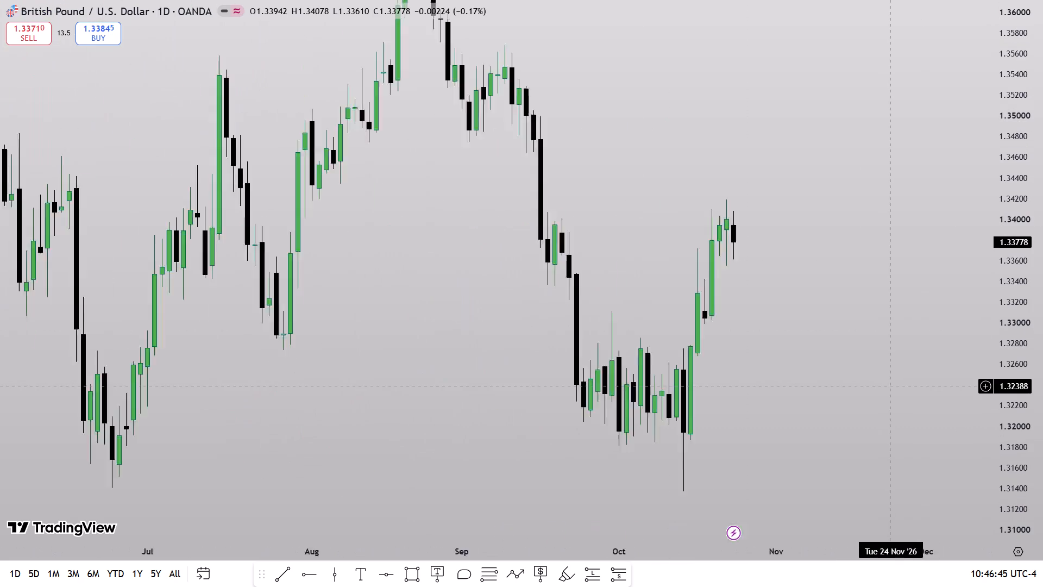
pyautogui.write('1d')
pyautogui.press('Return')
# Draw vertical lines through the daily positions of 19, 20, 21, 22, 23 and 26 October on the GBPUSD chart.
pyautogui.moveTo(740, 402); pyautogui.dragTo(750, 305)
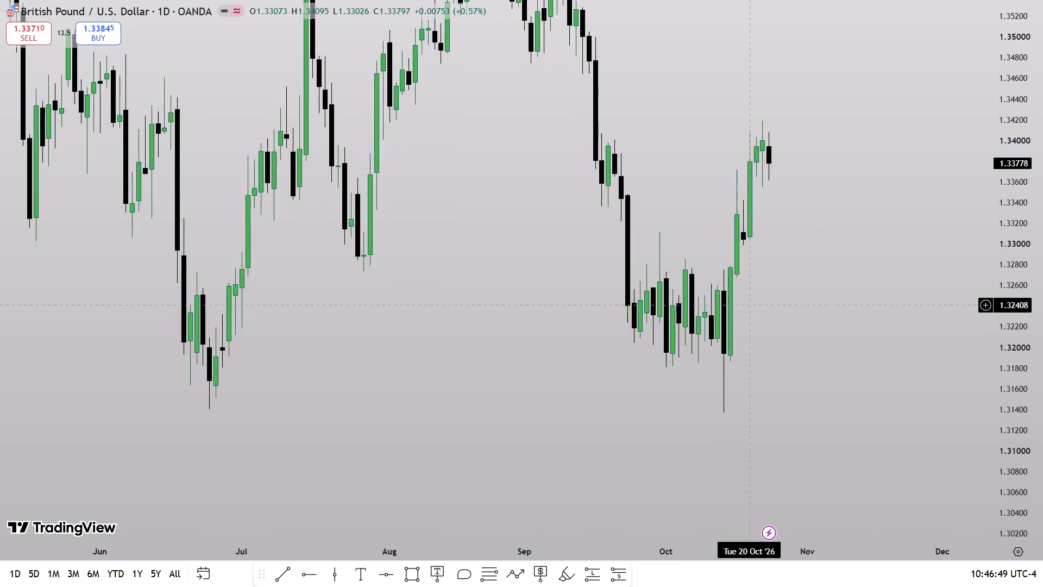
pyautogui.scroll(6, 753, 346)
pyautogui.moveTo(632, 345); pyautogui.dragTo(783, 389)
pyautogui.moveTo(1042, 403); pyautogui.dragTo(1028, 286)
pyautogui.scroll(5, 844, 398)
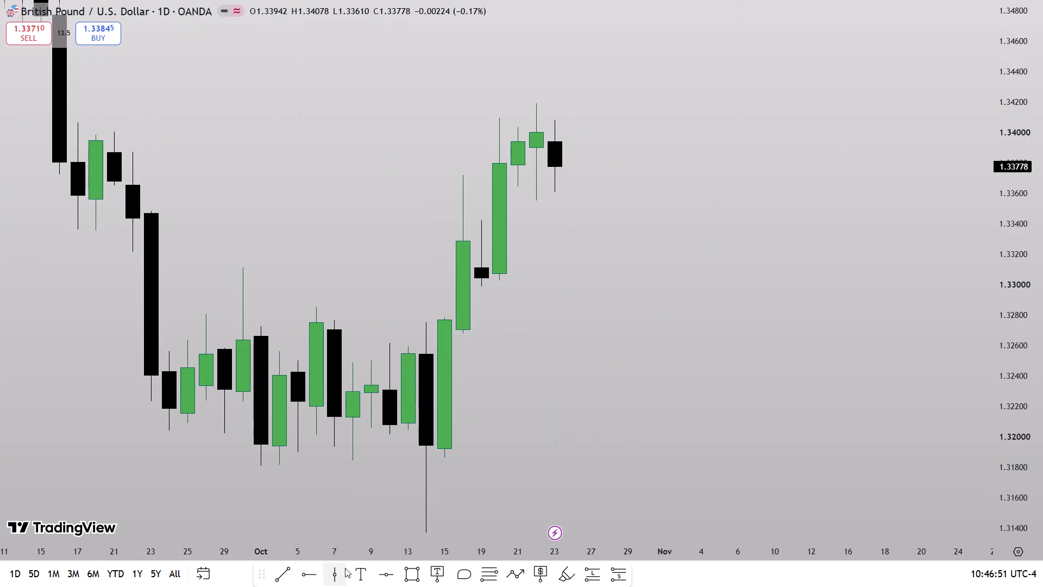
pyautogui.click(339, 573)
pyautogui.click(478, 218)
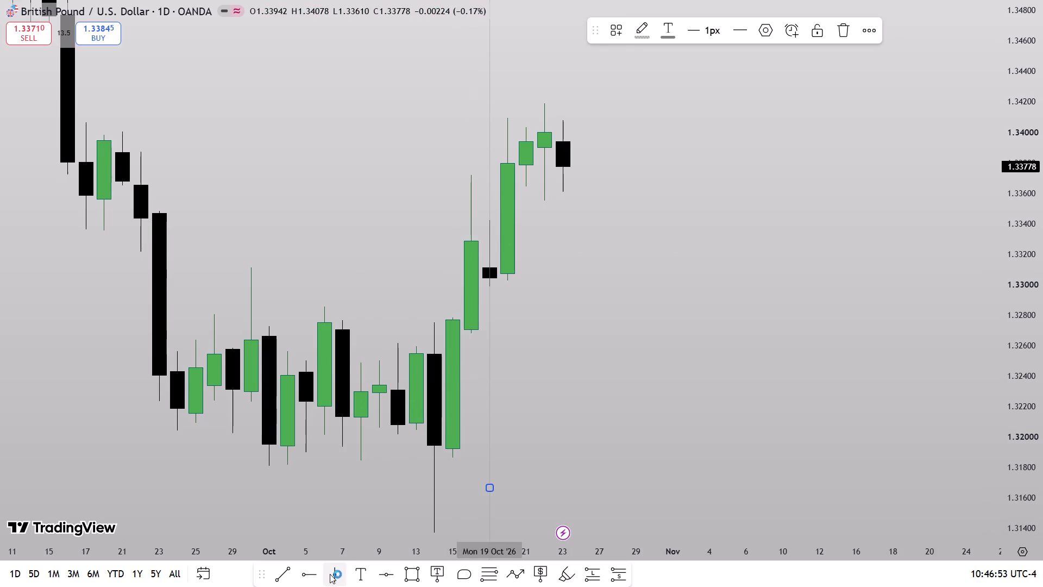
pyautogui.click(330, 574)
pyautogui.click(502, 208)
pyautogui.click(342, 578)
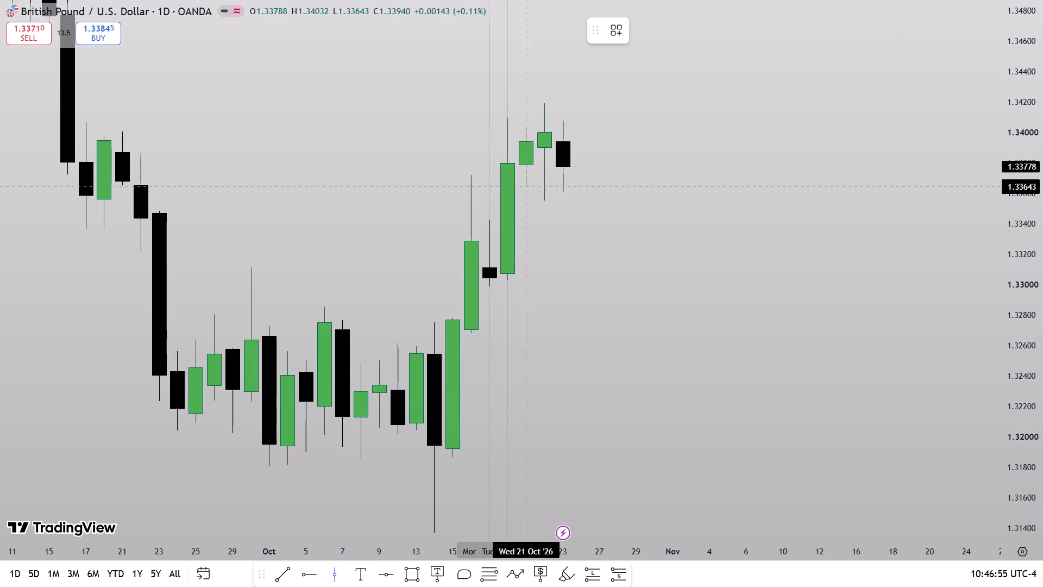
pyautogui.click(538, 178)
pyautogui.click(332, 577)
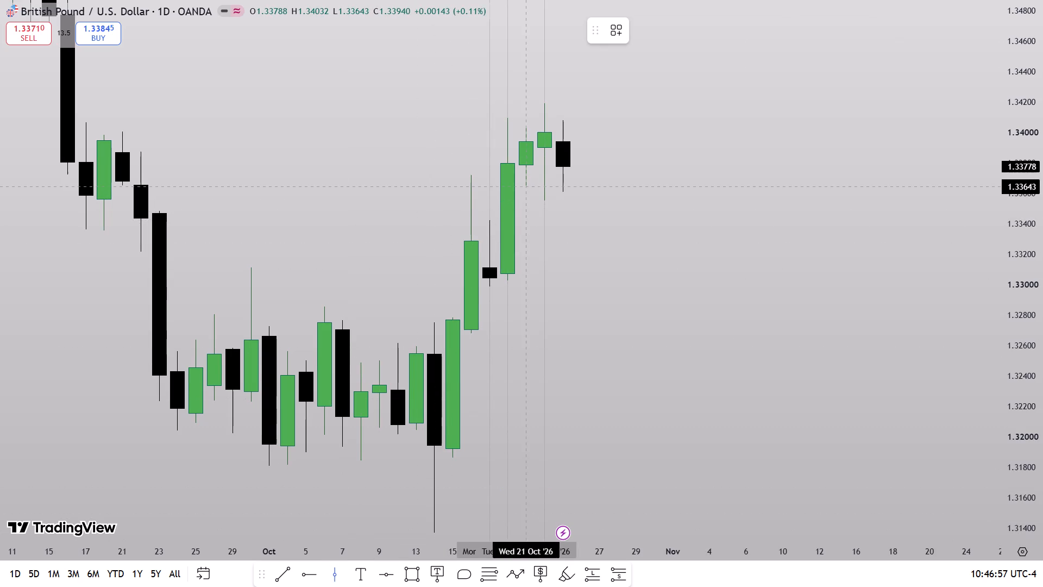
pyautogui.click(525, 186)
pyautogui.click(340, 580)
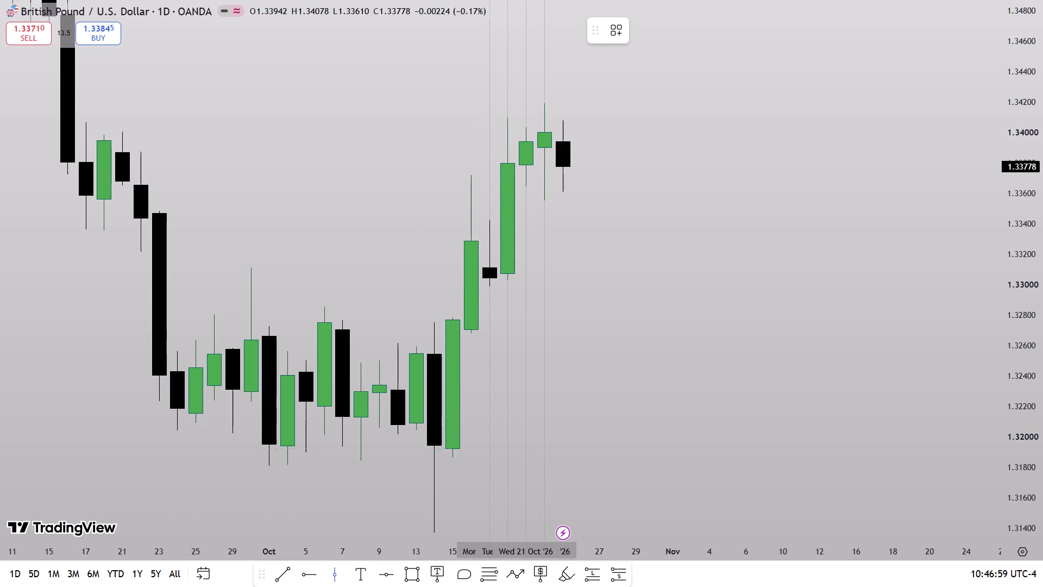
pyautogui.click(566, 188)
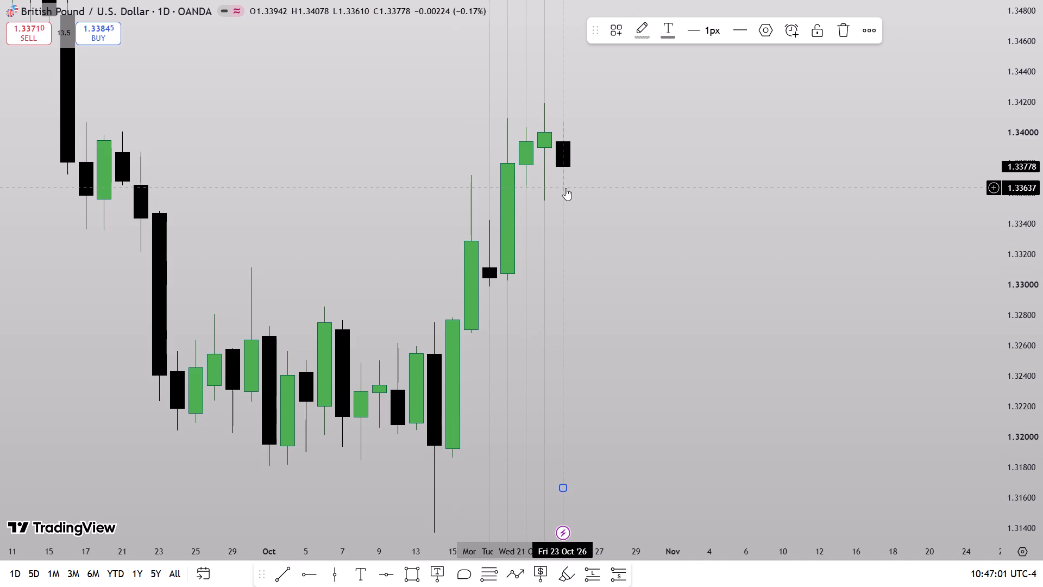
pyautogui.click(340, 578)
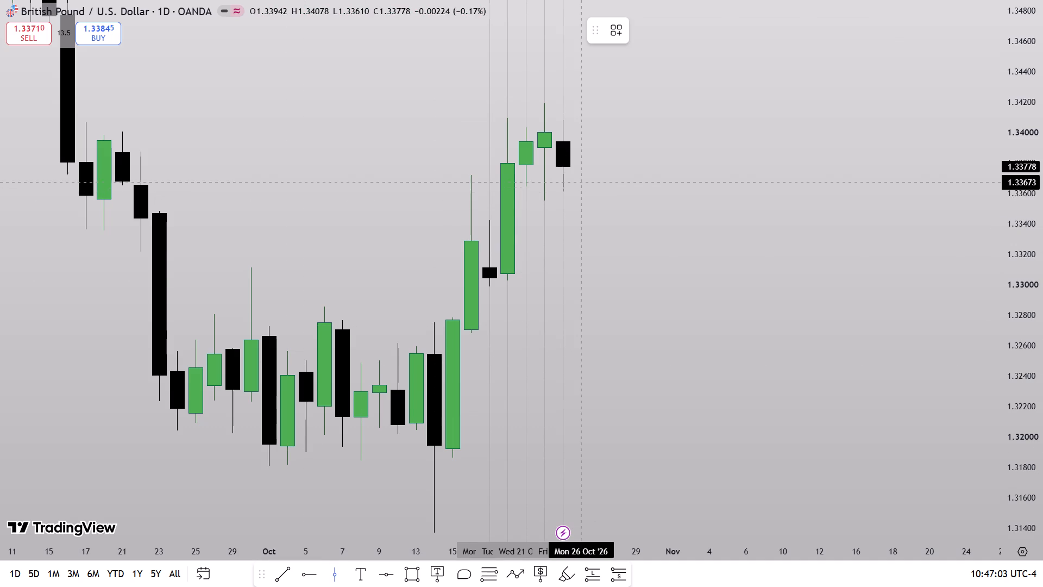
pyautogui.click(580, 179)
# Set the GBPUSD chart's interval to 1 hour.
pyautogui.moveTo(641, 239); pyautogui.dragTo(596, 284)
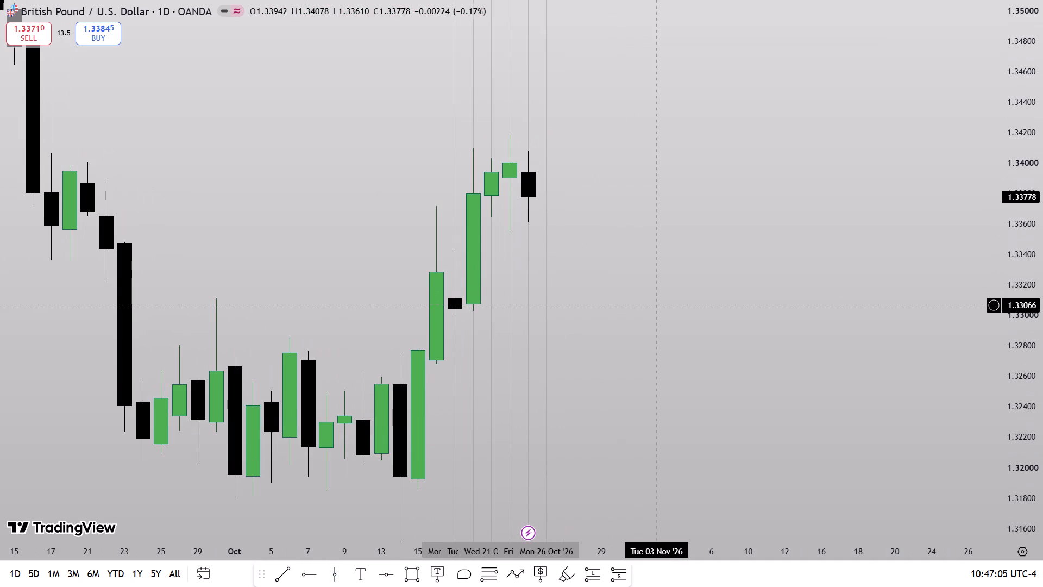
pyautogui.write('1h')
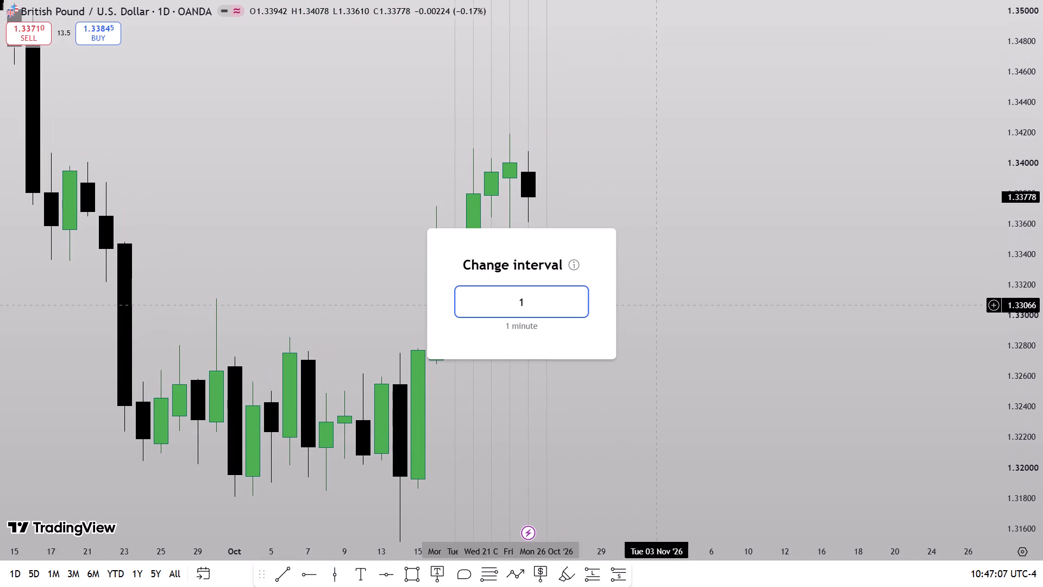
pyautogui.press('Return')
# Add the text label MONDAY below the candles between the first two vertical lines, for the 19 October session.
pyautogui.scroll(-19, 581, 322)
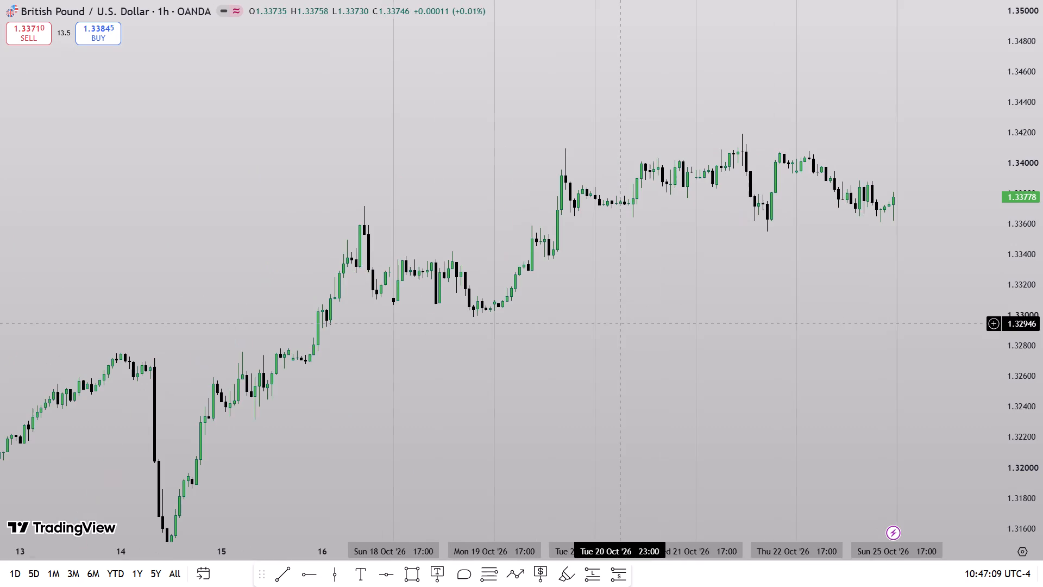
pyautogui.moveTo(1042, 408); pyautogui.dragTo(1036, 271)
pyautogui.scroll(4, 839, 360)
pyautogui.moveTo(504, 292); pyautogui.dragTo(580, 355)
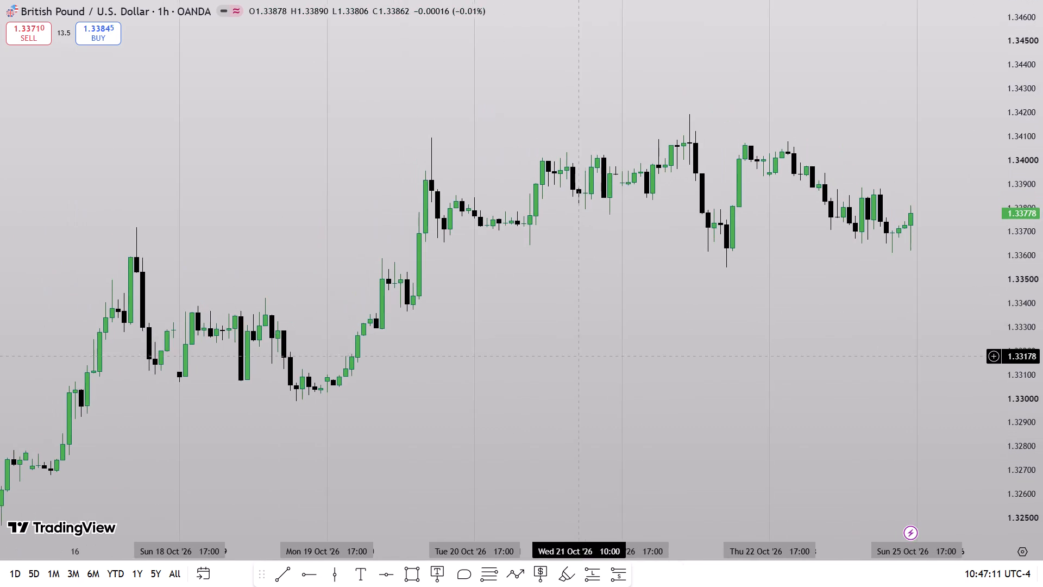
pyautogui.moveTo(941, 344); pyautogui.dragTo(952, 323)
pyautogui.click(351, 577)
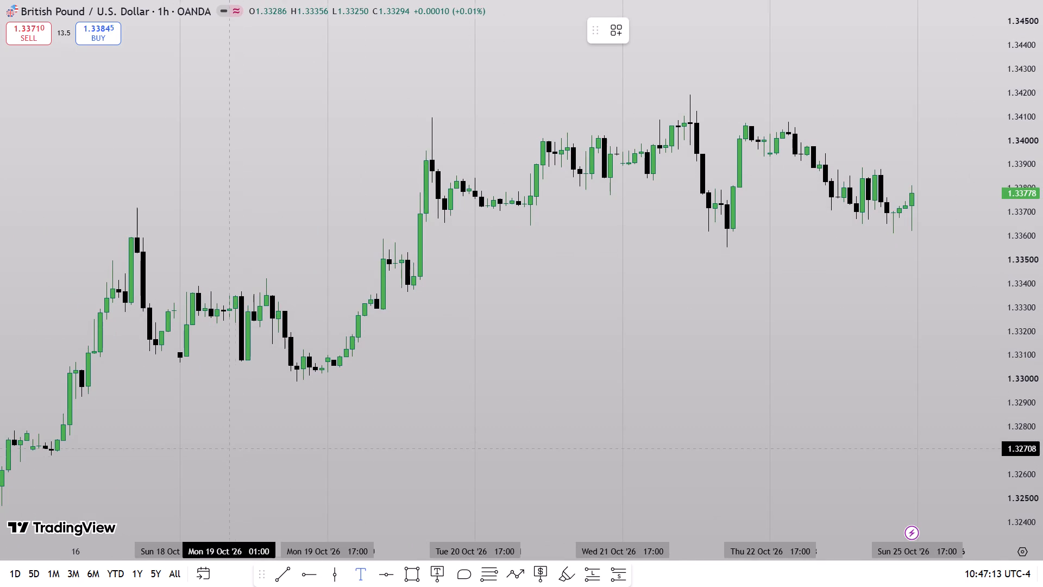
pyautogui.click(227, 446)
pyautogui.press('m')
pyautogui.press('o')
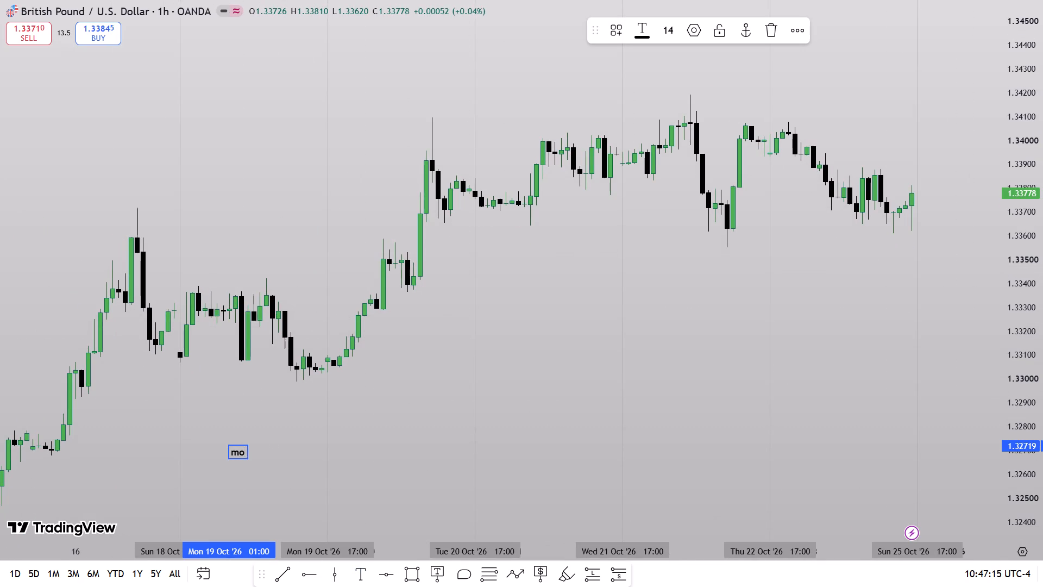
pyautogui.write('nday')
pyautogui.press('BackSpace')
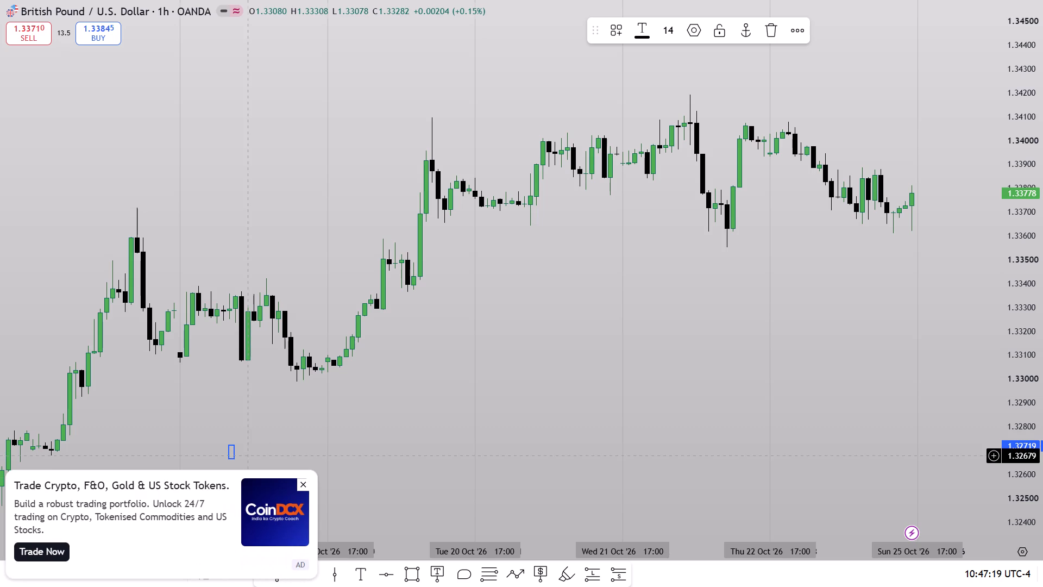
pyautogui.click(302, 484)
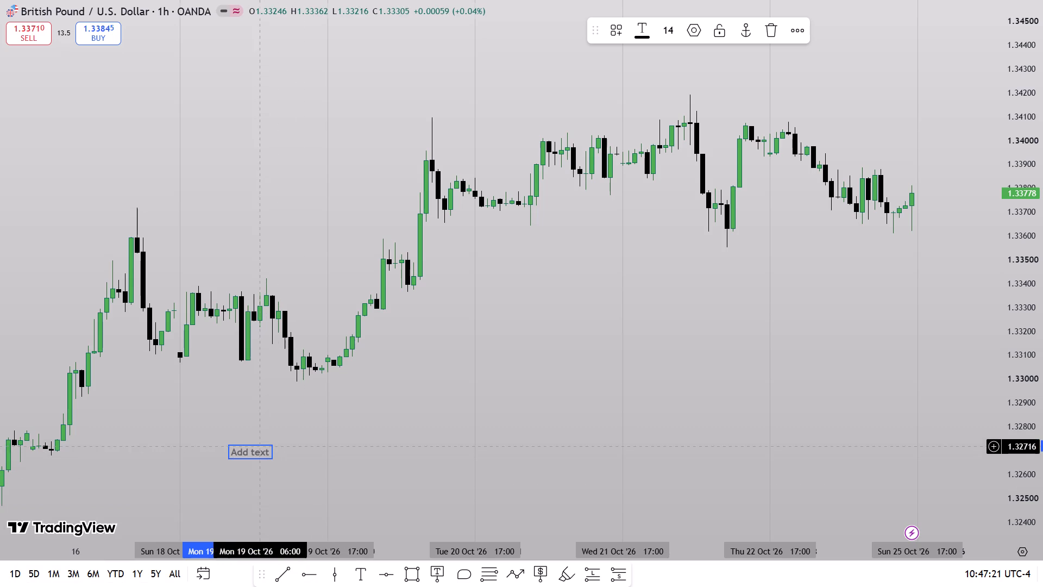
pyautogui.click(259, 447)
pyautogui.press('m')
pyautogui.press('o')
pyautogui.write('NDAY')
pyautogui.click(369, 452)
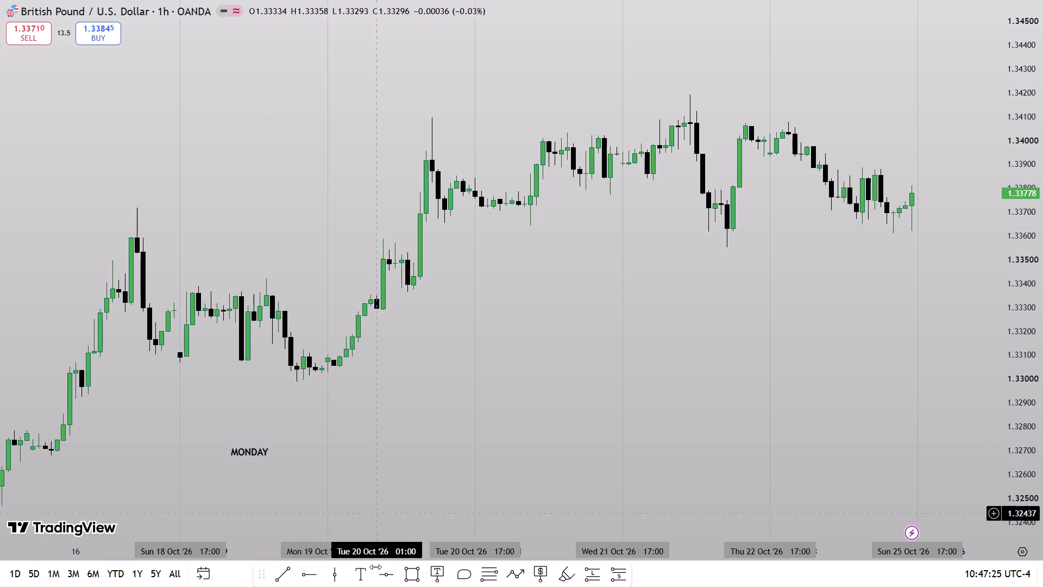
# Add the text label TUESDAY below the candles of the 20 October session, level with the MONDAY label.
pyautogui.click(362, 582)
pyautogui.click(372, 458)
pyautogui.press('t')
pyautogui.press('u')
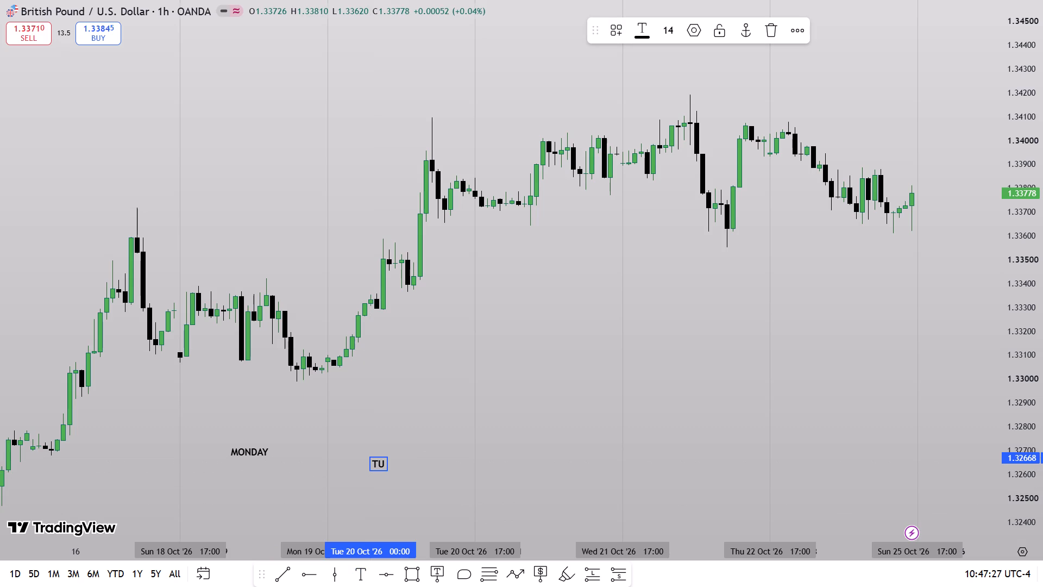
pyautogui.write('ESDAY')
pyautogui.click(383, 435)
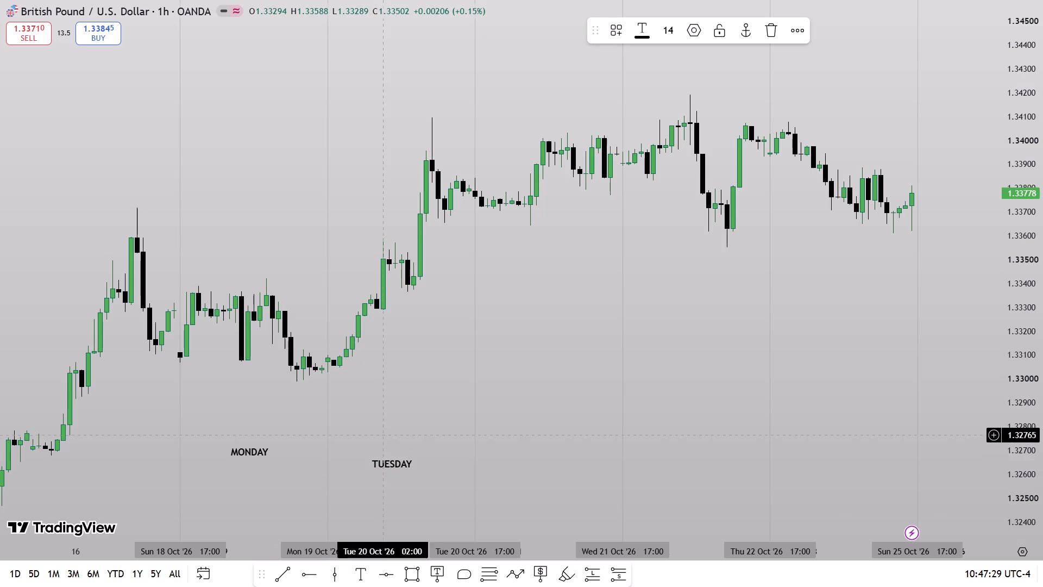
pyautogui.moveTo(391, 466); pyautogui.dragTo(392, 453)
pyautogui.click(393, 427)
# Add the text label WEDNESDAY below the candles of the 21 October session, level with the TUESDAY label.
pyautogui.click(368, 576)
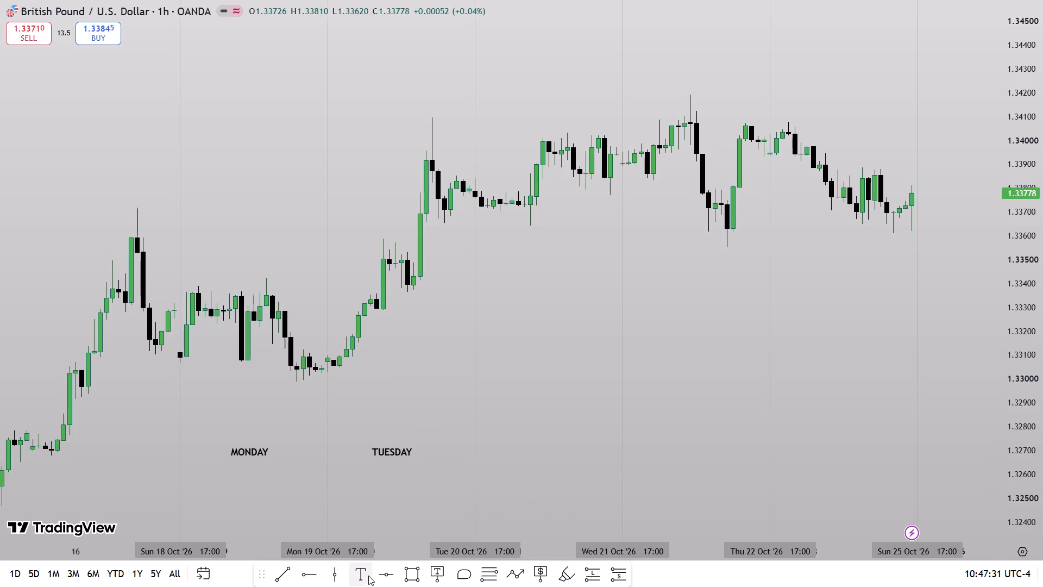
pyautogui.click(494, 460)
pyautogui.write('WEDN')
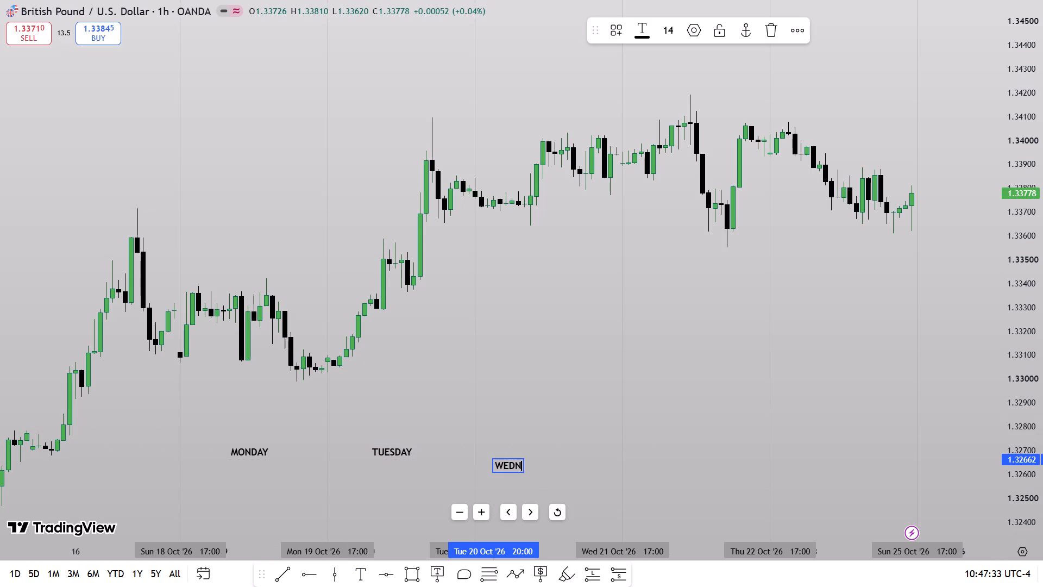
pyautogui.write('ESDAY')
pyautogui.click(553, 421)
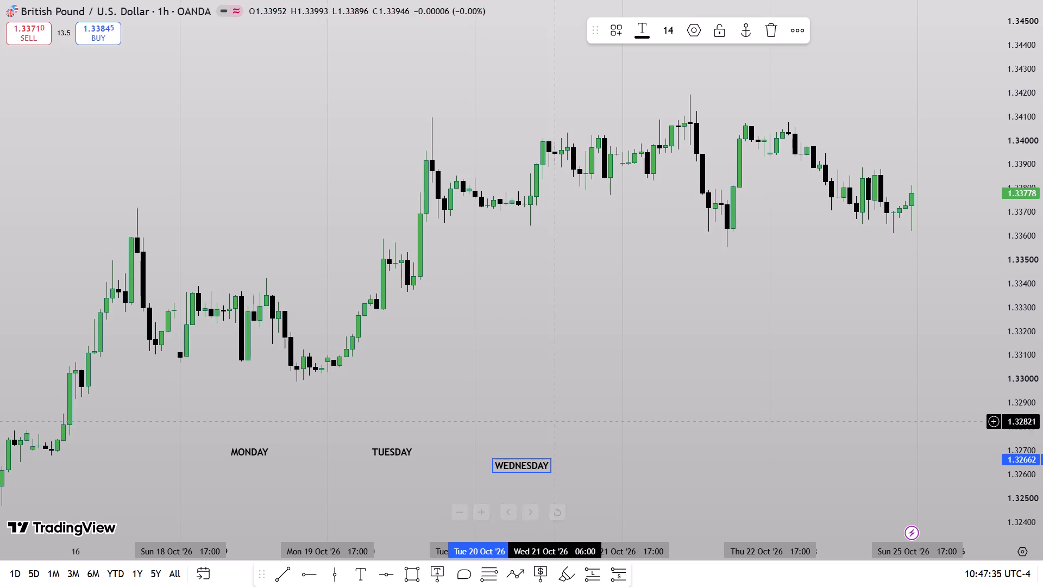
pyautogui.moveTo(528, 467); pyautogui.dragTo(542, 455)
pyautogui.click(544, 422)
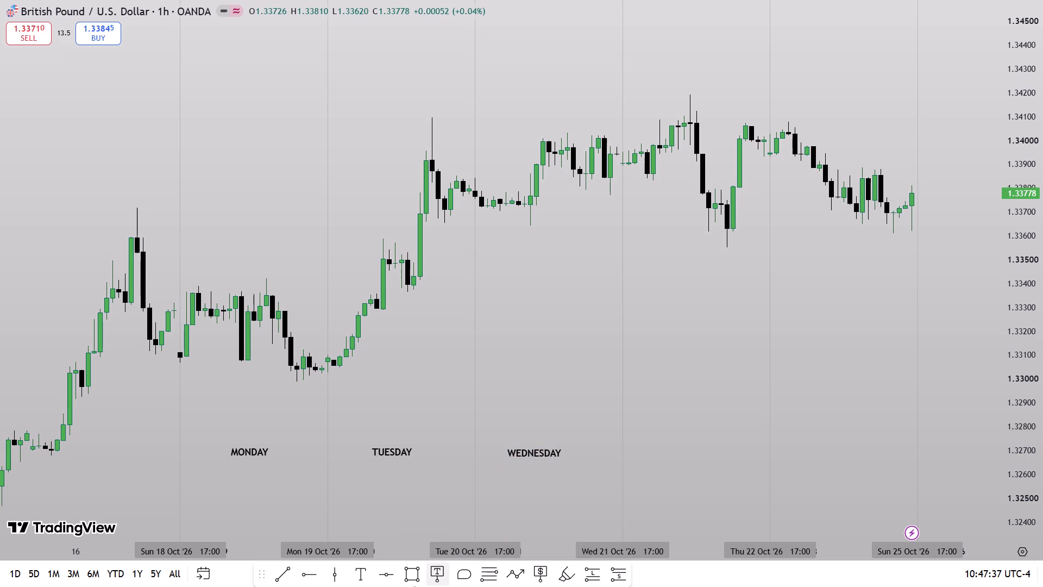
# Add the text label THURSDAY below the candles of the 22 October session, level with the WEDNESDAY label.
pyautogui.click(356, 573)
pyautogui.click(672, 451)
pyautogui.write('THURSDAY')
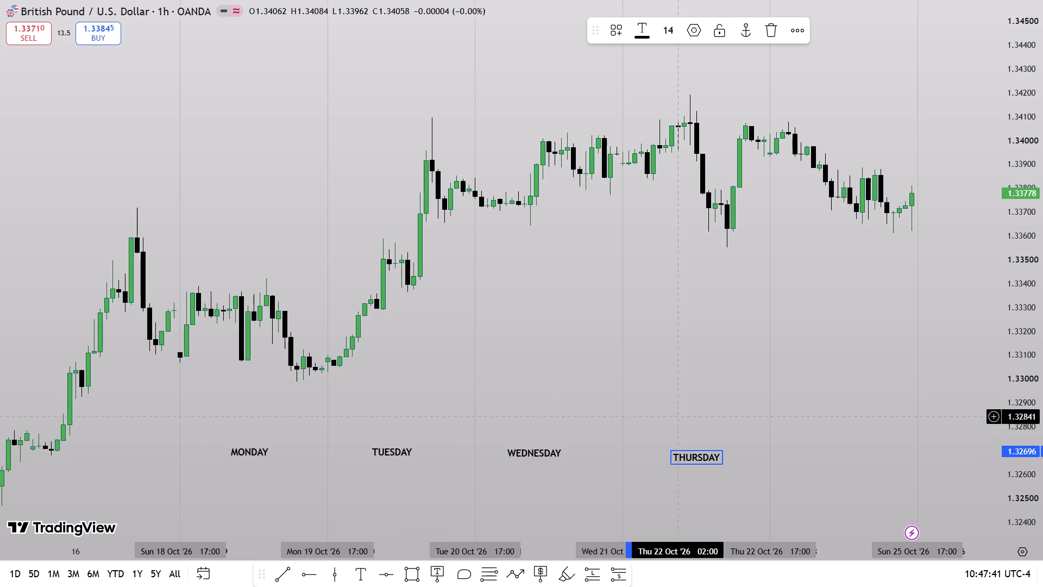
pyautogui.click(681, 413)
pyautogui.moveTo(686, 465); pyautogui.dragTo(680, 458)
pyautogui.moveTo(681, 458); pyautogui.dragTo(676, 453)
pyautogui.click(675, 416)
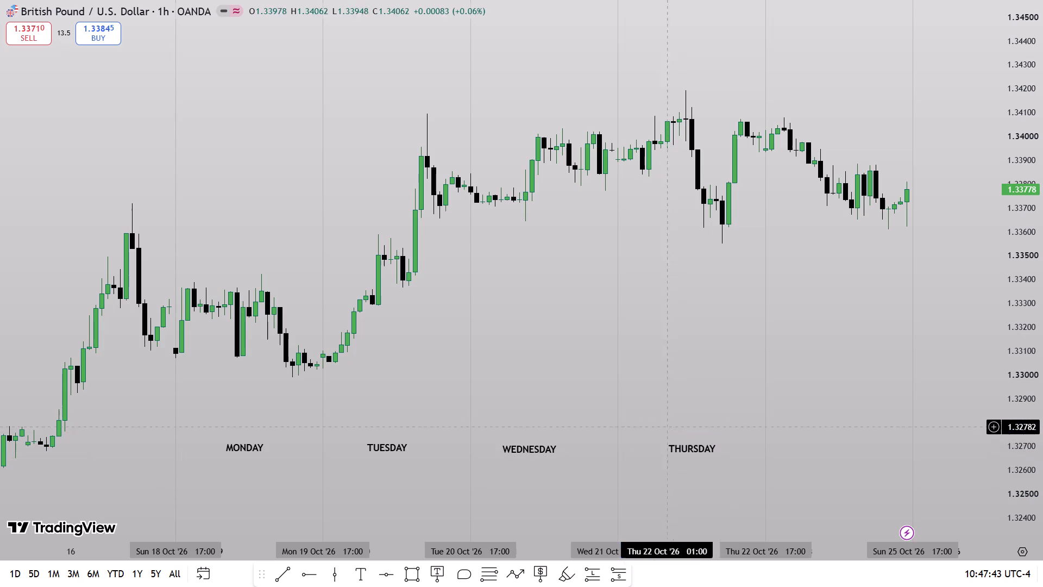
# Add the text label FRIDAY below the candles of the 23 October session, between the last two vertical lines.
pyautogui.click(364, 573)
pyautogui.click(801, 443)
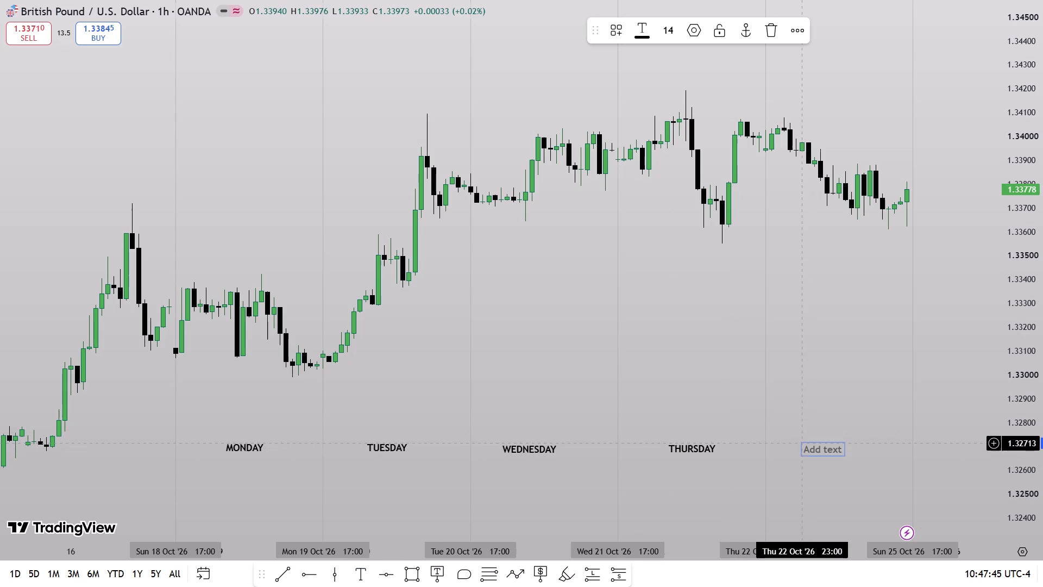
pyautogui.write('FR')
pyautogui.press('i')
pyautogui.write('DA')
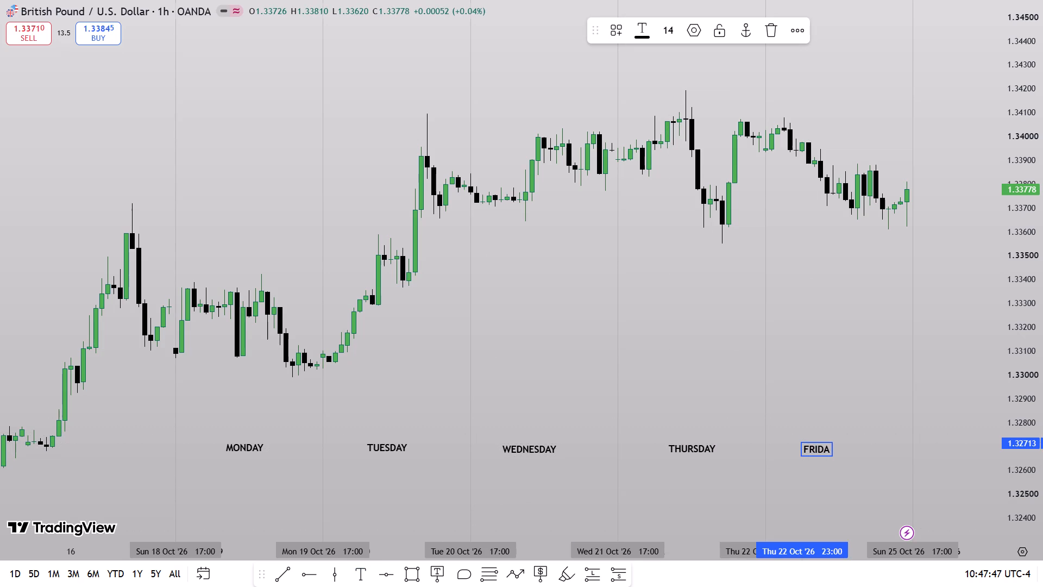
pyautogui.press('y')
pyautogui.click(844, 408)
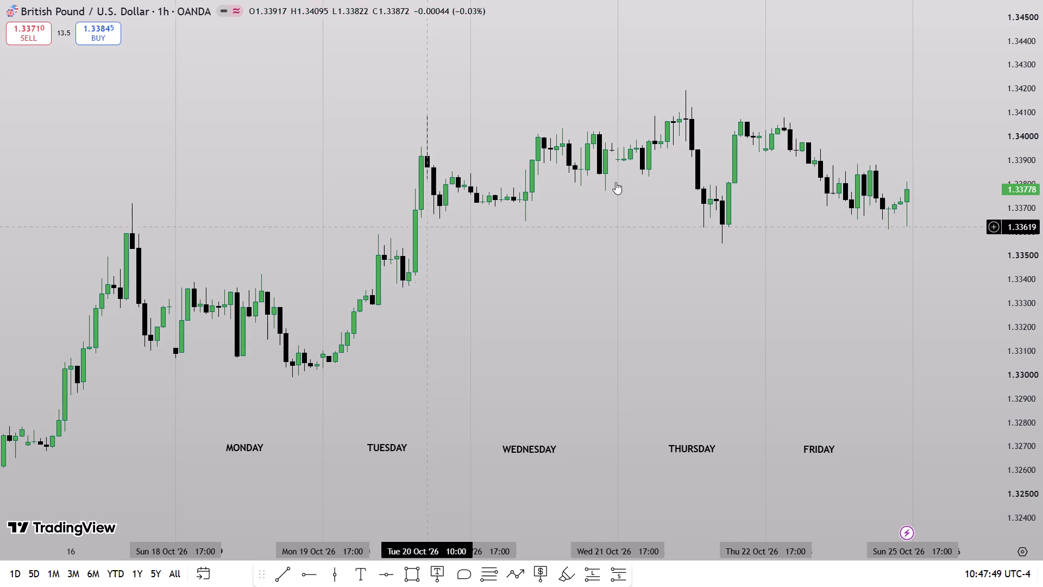
pyautogui.moveTo(819, 447); pyautogui.dragTo(827, 435)
# Enlarge the MONDAY and TUESDAY labels to font size 20 and recentre TUESDAY between its vertical lines.
pyautogui.click(250, 447)
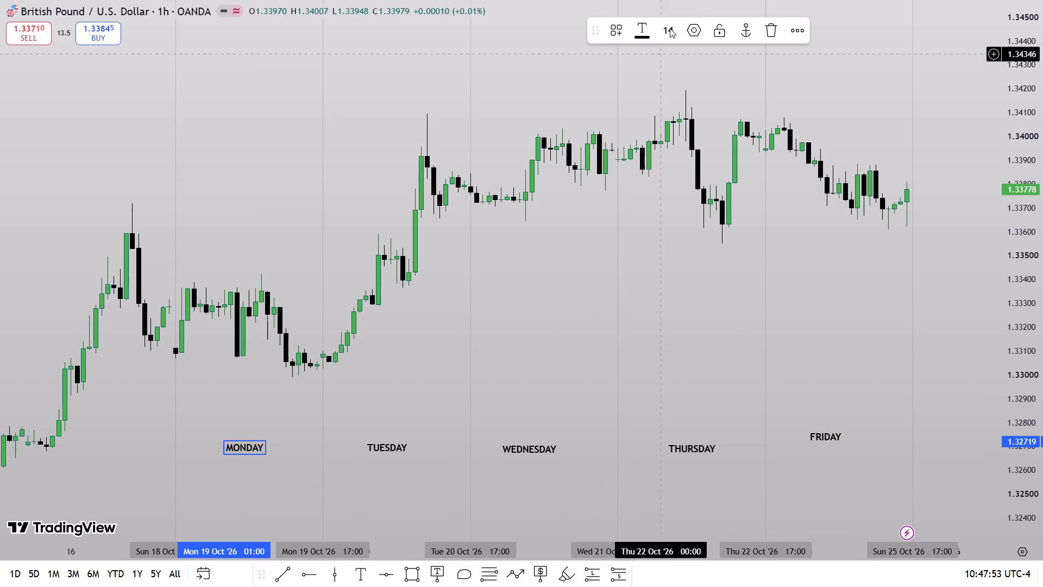
pyautogui.click(670, 28)
pyautogui.click(675, 218)
pyautogui.click(454, 391)
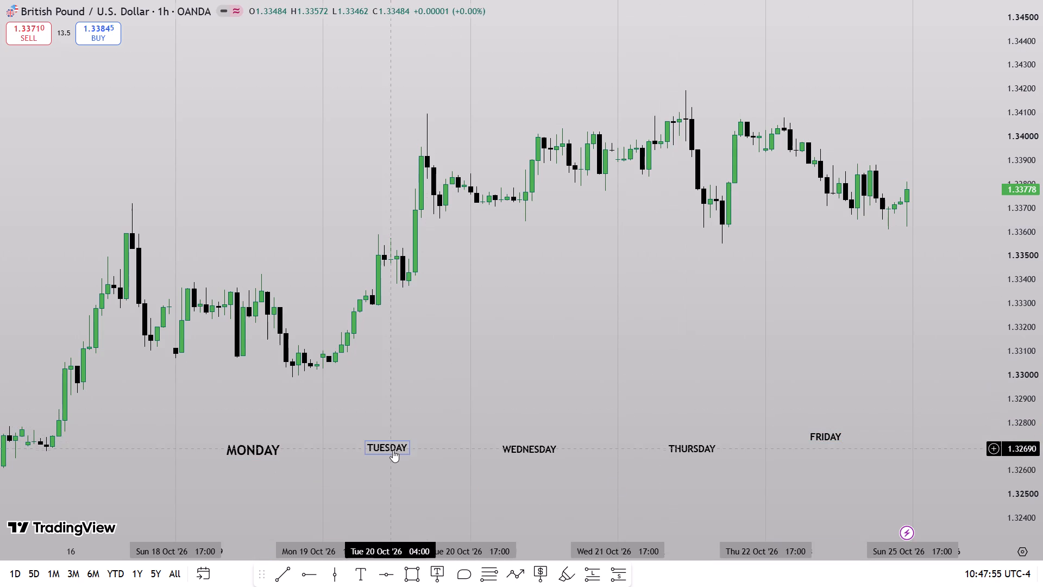
pyautogui.click(393, 450)
pyautogui.click(669, 35)
pyautogui.click(672, 207)
pyautogui.click(467, 325)
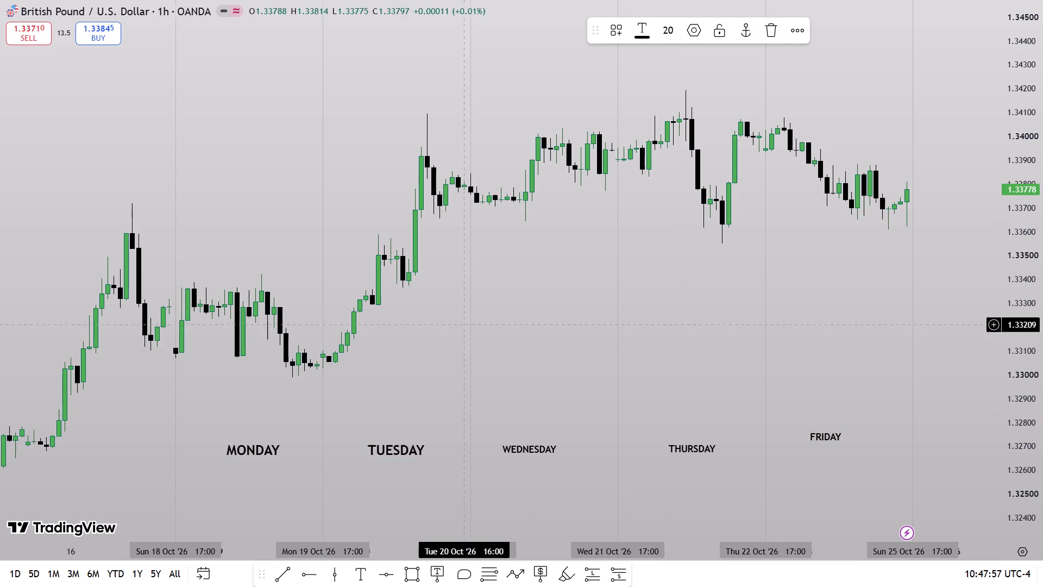
pyautogui.click(394, 452)
pyautogui.click(394, 425)
# Enlarge the WEDNESDAY label to font size 20 and recentre it between its vertical lines.
pyautogui.click(517, 459)
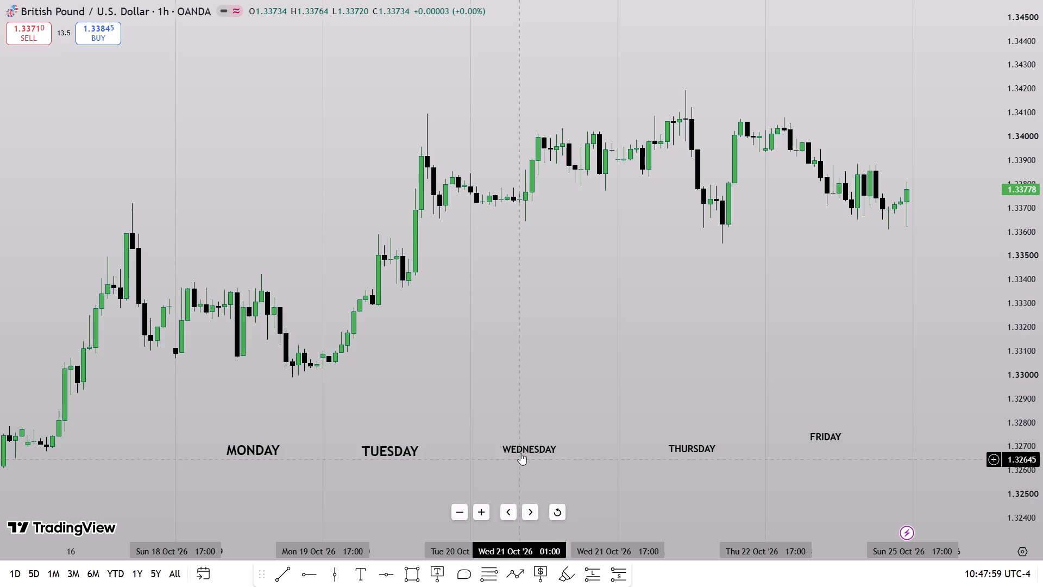
pyautogui.click(520, 453)
pyautogui.click(667, 33)
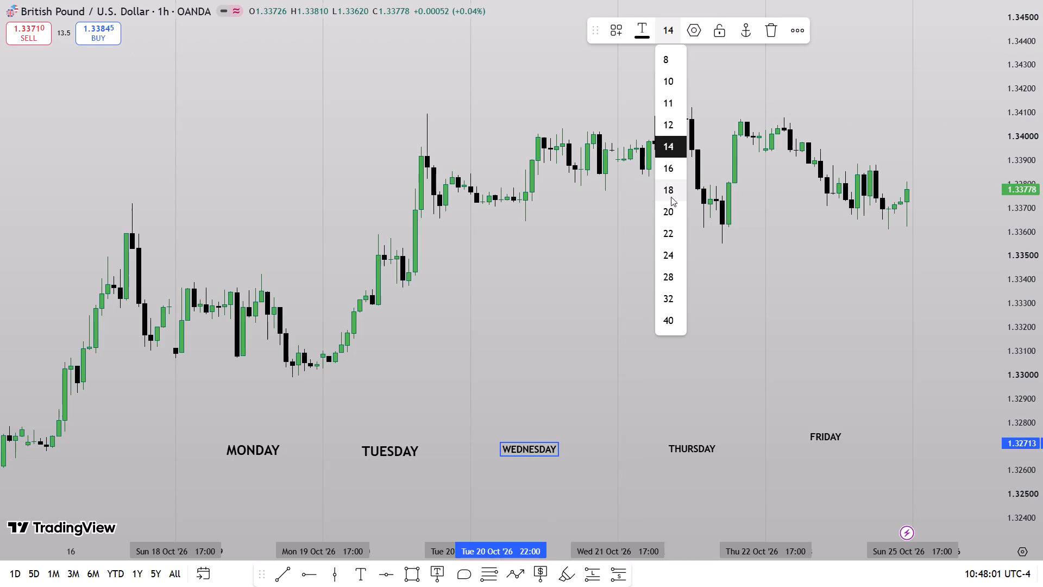
pyautogui.click(671, 206)
pyautogui.click(583, 303)
pyautogui.moveTo(526, 453); pyautogui.dragTo(519, 451)
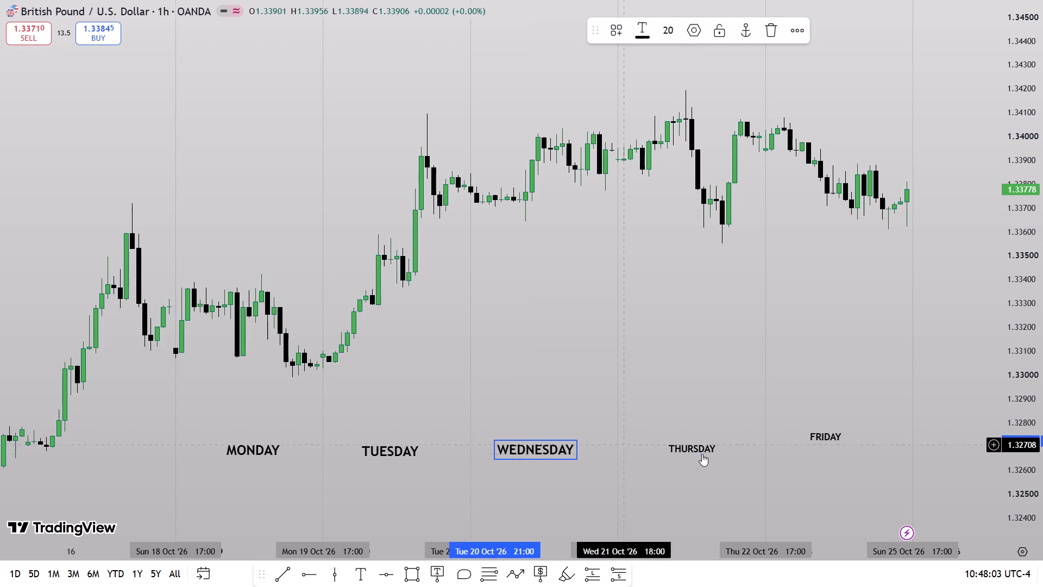
# Enlarge the THURSDAY label to font size 20 and recentre it between its vertical lines.
pyautogui.click(692, 446)
pyautogui.click(673, 41)
pyautogui.click(669, 208)
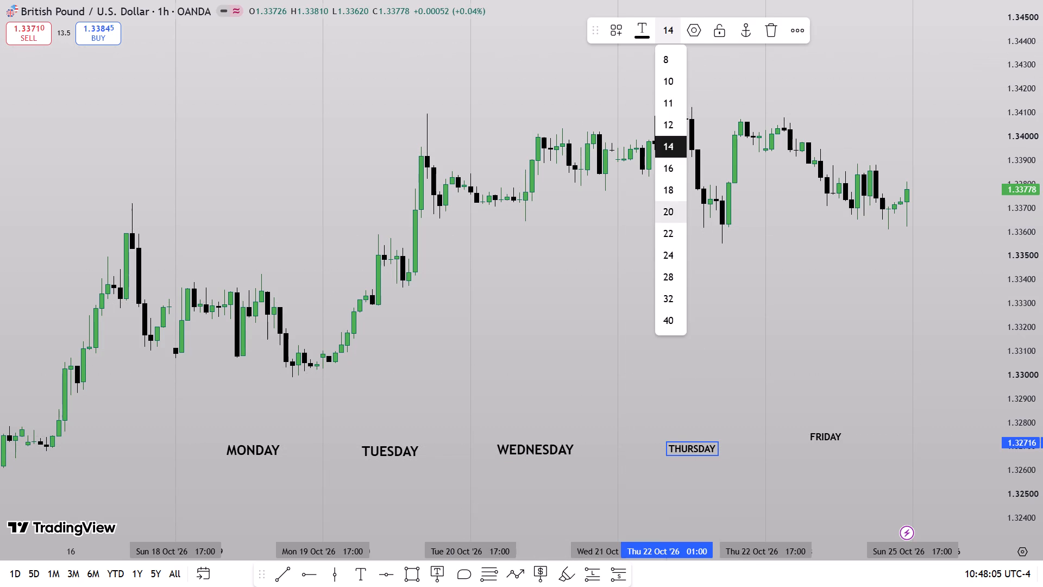
pyautogui.click(683, 372)
pyautogui.moveTo(703, 451); pyautogui.dragTo(692, 448)
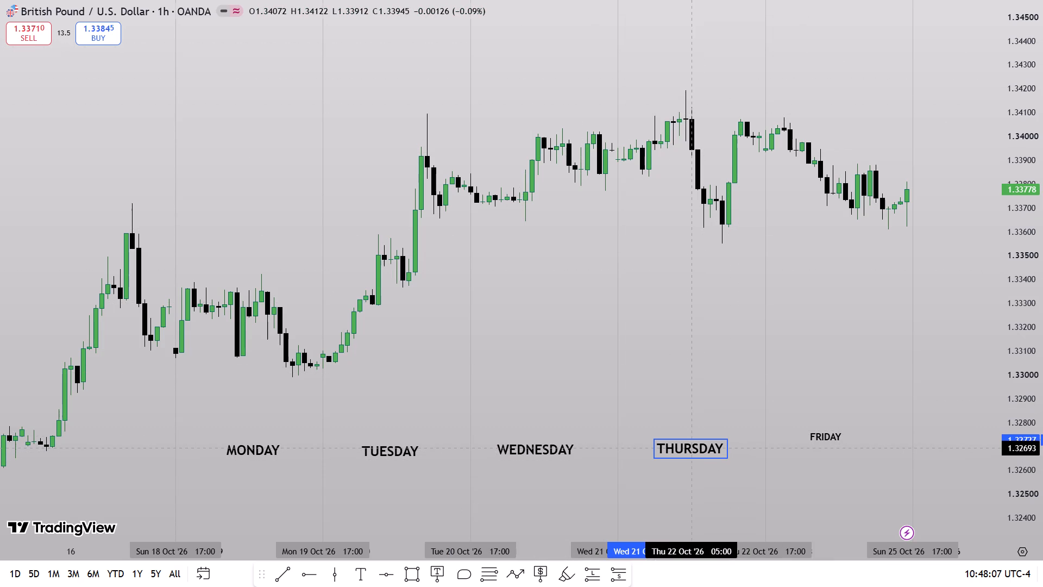
pyautogui.moveTo(692, 448); pyautogui.dragTo(693, 449)
# Enlarge the FRIDAY label to font size 20 and move it down roughly level with the other weekday labels.
pyautogui.click(824, 438)
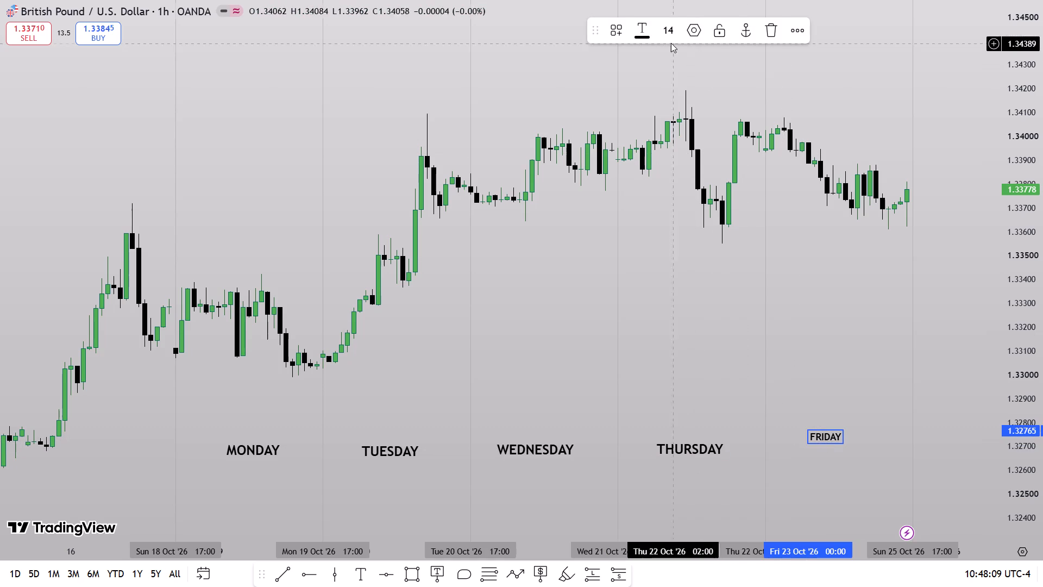
pyautogui.click(671, 43)
pyautogui.click(670, 209)
pyautogui.click(782, 373)
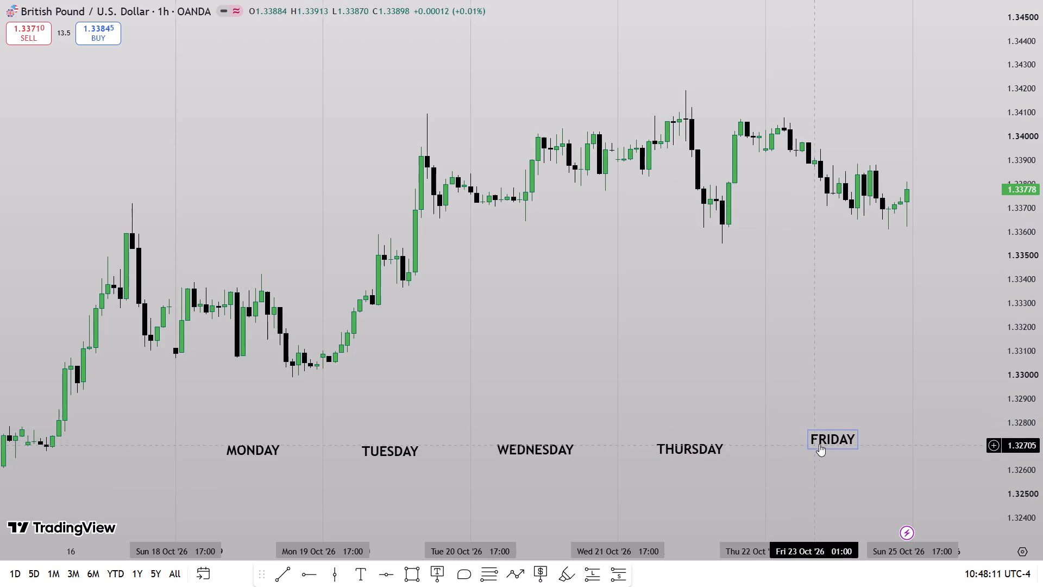
pyautogui.moveTo(824, 440); pyautogui.dragTo(814, 447)
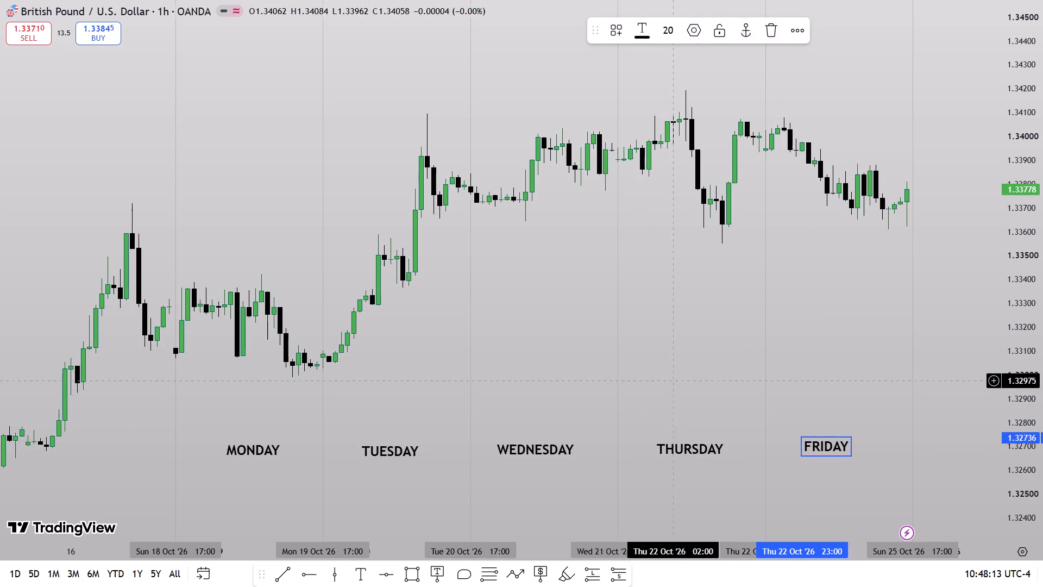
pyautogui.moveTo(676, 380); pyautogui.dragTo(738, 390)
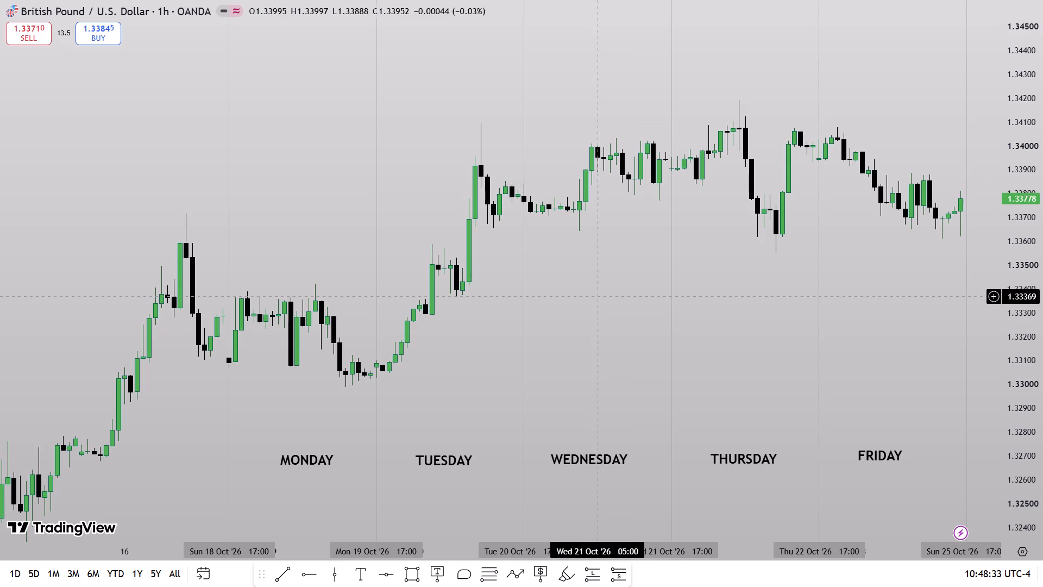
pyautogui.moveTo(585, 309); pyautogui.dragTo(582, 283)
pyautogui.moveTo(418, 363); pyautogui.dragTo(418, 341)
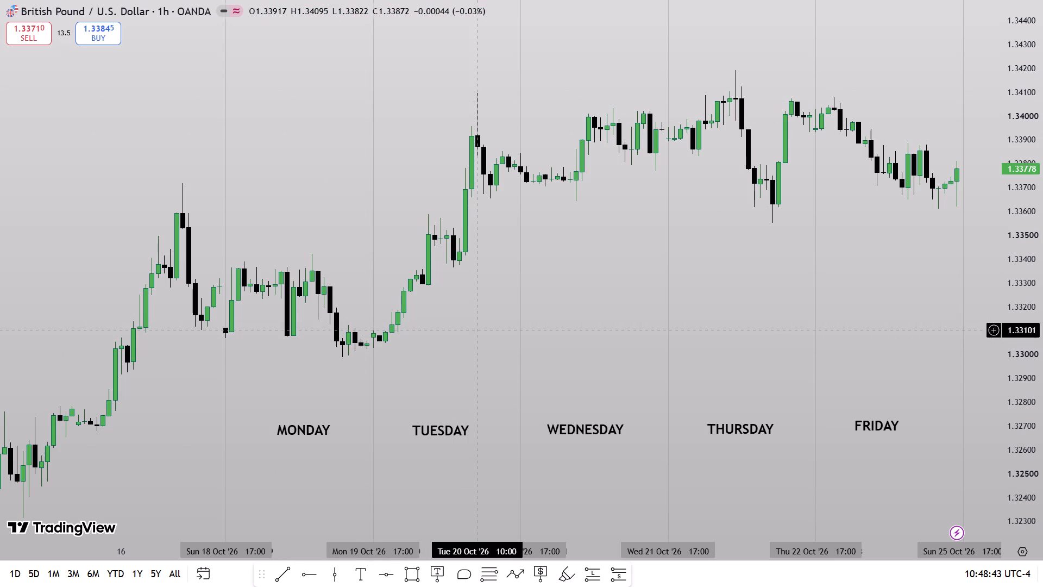
# Set the GBPUSD chart's interval to 1 day.
pyautogui.press('1')
pyautogui.press('d')
pyautogui.press('Return')
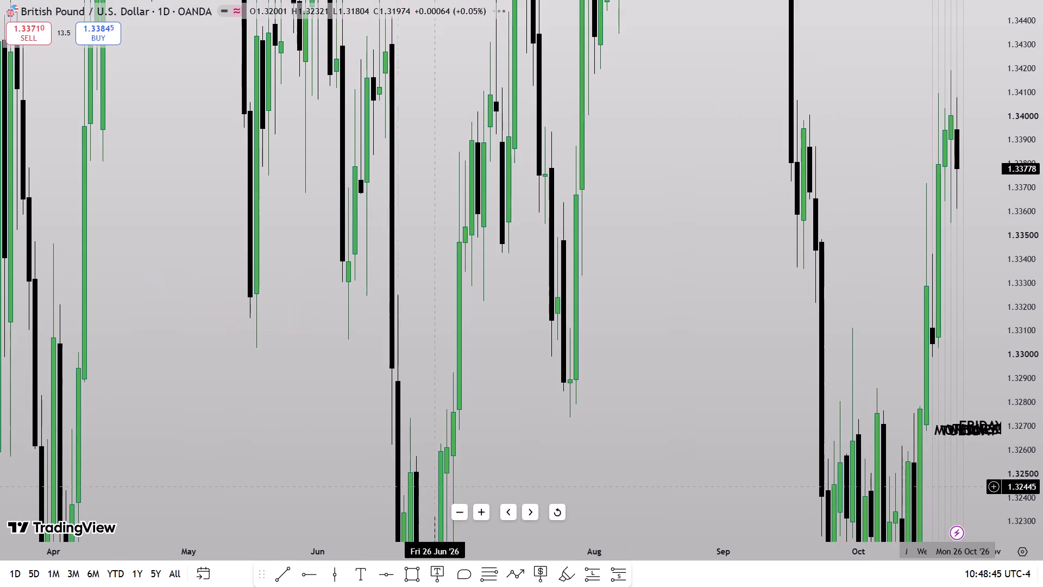
# Draw a rectangle over the mid-September price gap from 1.34644 down to 1.34066, spanning 15 September to 26 October.
pyautogui.scroll(6, 839, 449)
pyautogui.moveTo(774, 286); pyautogui.dragTo(648, 417)
pyautogui.click(420, 575)
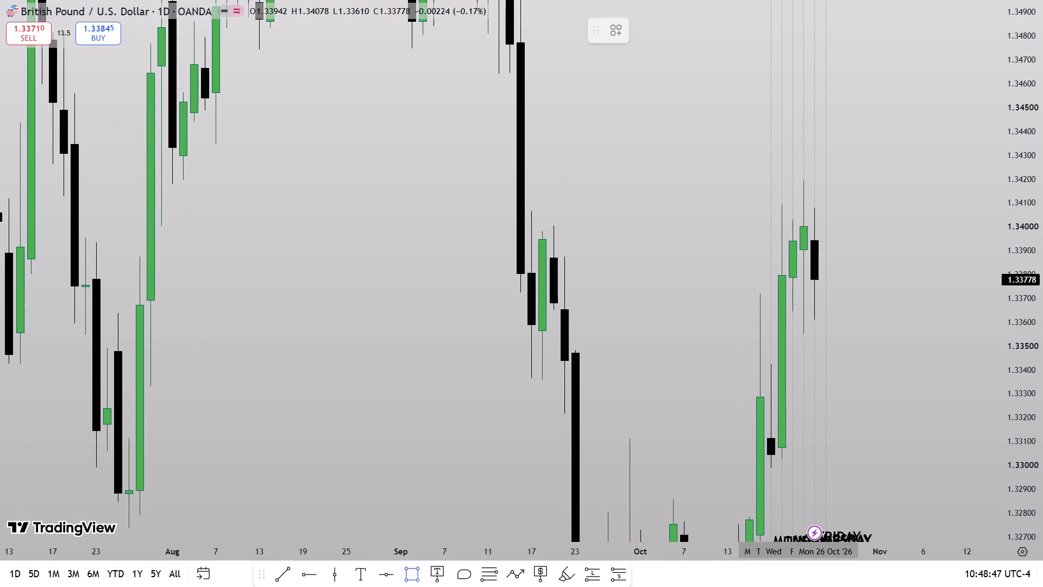
pyautogui.click(516, 109)
pyautogui.click(508, 83)
pyautogui.click(527, 111)
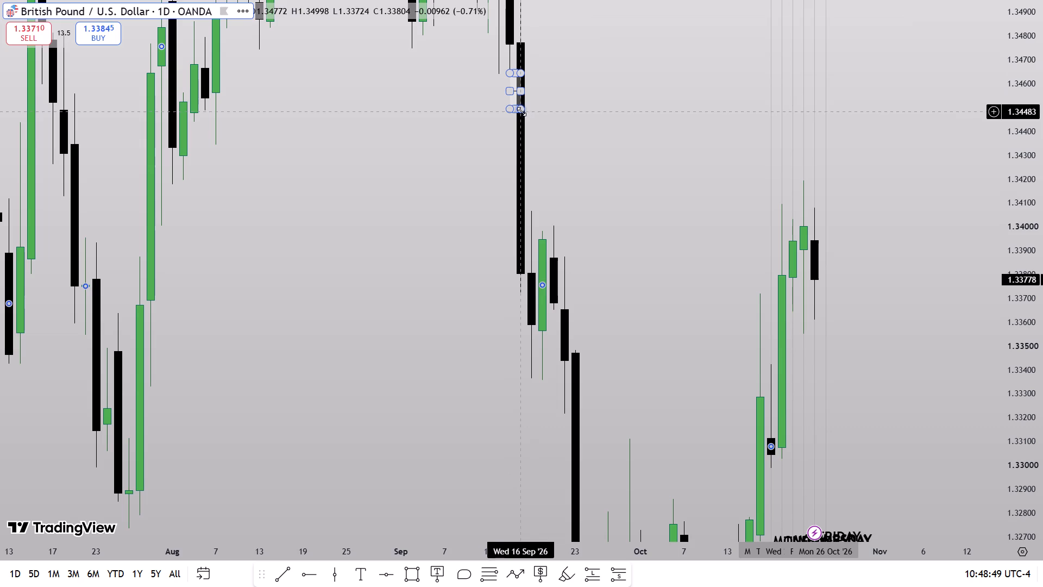
pyautogui.moveTo(521, 111); pyautogui.dragTo(531, 214)
pyautogui.moveTo(533, 142); pyautogui.dragTo(826, 253)
# Change the gap rectangle's border and fill colours to red.
pyautogui.click(639, 32)
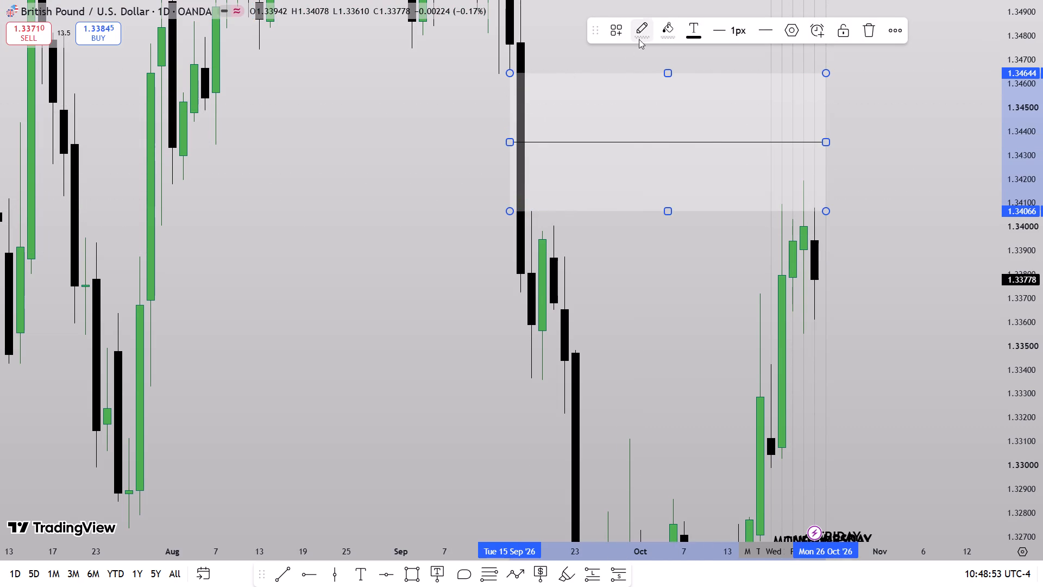
pyautogui.click(644, 79)
pyautogui.click(673, 25)
pyautogui.click(668, 72)
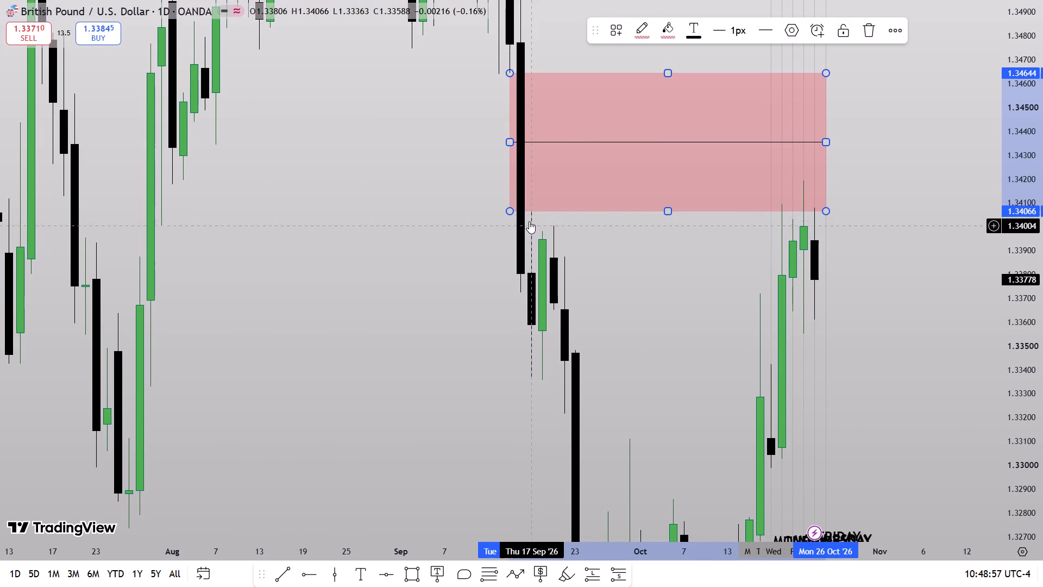
# Draw a horizontal ray from the 17 September high at 1.34066 and style it blue, 3px thick.
pyautogui.click(300, 582)
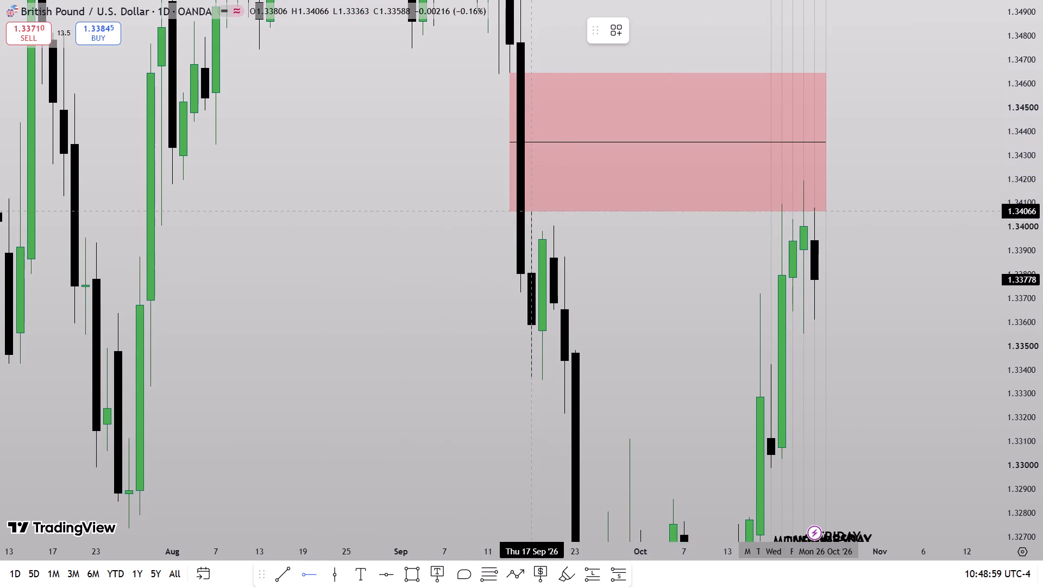
pyautogui.click(530, 199)
pyautogui.click(711, 30)
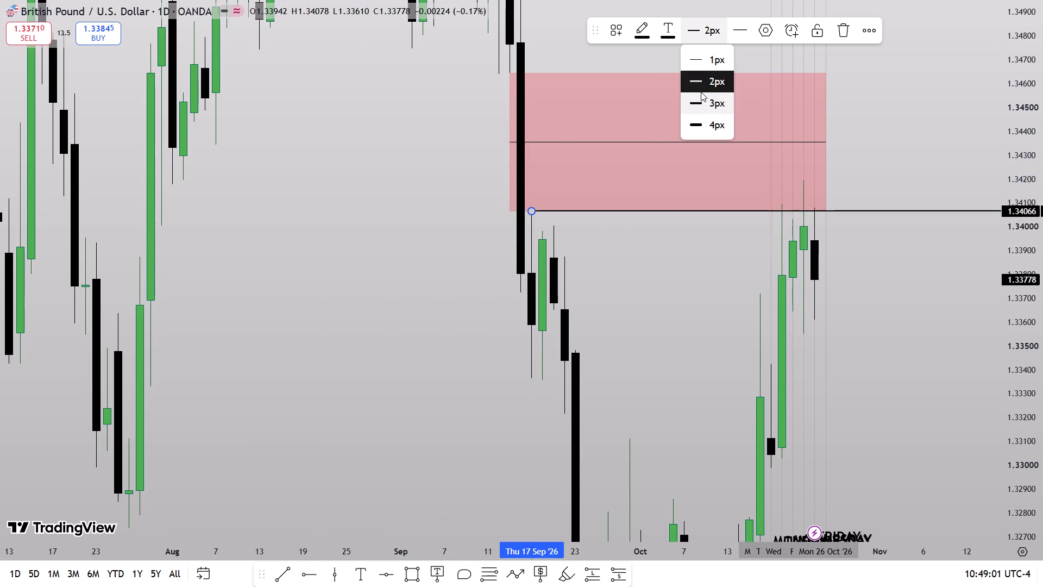
pyautogui.click(698, 95)
pyautogui.click(638, 34)
pyautogui.click(730, 77)
pyautogui.click(667, 232)
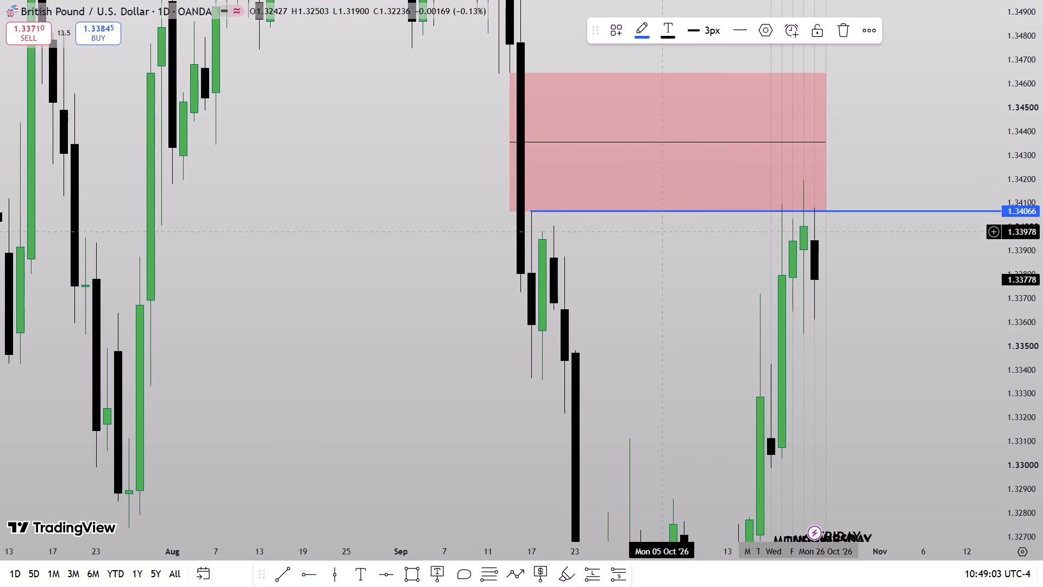
# Set the GBPUSD chart's interval to 1 minute.
pyautogui.press('1')
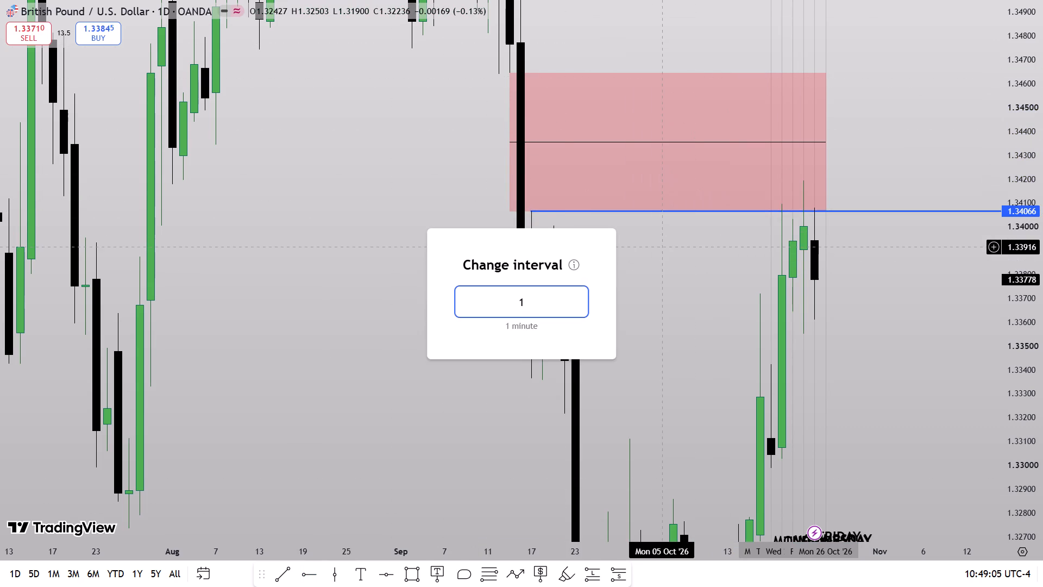
pyautogui.press('Return')
pyautogui.scroll(-20, 531, 370)
pyautogui.scroll(-6, 531, 370)
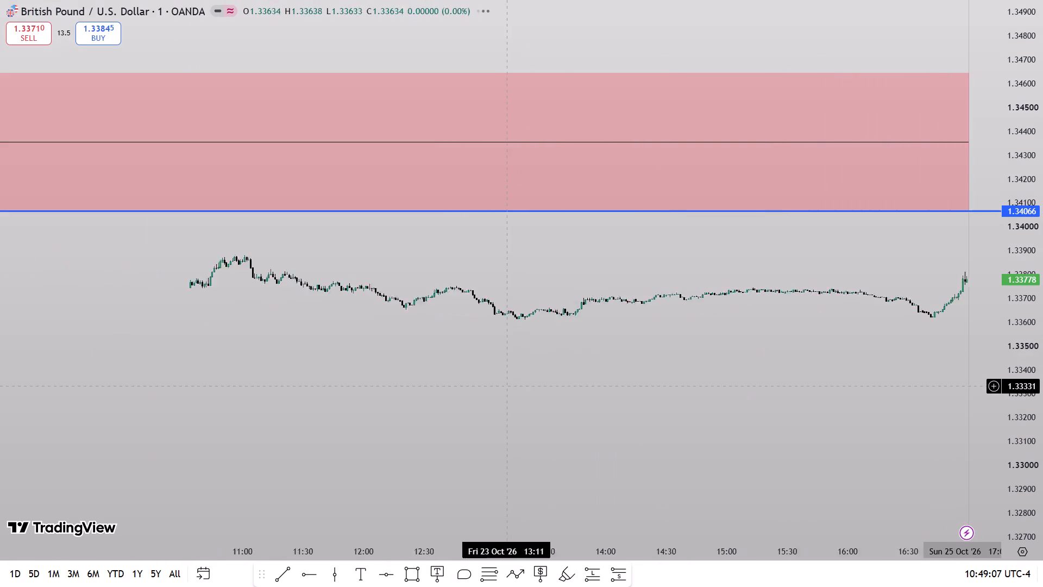
pyautogui.scroll(-15, 505, 382)
pyautogui.scroll(-10, 374, 359)
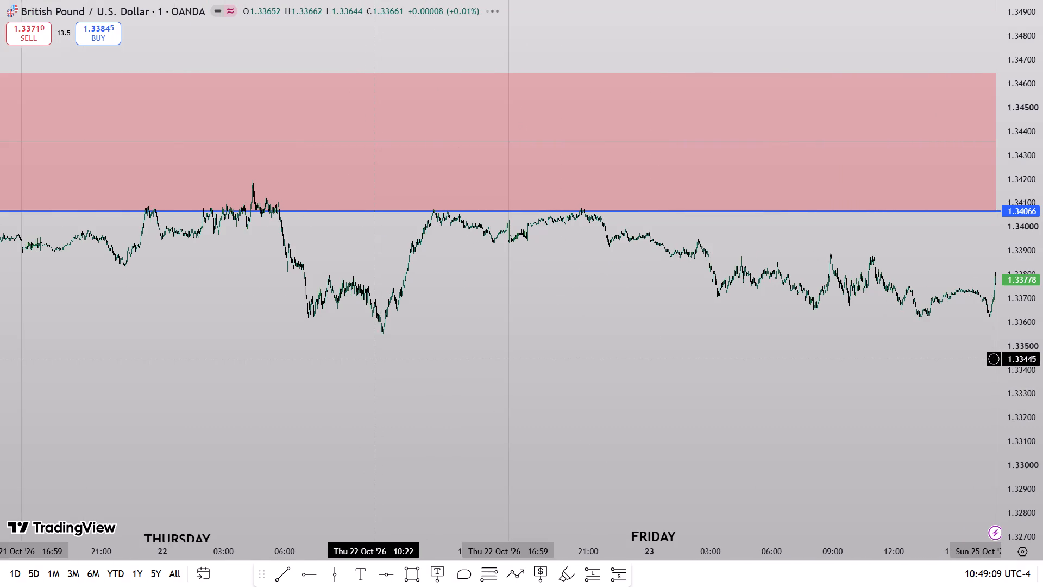
# Set the GBPUSD chart's interval to 1 hour.
pyautogui.press('1')
pyautogui.press('h')
pyautogui.press('Return')
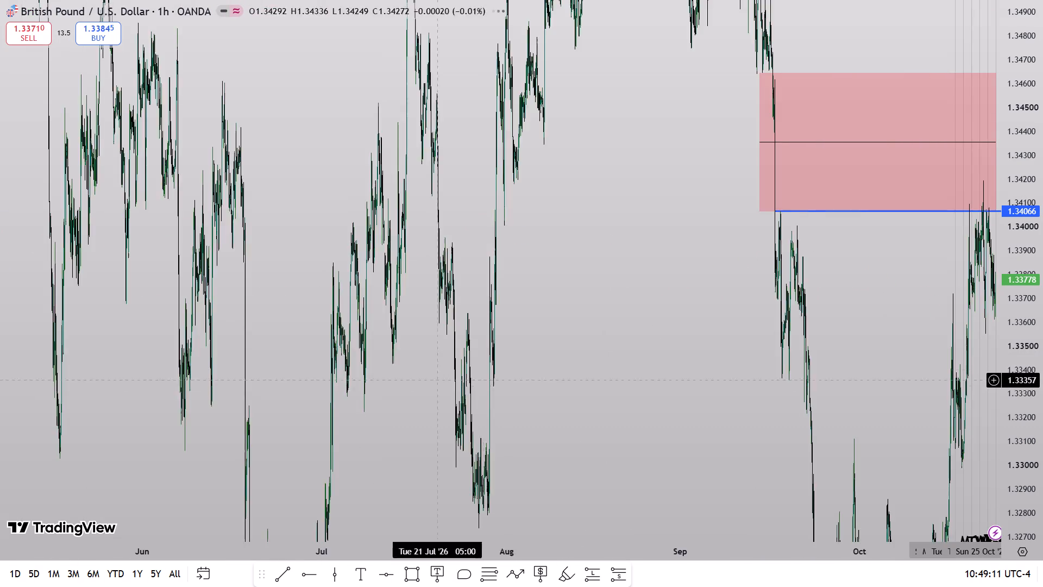
# Place a green check mark emoji beside Tuesday 20 October's high, just above the blue 1.34066 ray, at about 1.34140.
pyautogui.scroll(12, 640, 423)
pyautogui.moveTo(688, 396); pyautogui.dragTo(555, 353)
pyautogui.scroll(12, 546, 391)
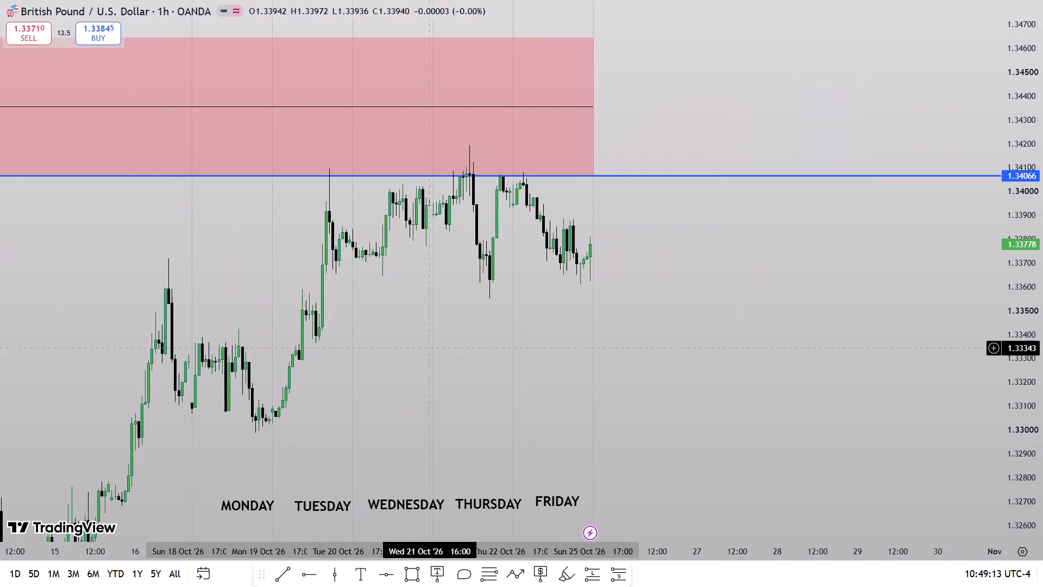
pyautogui.moveTo(403, 335); pyautogui.dragTo(837, 355)
pyautogui.scroll(9, 716, 429)
pyautogui.moveTo(614, 367); pyautogui.dragTo(857, 332)
pyautogui.moveTo(1042, 359); pyautogui.dragTo(1024, 236)
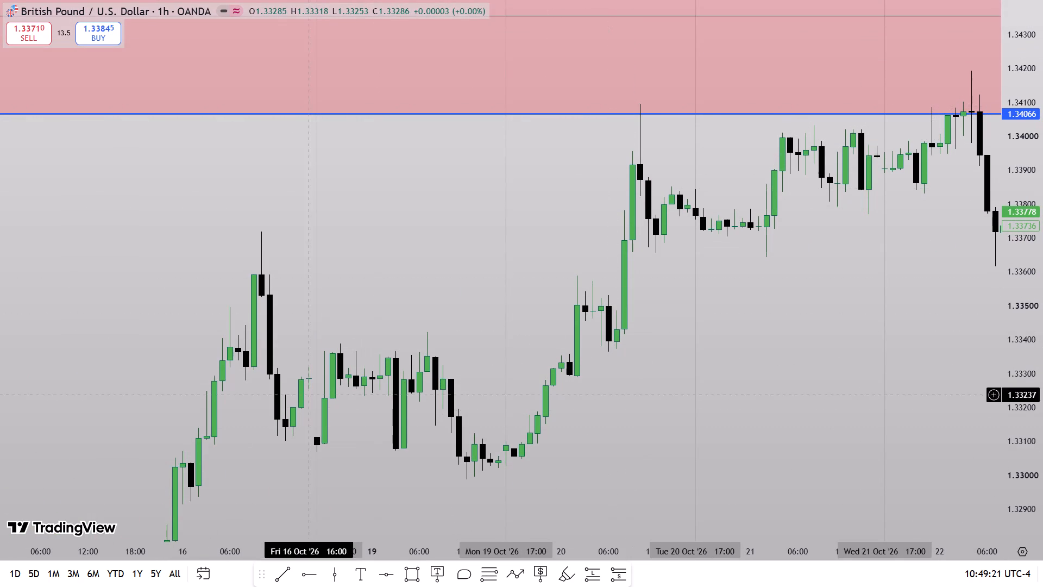
pyautogui.press('Escape')
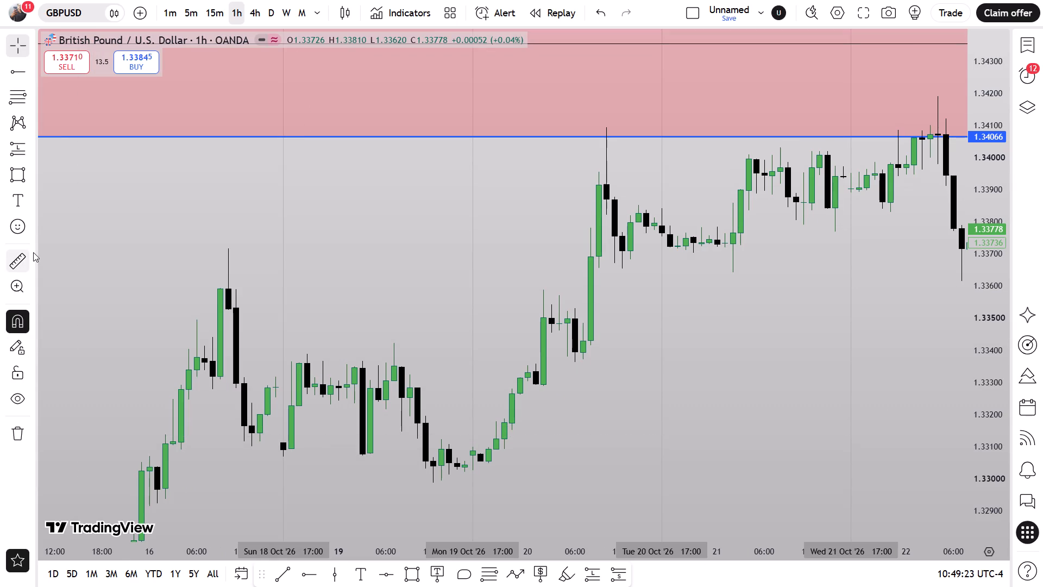
pyautogui.click(30, 231)
pyautogui.click(96, 188)
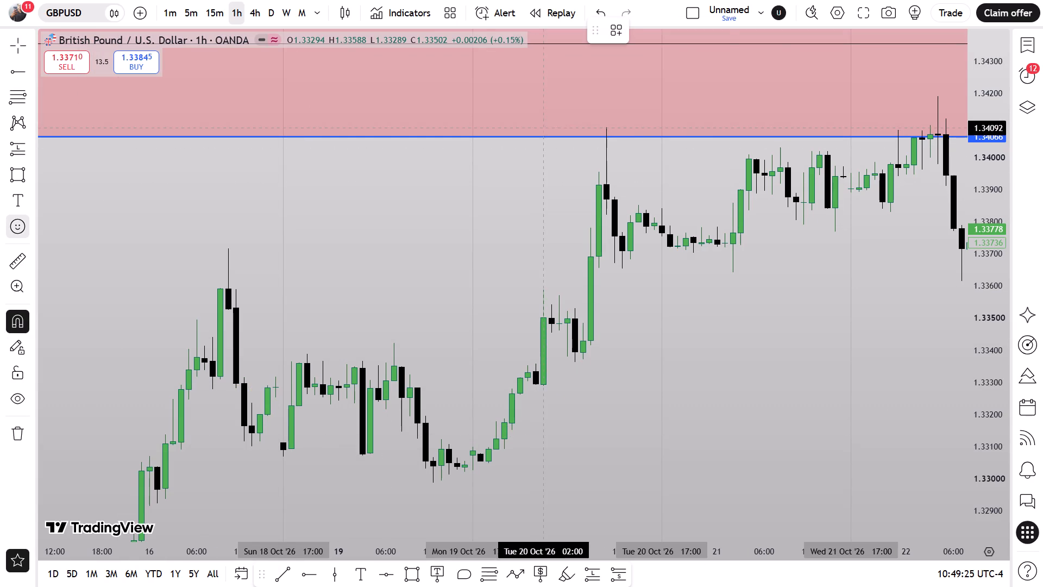
pyautogui.click(543, 128)
pyautogui.click(856, 17)
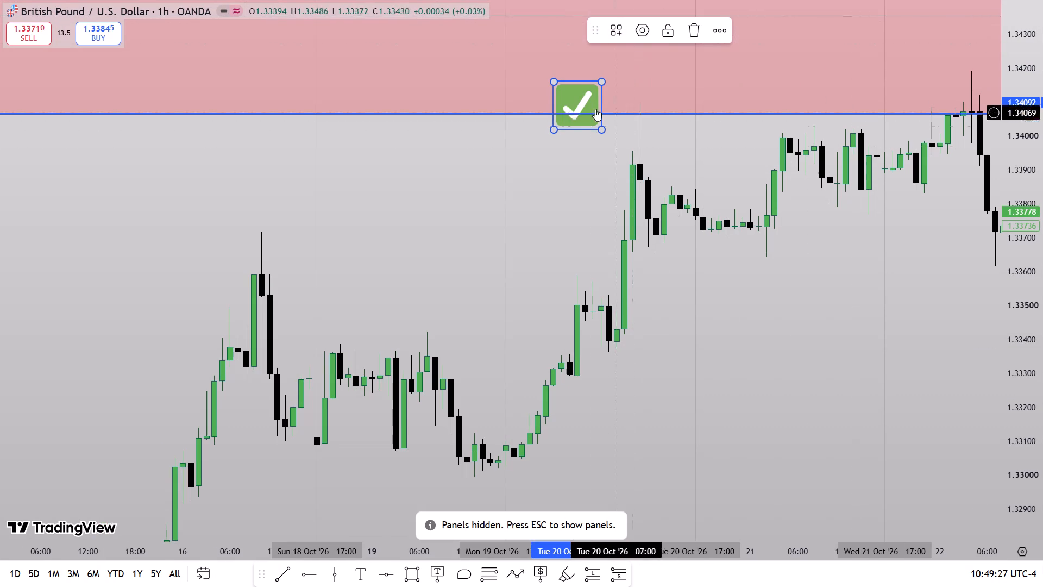
pyautogui.moveTo(581, 107); pyautogui.dragTo(589, 91)
pyautogui.moveTo(617, 110); pyautogui.dragTo(613, 102)
pyautogui.moveTo(595, 92); pyautogui.dragTo(613, 95)
pyautogui.click(589, 160)
pyautogui.moveTo(588, 160); pyautogui.dragTo(584, 170)
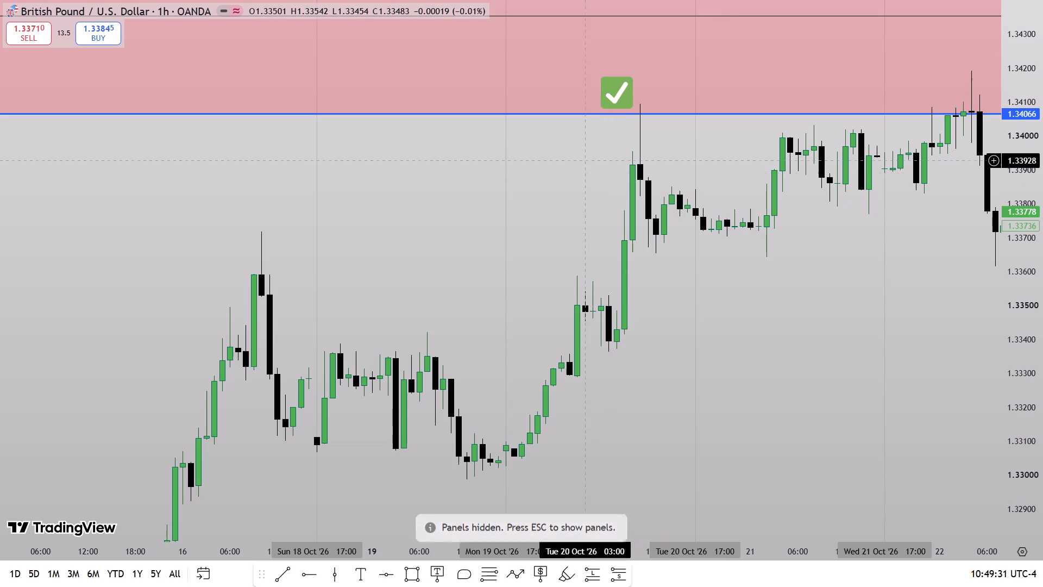
pyautogui.moveTo(584, 170); pyautogui.dragTo(542, 247)
pyautogui.moveTo(583, 171); pyautogui.dragTo(569, 167)
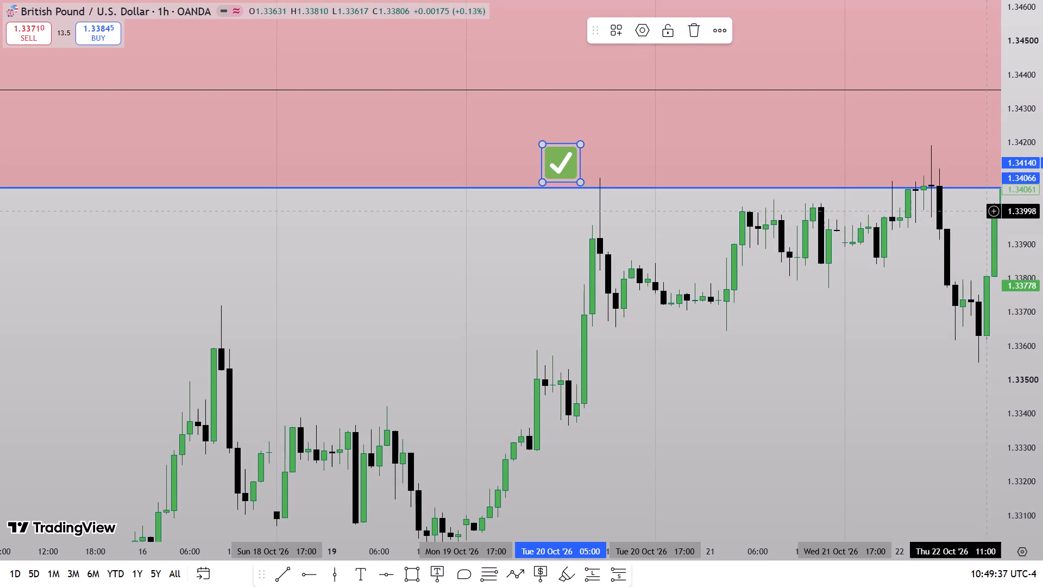
# Set the chart's interval to 1 minute.
pyautogui.moveTo(1042, 317); pyautogui.dragTo(1042, 183)
pyautogui.moveTo(959, 203); pyautogui.dragTo(807, 303)
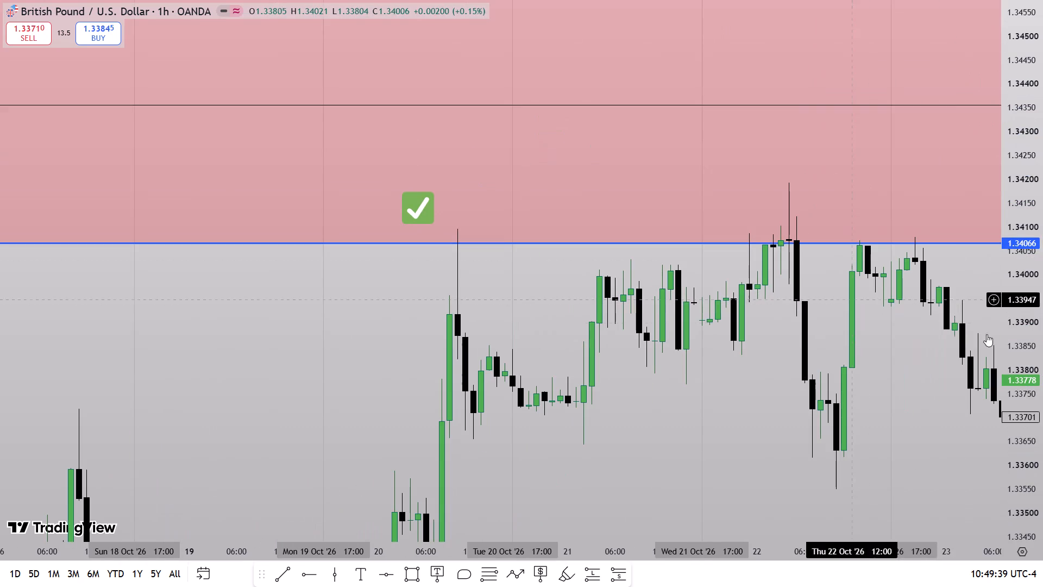
pyautogui.scroll(-4, 894, 424)
pyautogui.moveTo(711, 327); pyautogui.dragTo(732, 259)
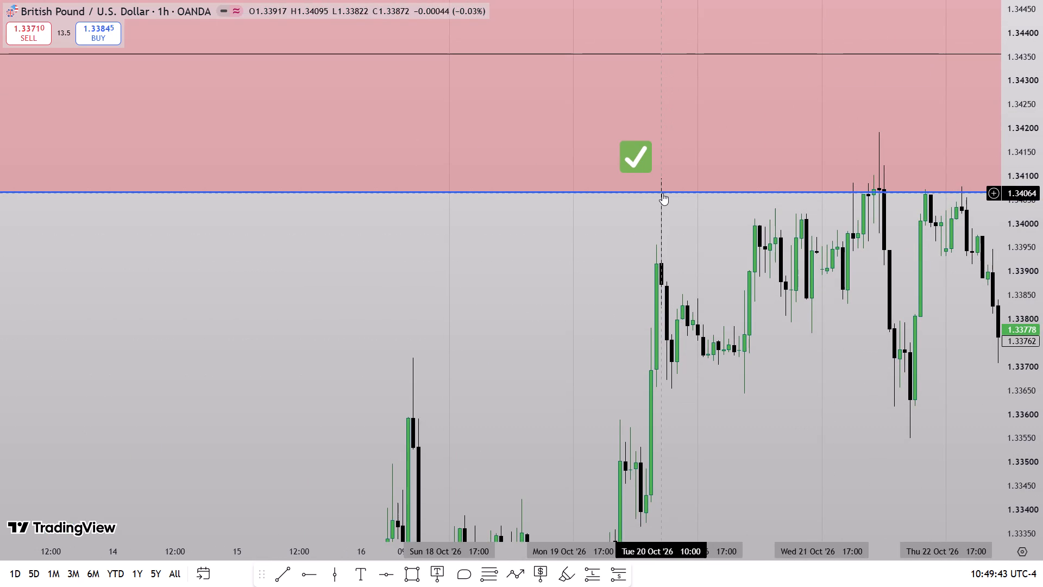
pyautogui.press('1')
pyautogui.press('Return')
# Examine the 1-minute candles around the Tuesday 20 October 10:30 peak at the blue 1.34066 ray.
pyautogui.scroll(-11, 529, 322)
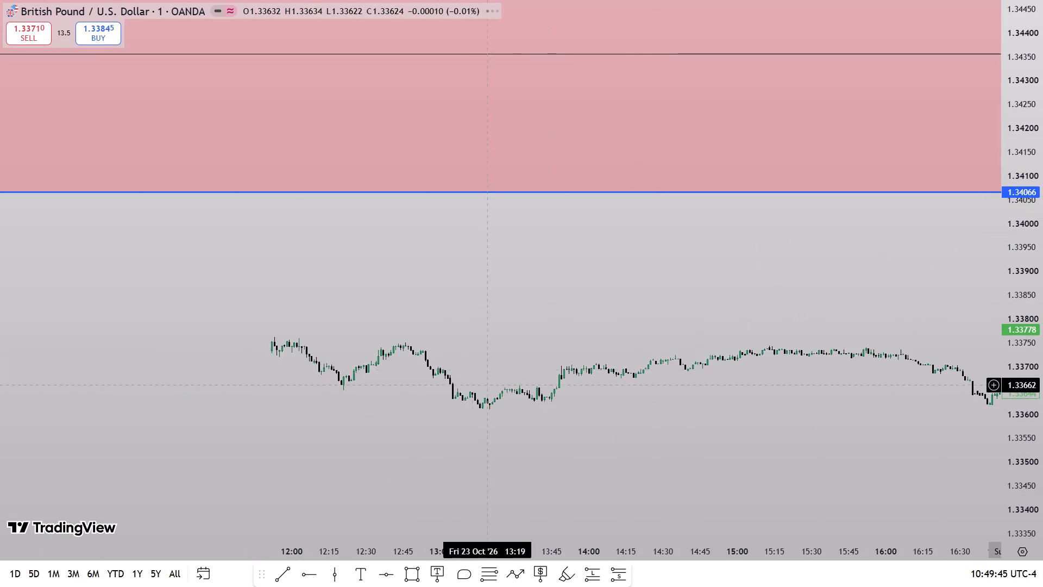
pyautogui.scroll(-20, 488, 385)
pyautogui.scroll(-9, 488, 385)
pyautogui.moveTo(251, 330); pyautogui.dragTo(732, 297)
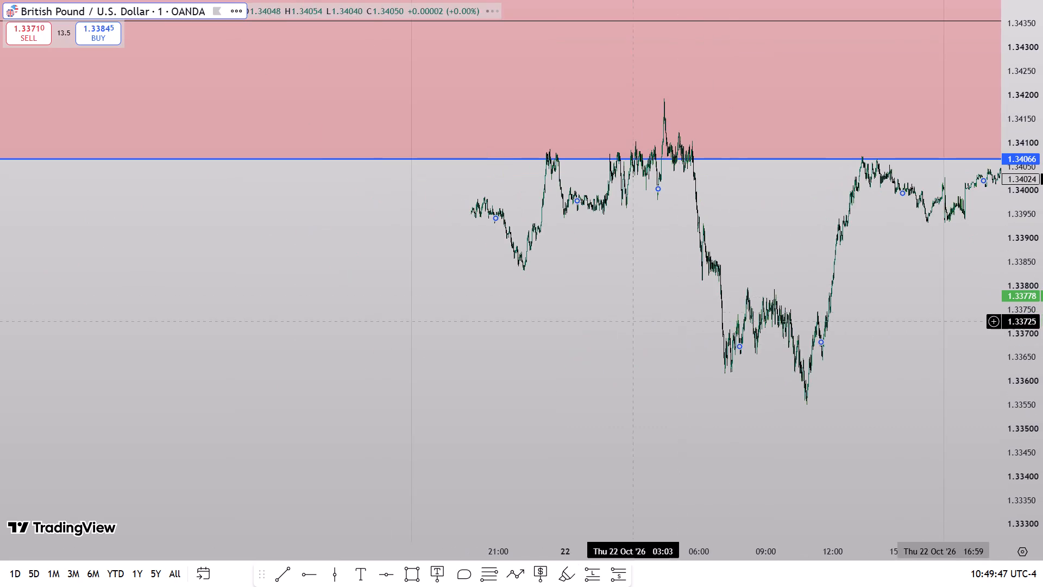
pyautogui.moveTo(273, 329); pyautogui.dragTo(806, 302)
pyautogui.moveTo(473, 315); pyautogui.dragTo(797, 371)
pyautogui.moveTo(493, 280); pyautogui.dragTo(767, 213)
pyautogui.scroll(7, 750, 376)
pyautogui.moveTo(673, 368); pyautogui.dragTo(905, 379)
pyautogui.scroll(10, 738, 391)
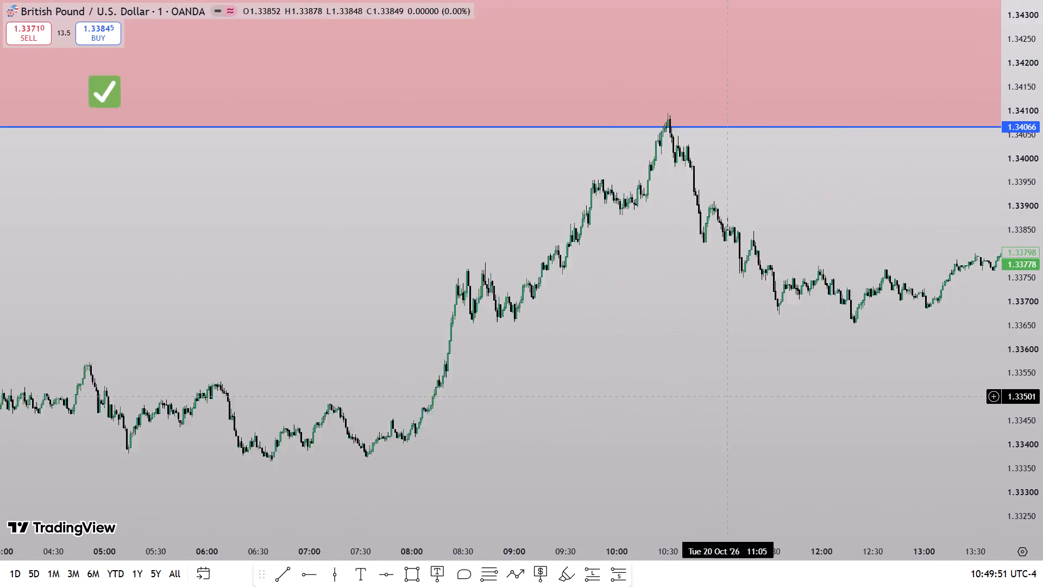
pyautogui.moveTo(622, 345); pyautogui.dragTo(812, 427)
pyautogui.moveTo(1042, 453); pyautogui.dragTo(1042, 321)
pyautogui.scroll(9, 915, 392)
pyautogui.moveTo(566, 351); pyautogui.dragTo(910, 441)
pyautogui.moveTo(1042, 469); pyautogui.dragTo(1042, 290)
pyautogui.scroll(5, 826, 426)
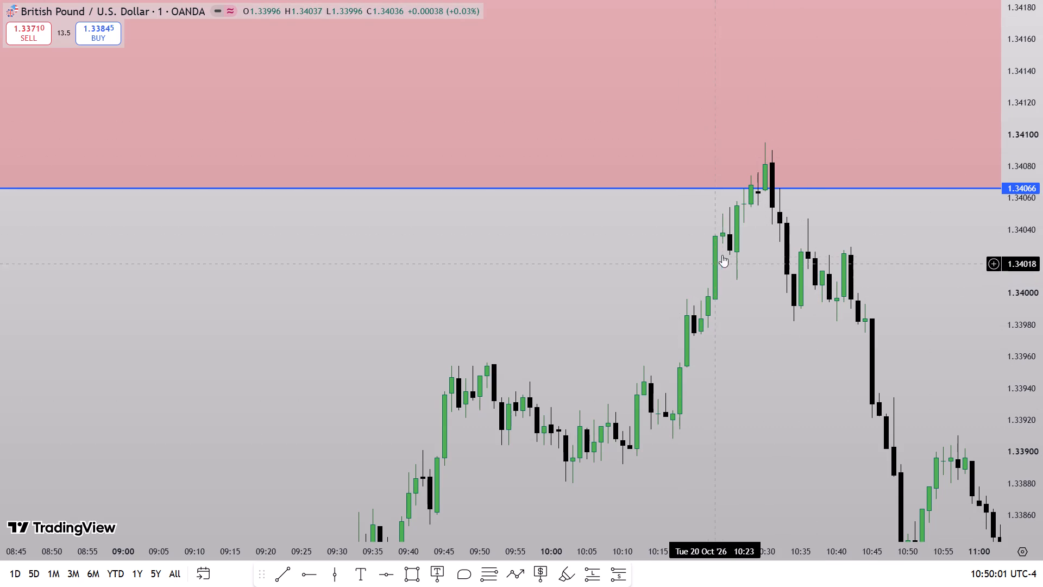
pyautogui.moveTo(752, 337); pyautogui.dragTo(550, 332)
pyautogui.moveTo(768, 313); pyautogui.dragTo(766, 220)
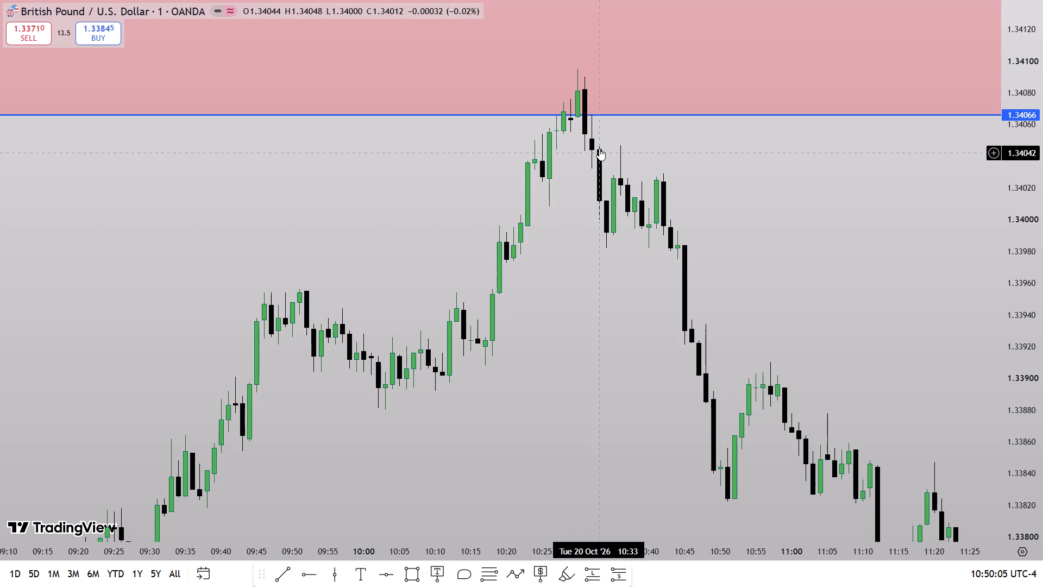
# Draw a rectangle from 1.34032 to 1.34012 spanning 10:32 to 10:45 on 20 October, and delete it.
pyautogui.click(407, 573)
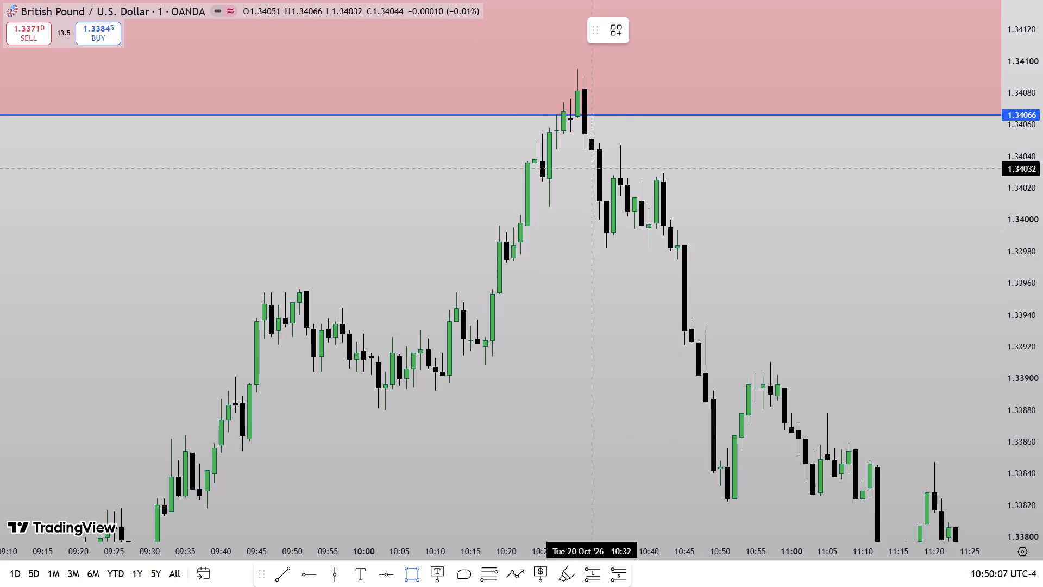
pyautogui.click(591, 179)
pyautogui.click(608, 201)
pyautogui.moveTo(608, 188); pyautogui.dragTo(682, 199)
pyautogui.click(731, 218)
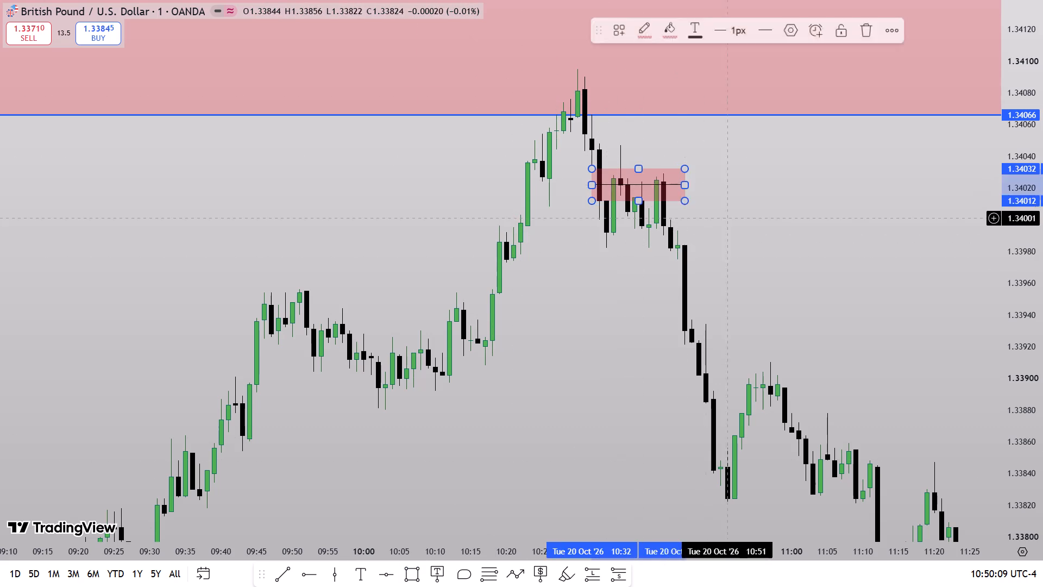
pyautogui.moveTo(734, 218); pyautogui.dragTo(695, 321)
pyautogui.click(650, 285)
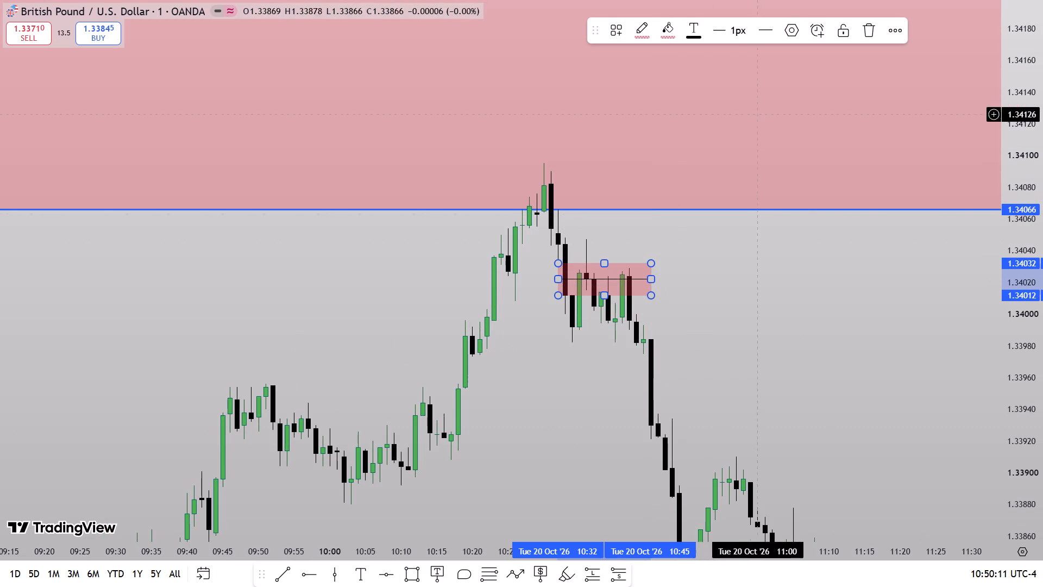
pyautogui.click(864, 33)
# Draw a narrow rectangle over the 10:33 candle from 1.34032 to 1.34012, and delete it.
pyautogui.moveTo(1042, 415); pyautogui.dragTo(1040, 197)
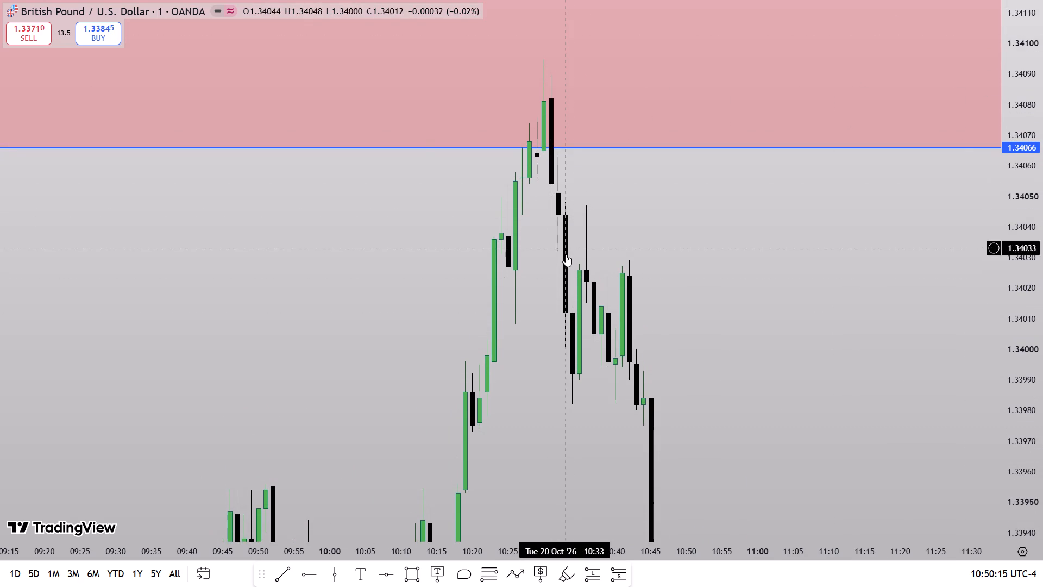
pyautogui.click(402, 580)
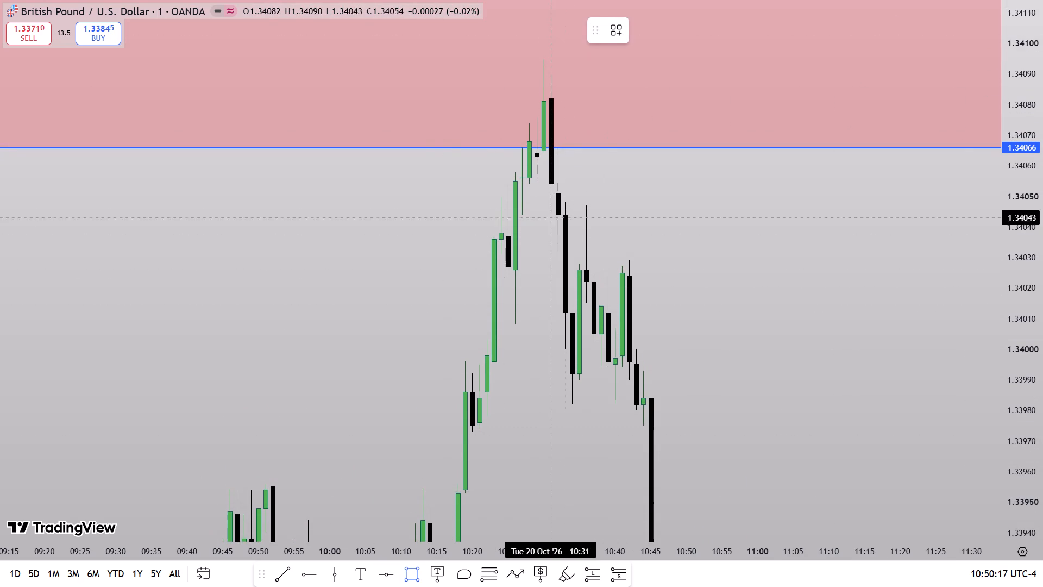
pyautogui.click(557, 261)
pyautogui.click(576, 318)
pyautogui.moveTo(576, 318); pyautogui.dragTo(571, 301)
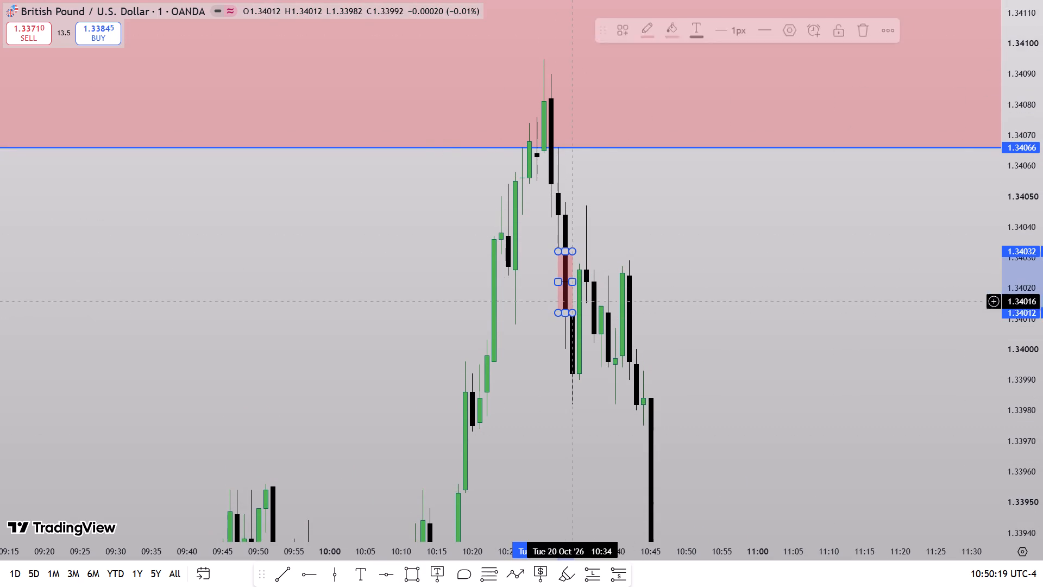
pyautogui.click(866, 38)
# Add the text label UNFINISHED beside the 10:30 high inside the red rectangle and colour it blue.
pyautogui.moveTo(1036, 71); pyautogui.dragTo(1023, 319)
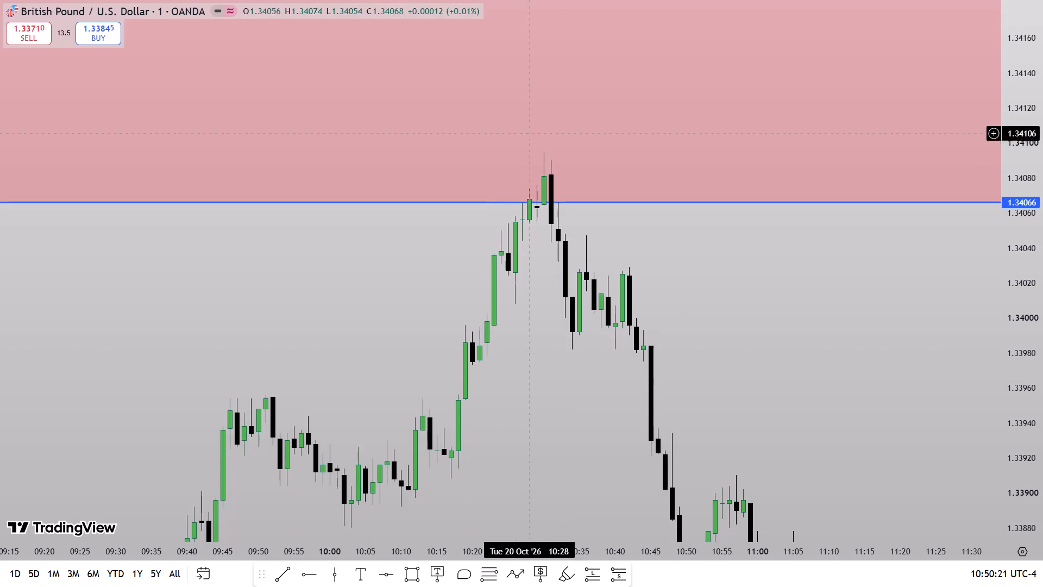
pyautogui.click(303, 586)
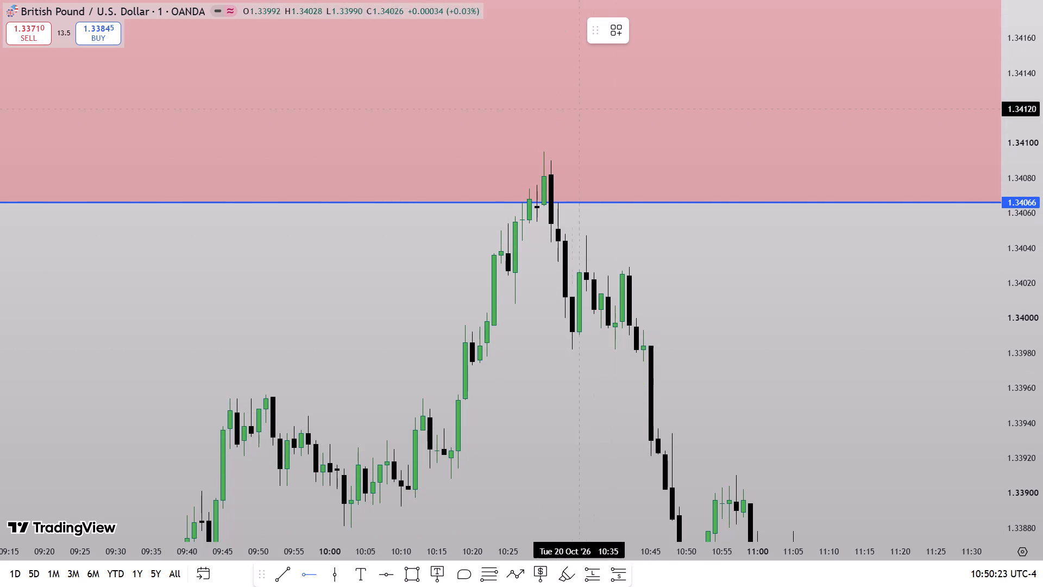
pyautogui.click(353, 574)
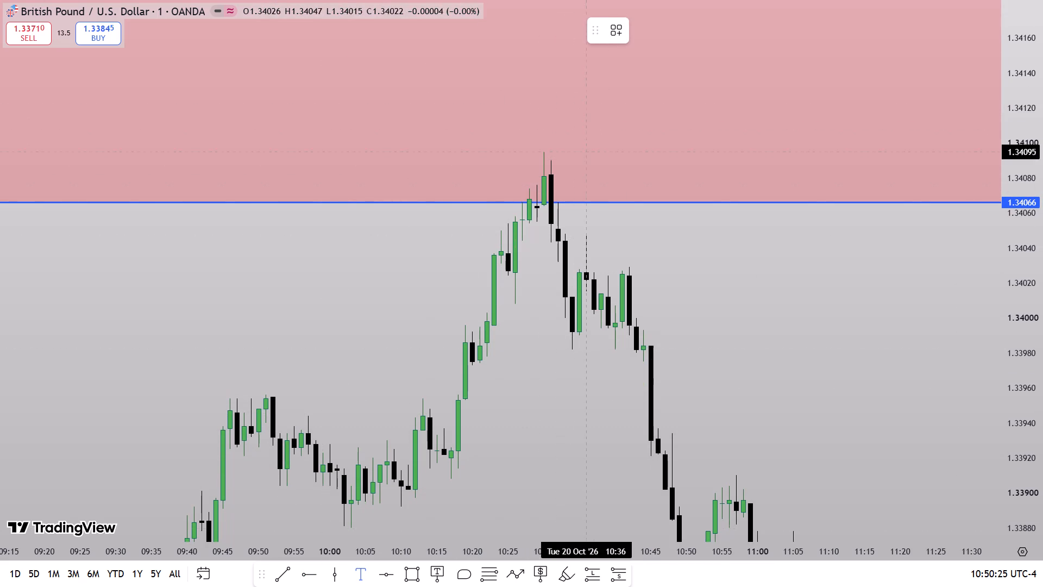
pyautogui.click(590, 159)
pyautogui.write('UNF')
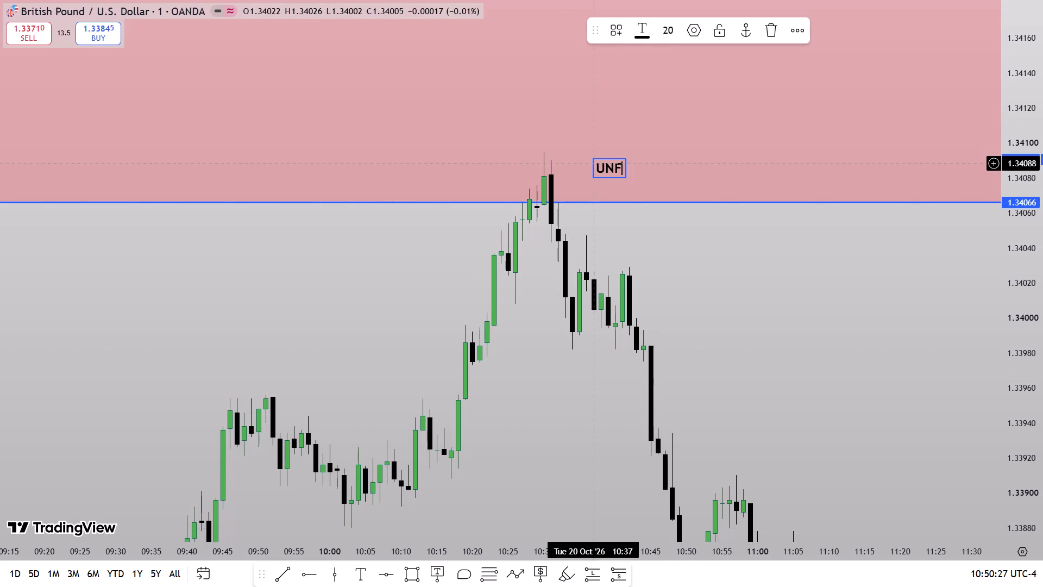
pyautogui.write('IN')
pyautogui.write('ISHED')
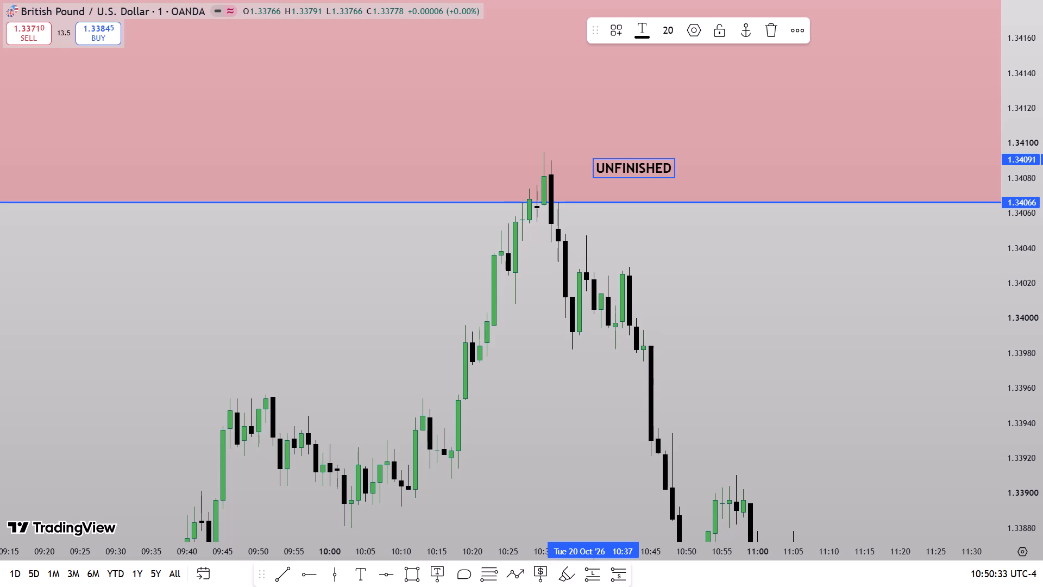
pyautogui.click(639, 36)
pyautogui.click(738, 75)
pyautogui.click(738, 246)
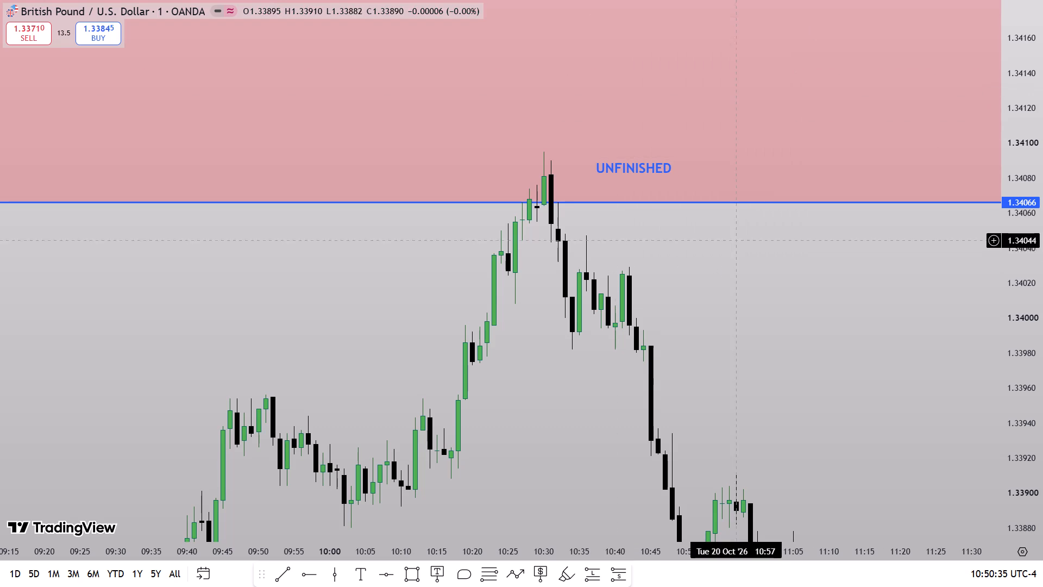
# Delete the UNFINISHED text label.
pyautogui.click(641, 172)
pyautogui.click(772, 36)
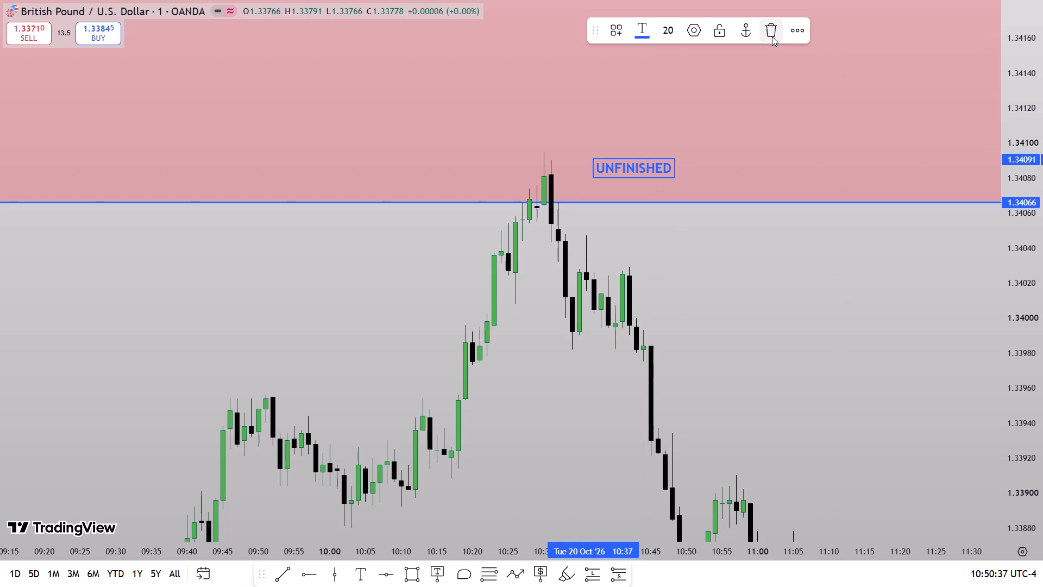
# Draw a horizontal ray from the 20 October 10:30 high at 1.34095.
pyautogui.click(305, 574)
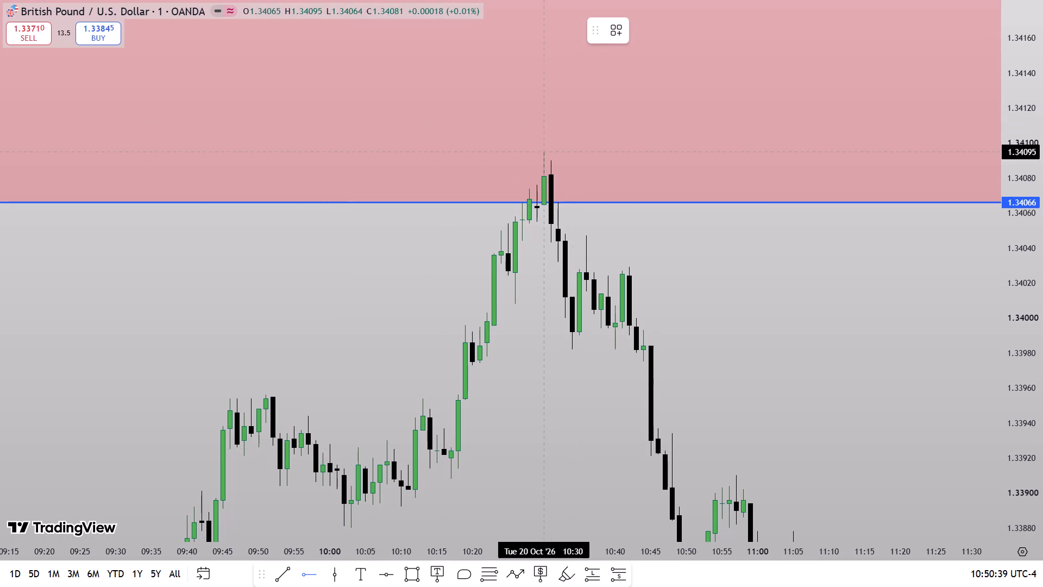
pyautogui.click(543, 130)
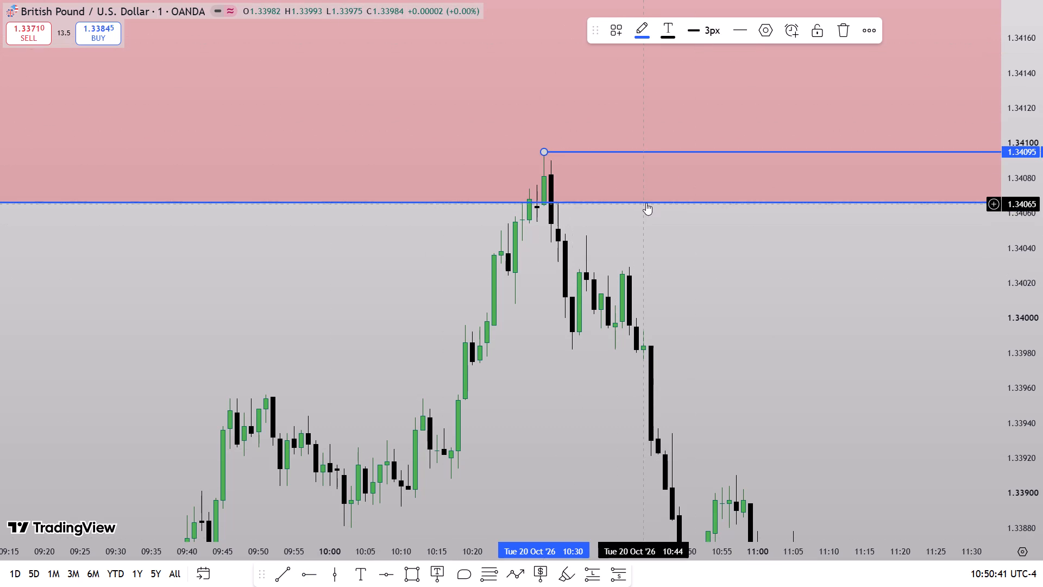
# Delete the blue horizontal ray at 1.34066 along the red rectangle's lower edge.
pyautogui.click(646, 202)
pyautogui.click(838, 29)
# Draw a horizontal ray from 08:29 on 20 October at 1.33582, beside the sharp morning rally.
pyautogui.moveTo(1042, 95); pyautogui.dragTo(1042, 171)
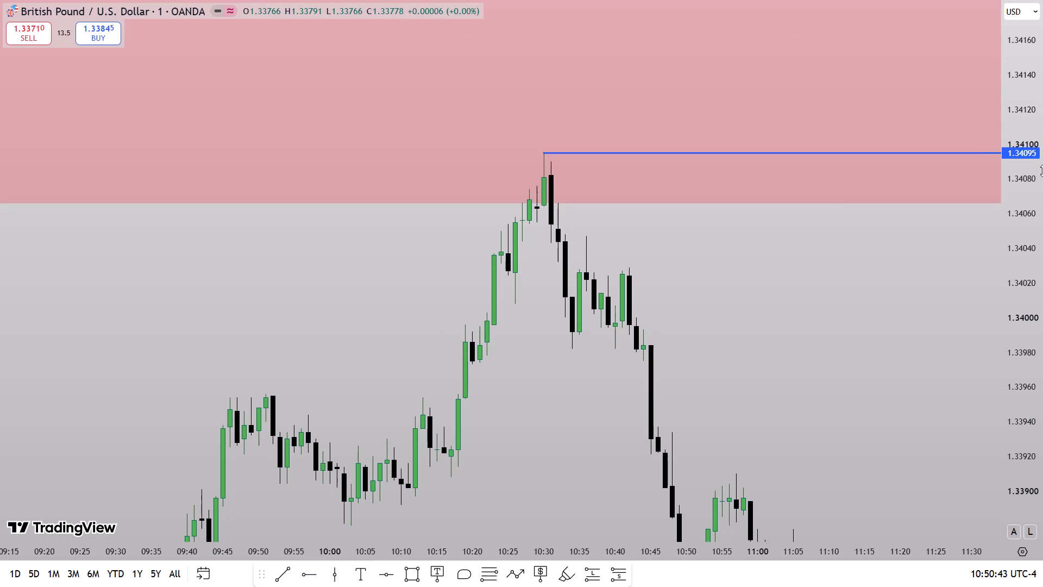
pyautogui.moveTo(1042, 171); pyautogui.dragTo(1028, 295)
pyautogui.scroll(-6, 895, 320)
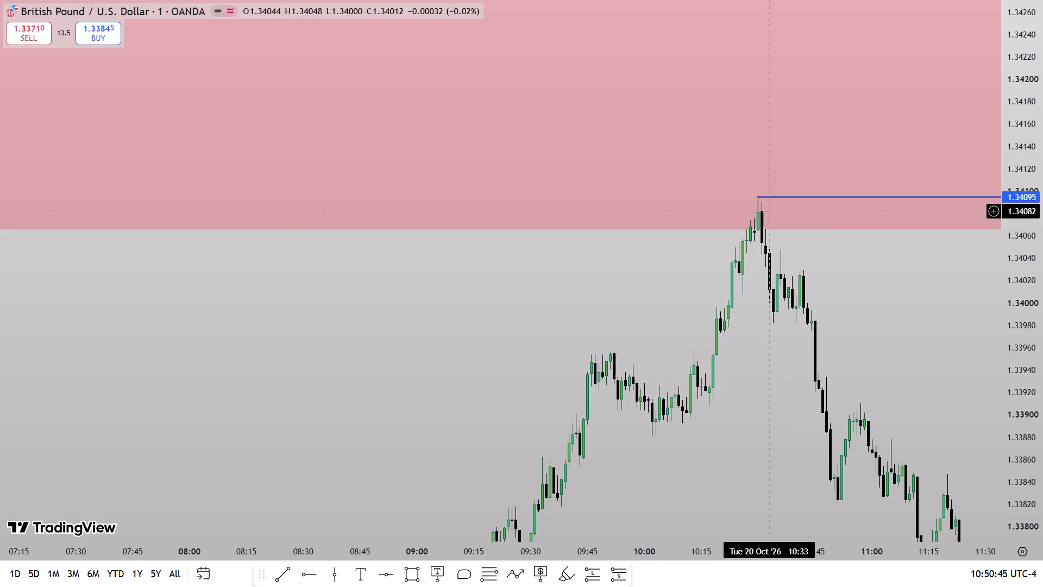
pyautogui.moveTo(843, 291); pyautogui.dragTo(727, 91)
pyautogui.moveTo(1042, 104); pyautogui.dragTo(1042, 198)
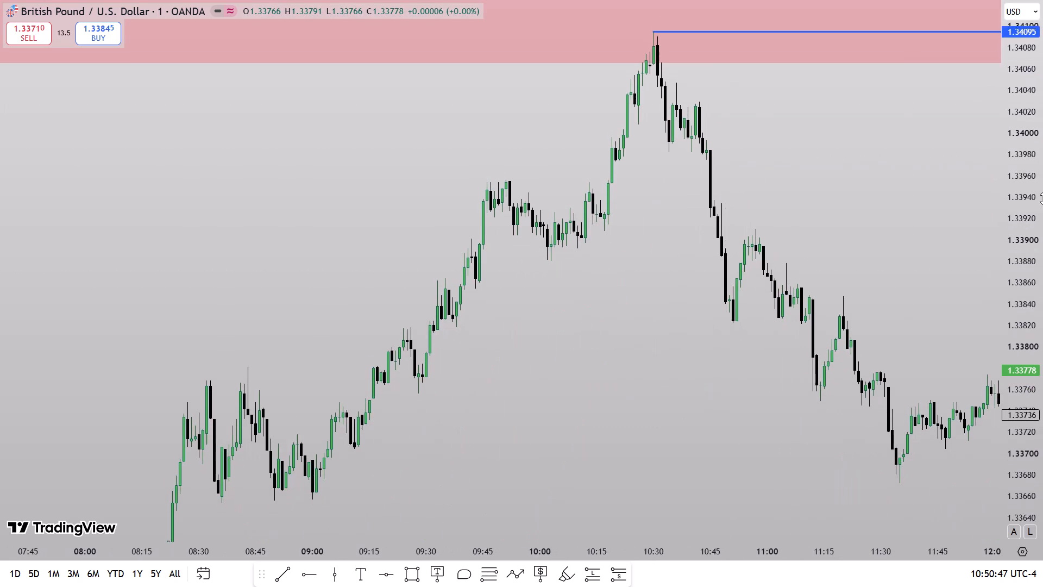
pyautogui.moveTo(1042, 198); pyautogui.dragTo(1023, 243)
pyautogui.scroll(-6, 875, 326)
pyautogui.moveTo(845, 385); pyautogui.dragTo(705, 281)
pyautogui.moveTo(772, 357); pyautogui.dragTo(764, 268)
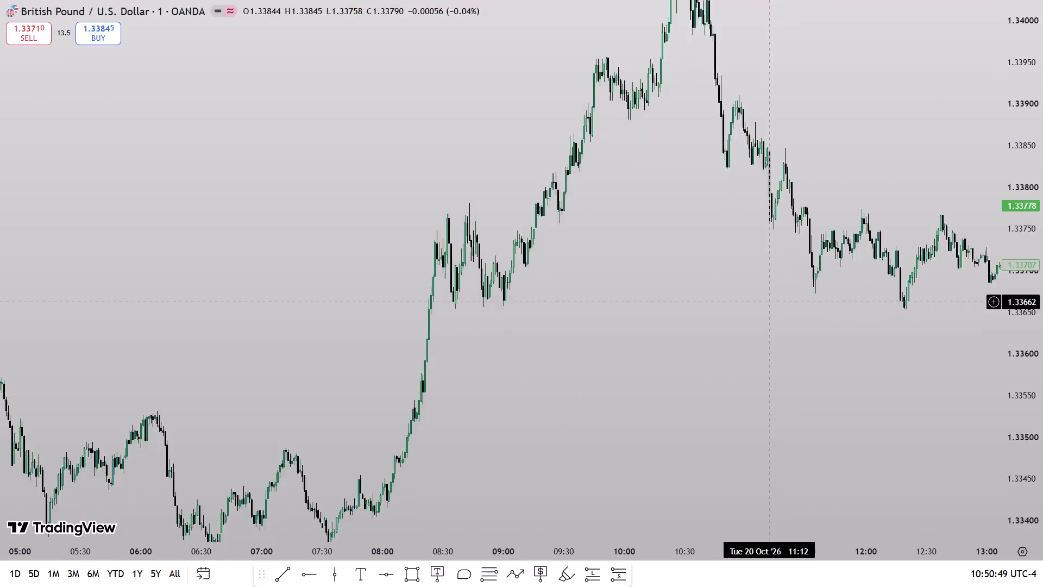
pyautogui.moveTo(764, 268); pyautogui.dragTo(761, 261)
pyautogui.click(311, 577)
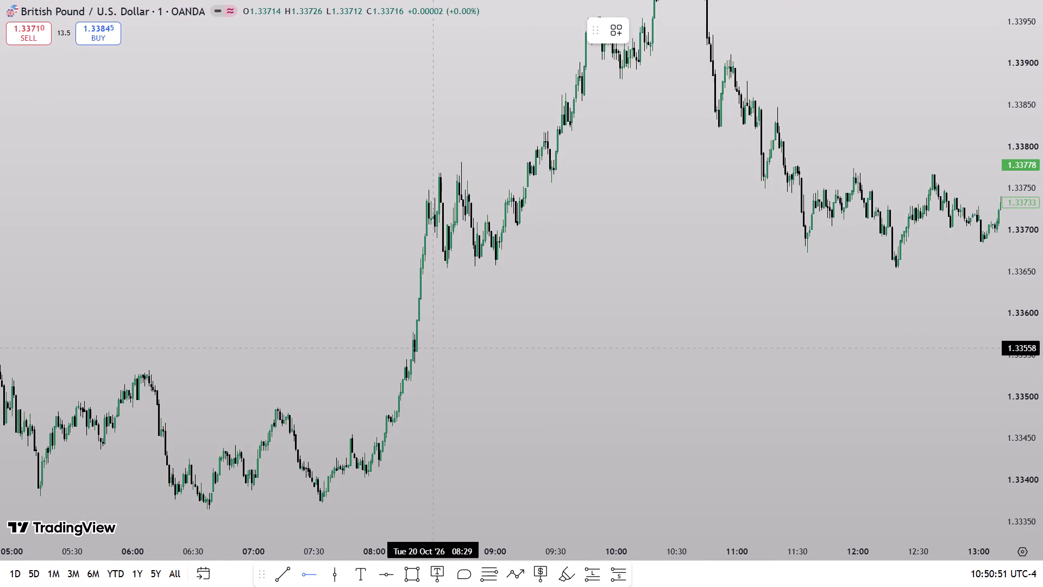
pyautogui.click(433, 328)
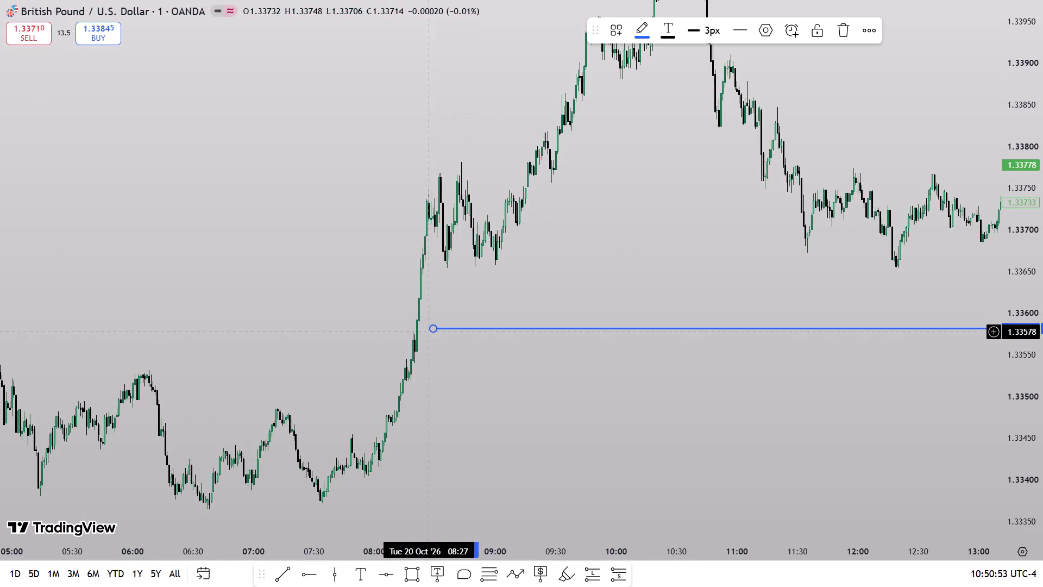
# Style the 1.33582 ray dark red, 2px thick and dotted.
pyautogui.click(637, 39)
pyautogui.click(645, 177)
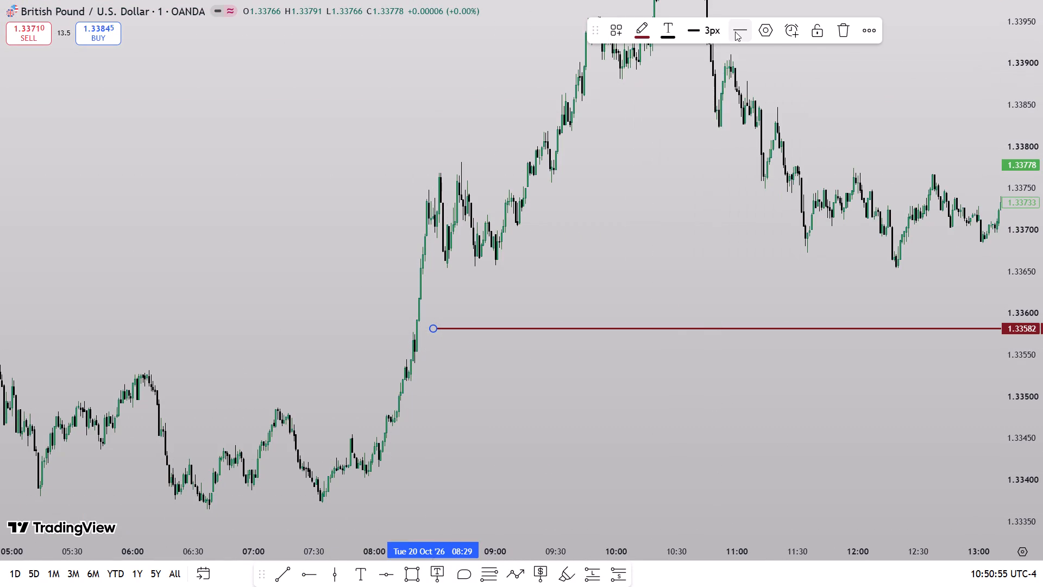
pyautogui.click(735, 32)
pyautogui.click(741, 83)
pyautogui.click(702, 31)
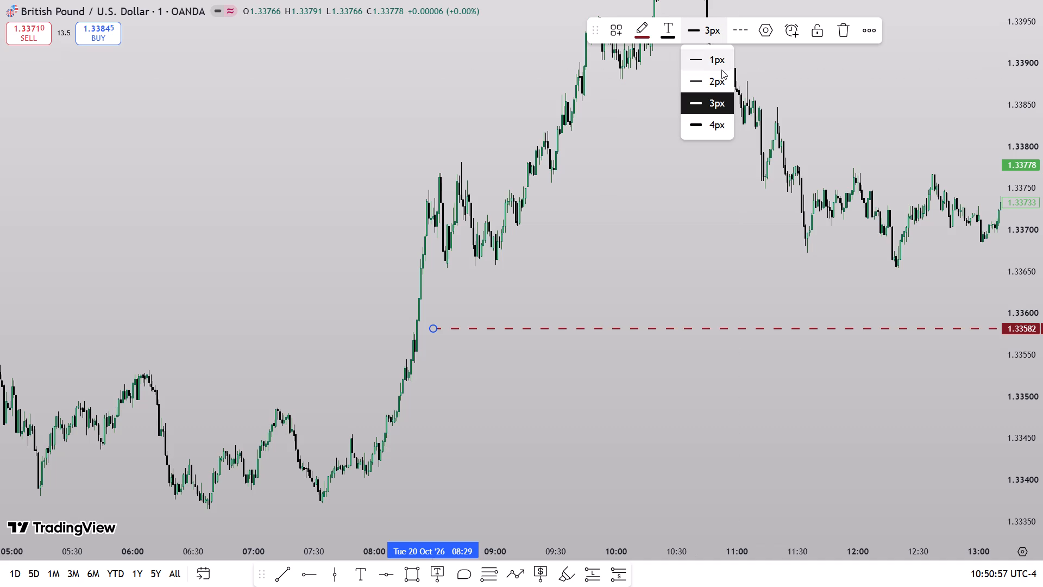
pyautogui.click(721, 83)
pyautogui.click(740, 30)
pyautogui.click(743, 96)
# Draw a horizontal ray from the 20 October 08:36 low at 1.33654.
pyautogui.scroll(3, 533, 336)
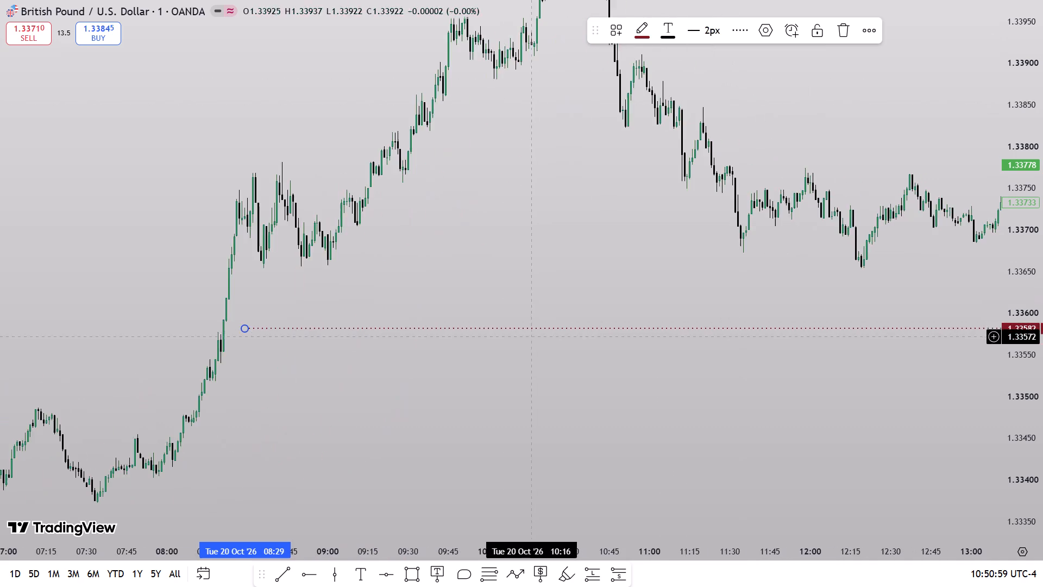
pyautogui.moveTo(460, 274); pyautogui.dragTo(715, 318)
pyautogui.moveTo(1042, 340); pyautogui.dragTo(1040, 245)
pyautogui.scroll(4, 724, 397)
pyautogui.click(312, 576)
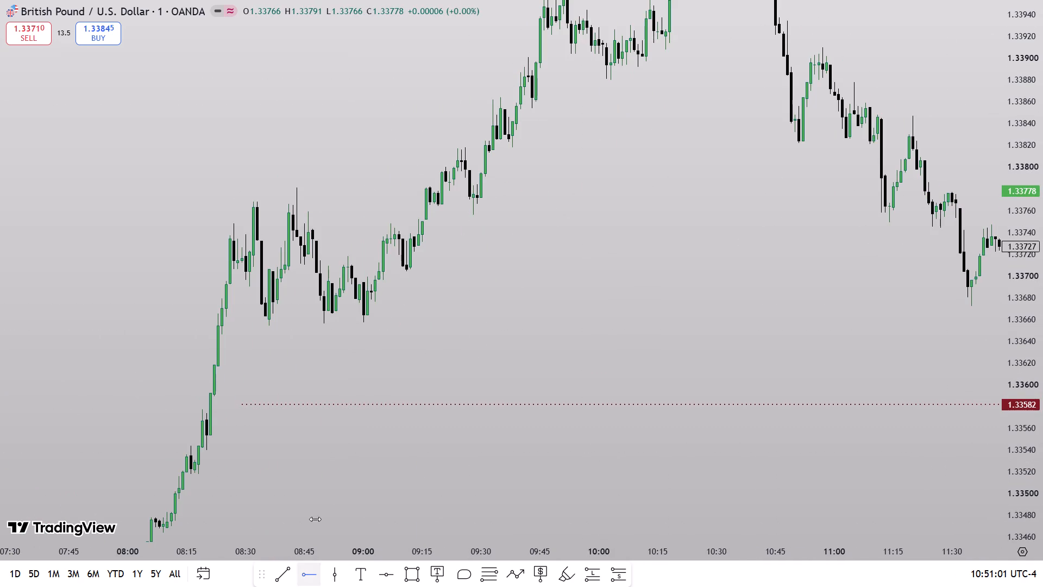
pyautogui.click(271, 342)
# Make the 1.33654 ray a solid line 1px thick, keeping its dark red colour.
pyautogui.click(732, 35)
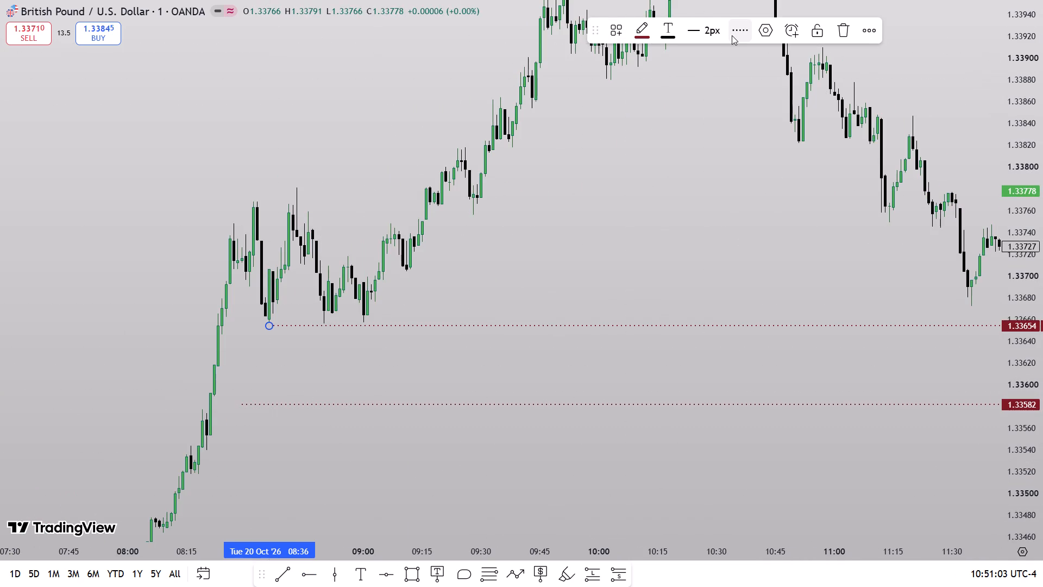
pyautogui.click(739, 59)
pyautogui.click(643, 33)
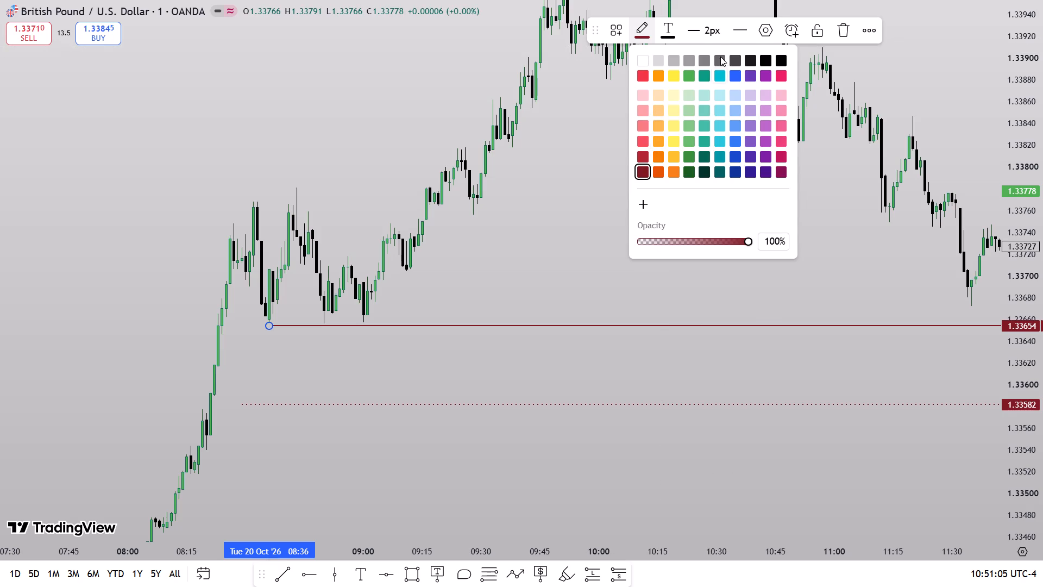
pyautogui.click(708, 26)
pyautogui.click(708, 54)
# Examine how price trades around the 1.33654 ray from midday 20 October into 21 October.
pyautogui.scroll(-1, 748, 235)
pyautogui.moveTo(818, 259); pyautogui.dragTo(548, 232)
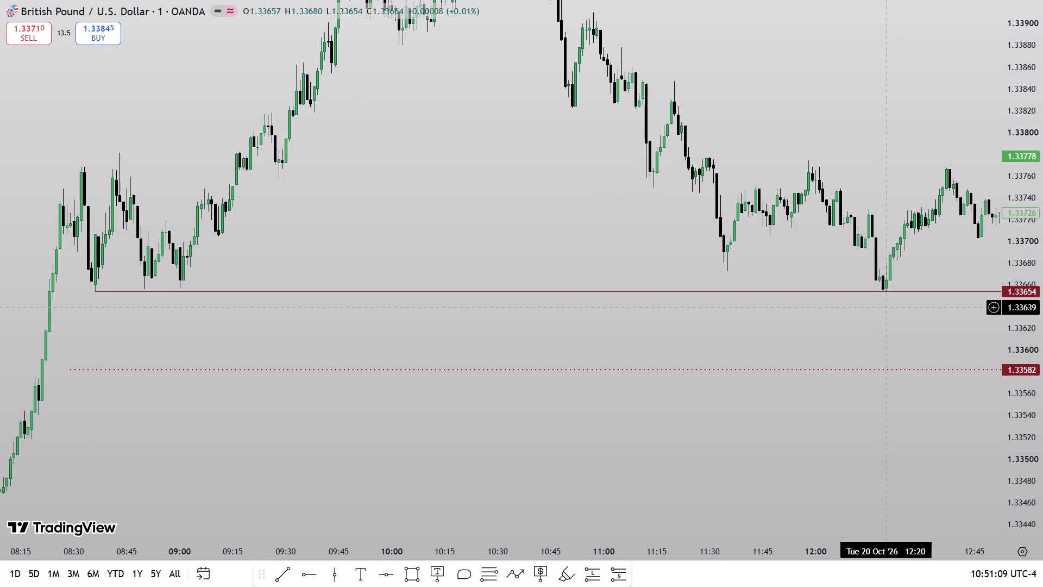
pyautogui.scroll(-10, 884, 311)
pyautogui.moveTo(893, 341); pyautogui.dragTo(640, 324)
pyautogui.moveTo(750, 307); pyautogui.dragTo(551, 338)
pyautogui.moveTo(1042, 249); pyautogui.dragTo(1024, 366)
pyautogui.scroll(-8, 890, 317)
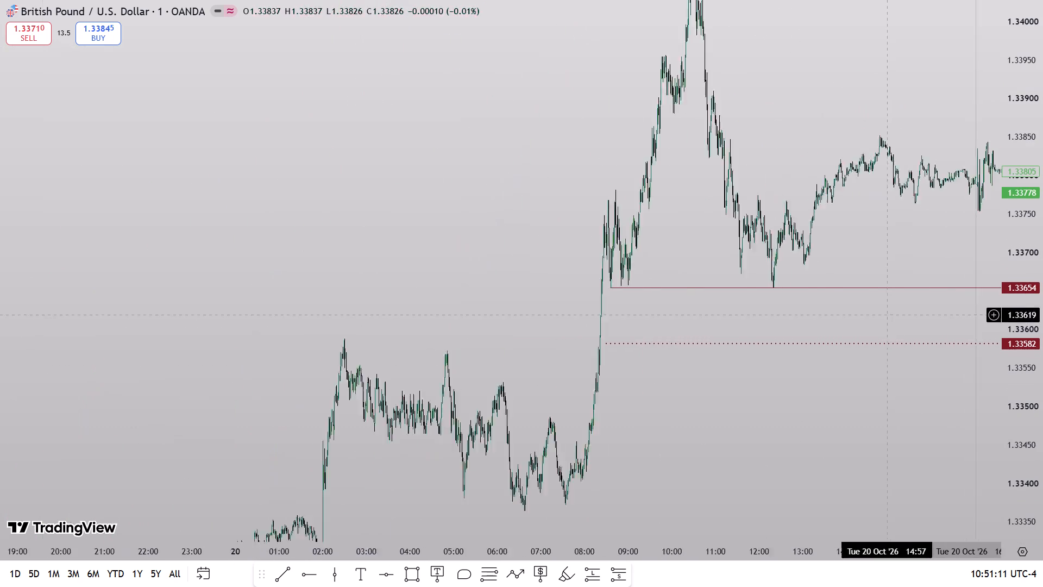
pyautogui.scroll(-5, 895, 257)
pyautogui.moveTo(930, 254); pyautogui.dragTo(695, 266)
pyautogui.moveTo(1042, 176); pyautogui.dragTo(1039, 291)
pyautogui.scroll(-6, 941, 285)
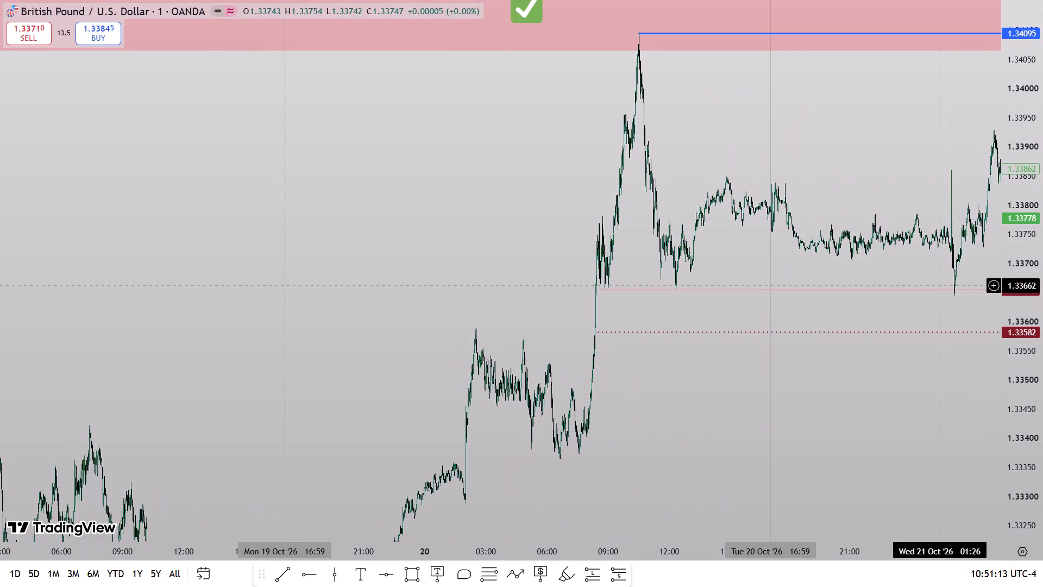
pyautogui.moveTo(916, 273); pyautogui.dragTo(799, 296)
pyautogui.moveTo(790, 294); pyautogui.dragTo(750, 294)
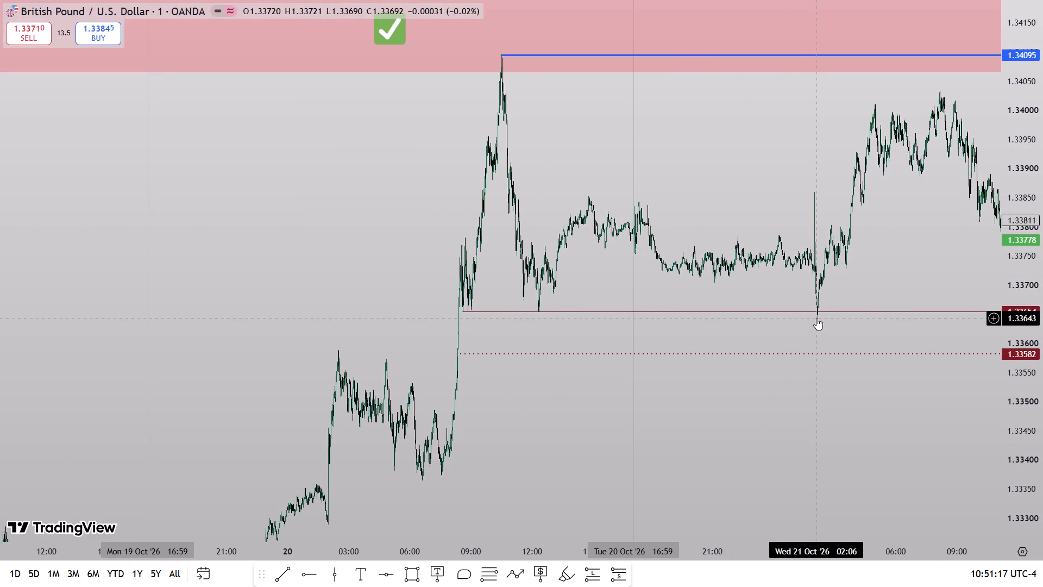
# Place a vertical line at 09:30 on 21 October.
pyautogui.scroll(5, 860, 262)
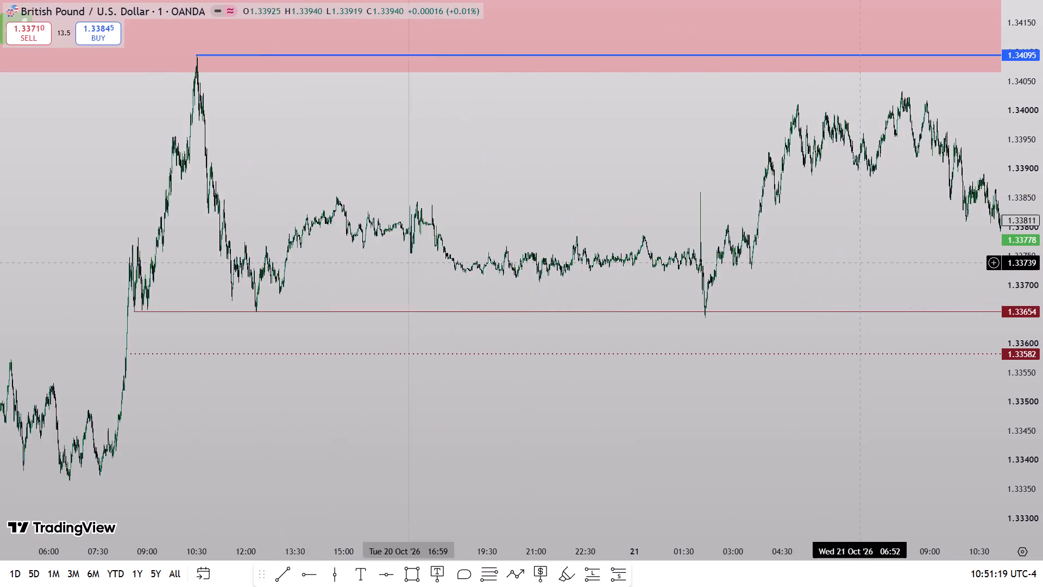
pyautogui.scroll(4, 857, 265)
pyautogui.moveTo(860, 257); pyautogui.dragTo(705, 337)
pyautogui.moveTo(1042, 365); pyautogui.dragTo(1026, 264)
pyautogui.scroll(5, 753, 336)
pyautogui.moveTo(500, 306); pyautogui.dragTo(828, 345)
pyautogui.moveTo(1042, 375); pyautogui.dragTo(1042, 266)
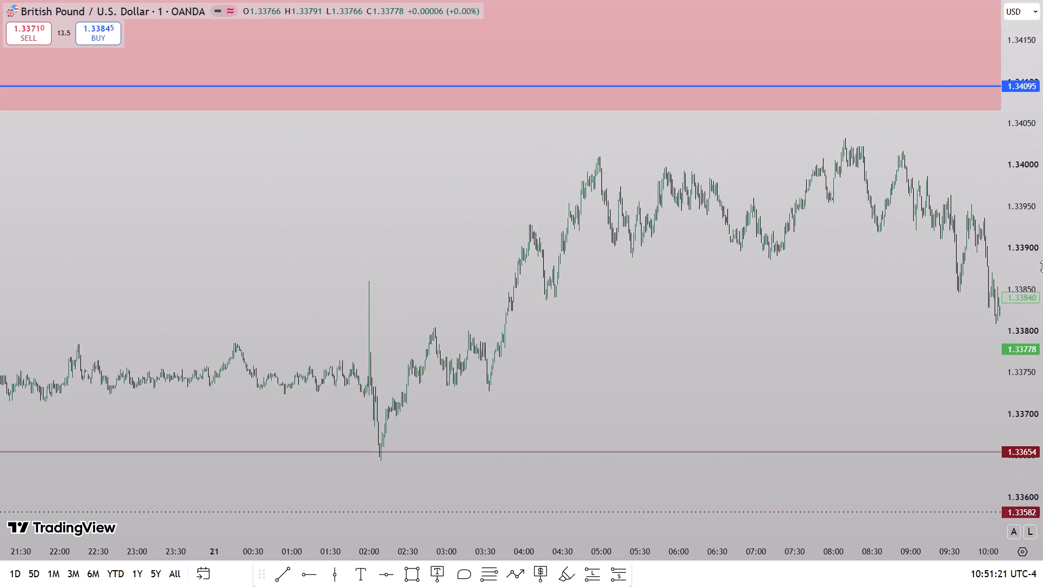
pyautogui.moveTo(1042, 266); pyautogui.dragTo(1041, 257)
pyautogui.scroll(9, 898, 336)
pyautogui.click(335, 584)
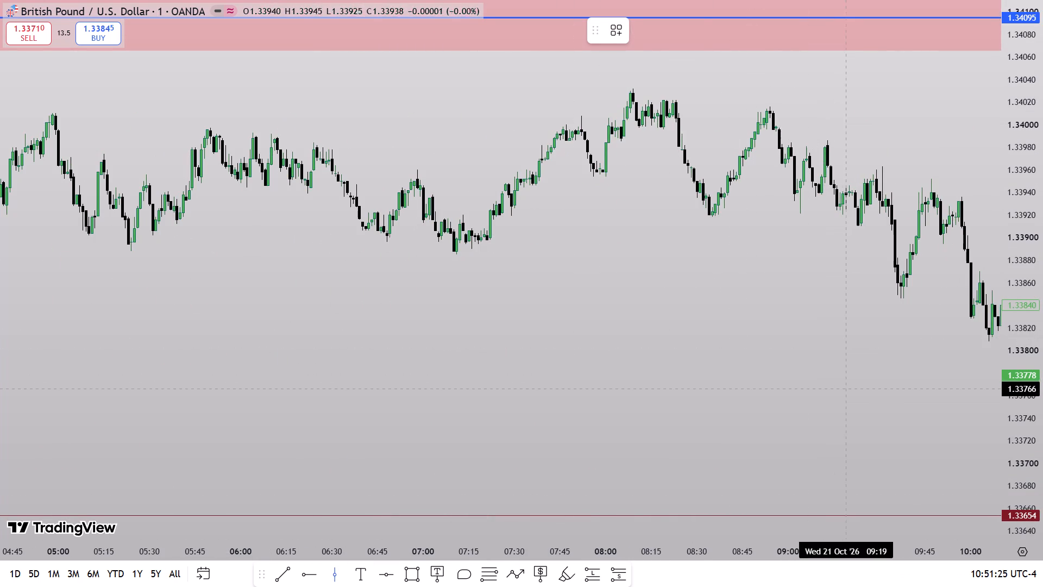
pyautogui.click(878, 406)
# Examine the 21 October candles around 09:30 and the preceding 08:00 highs against the marked levels.
pyautogui.moveTo(846, 368); pyautogui.dragTo(701, 369)
pyautogui.moveTo(1042, 374); pyautogui.dragTo(1041, 270)
pyautogui.scroll(2, 902, 333)
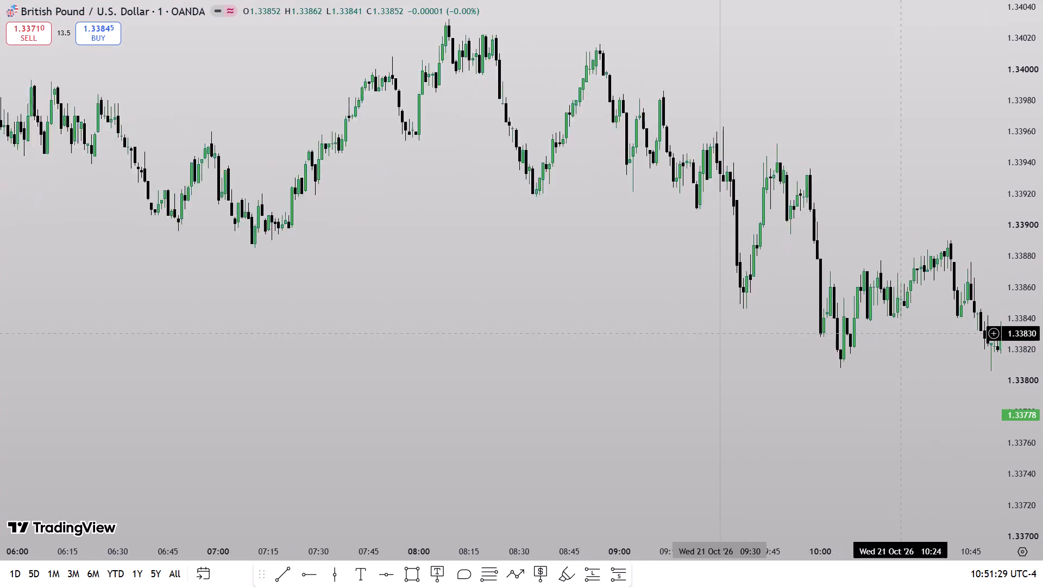
pyautogui.scroll(2, 900, 334)
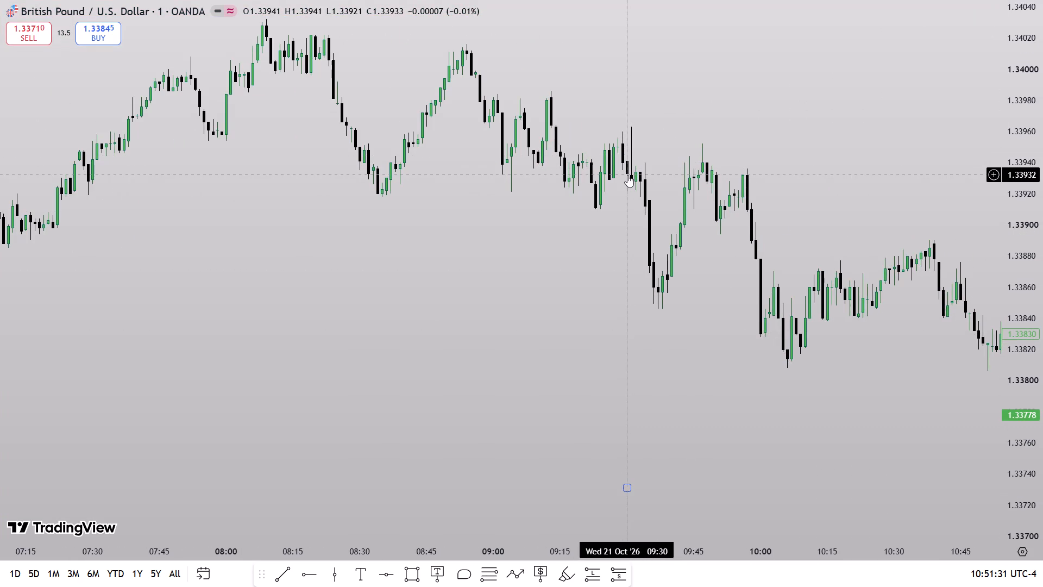
pyautogui.moveTo(1034, 116); pyautogui.dragTo(1004, 277)
pyautogui.scroll(-17, 658, 392)
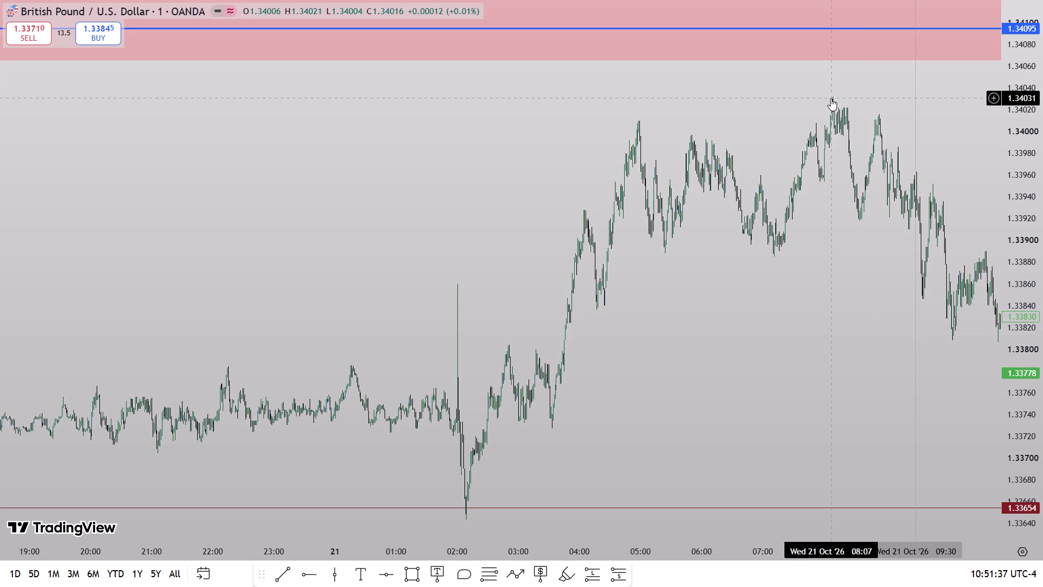
pyautogui.moveTo(825, 316); pyautogui.dragTo(807, 248)
pyautogui.moveTo(1042, 188); pyautogui.dragTo(1036, 273)
pyautogui.scroll(-7, 954, 326)
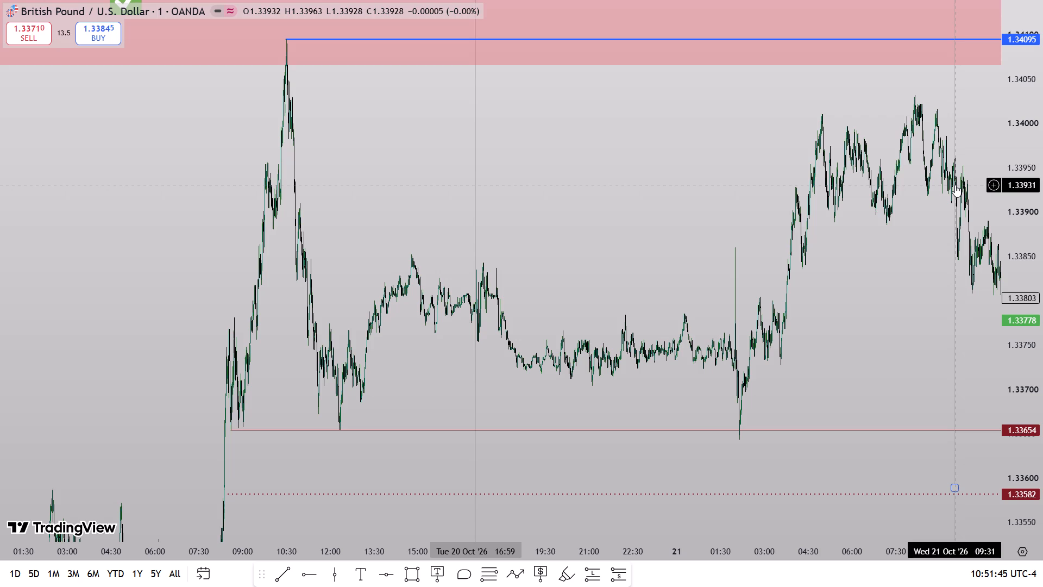
# Measure the price distance from about 1.3393 on 21 October down to the dotted 1.33582 ray and up to the blue 1.34095 ray.
pyautogui.keyDown('shift'); pyautogui.click(929, 206); pyautogui.keyUp('shift')
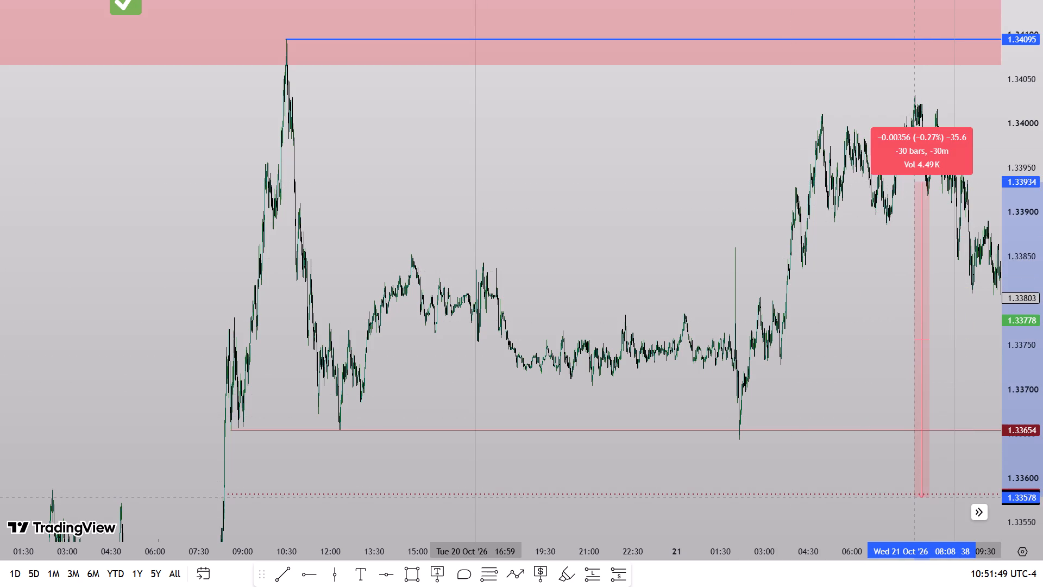
pyautogui.click(914, 497)
pyautogui.click(899, 355)
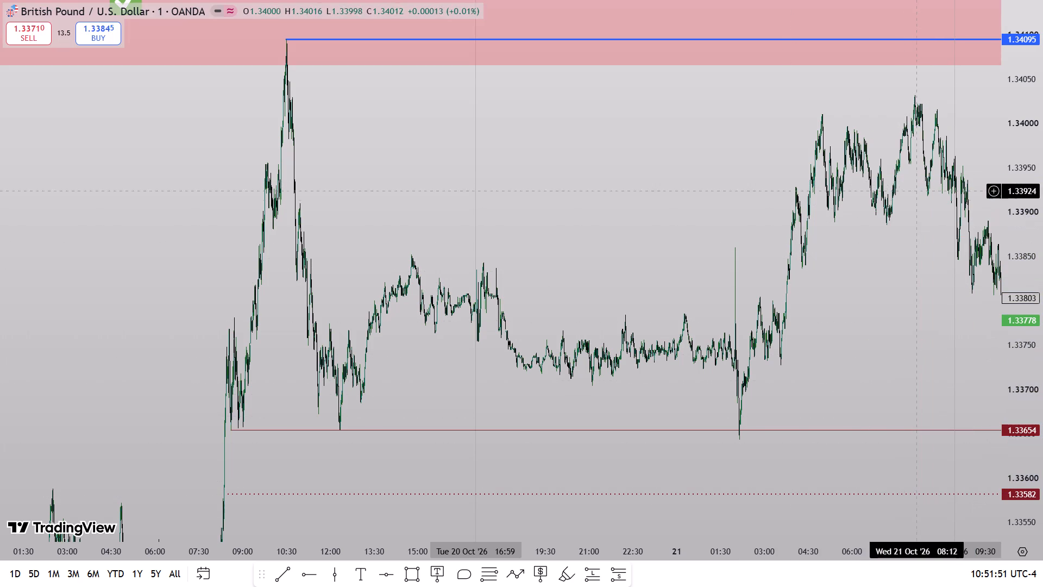
pyautogui.keyDown('shift'); pyautogui.click(913, 183); pyautogui.keyUp('shift')
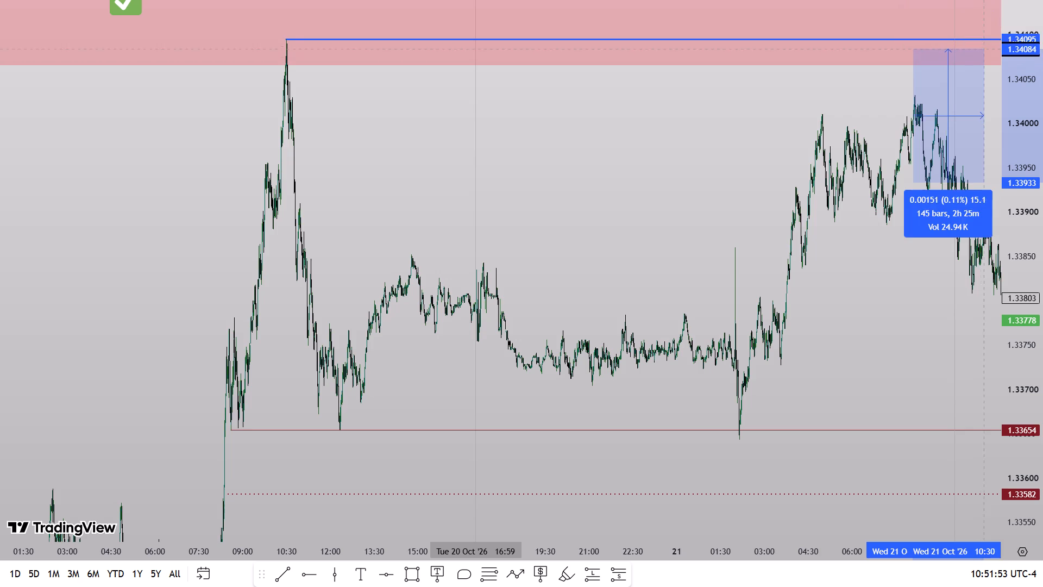
pyautogui.click(979, 42)
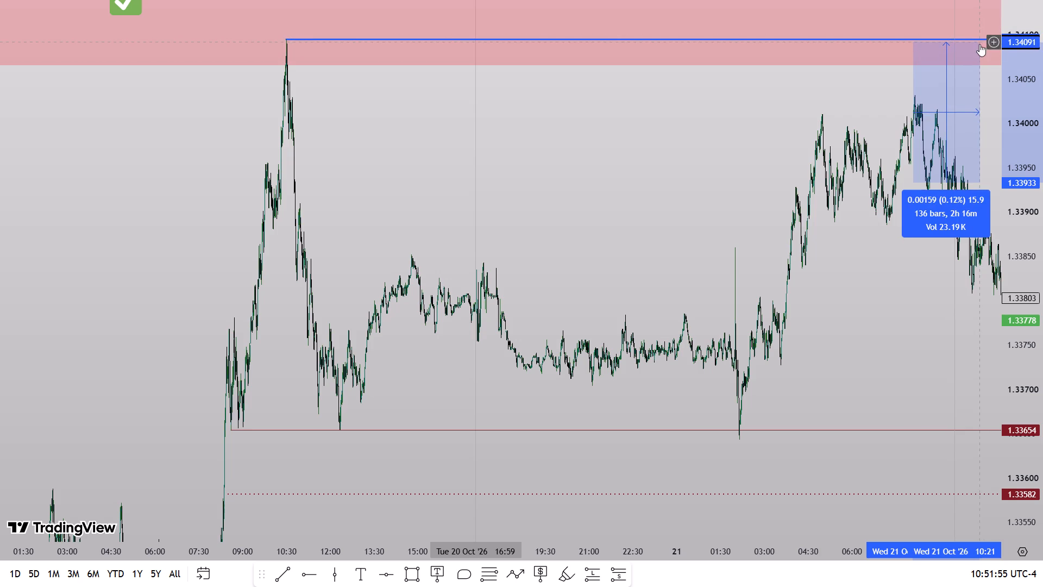
pyautogui.click(896, 298)
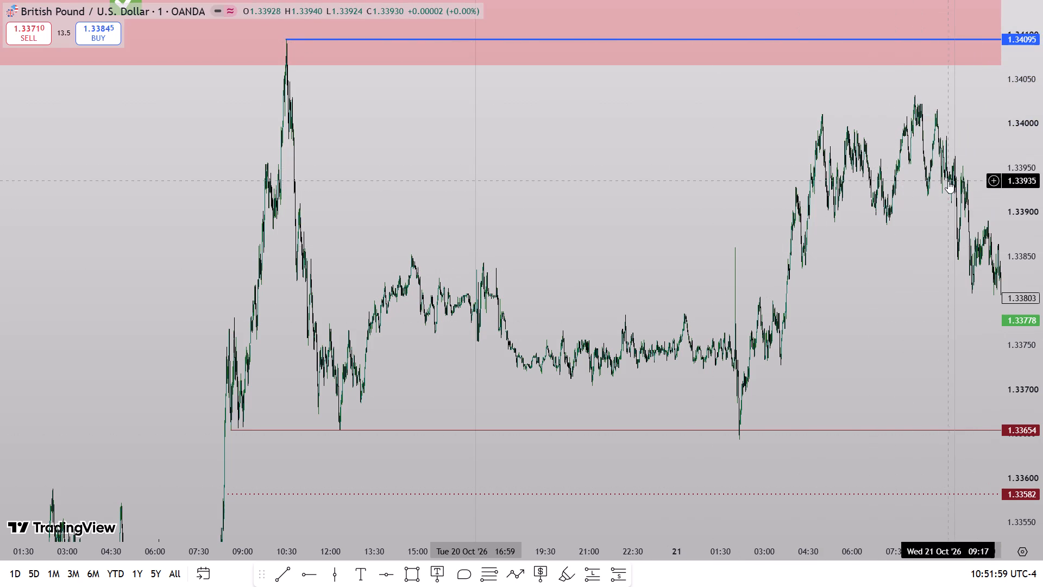
# Draw a horizontal ray from 16:14 on 20 October at 1.33788.
pyautogui.moveTo(1042, 401); pyautogui.dragTo(1042, 341)
pyautogui.scroll(2, 840, 416)
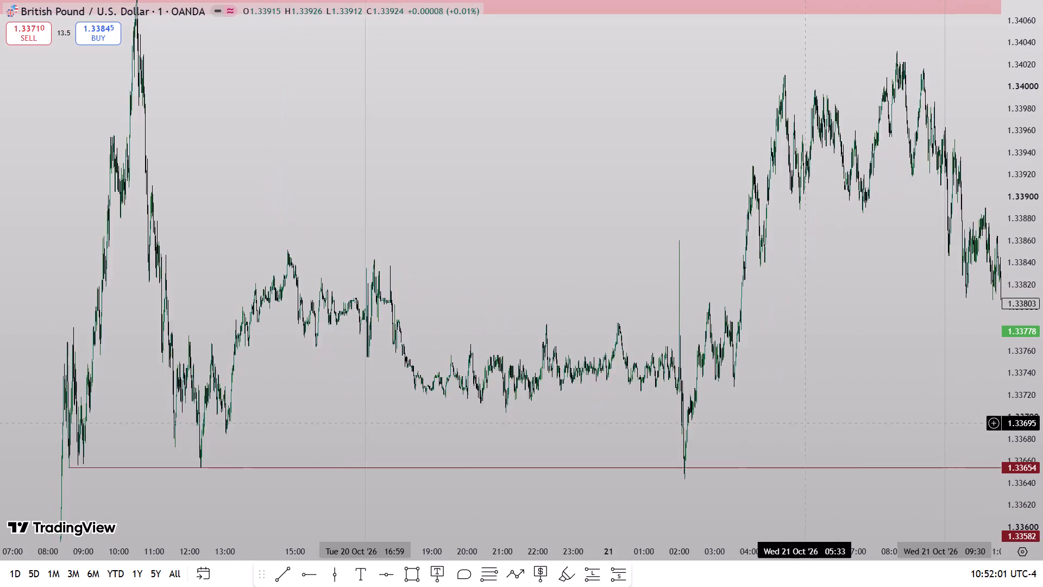
pyautogui.moveTo(715, 422); pyautogui.dragTo(1038, 376)
pyautogui.moveTo(678, 272); pyautogui.dragTo(983, 270)
pyautogui.scroll(16, 835, 380)
pyautogui.moveTo(1042, 431); pyautogui.dragTo(1028, 246)
pyautogui.scroll(5, 699, 421)
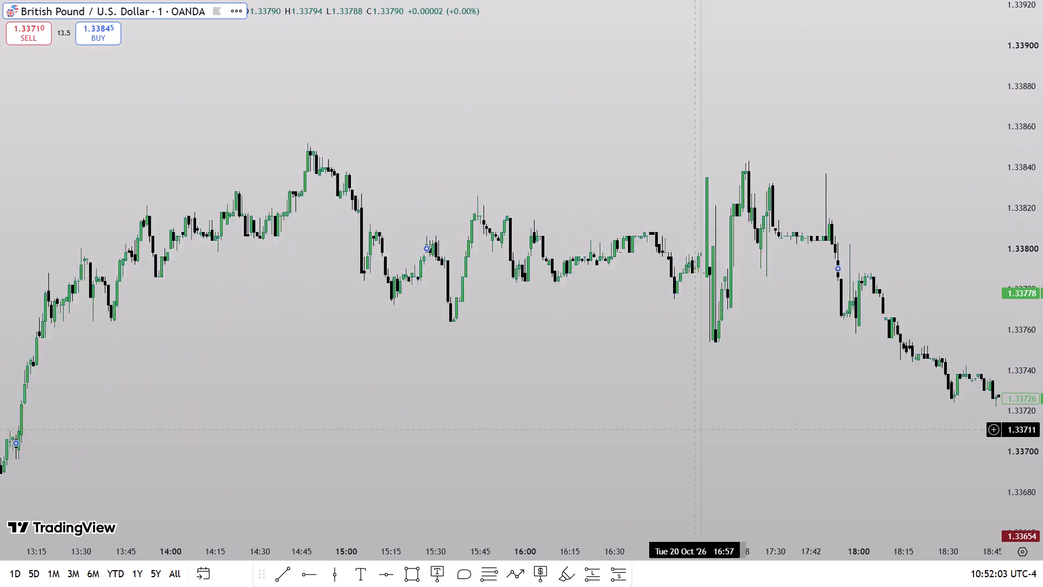
pyautogui.moveTo(355, 376); pyautogui.dragTo(738, 403)
pyautogui.moveTo(1042, 439); pyautogui.dragTo(1023, 311)
pyautogui.scroll(5, 681, 461)
pyautogui.click(312, 582)
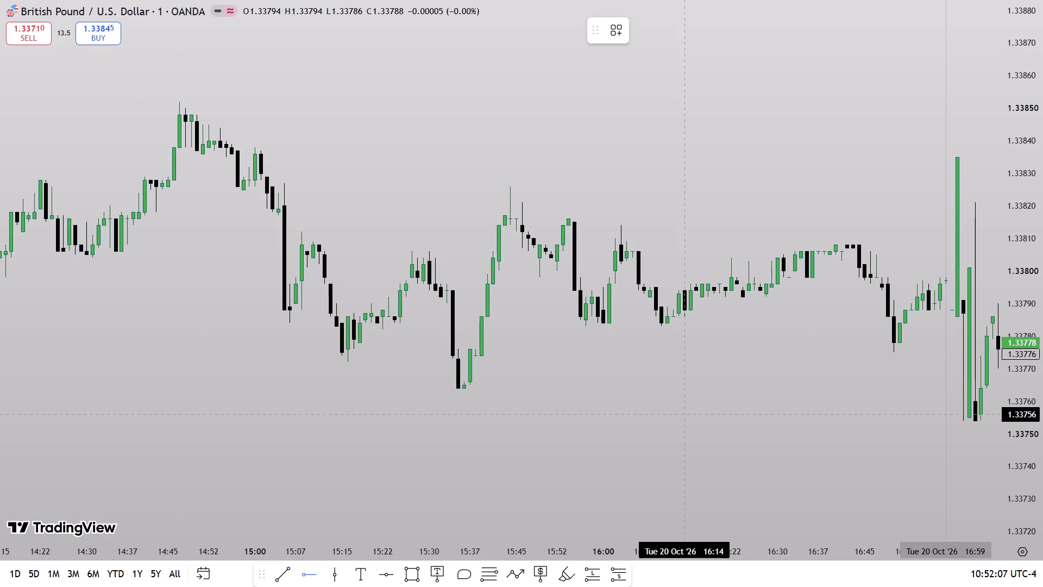
pyautogui.click(686, 312)
# Style the 1.33788 ray black and 2px thick.
pyautogui.click(640, 35)
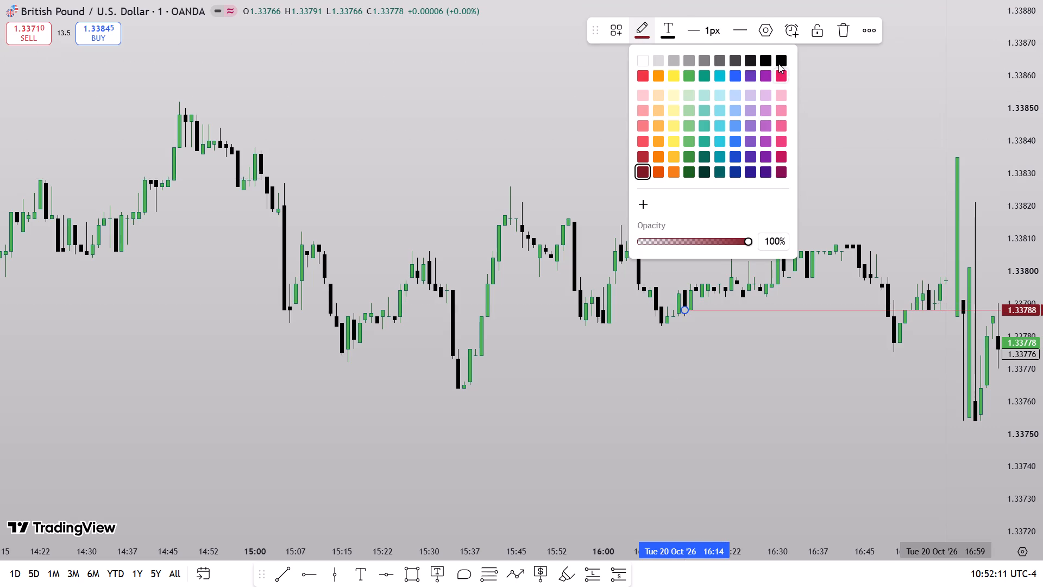
pyautogui.click(778, 64)
pyautogui.click(708, 33)
pyautogui.click(711, 87)
pyautogui.click(736, 200)
# Examine how price on 21 October trades around the black 1.33788 ray.
pyautogui.moveTo(1042, 139); pyautogui.dragTo(1032, 268)
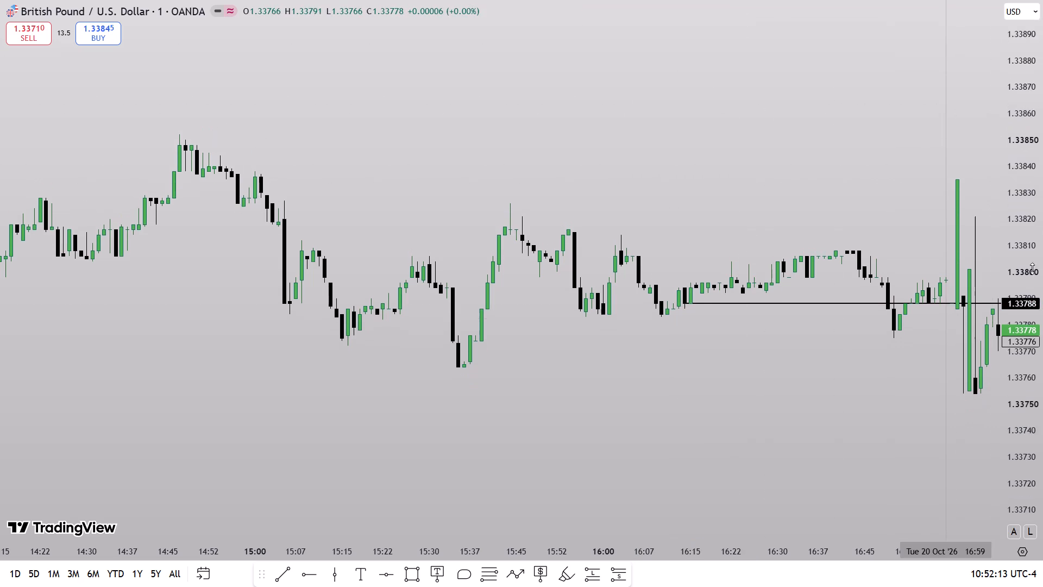
pyautogui.scroll(-8, 888, 384)
pyautogui.moveTo(814, 394); pyautogui.dragTo(488, 384)
pyautogui.scroll(-8, 733, 371)
pyautogui.moveTo(745, 410); pyautogui.dragTo(377, 418)
pyautogui.moveTo(984, 277); pyautogui.dragTo(989, 413)
pyautogui.scroll(-7, 962, 426)
pyautogui.moveTo(934, 433); pyautogui.dragTo(585, 290)
pyautogui.moveTo(1042, 213); pyautogui.dragTo(1027, 397)
pyautogui.scroll(-7, 971, 415)
pyautogui.moveTo(953, 409); pyautogui.dragTo(567, 383)
pyautogui.moveTo(1042, 253); pyautogui.dragTo(1017, 403)
pyautogui.moveTo(752, 322); pyautogui.dragTo(828, 400)
pyautogui.scroll(3, 810, 395)
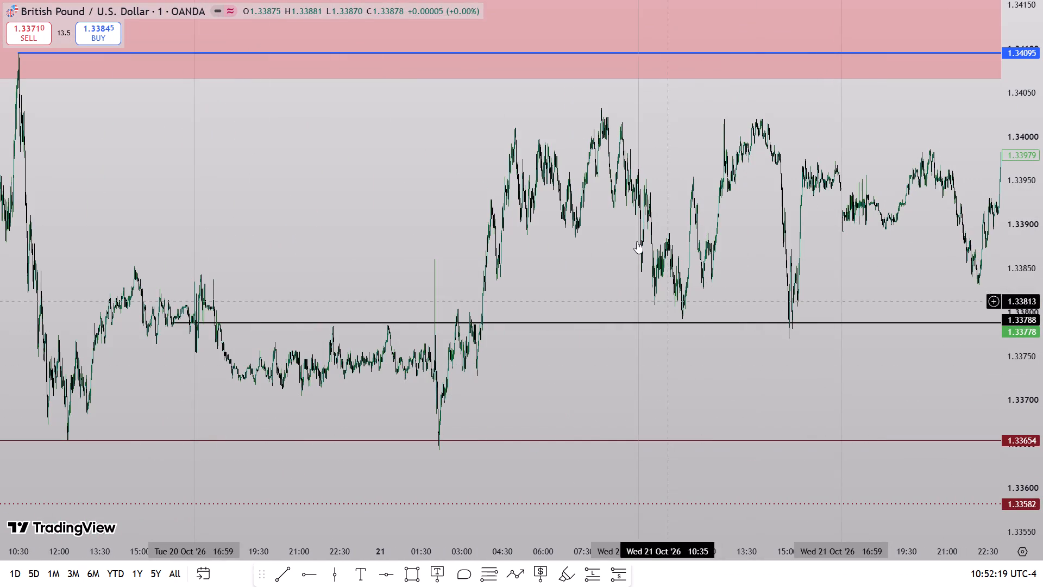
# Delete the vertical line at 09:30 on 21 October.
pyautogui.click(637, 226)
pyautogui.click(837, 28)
# Place a vertical line at 09:30 on 21 October.
pyautogui.moveTo(709, 371); pyautogui.dragTo(866, 353)
pyautogui.moveTo(1042, 365); pyautogui.dragTo(1039, 296)
pyautogui.scroll(4, 898, 377)
pyautogui.moveTo(690, 383); pyautogui.dragTo(810, 371)
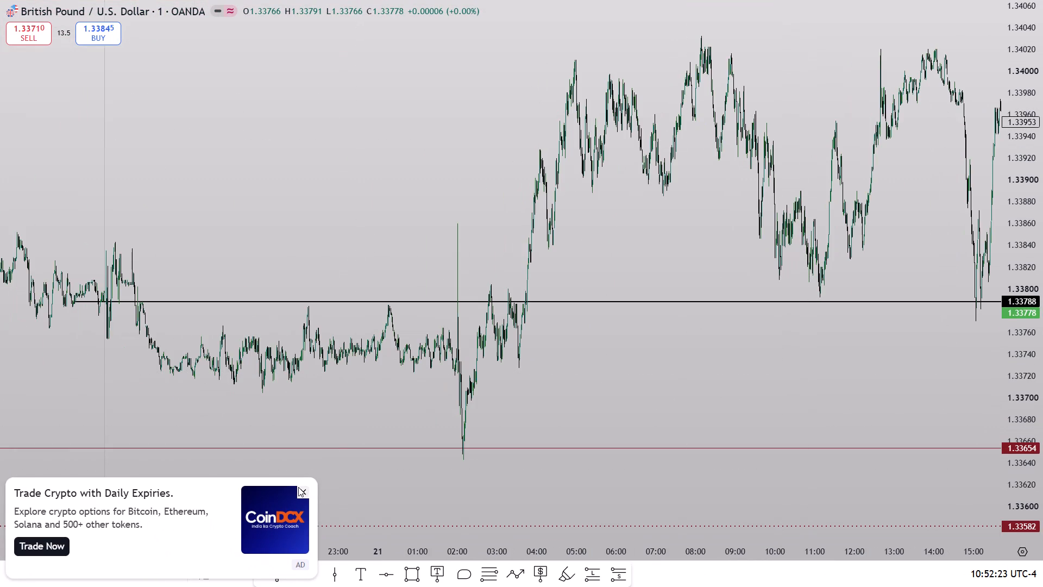
pyautogui.click(298, 487)
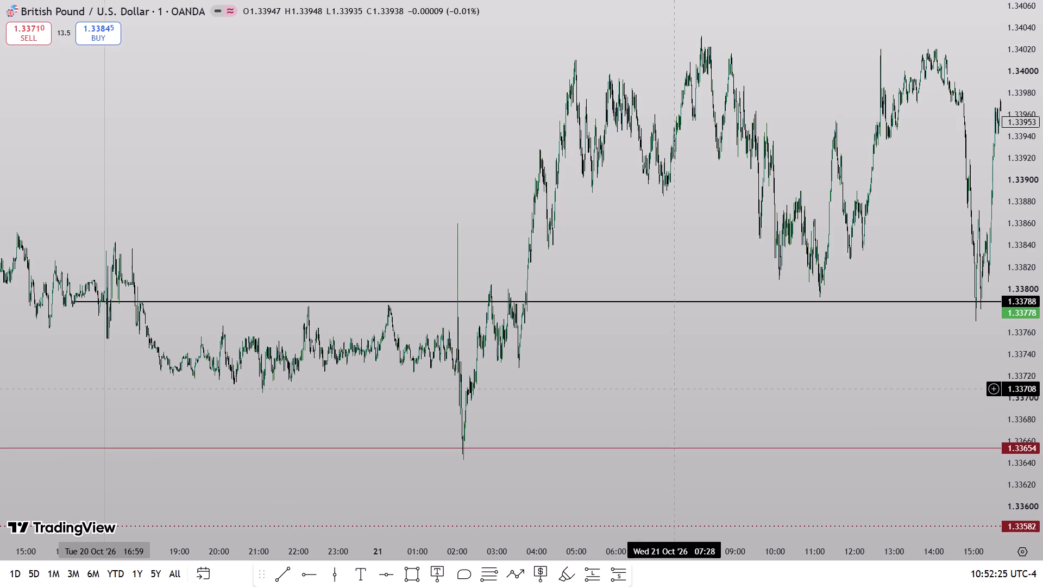
pyautogui.scroll(7, 675, 389)
pyautogui.moveTo(661, 381); pyautogui.dragTo(821, 390)
pyautogui.moveTo(1042, 391); pyautogui.dragTo(1042, 290)
pyautogui.scroll(6, 845, 419)
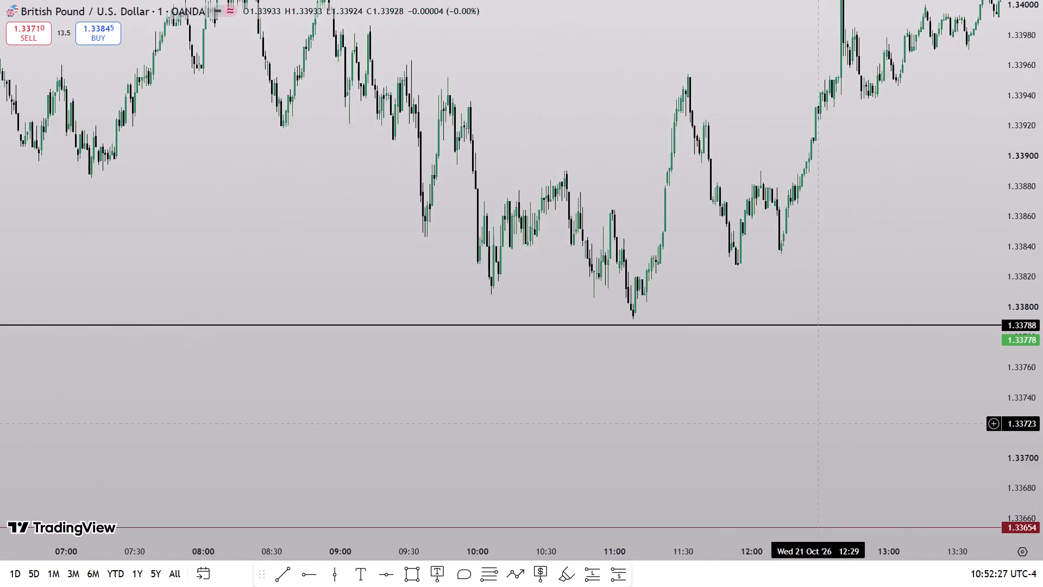
pyautogui.moveTo(692, 407); pyautogui.dragTo(914, 413)
pyautogui.moveTo(1042, 424); pyautogui.dragTo(1042, 333)
pyautogui.scroll(5, 863, 465)
pyautogui.moveTo(634, 451); pyautogui.dragTo(838, 476)
pyautogui.moveTo(1019, 480); pyautogui.dragTo(1014, 441)
pyautogui.scroll(3, 774, 438)
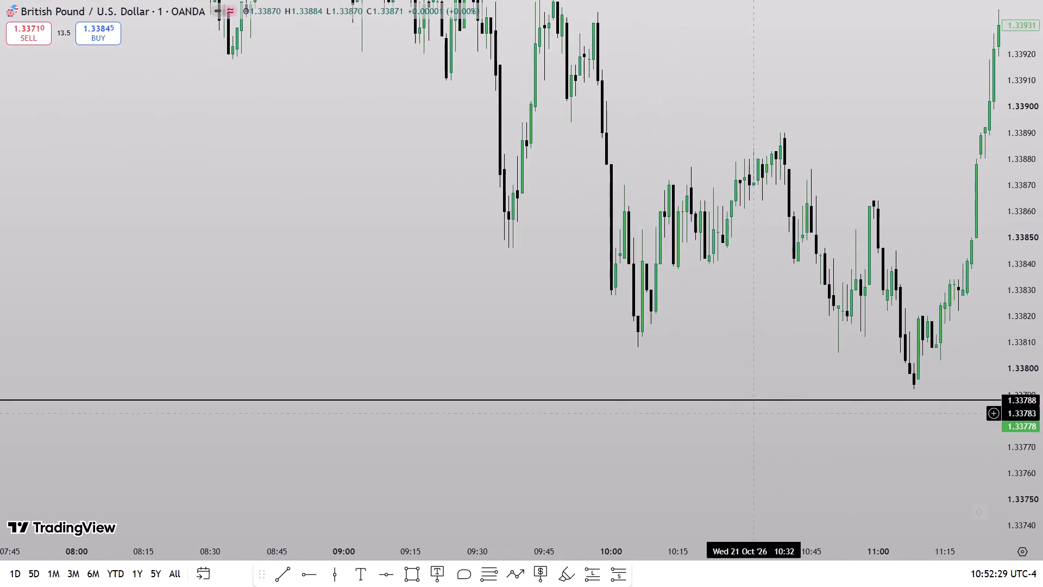
pyautogui.moveTo(430, 278); pyautogui.dragTo(646, 451)
pyautogui.scroll(2, 580, 430)
pyautogui.click(326, 584)
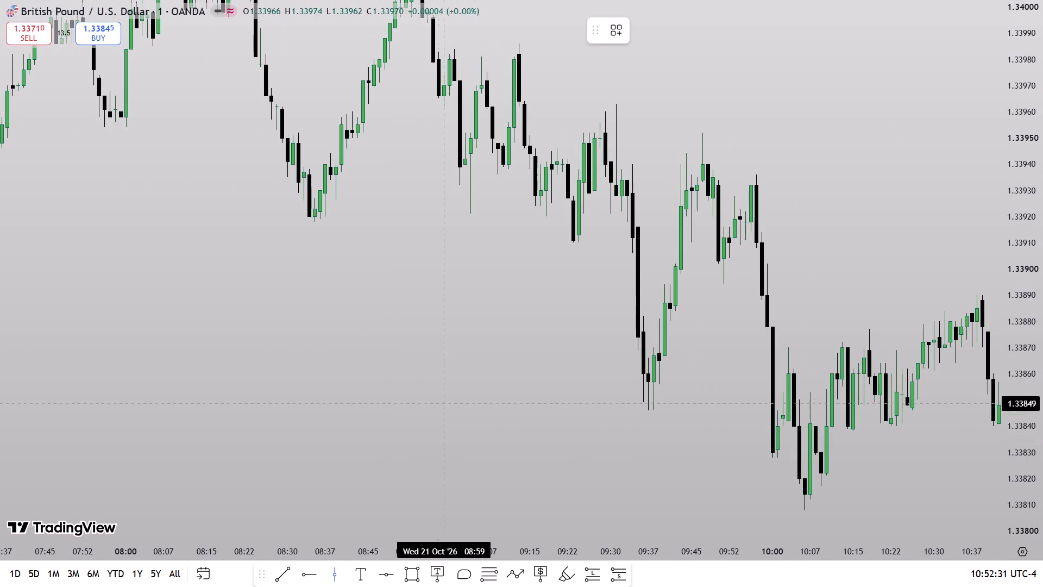
pyautogui.click(610, 394)
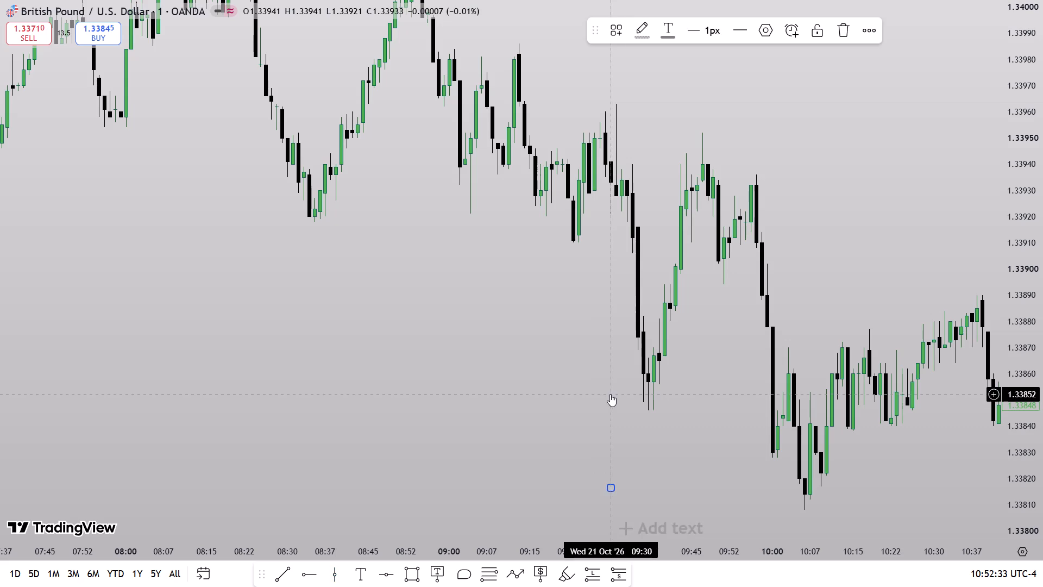
# Draw a rectangle on 21 October from 09:30 to 09:38, spanning 1.33941 down to the black ray at 1.33788.
pyautogui.moveTo(539, 391); pyautogui.dragTo(673, 355)
pyautogui.scroll(4, 643, 399)
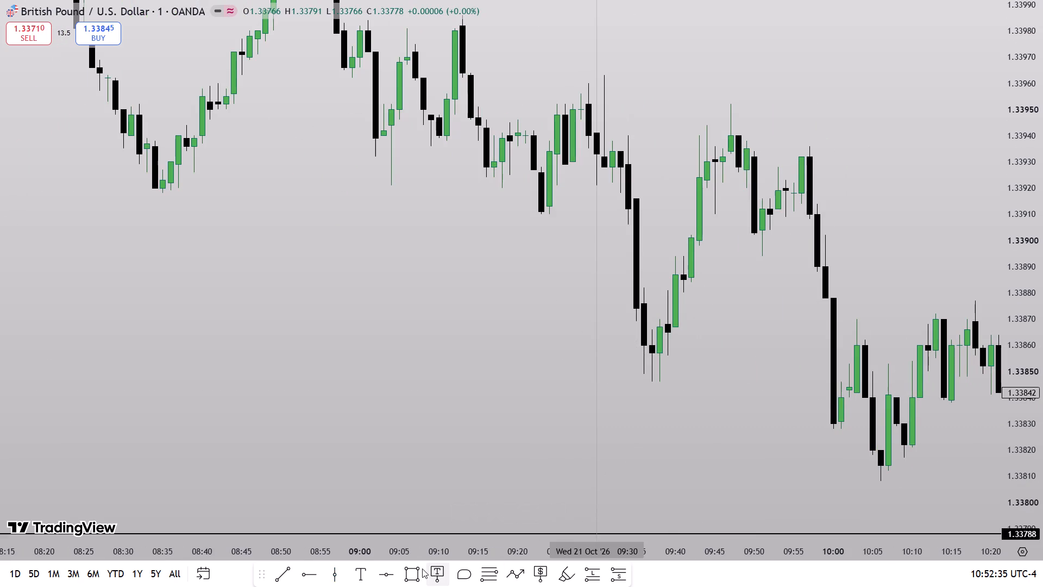
pyautogui.click(422, 569)
pyautogui.click(599, 127)
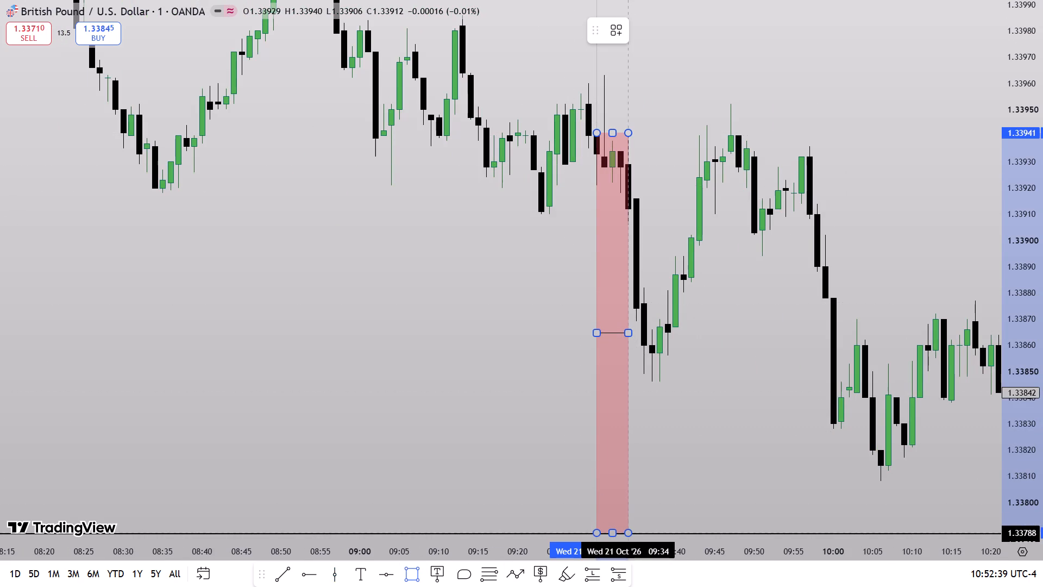
pyautogui.click(659, 502)
pyautogui.moveTo(736, 498); pyautogui.dragTo(740, 437)
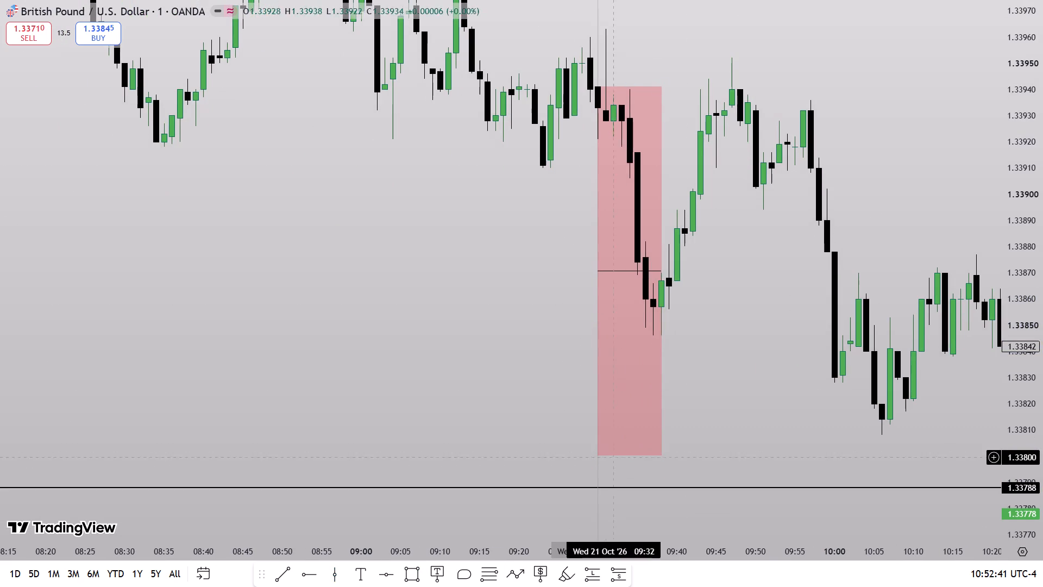
pyautogui.moveTo(629, 455); pyautogui.dragTo(635, 489)
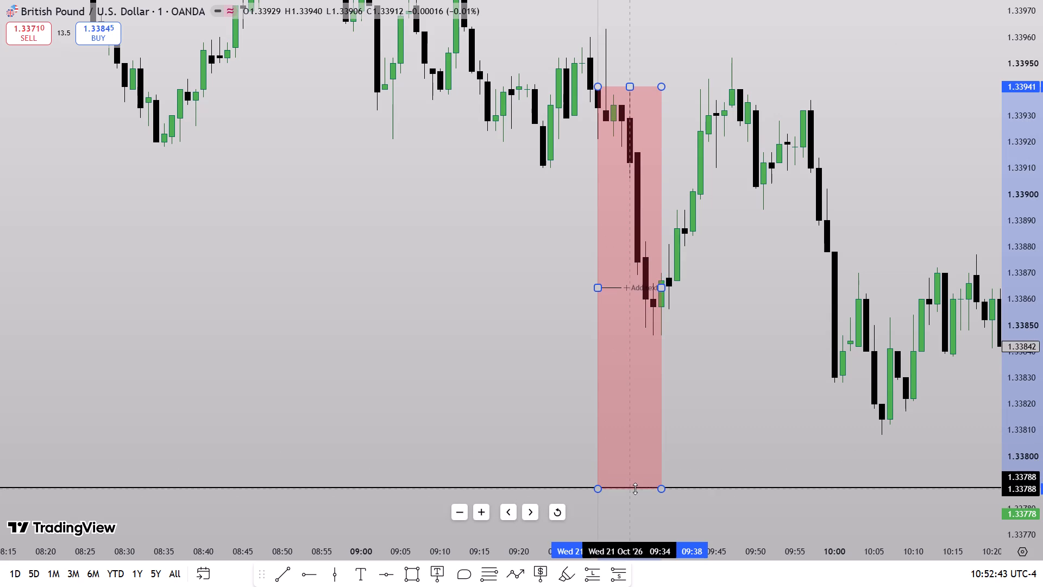
pyautogui.moveTo(635, 489); pyautogui.dragTo(636, 488)
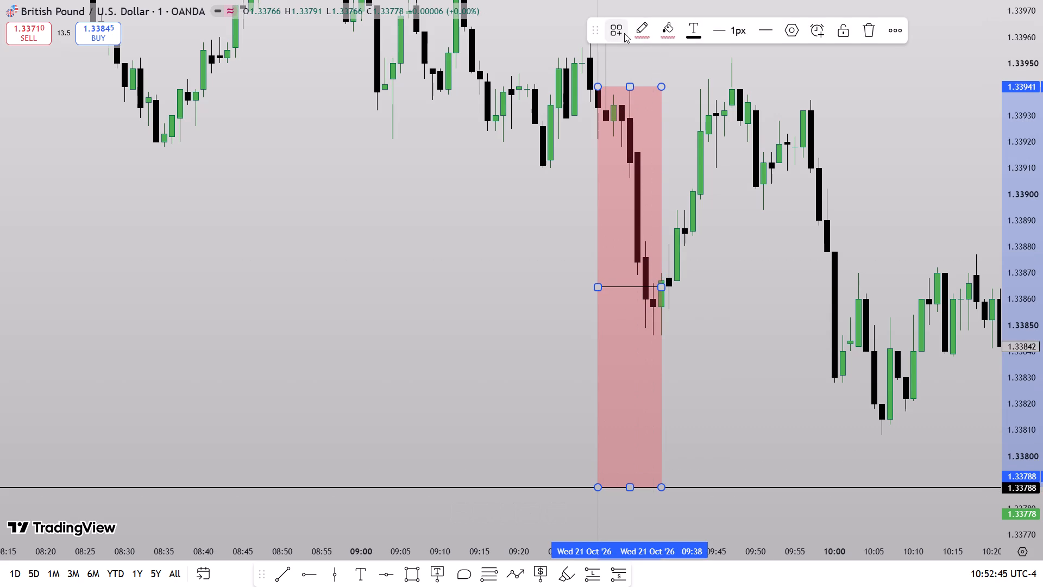
# Recolour the 09:30 rectangle's border light grey and its fill white.
pyautogui.click(638, 35)
pyautogui.click(657, 63)
pyautogui.click(669, 28)
pyautogui.click(670, 58)
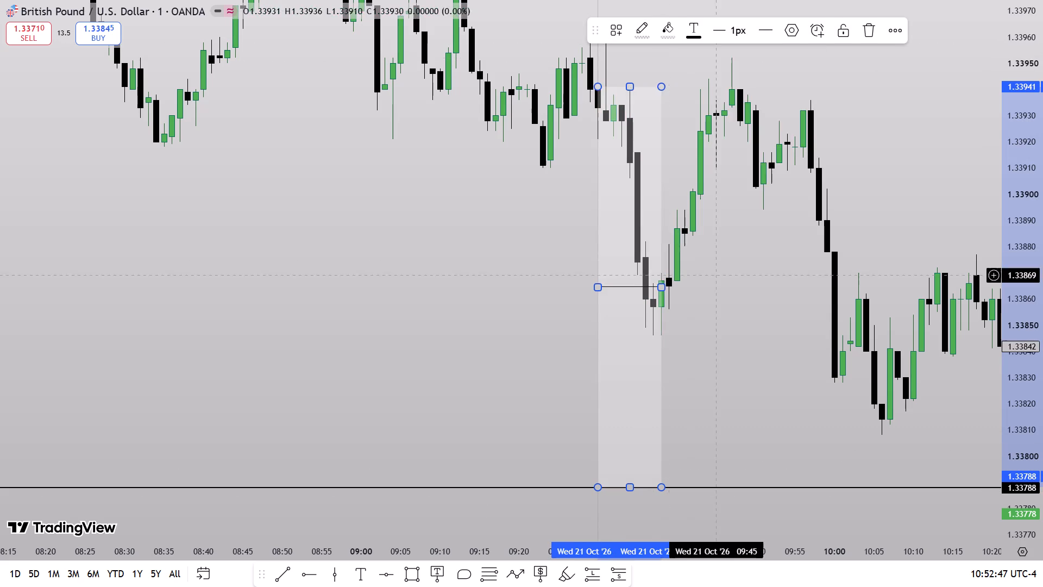
# Place a vertical line at 10:00 on 21 October.
pyautogui.moveTo(726, 308); pyautogui.dragTo(663, 295)
pyautogui.click(345, 571)
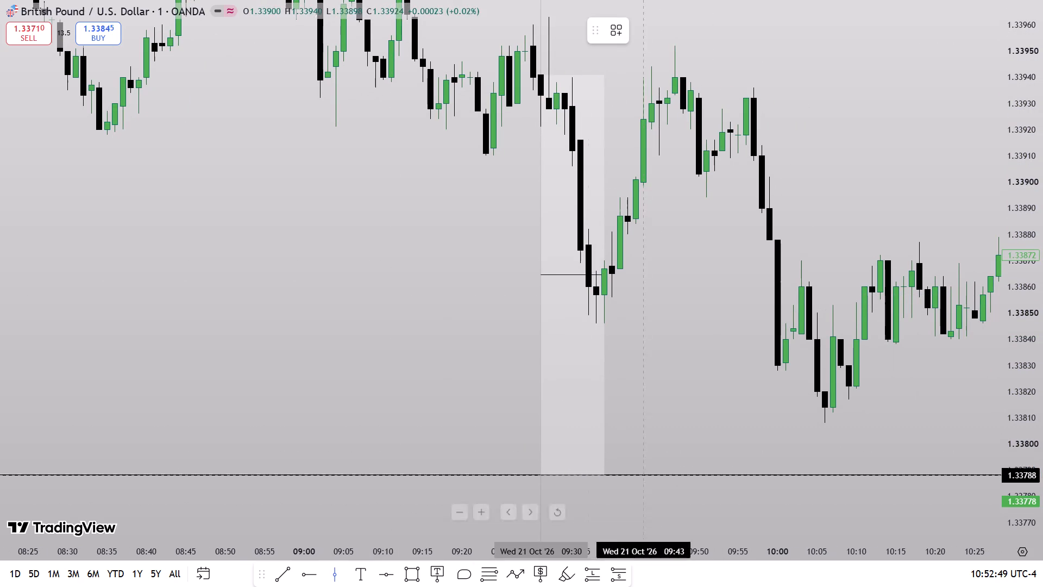
pyautogui.click(776, 481)
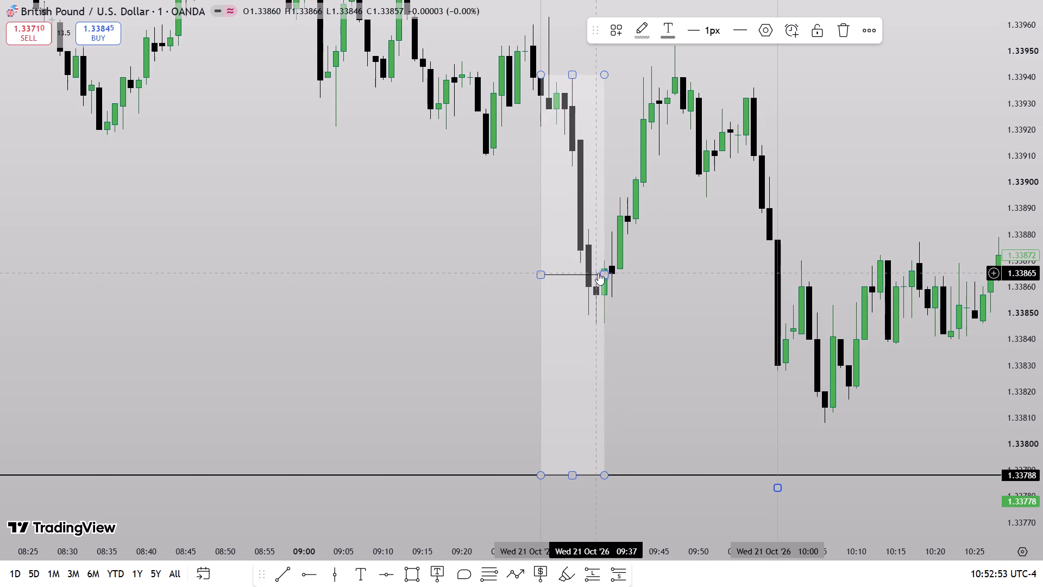
# Extend the white rectangle's end edge to the 10:00 vertical line.
pyautogui.moveTo(607, 273); pyautogui.dragTo(774, 348)
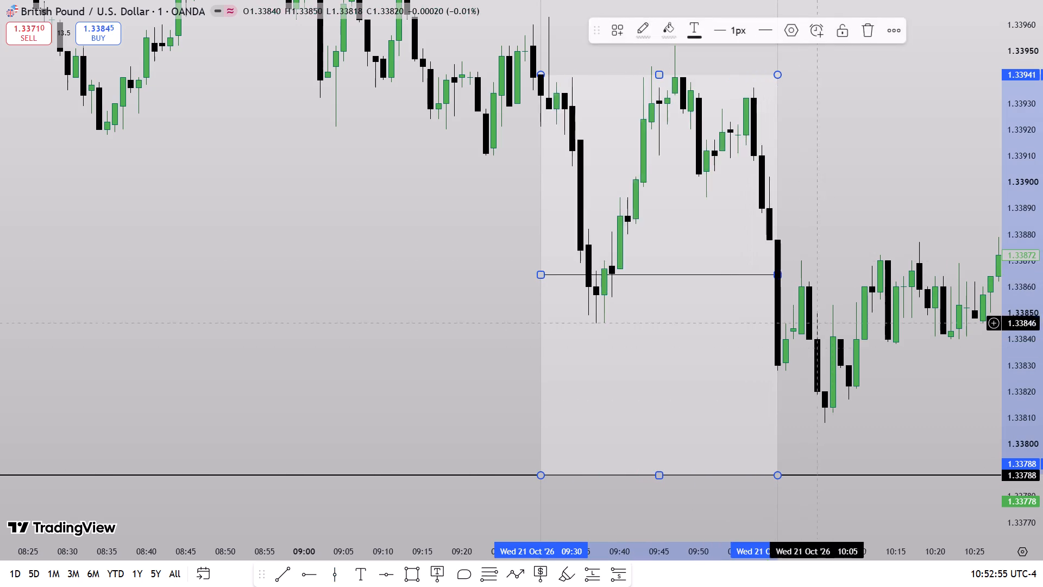
pyautogui.click(833, 253)
# Place a vertical line at 07:00 on 21 October.
pyautogui.moveTo(829, 226); pyautogui.dragTo(820, 288)
pyautogui.moveTo(969, 168); pyautogui.dragTo(977, 340)
pyautogui.scroll(-7, 796, 324)
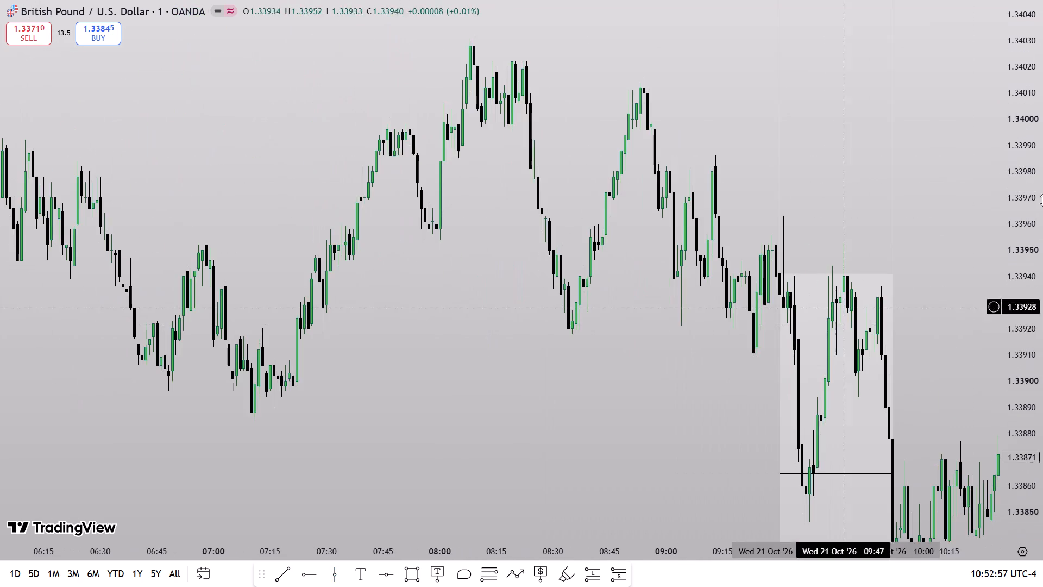
pyautogui.moveTo(1042, 200); pyautogui.dragTo(1031, 298)
pyautogui.scroll(-4, 690, 376)
pyautogui.moveTo(664, 404); pyautogui.dragTo(693, 310)
pyautogui.click(338, 579)
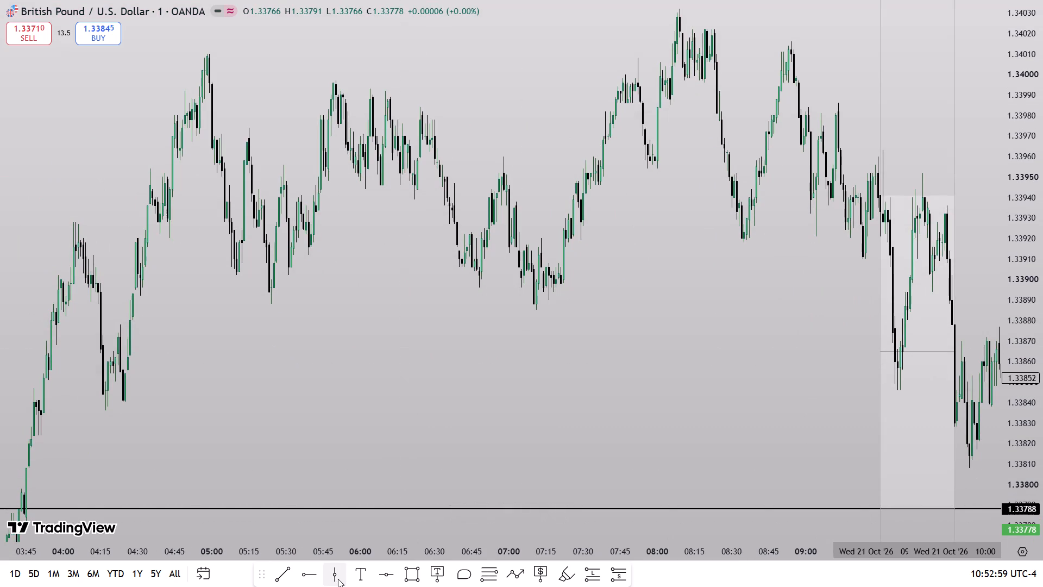
pyautogui.click(508, 403)
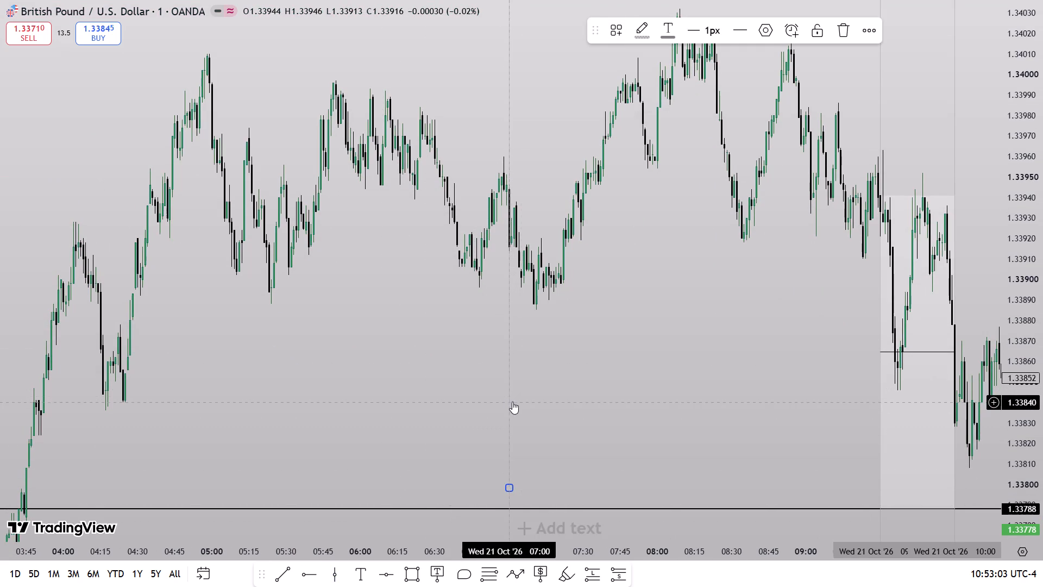
# Draw a horizontal ray from the 07:11 low on 21 October at 1.33885 and colour it dark red.
pyautogui.moveTo(618, 367); pyautogui.dragTo(555, 411)
pyautogui.moveTo(573, 415); pyautogui.dragTo(500, 388)
pyautogui.scroll(2, 499, 394)
pyautogui.moveTo(491, 363); pyautogui.dragTo(482, 438)
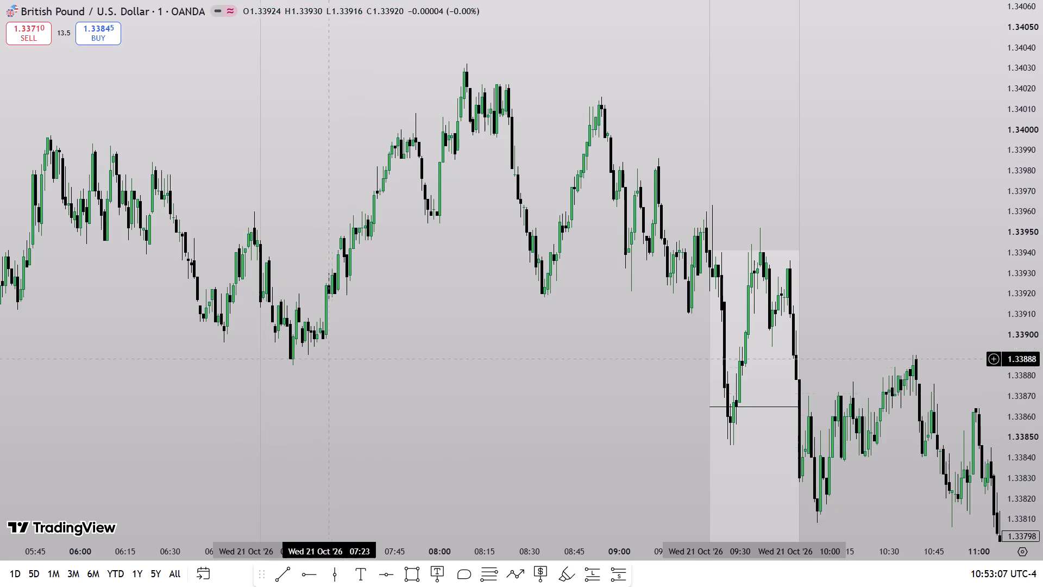
pyautogui.click(316, 571)
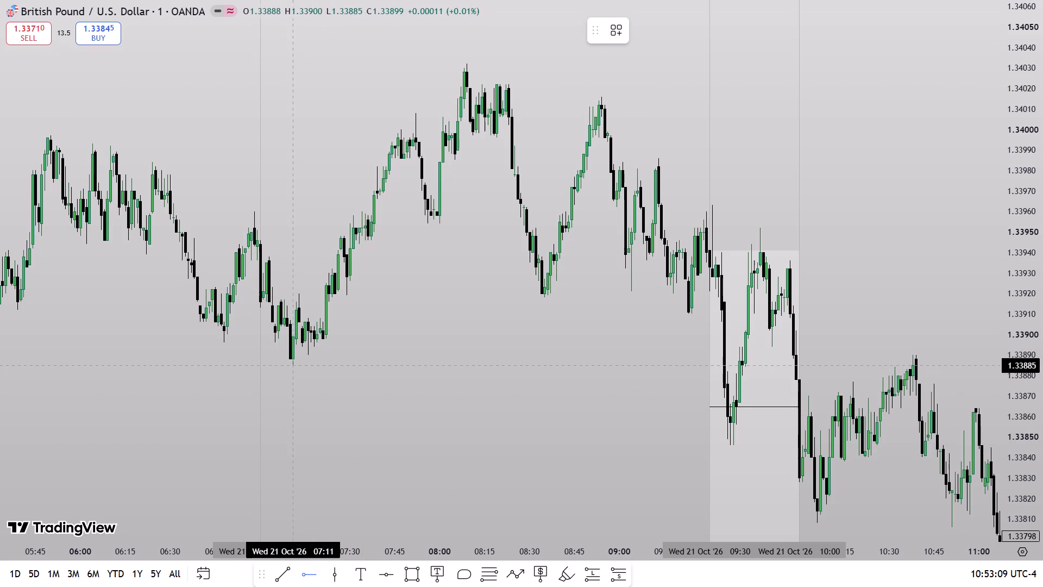
pyautogui.click(294, 386)
pyautogui.click(633, 36)
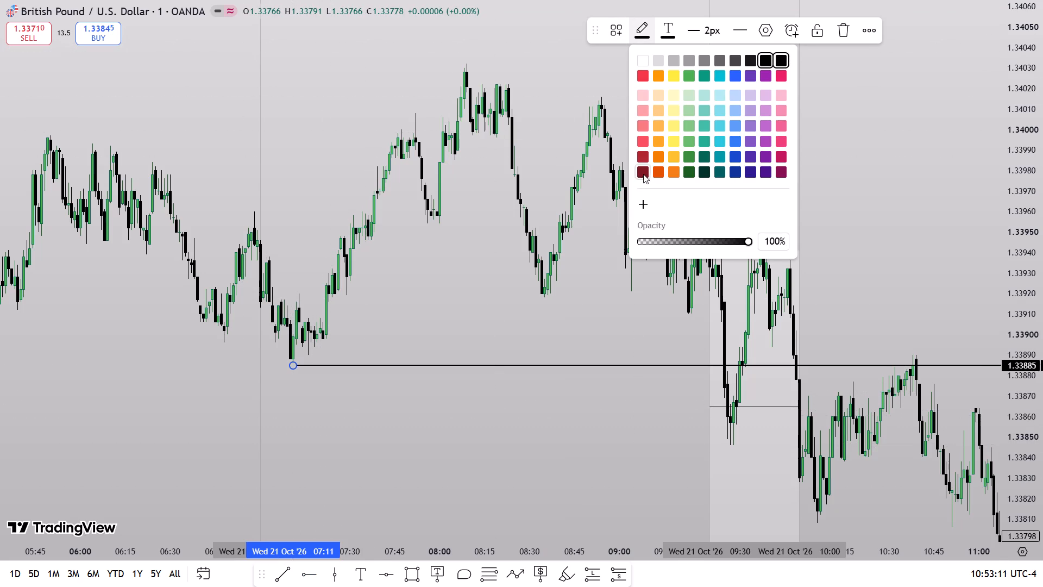
pyautogui.click(644, 172)
pyautogui.click(451, 243)
# Draw a horizontal ray from the 08:09 high on 21 October at 1.34032 and colour it blue.
pyautogui.click(309, 572)
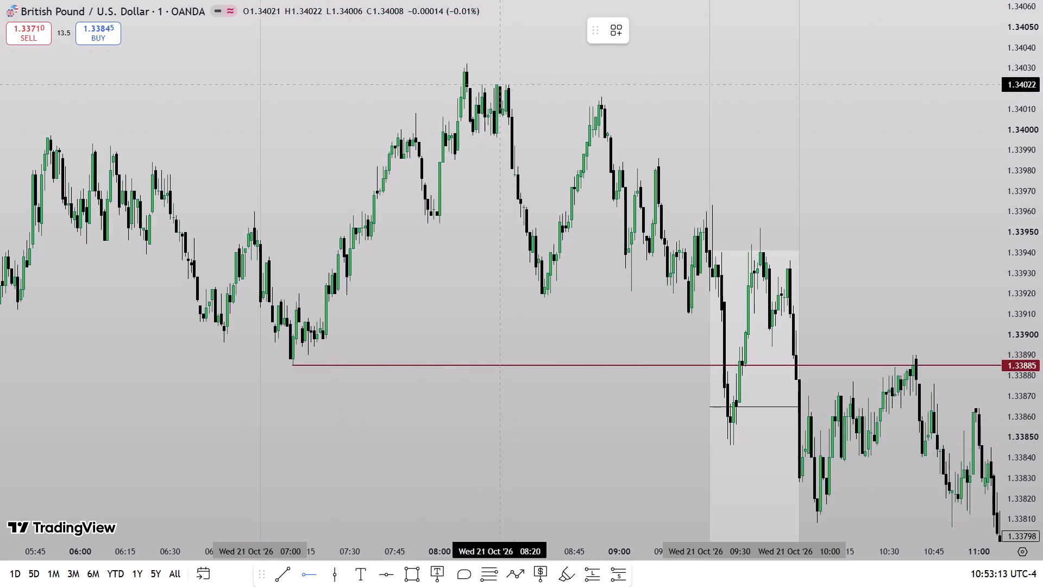
pyautogui.click(468, 55)
pyautogui.click(638, 33)
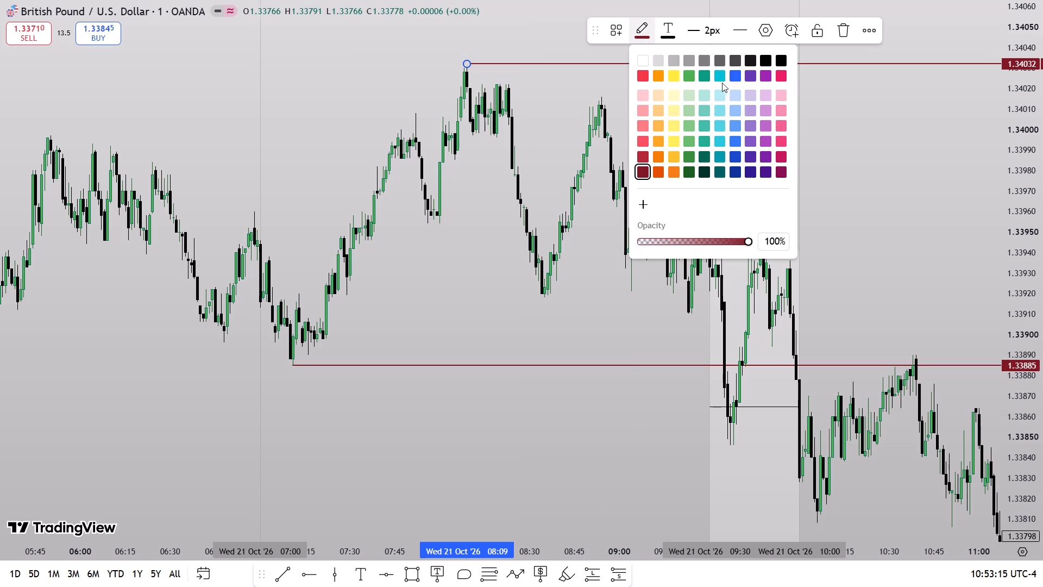
pyautogui.click(741, 77)
pyautogui.click(465, 126)
# Examine how the 21 October morning range and the 09:30–10:00 window sit relative to the earlier session levels.
pyautogui.moveTo(596, 330); pyautogui.dragTo(607, 258)
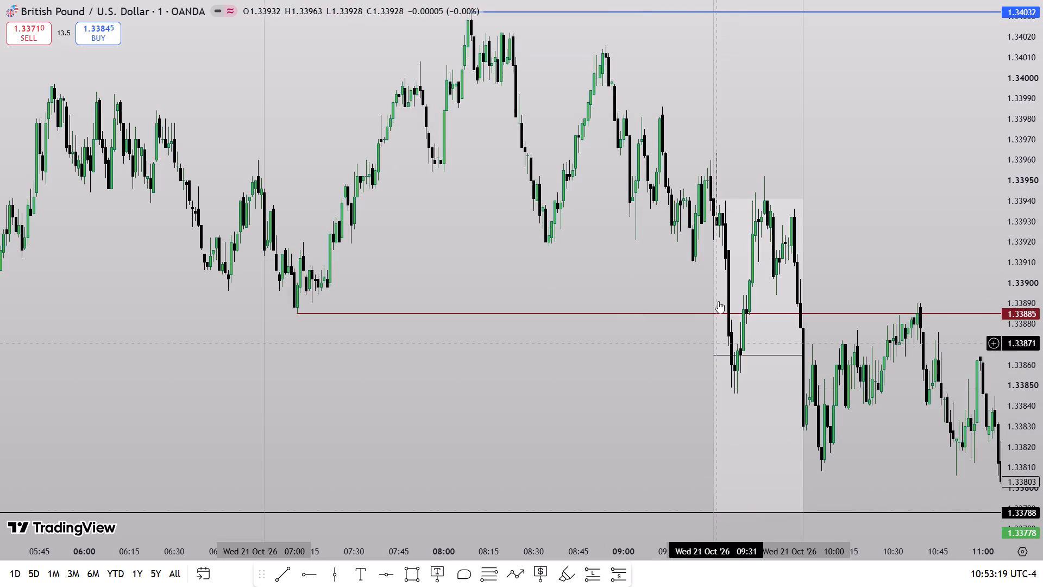
pyautogui.moveTo(645, 369); pyautogui.dragTo(651, 324)
pyautogui.scroll(-5, 677, 365)
pyautogui.moveTo(702, 383); pyautogui.dragTo(712, 273)
pyautogui.moveTo(1042, 219); pyautogui.dragTo(1033, 417)
pyautogui.scroll(-6, 902, 446)
pyautogui.moveTo(848, 431); pyautogui.dragTo(856, 305)
pyautogui.moveTo(1042, 240); pyautogui.dragTo(1041, 334)
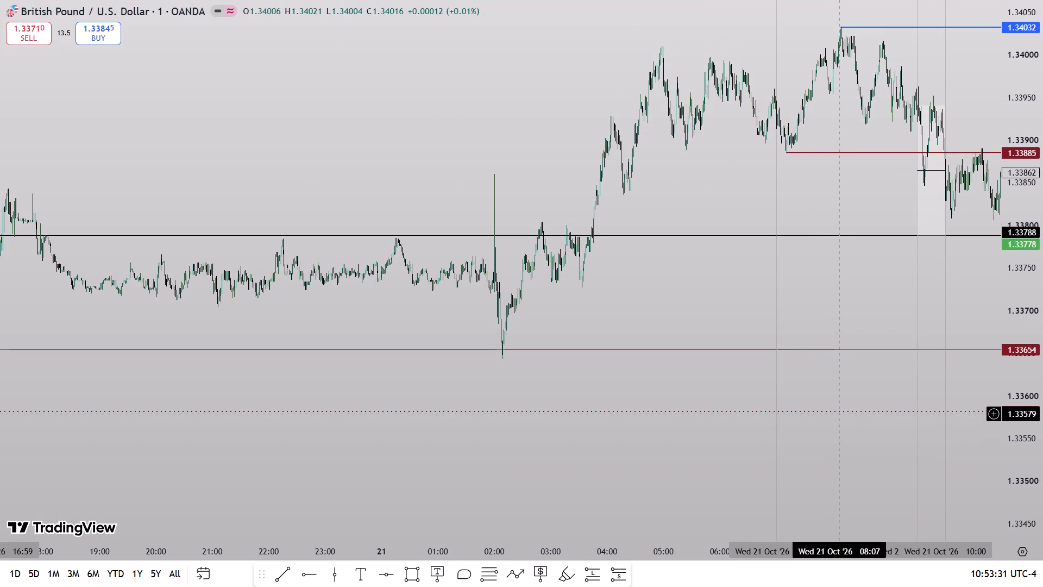
pyautogui.moveTo(847, 296); pyautogui.dragTo(854, 421)
pyautogui.scroll(4, 838, 430)
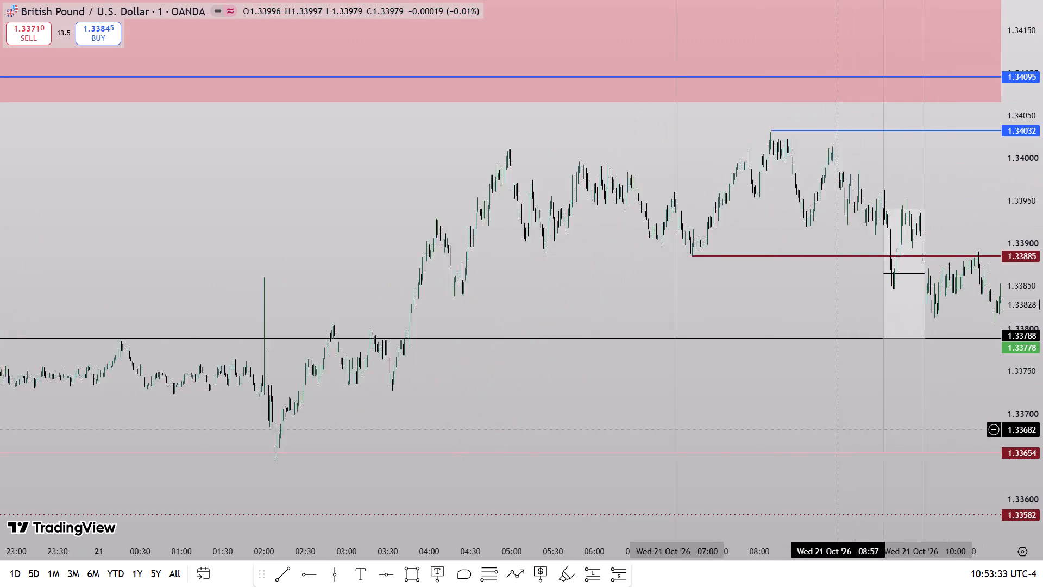
pyautogui.scroll(5, 838, 430)
pyautogui.moveTo(1042, 428); pyautogui.dragTo(1036, 314)
pyautogui.scroll(6, 913, 427)
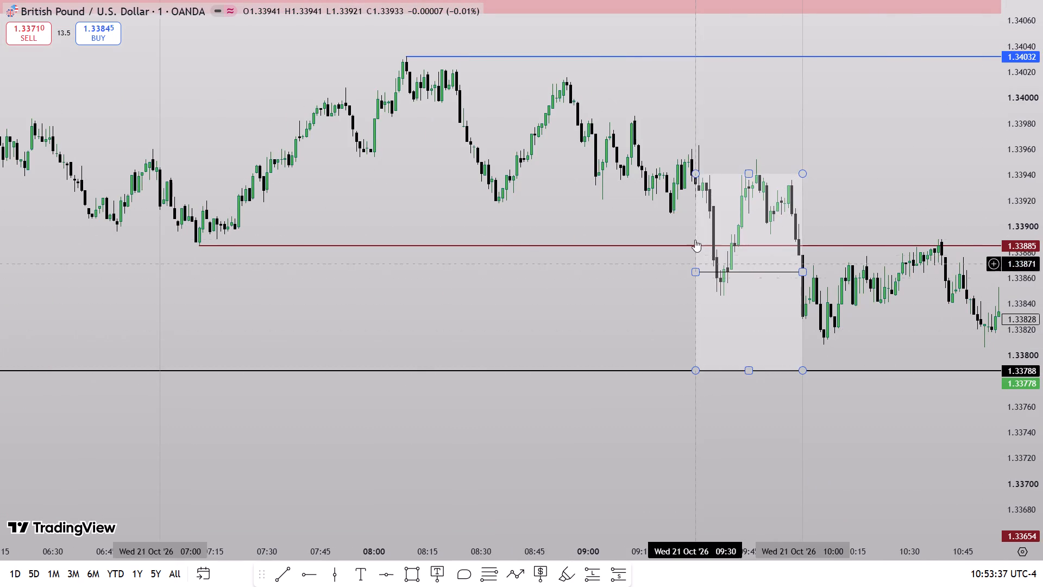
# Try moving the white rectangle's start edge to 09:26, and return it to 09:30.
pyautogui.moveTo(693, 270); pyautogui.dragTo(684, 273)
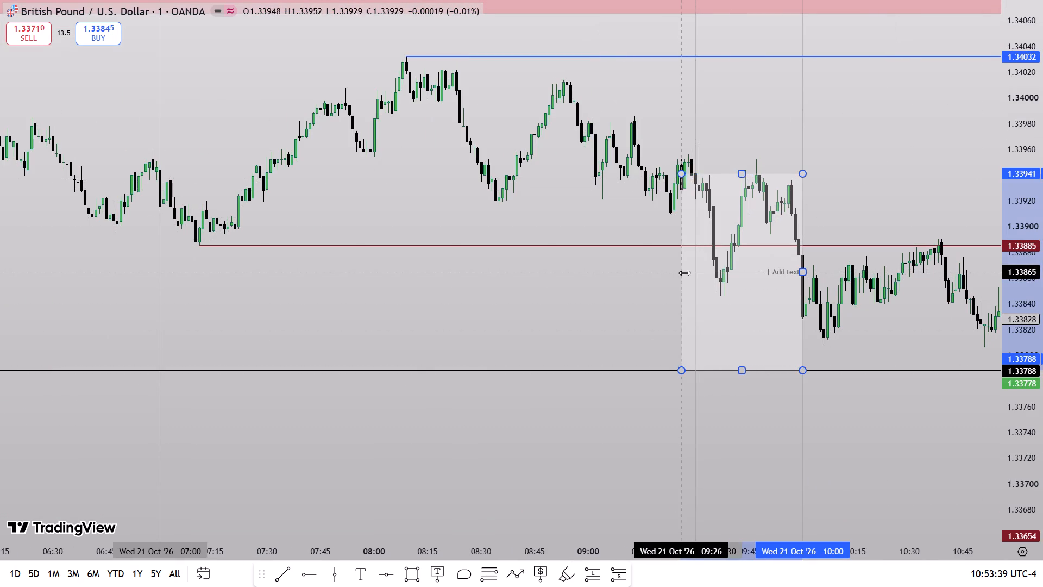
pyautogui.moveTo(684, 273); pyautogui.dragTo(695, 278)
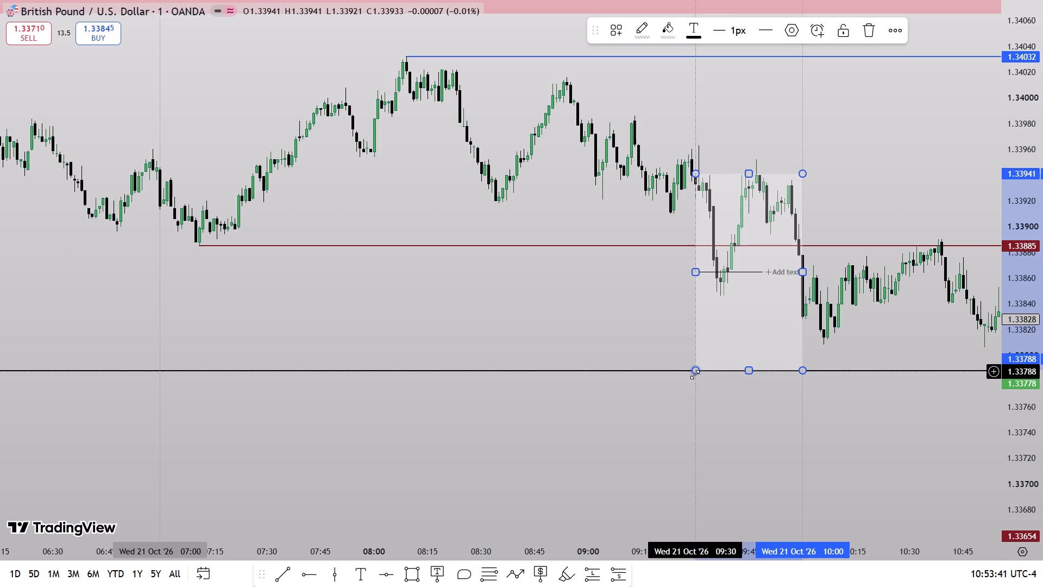
# Place a vertical line at 11:00 on 21 October.
pyautogui.moveTo(720, 158); pyautogui.dragTo(714, 163)
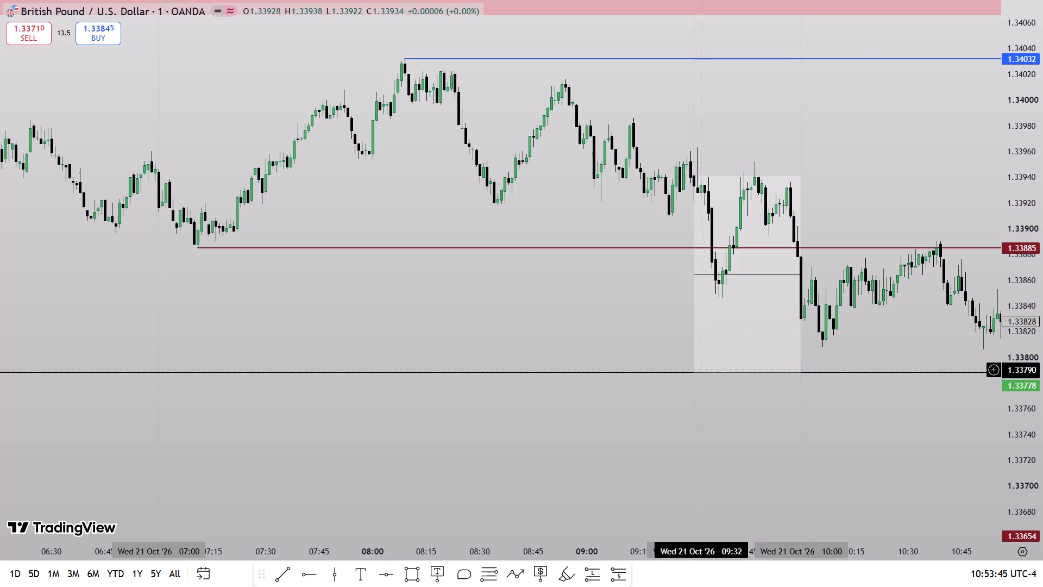
pyautogui.moveTo(896, 430); pyautogui.dragTo(862, 398)
pyautogui.moveTo(1042, 422); pyautogui.dragTo(1034, 254)
pyautogui.scroll(2, 873, 354)
pyautogui.moveTo(854, 347); pyautogui.dragTo(768, 342)
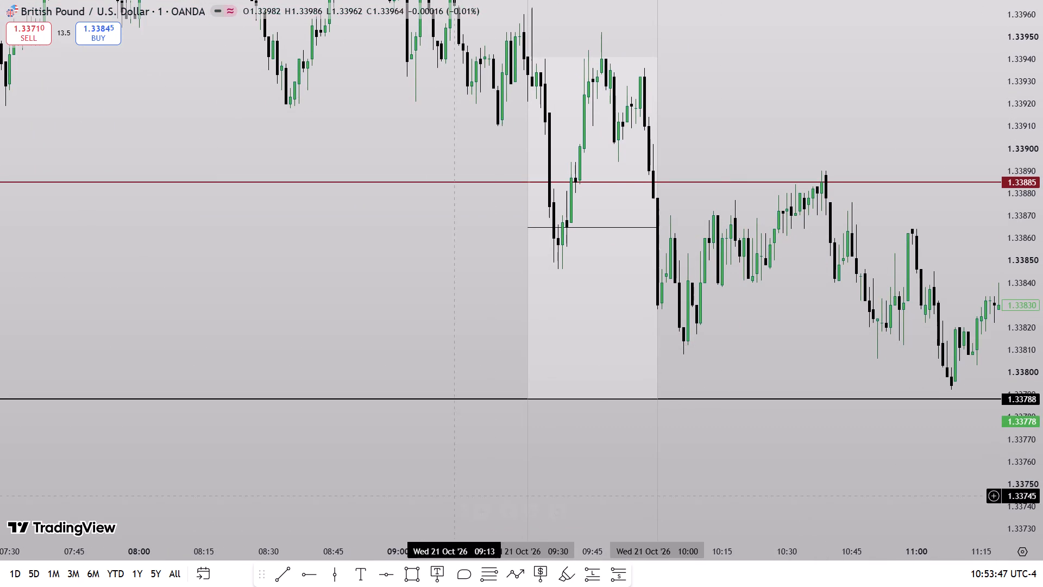
pyautogui.click(348, 577)
pyautogui.click(334, 579)
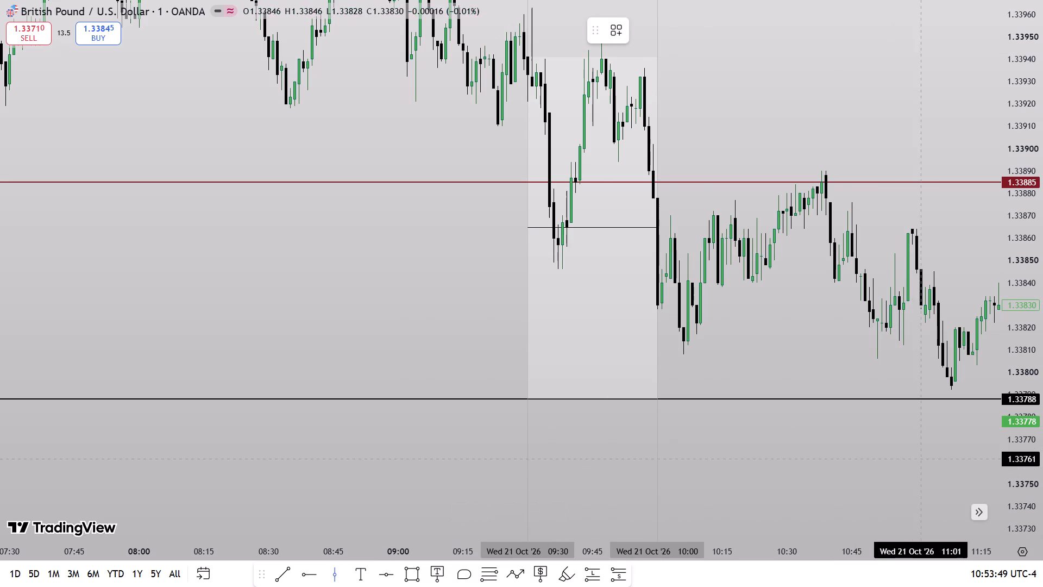
pyautogui.click(919, 466)
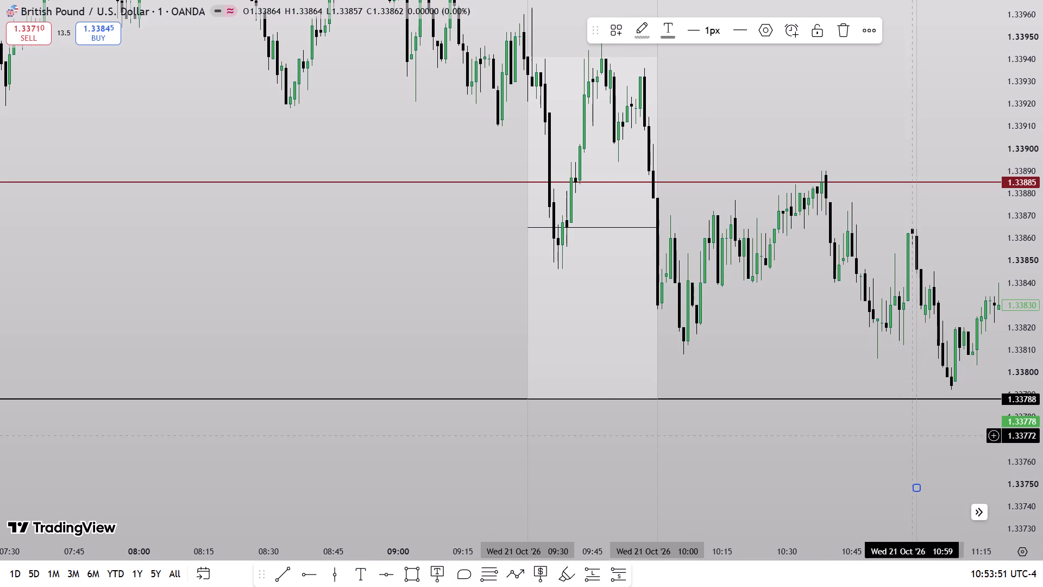
# Extend the white rectangle's end edge from the 10:00 line to 11:31 on 21 October.
pyautogui.moveTo(854, 351); pyautogui.dragTo(722, 344)
pyautogui.moveTo(1042, 372); pyautogui.dragTo(1038, 295)
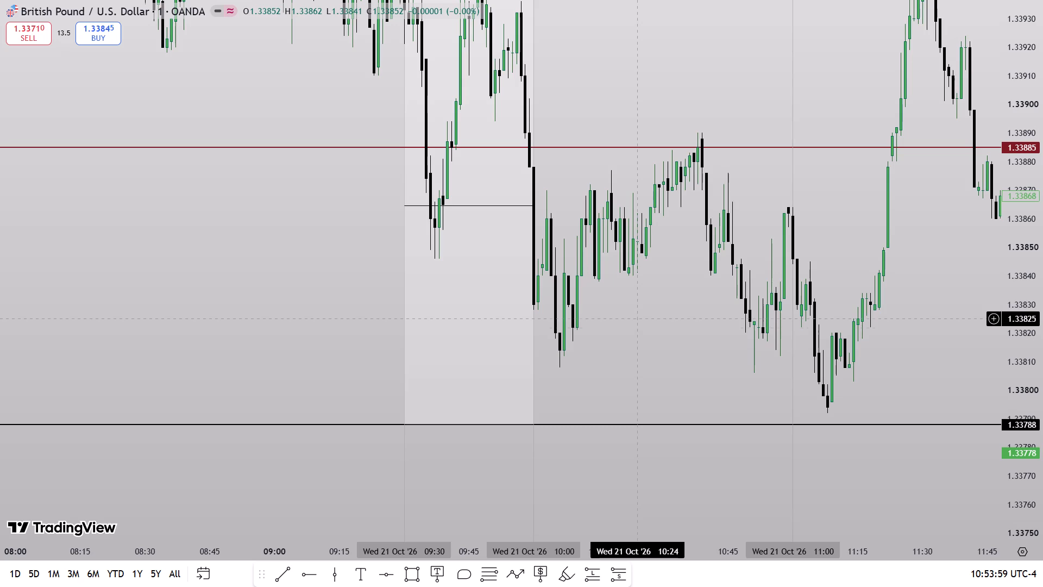
pyautogui.moveTo(538, 208); pyautogui.dragTo(849, 256)
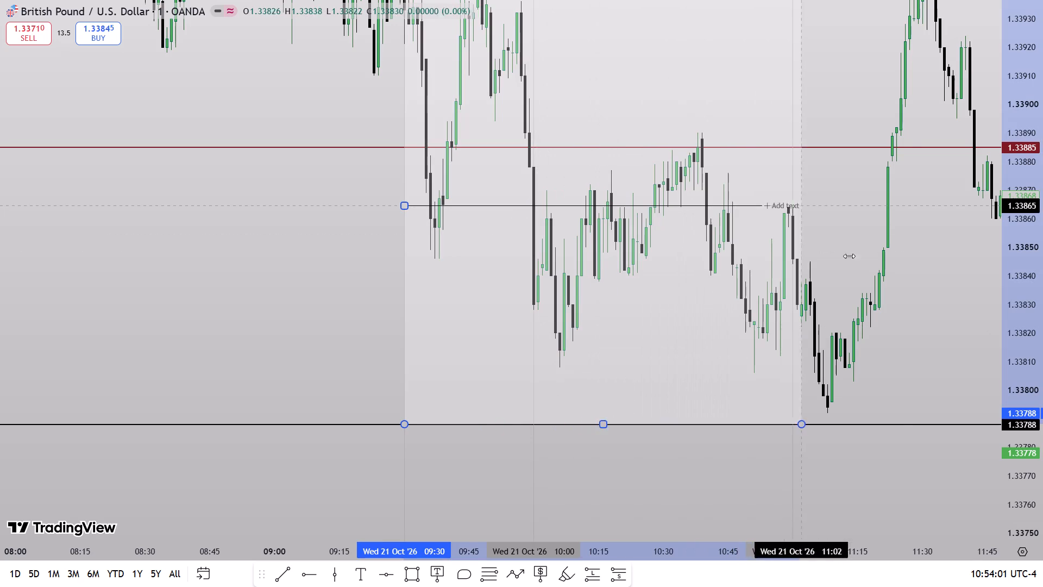
pyautogui.moveTo(849, 256); pyautogui.dragTo(928, 296)
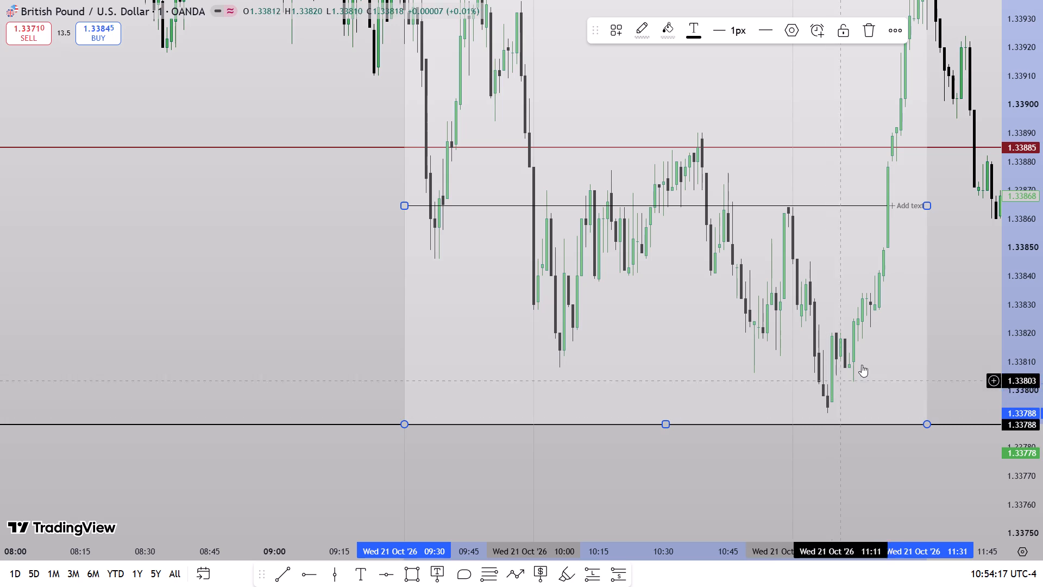
# Draw a small rectangle from 11:08 to about 11:18 on 21 October, between 1.33802 and 1.33805.
pyautogui.moveTo(861, 444); pyautogui.dragTo(859, 410)
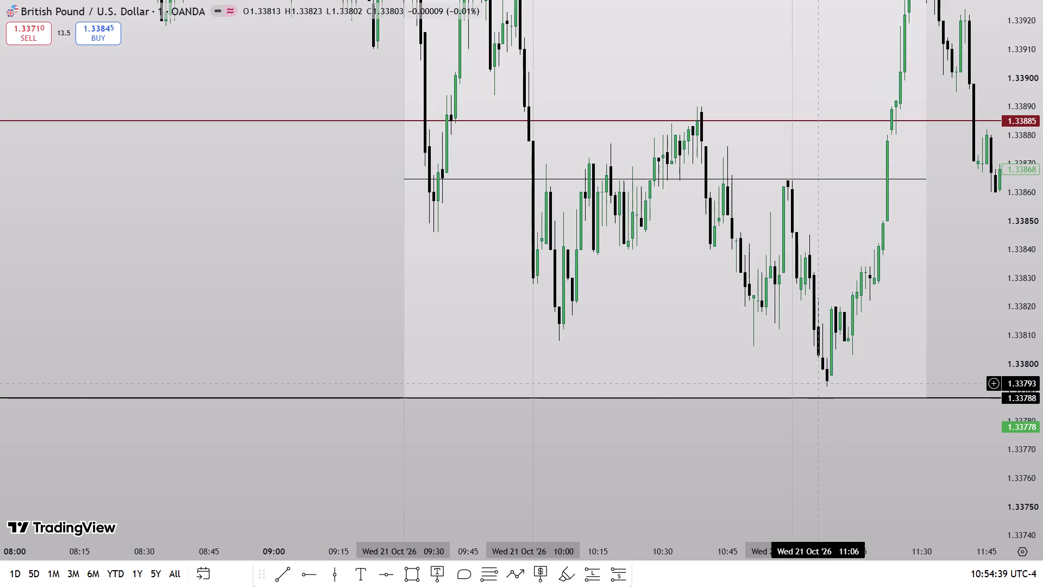
pyautogui.click(414, 578)
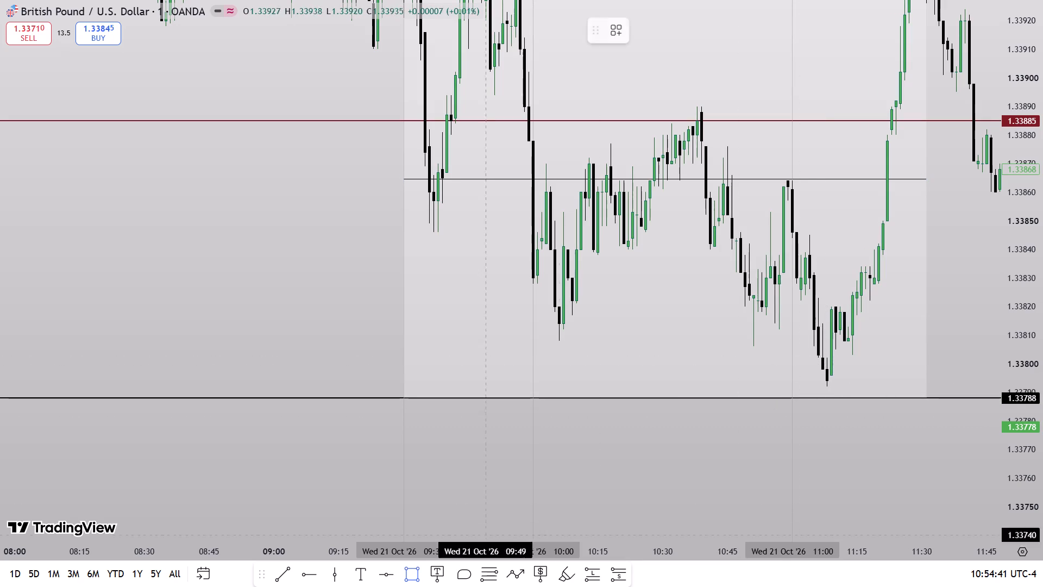
pyautogui.moveTo(1042, 505); pyautogui.dragTo(1042, 352)
pyautogui.scroll(4, 899, 463)
pyautogui.click(748, 438)
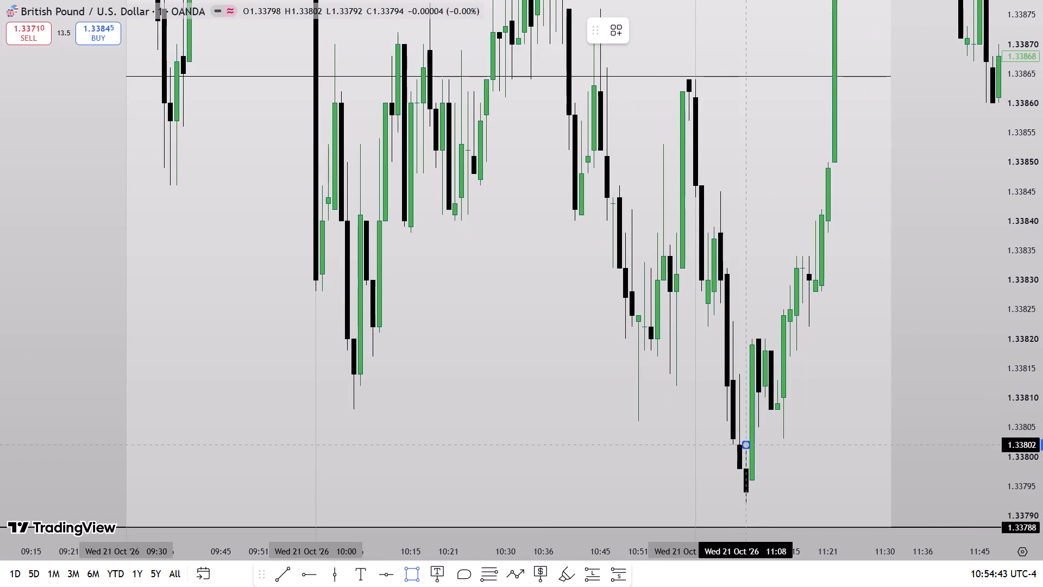
pyautogui.click(759, 419)
pyautogui.moveTo(758, 439); pyautogui.dragTo(810, 455)
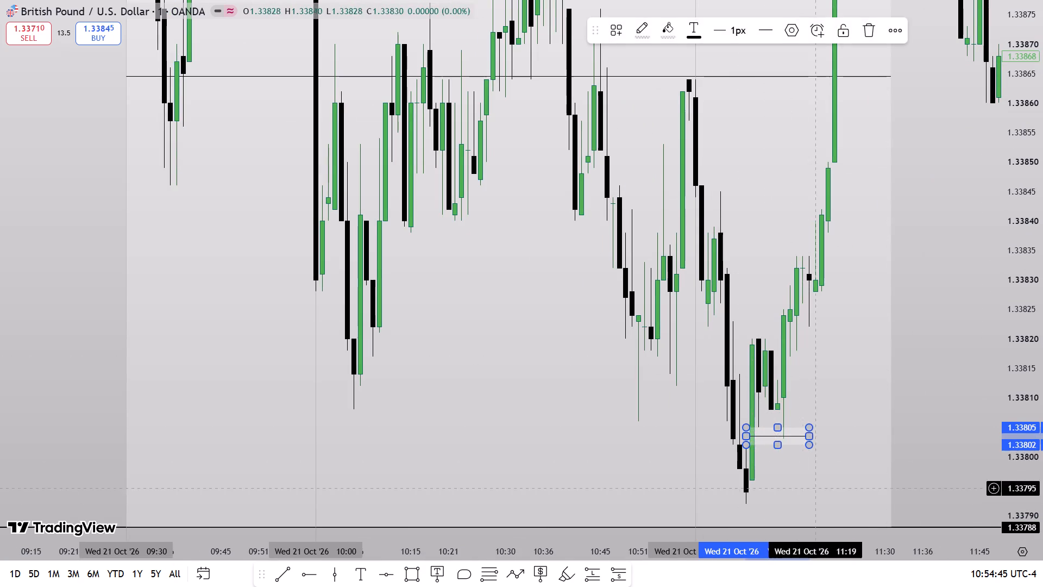
# Draw a small rectangle from 10:06 to about 10:19 on 21 October, between 1.33820 and 1.33829.
pyautogui.moveTo(858, 429); pyautogui.dragTo(853, 339)
pyautogui.moveTo(1041, 262); pyautogui.dragTo(1036, 377)
pyautogui.scroll(-5, 857, 401)
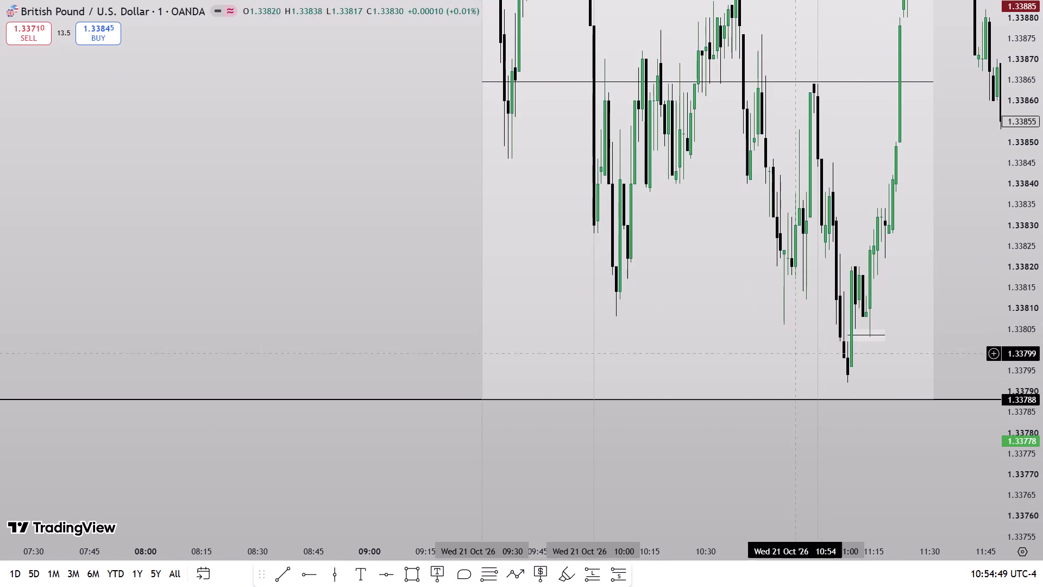
pyautogui.moveTo(780, 346); pyautogui.dragTo(703, 385)
pyautogui.scroll(2, 693, 371)
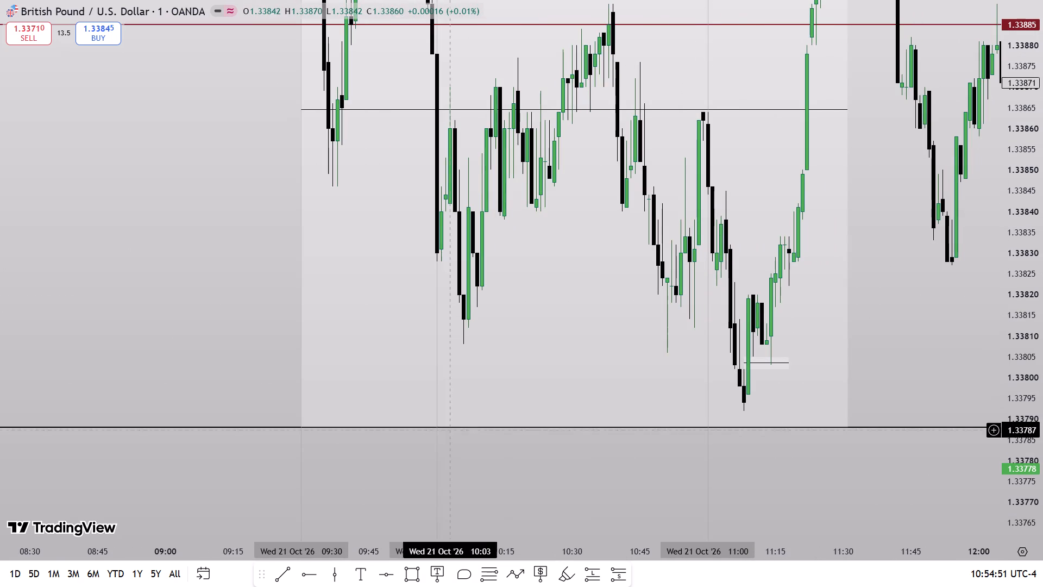
pyautogui.click(407, 574)
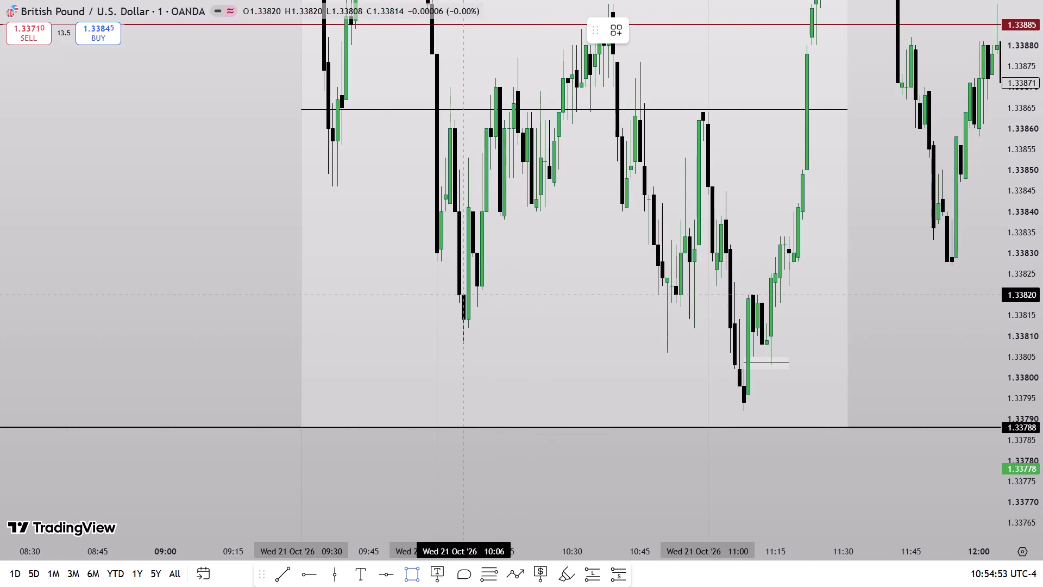
pyautogui.click(465, 292)
pyautogui.click(474, 260)
pyautogui.moveTo(476, 275); pyautogui.dragTo(514, 291)
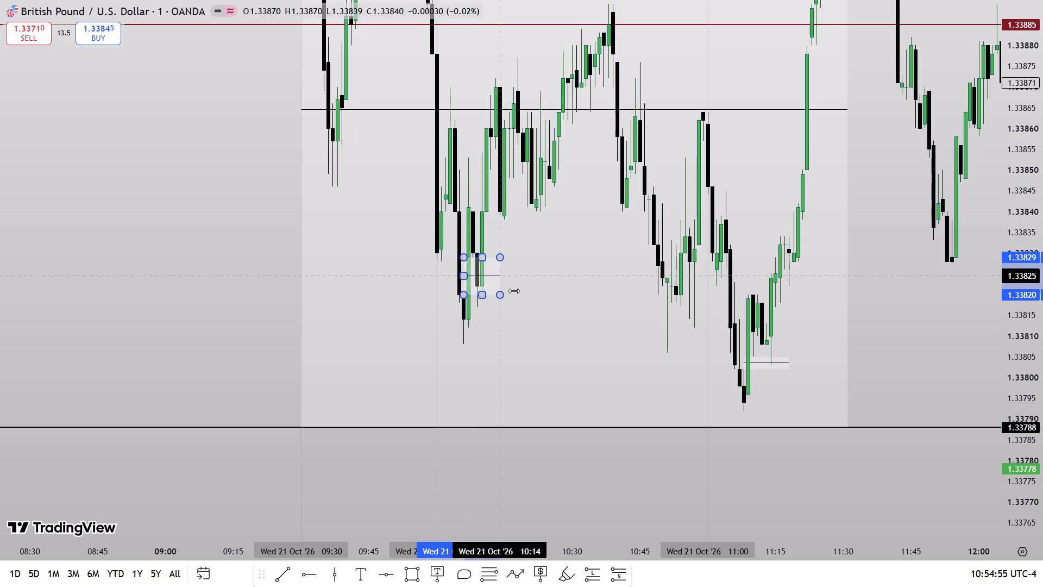
pyautogui.moveTo(514, 291); pyautogui.dragTo(520, 295)
pyautogui.click(533, 353)
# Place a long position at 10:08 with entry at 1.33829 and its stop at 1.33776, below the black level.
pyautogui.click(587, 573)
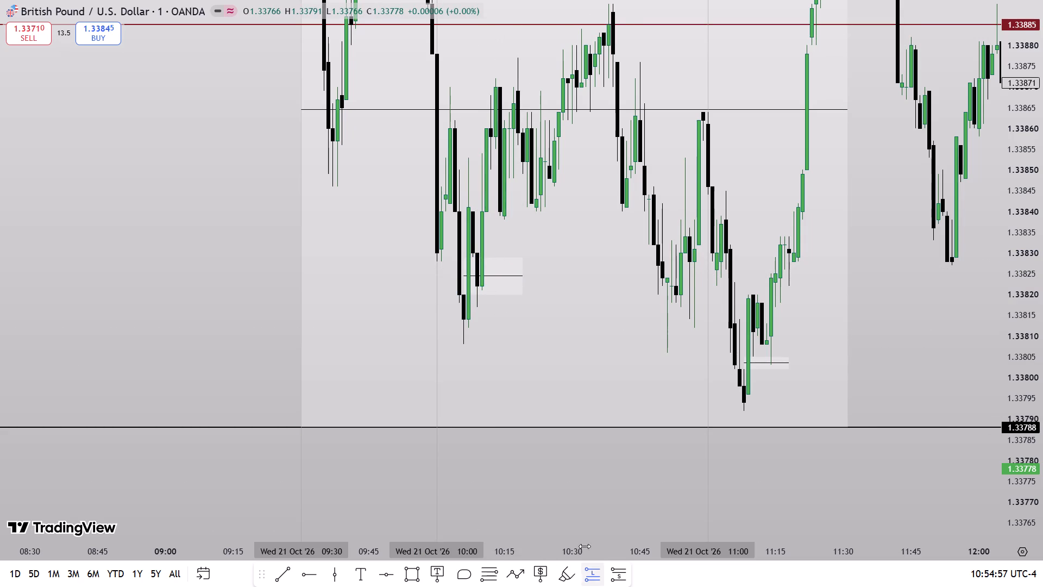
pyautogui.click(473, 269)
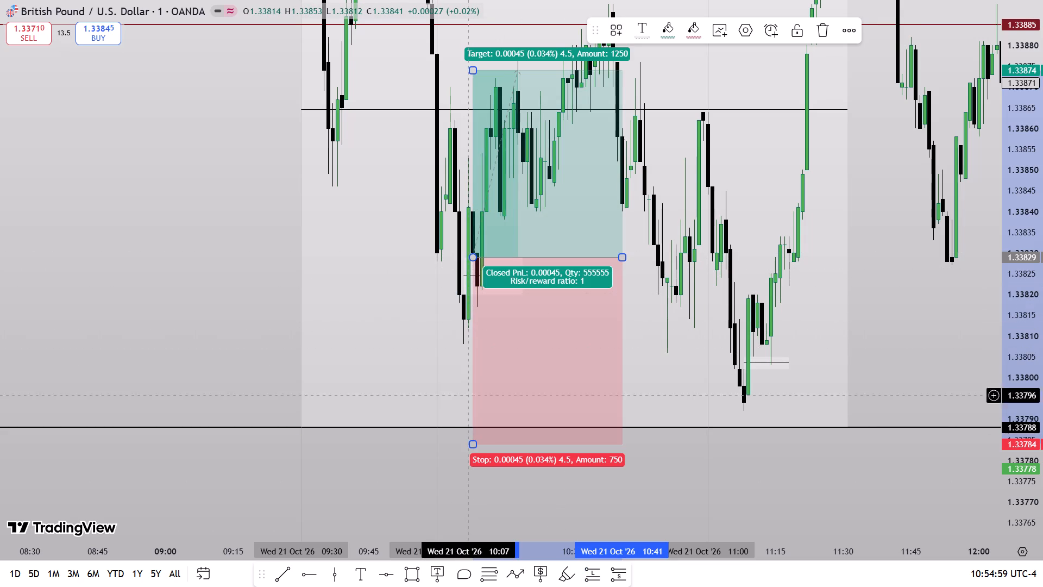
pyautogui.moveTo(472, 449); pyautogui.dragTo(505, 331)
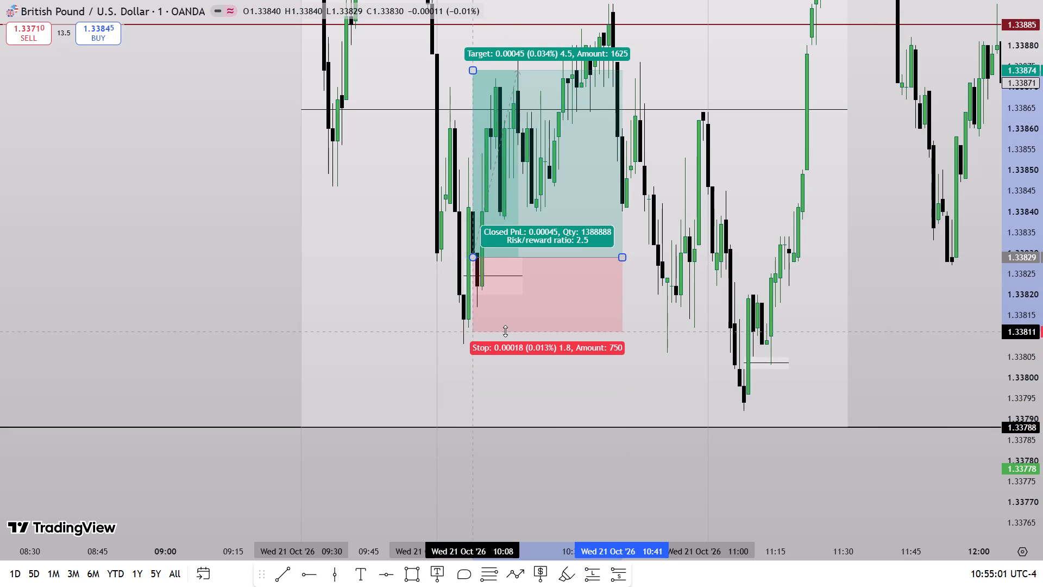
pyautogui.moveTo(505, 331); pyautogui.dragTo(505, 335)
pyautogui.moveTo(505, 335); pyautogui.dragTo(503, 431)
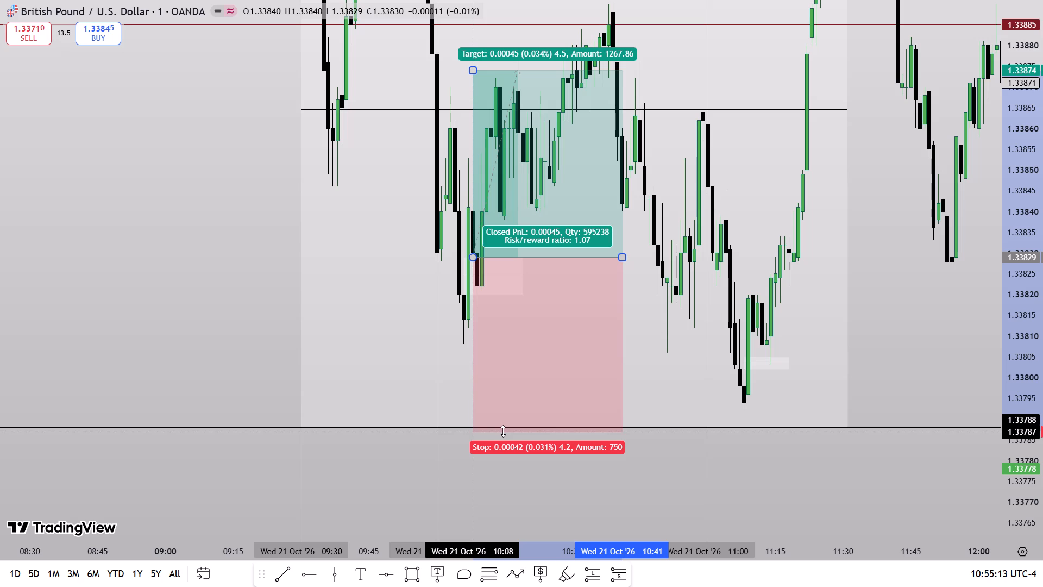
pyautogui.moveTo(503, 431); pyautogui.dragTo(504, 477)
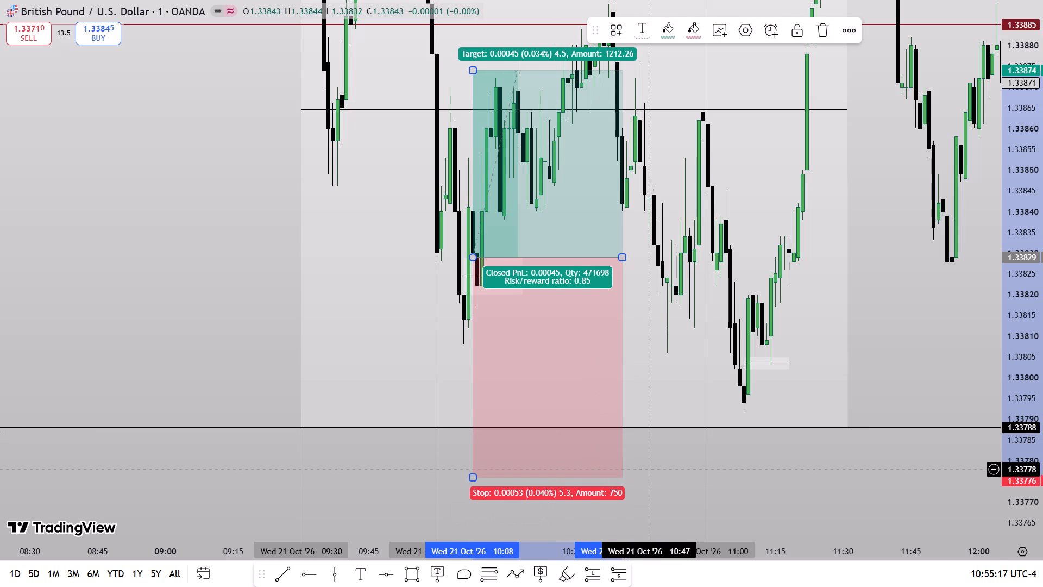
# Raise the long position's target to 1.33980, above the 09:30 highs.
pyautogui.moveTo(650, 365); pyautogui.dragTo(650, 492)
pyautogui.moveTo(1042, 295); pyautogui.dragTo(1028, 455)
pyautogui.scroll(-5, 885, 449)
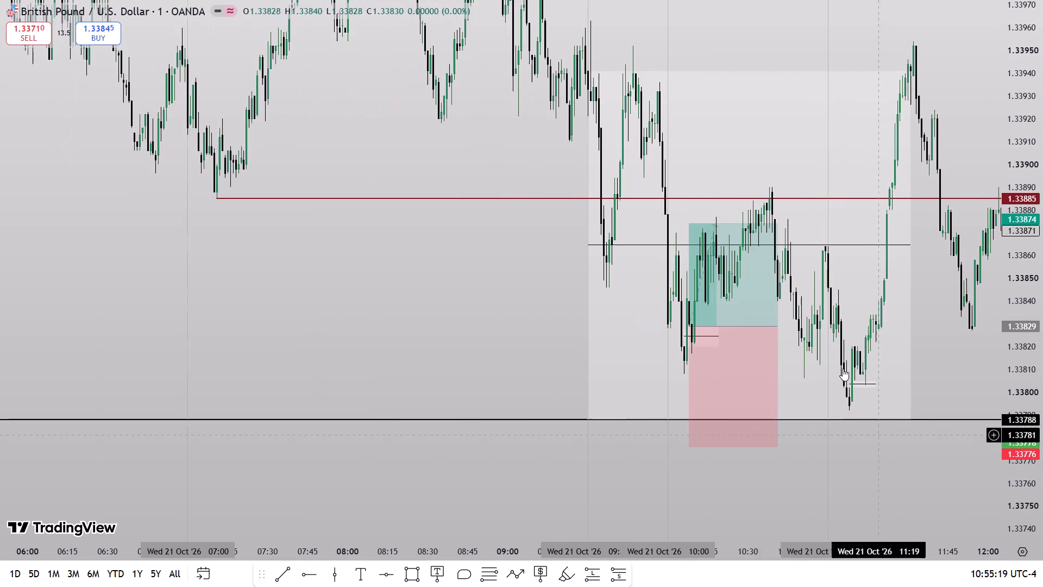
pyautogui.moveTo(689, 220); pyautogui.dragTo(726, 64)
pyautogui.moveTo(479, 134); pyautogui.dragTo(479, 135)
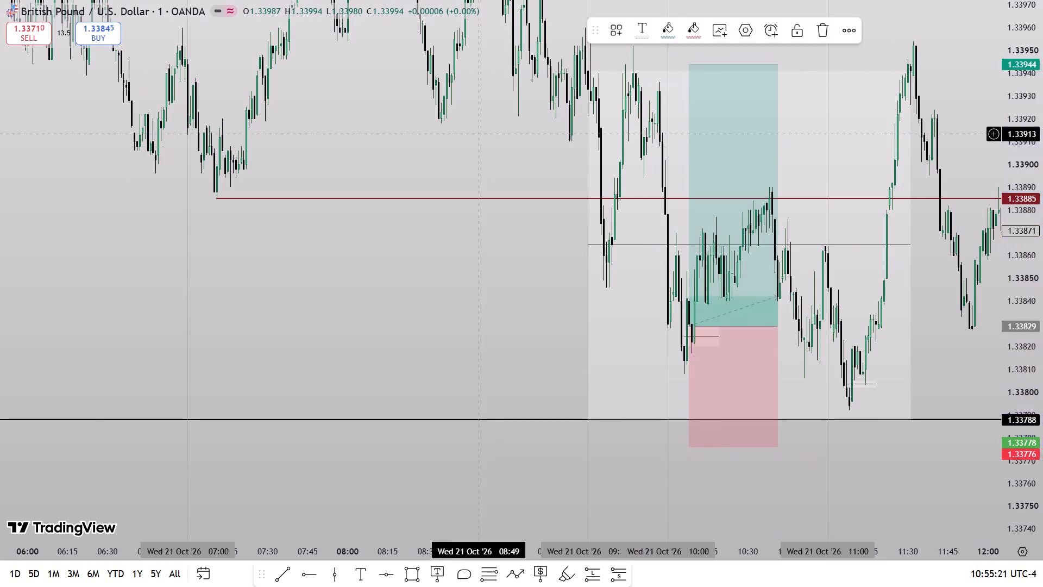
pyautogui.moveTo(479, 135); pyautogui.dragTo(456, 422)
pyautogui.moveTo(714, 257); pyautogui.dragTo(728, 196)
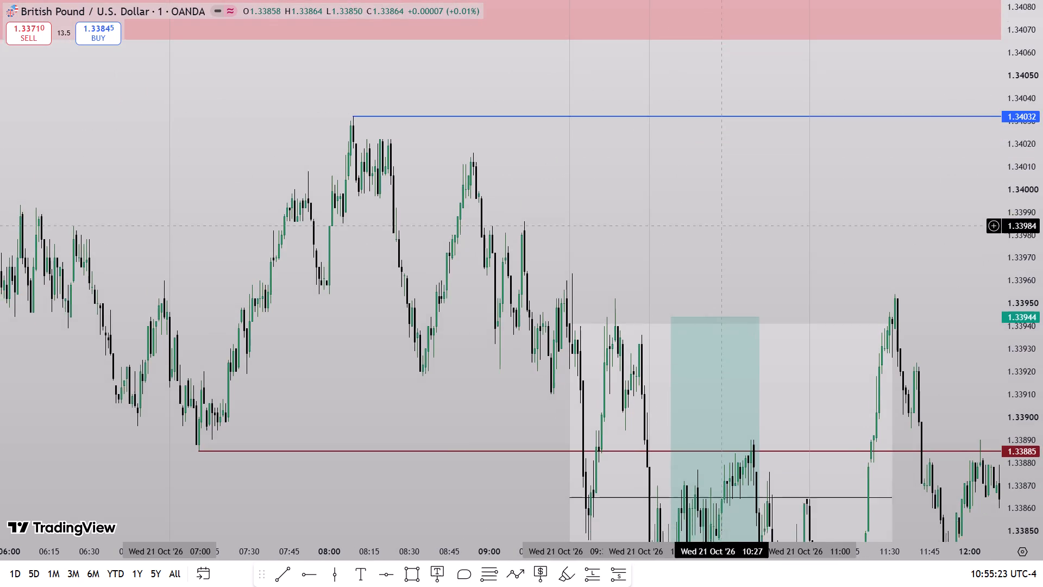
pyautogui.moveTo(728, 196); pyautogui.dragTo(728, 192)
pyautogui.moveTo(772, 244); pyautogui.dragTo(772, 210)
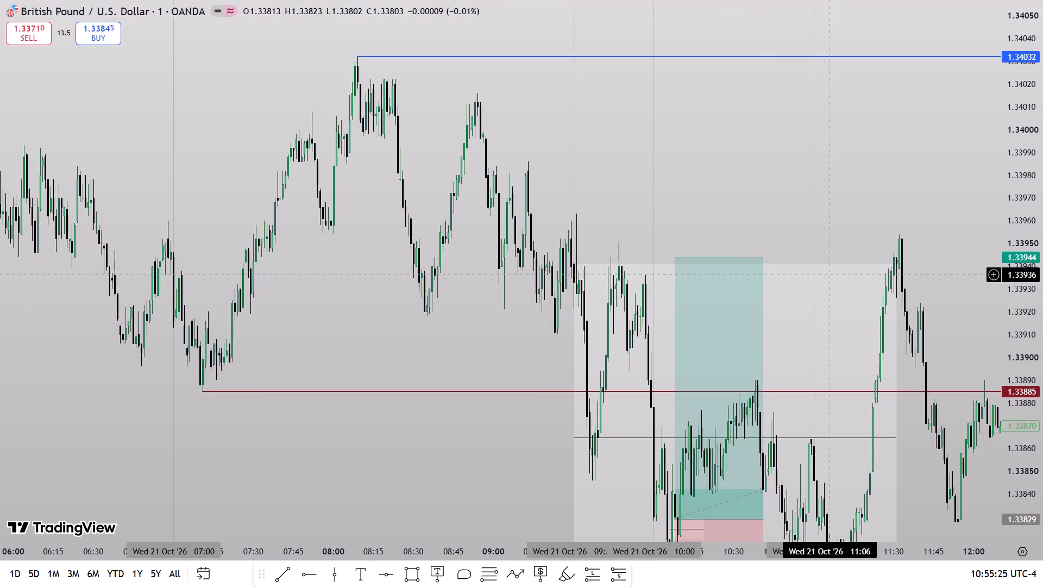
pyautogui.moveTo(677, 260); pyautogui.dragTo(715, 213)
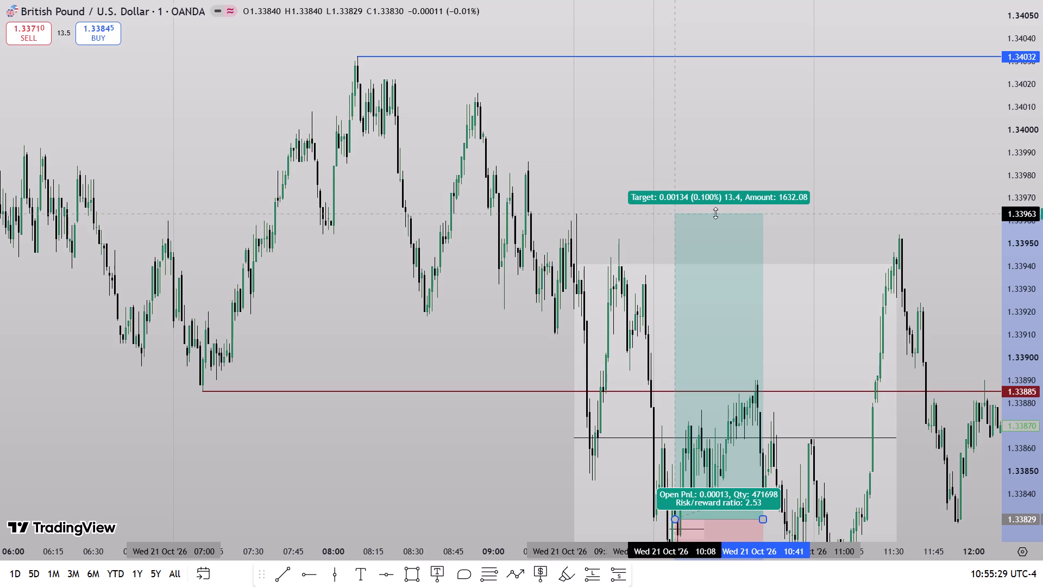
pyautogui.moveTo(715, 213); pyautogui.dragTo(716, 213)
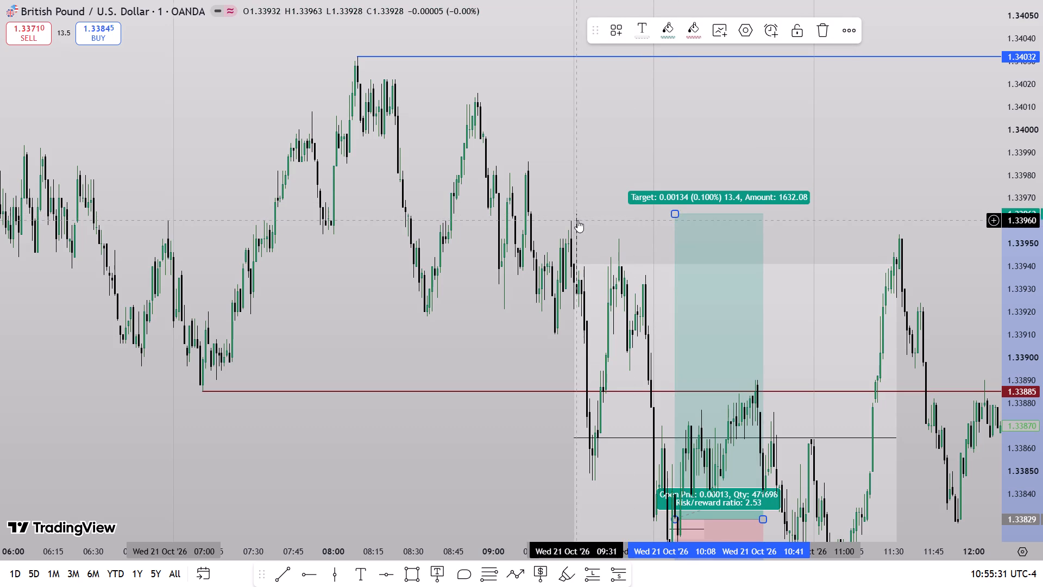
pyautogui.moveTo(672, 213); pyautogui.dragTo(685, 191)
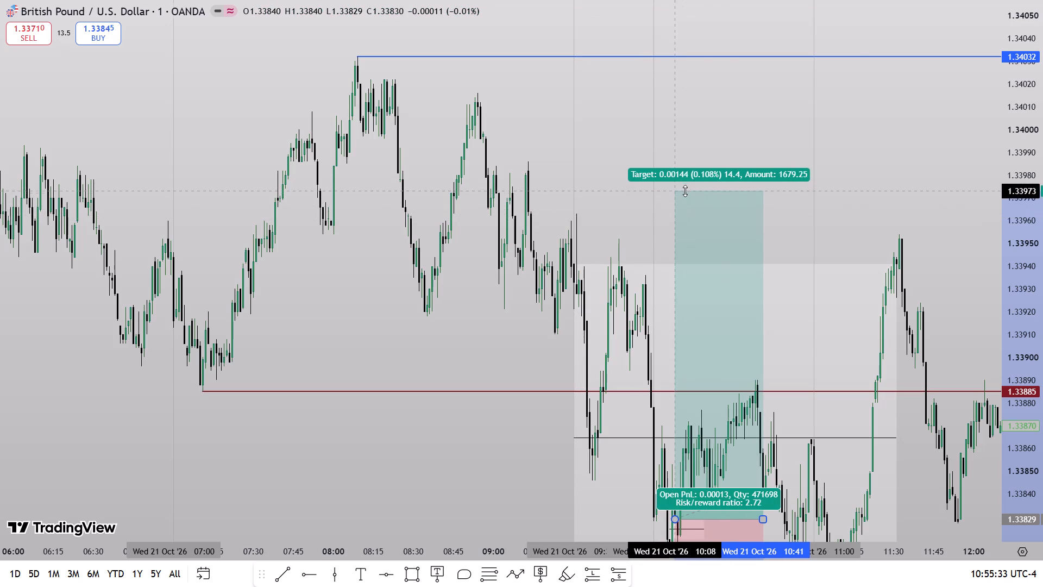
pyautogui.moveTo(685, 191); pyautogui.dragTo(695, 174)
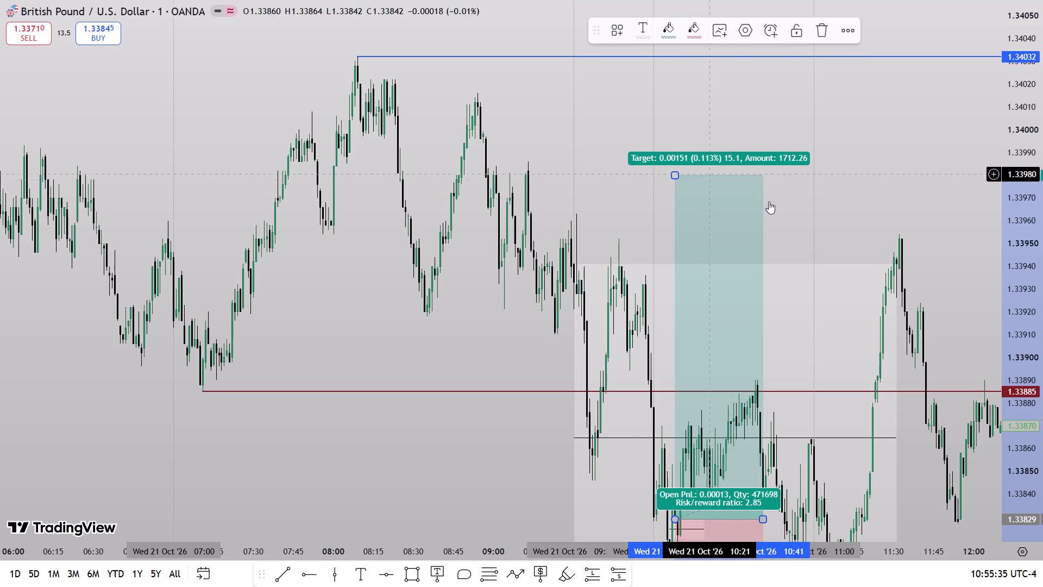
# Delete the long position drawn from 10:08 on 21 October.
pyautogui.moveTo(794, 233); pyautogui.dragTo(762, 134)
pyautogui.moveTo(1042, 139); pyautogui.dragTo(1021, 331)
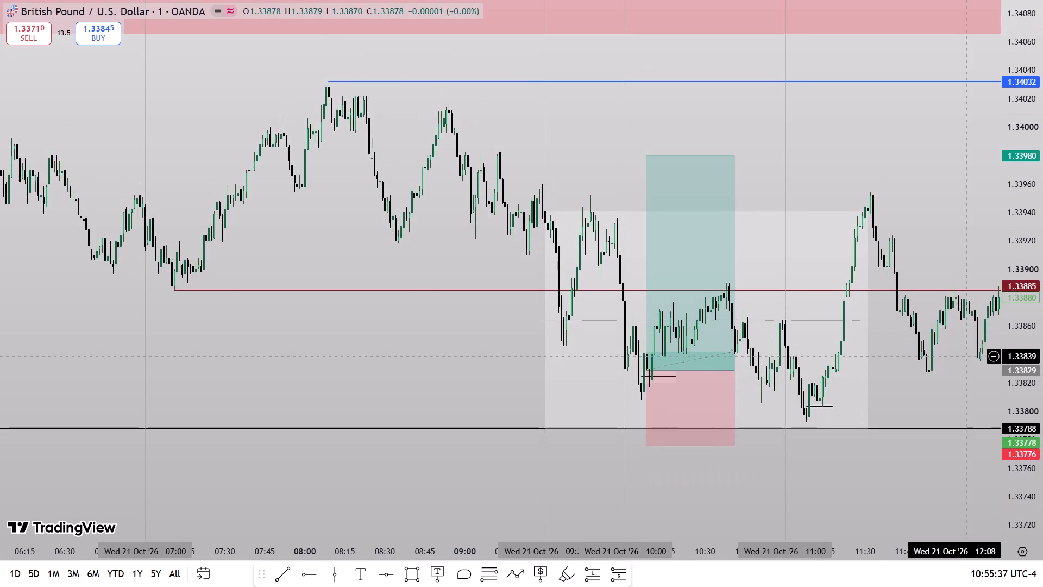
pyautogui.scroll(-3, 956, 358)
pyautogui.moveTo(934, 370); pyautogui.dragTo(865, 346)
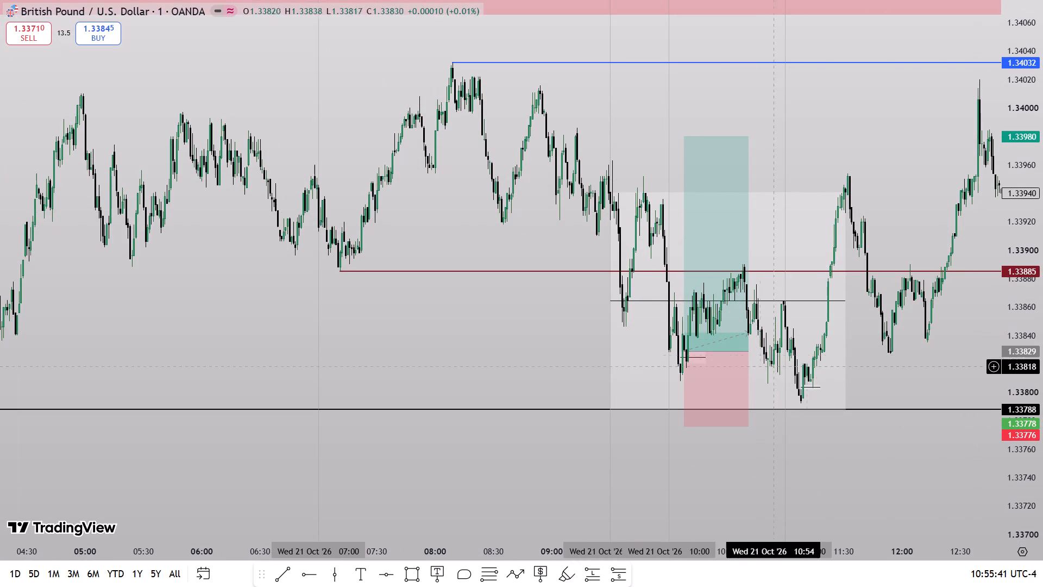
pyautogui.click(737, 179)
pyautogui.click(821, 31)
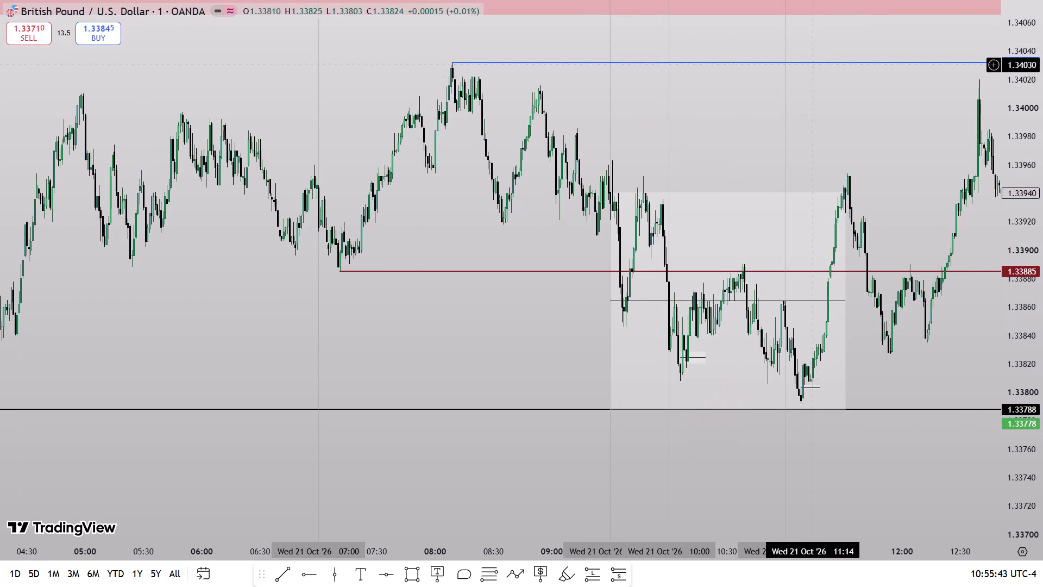
# Place a new long position at 10:08 with entry at 1.33829, stop at 1.33780 and target at 1.33912.
pyautogui.moveTo(1042, 76); pyautogui.dragTo(1034, 207)
pyautogui.moveTo(1042, 379); pyautogui.dragTo(1042, 277)
pyautogui.scroll(4, 884, 403)
pyautogui.moveTo(1042, 423); pyautogui.dragTo(1042, 324)
pyautogui.scroll(4, 884, 449)
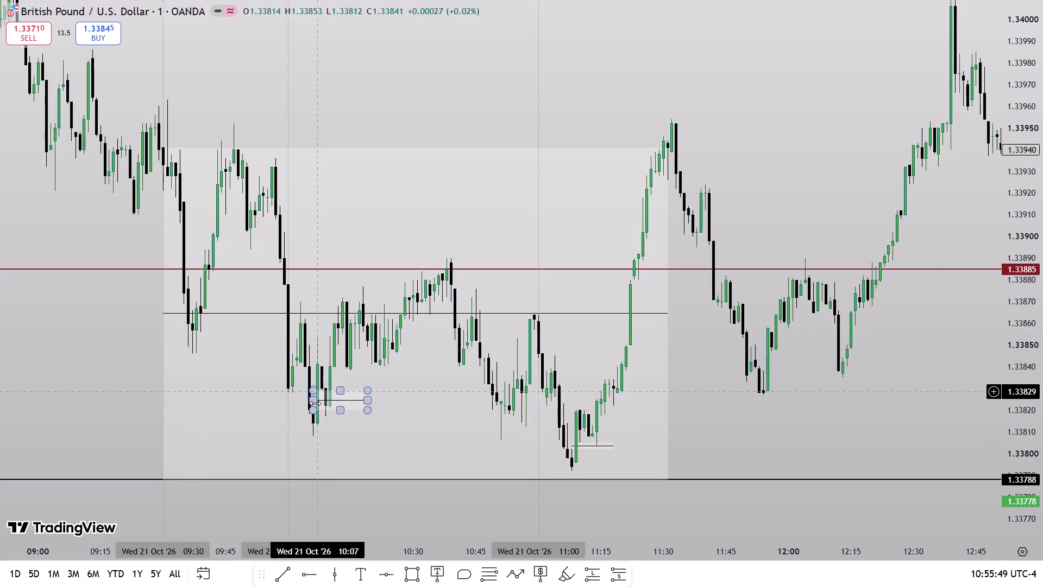
pyautogui.moveTo(766, 417); pyautogui.dragTo(862, 356)
pyautogui.moveTo(1042, 439); pyautogui.dragTo(1036, 326)
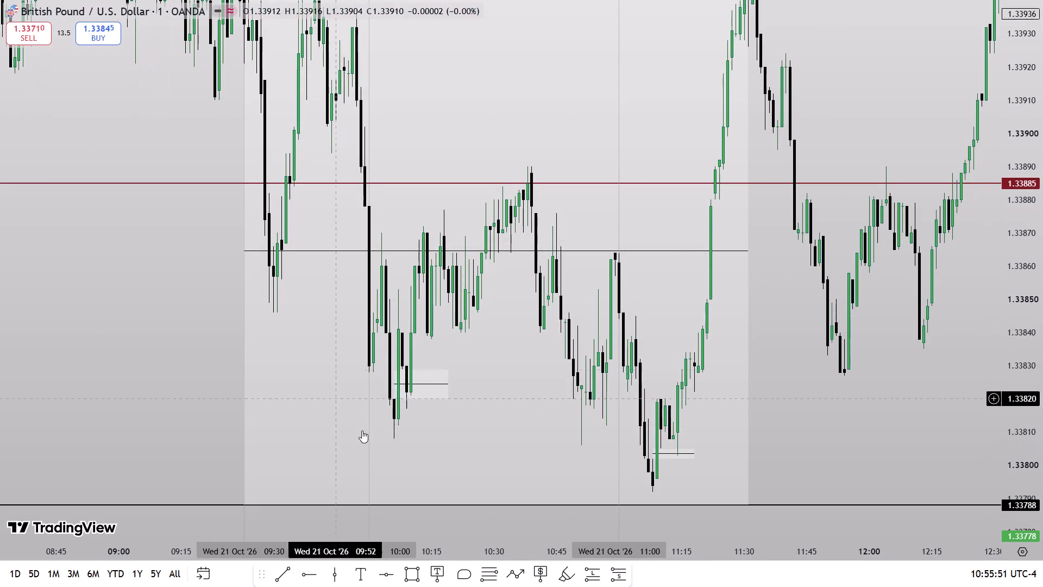
pyautogui.moveTo(438, 443); pyautogui.dragTo(453, 385)
pyautogui.moveTo(510, 443); pyautogui.dragTo(517, 482)
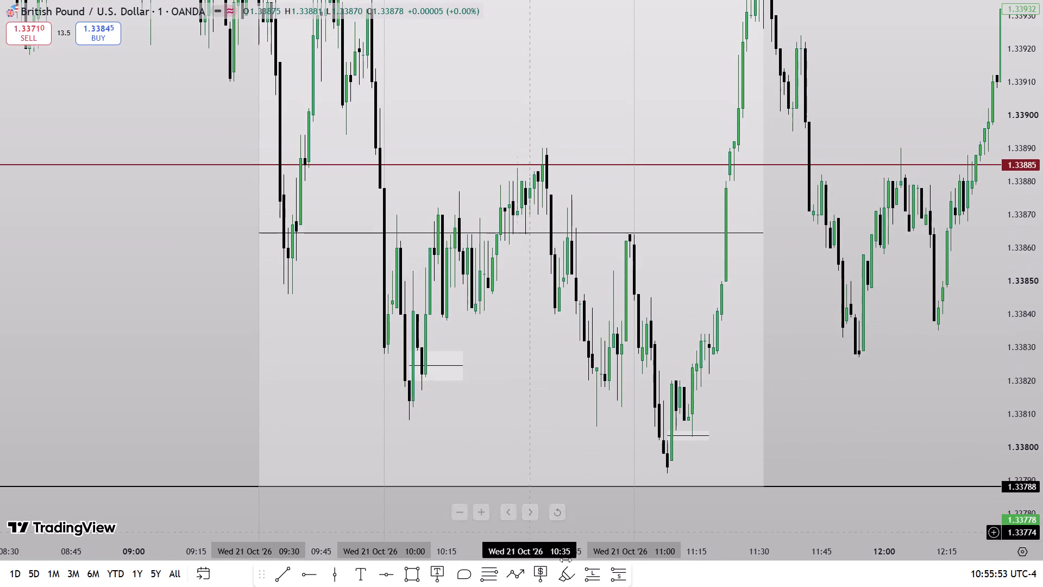
pyautogui.click(590, 572)
pyautogui.click(418, 364)
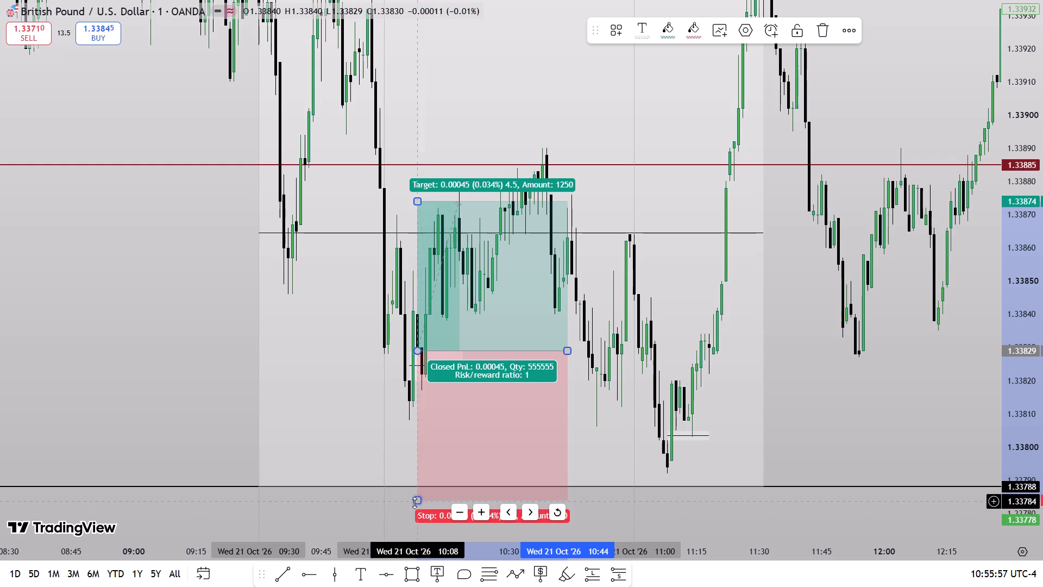
pyautogui.moveTo(414, 503); pyautogui.dragTo(416, 512)
pyautogui.moveTo(416, 198); pyautogui.dragTo(436, 76)
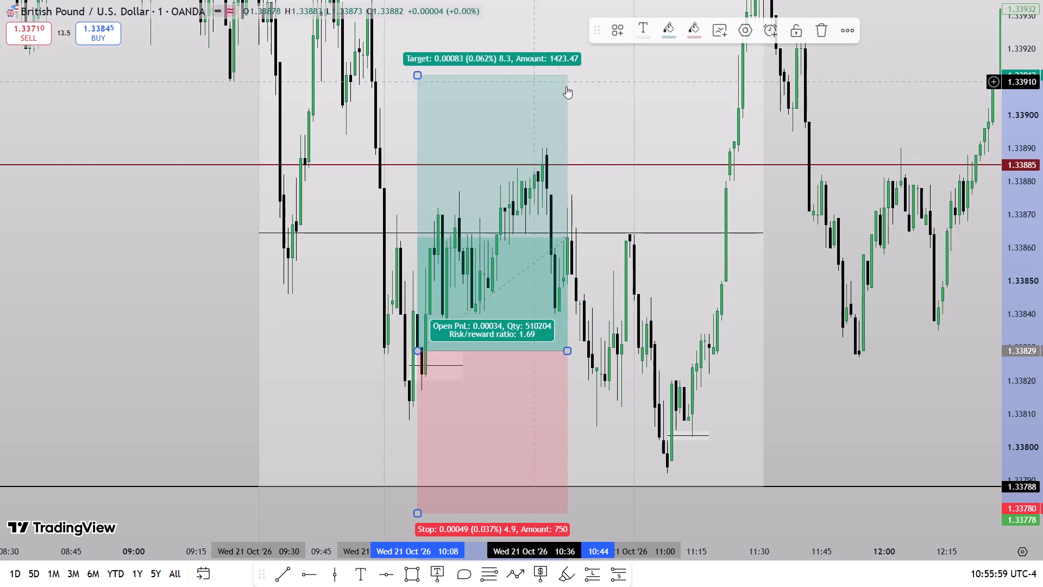
# Extend the long position's end edge to about 12:02 on 21 October.
pyautogui.moveTo(568, 87); pyautogui.dragTo(573, 203)
pyautogui.hotkey('ctrl', 'z')
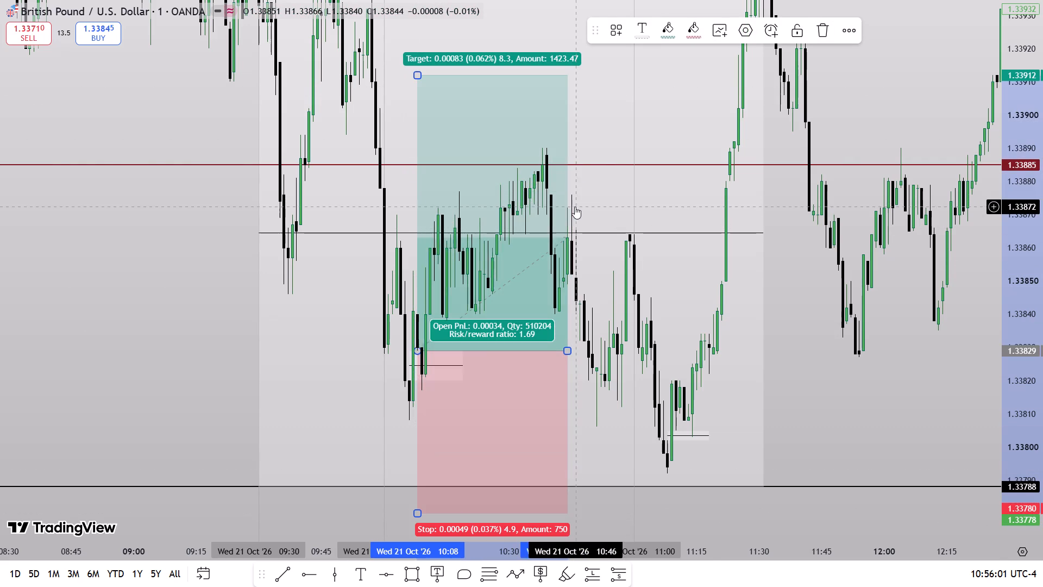
pyautogui.moveTo(569, 348); pyautogui.dragTo(900, 398)
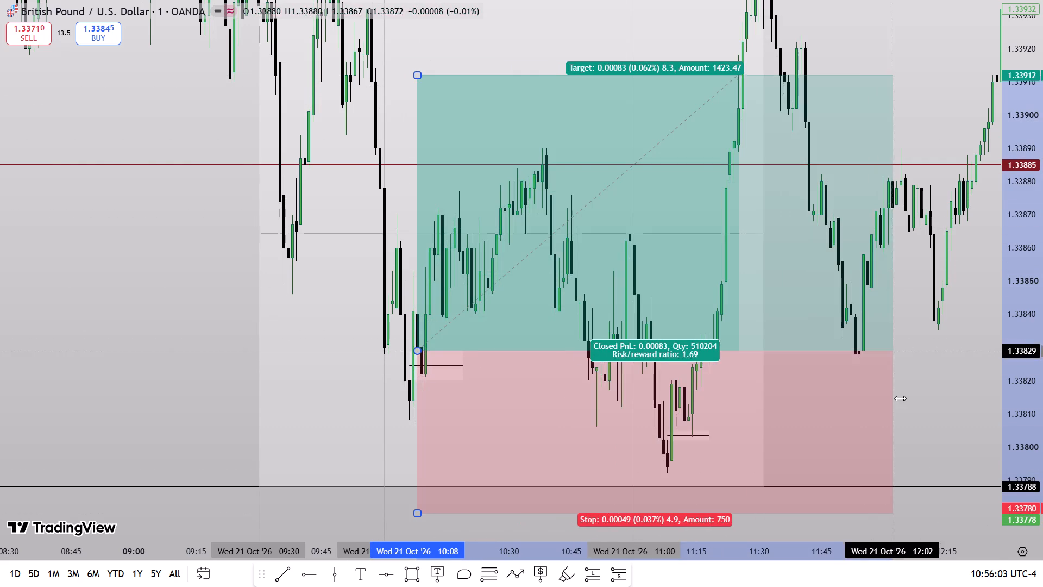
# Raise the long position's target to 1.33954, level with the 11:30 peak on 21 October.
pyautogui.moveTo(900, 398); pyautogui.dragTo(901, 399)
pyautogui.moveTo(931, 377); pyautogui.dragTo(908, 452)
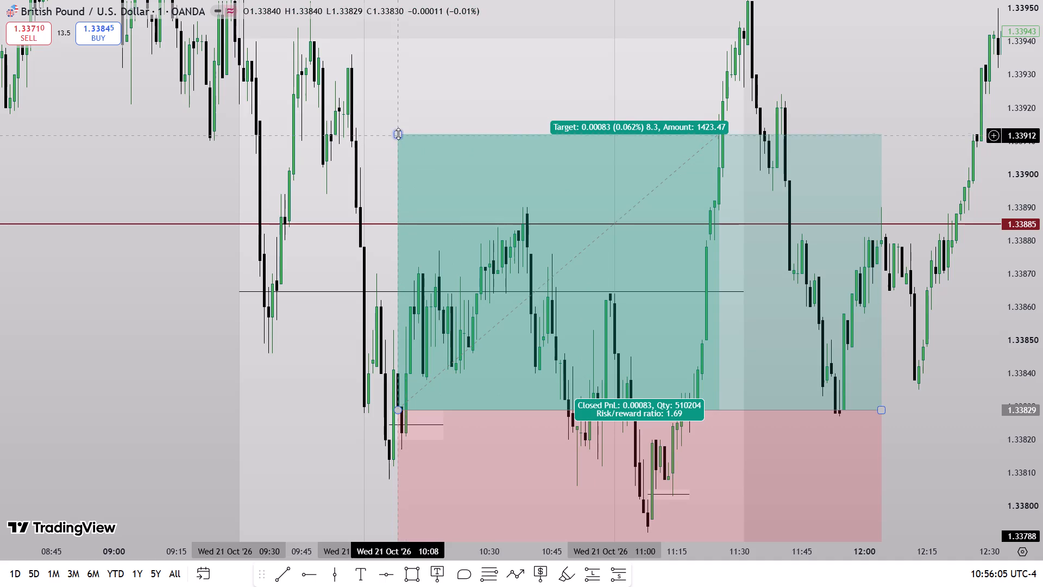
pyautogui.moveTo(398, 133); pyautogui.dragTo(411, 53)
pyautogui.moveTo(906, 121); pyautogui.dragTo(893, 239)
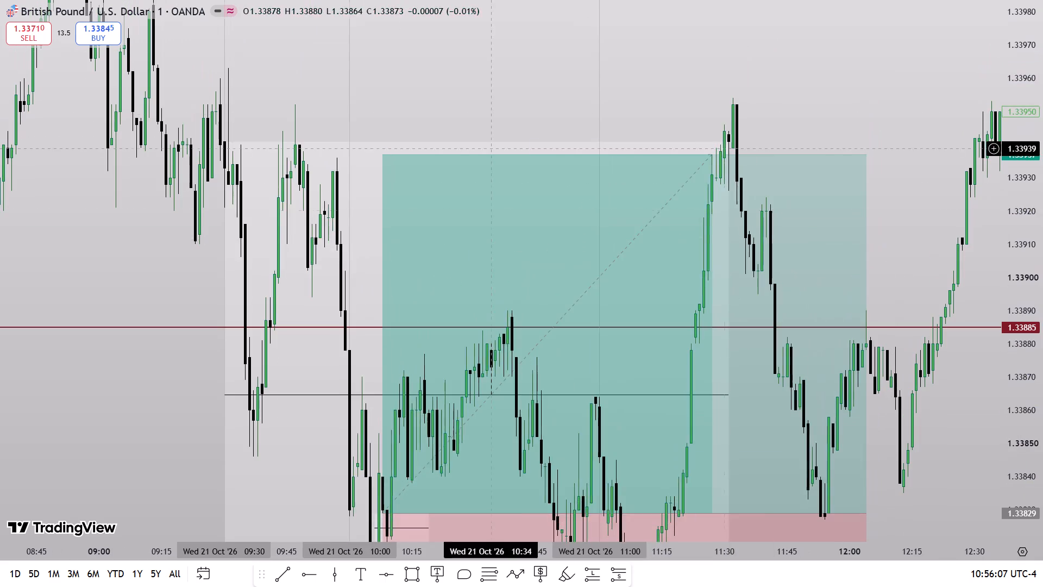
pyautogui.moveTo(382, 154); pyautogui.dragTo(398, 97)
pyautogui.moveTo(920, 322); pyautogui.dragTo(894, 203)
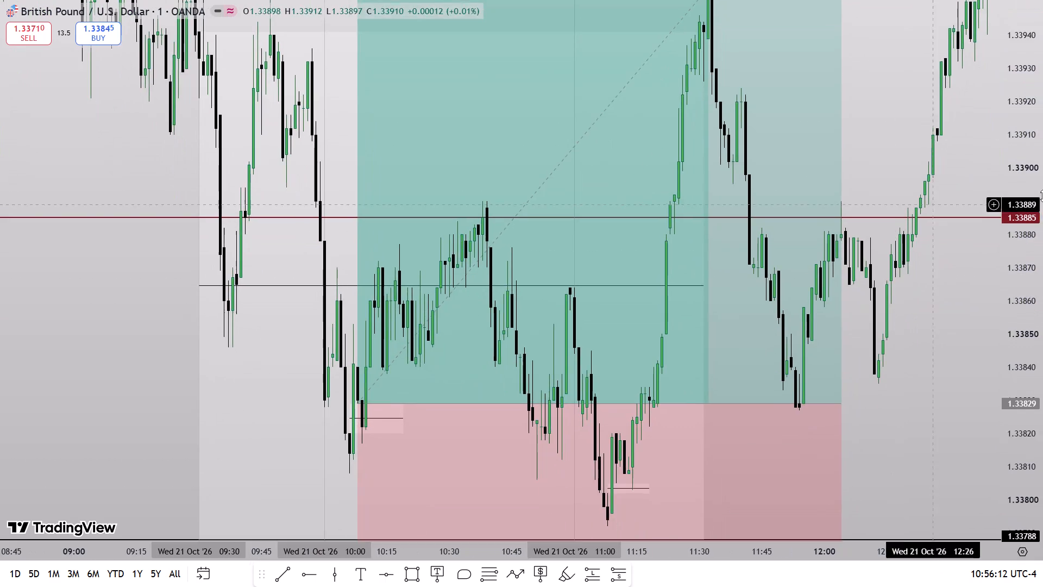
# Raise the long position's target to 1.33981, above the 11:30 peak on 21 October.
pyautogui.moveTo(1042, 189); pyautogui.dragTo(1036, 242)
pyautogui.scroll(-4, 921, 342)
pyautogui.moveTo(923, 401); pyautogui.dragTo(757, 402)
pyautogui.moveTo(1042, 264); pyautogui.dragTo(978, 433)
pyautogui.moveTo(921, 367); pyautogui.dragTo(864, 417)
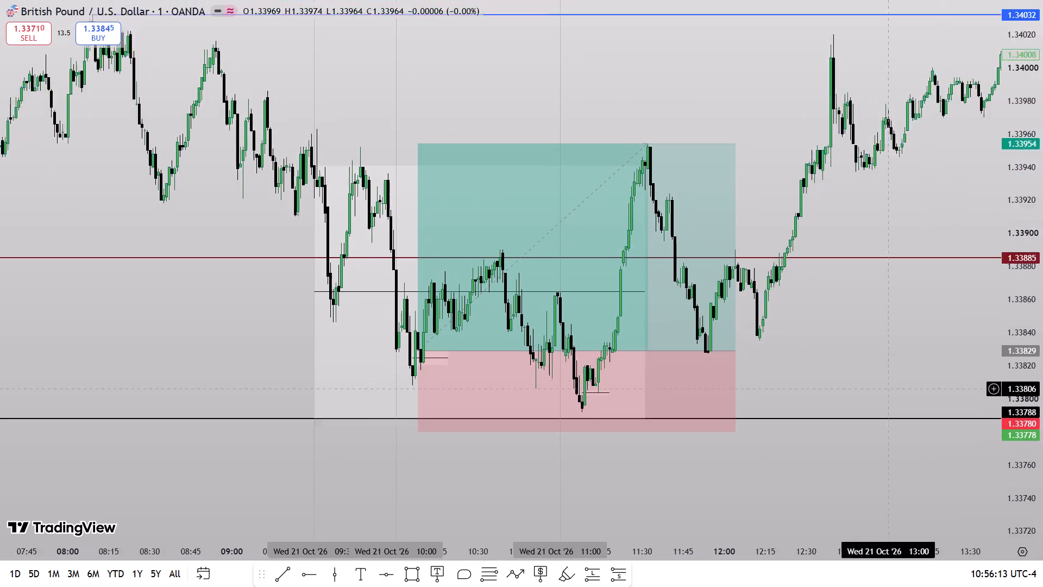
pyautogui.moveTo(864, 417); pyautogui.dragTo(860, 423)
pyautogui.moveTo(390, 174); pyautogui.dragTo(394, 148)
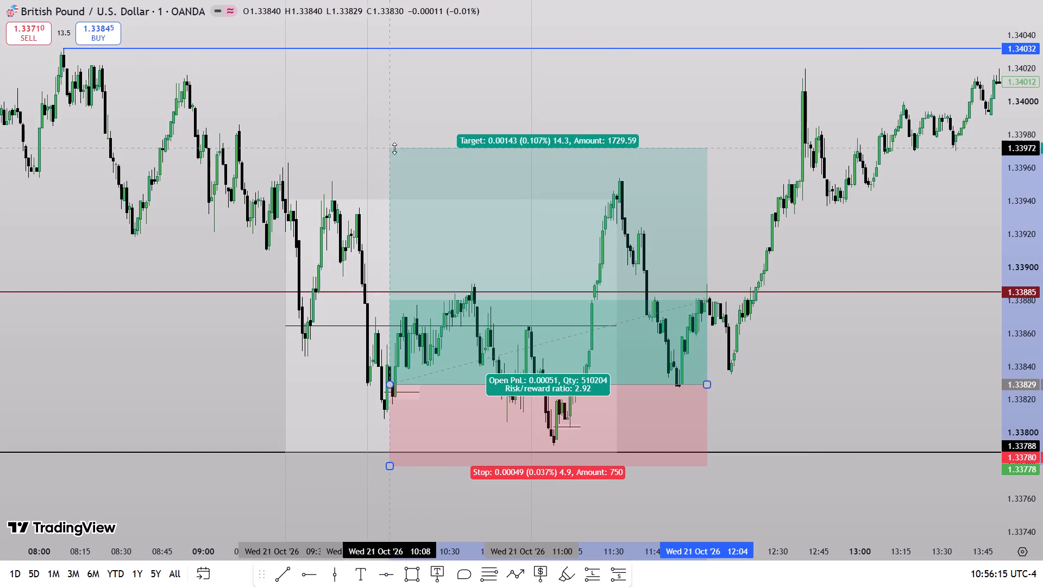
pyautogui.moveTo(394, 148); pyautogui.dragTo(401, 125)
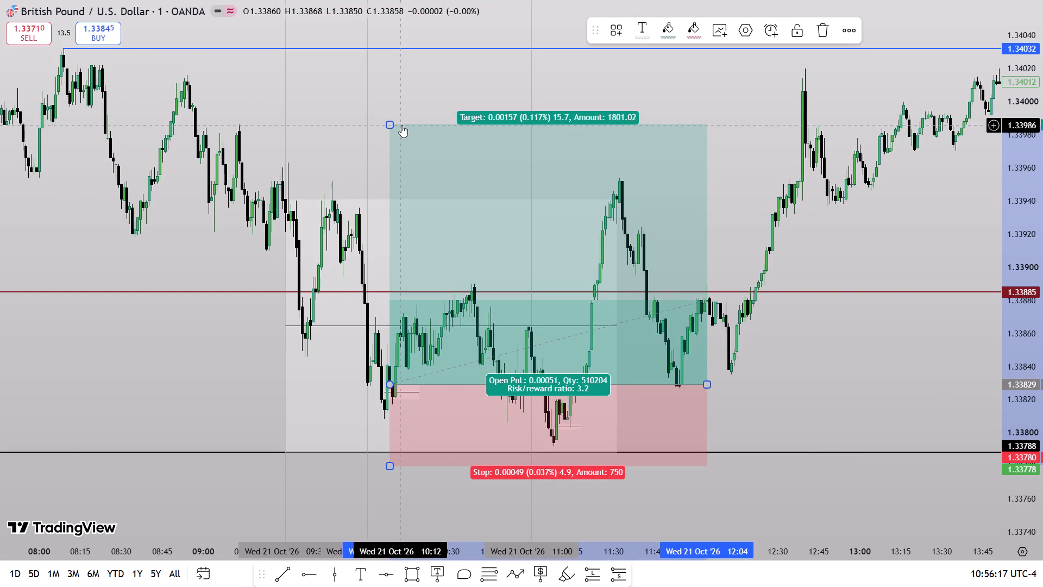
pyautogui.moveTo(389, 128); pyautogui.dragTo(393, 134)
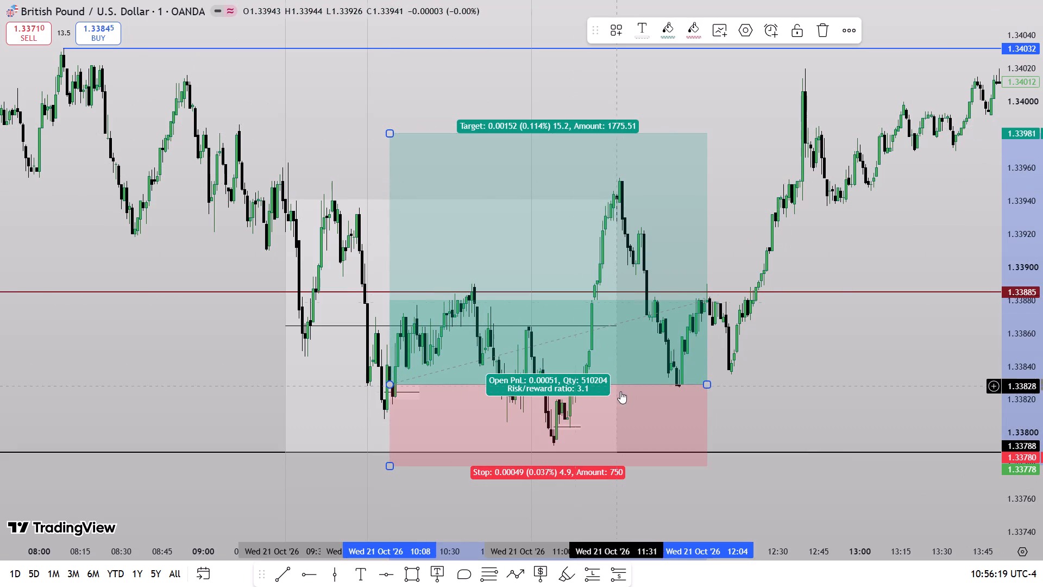
# Delete the long position drawn from 10:08 on 21 October.
pyautogui.click(644, 399)
pyautogui.click(820, 37)
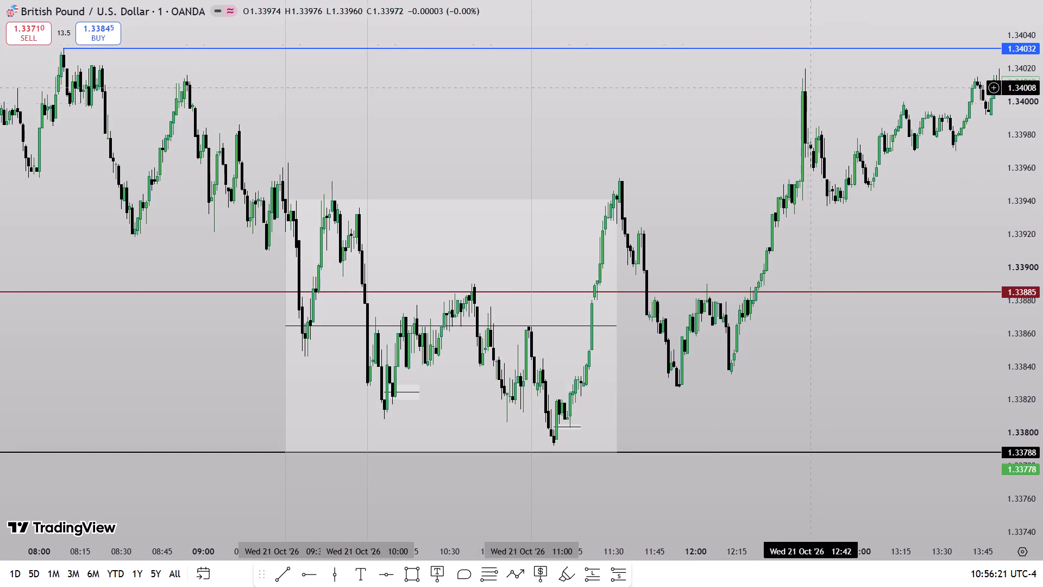
# Examine the 20 and 21 October price action against the blue 1.34095 line and the dotted 1.33582 line.
pyautogui.moveTo(1042, 155); pyautogui.dragTo(1028, 258)
pyautogui.scroll(-7, 797, 374)
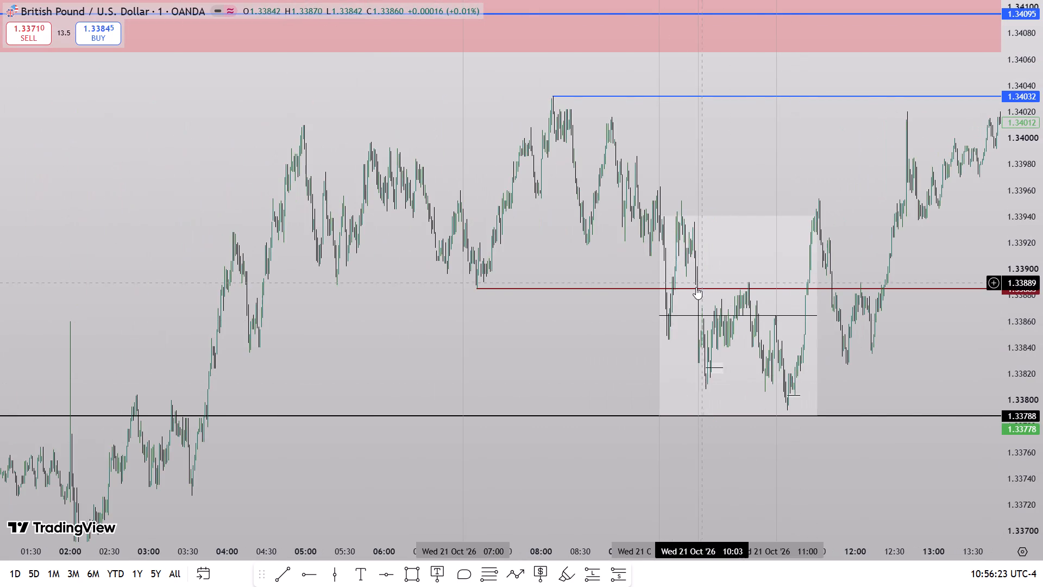
pyautogui.scroll(-6, 700, 298)
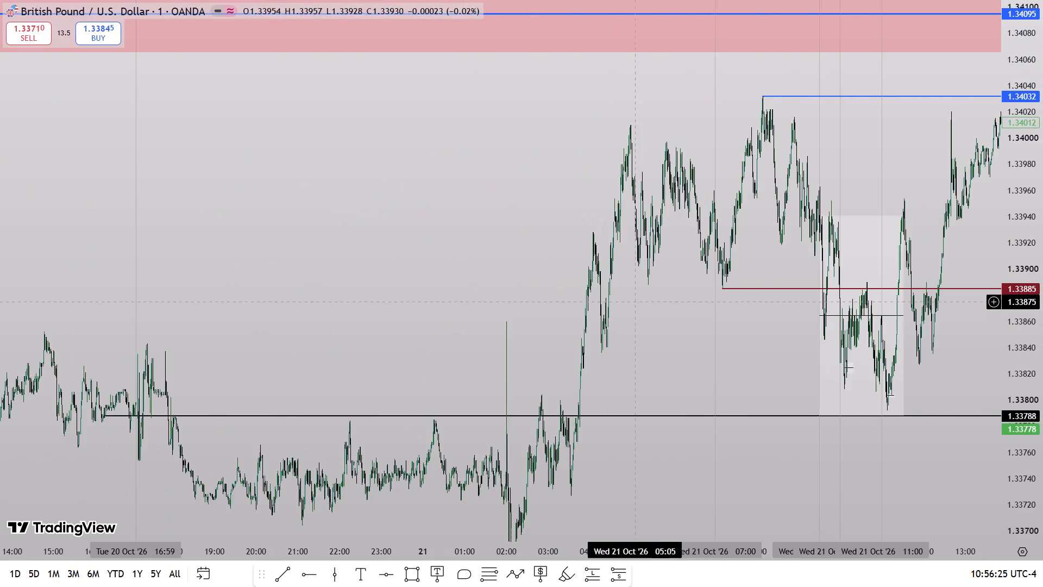
pyautogui.moveTo(1042, 213); pyautogui.dragTo(1027, 408)
pyautogui.scroll(-8, 874, 419)
pyautogui.moveTo(686, 314); pyautogui.dragTo(694, 242)
pyautogui.moveTo(1042, 213); pyautogui.dragTo(1040, 280)
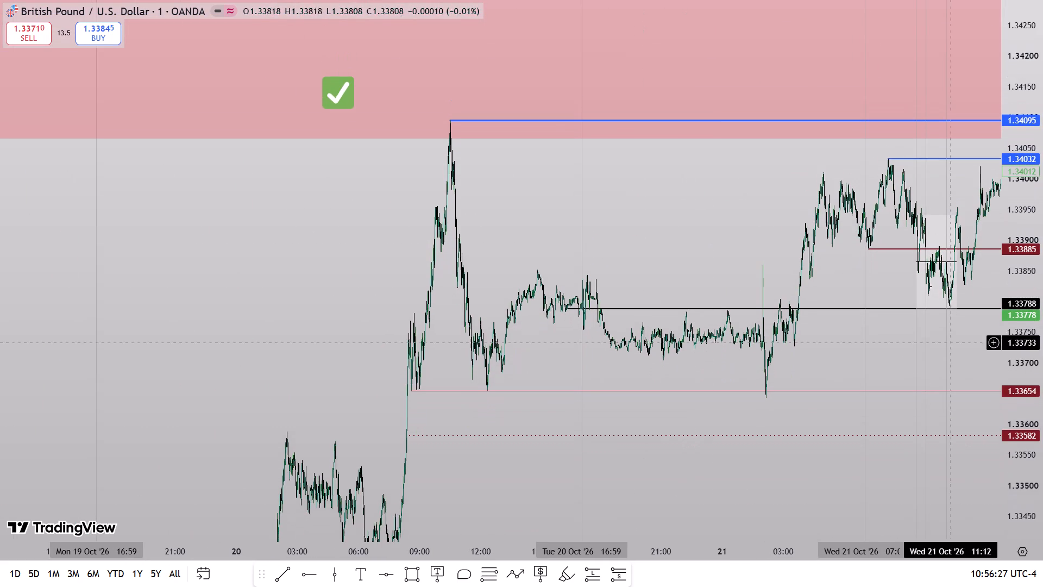
pyautogui.click(450, 121)
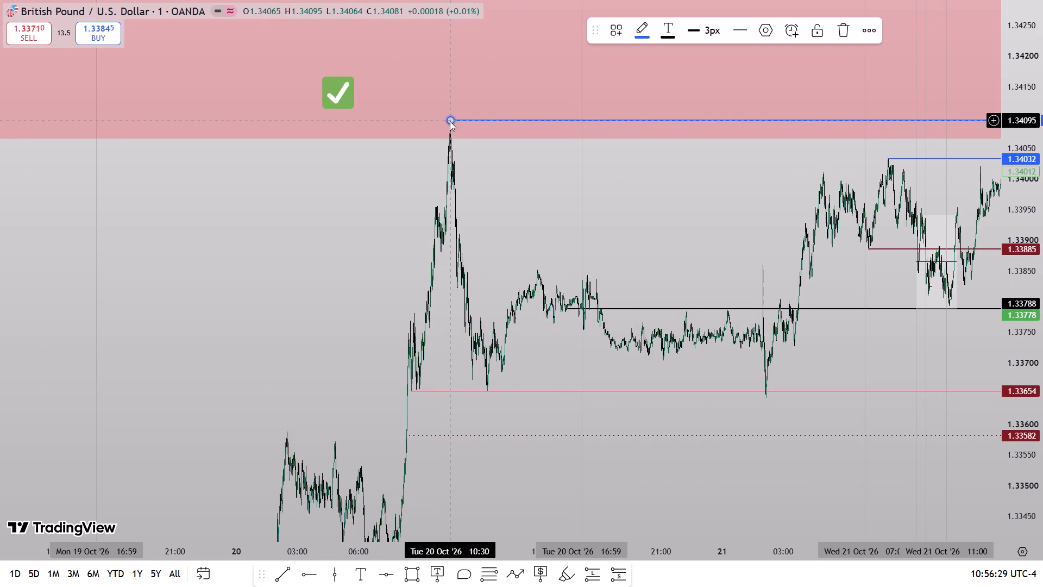
pyautogui.click(443, 435)
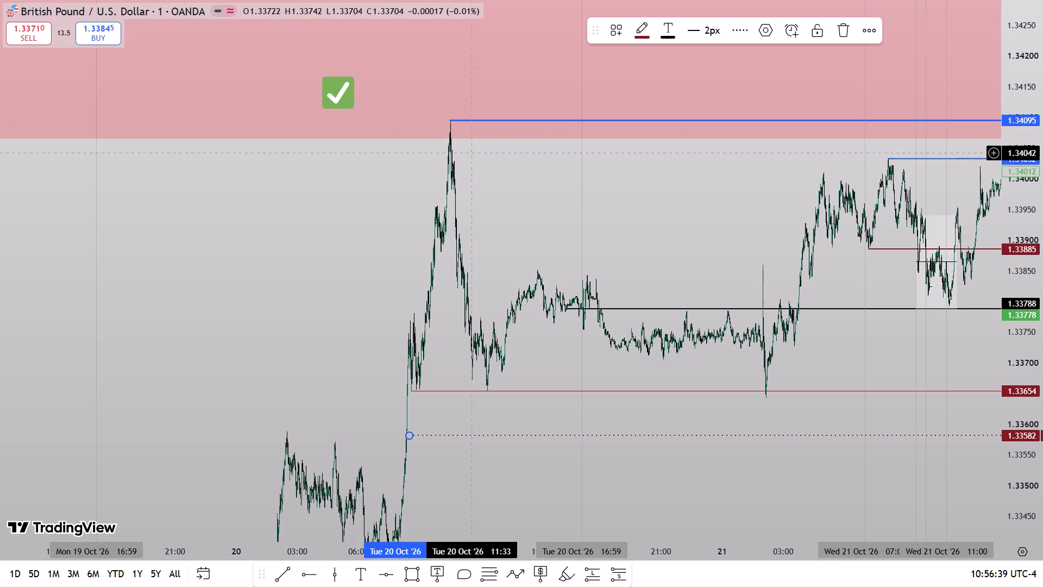
# Examine the 21 October session relative to the 1.33788, 1.33654 and 1.33582 levels and the price action that follows.
pyautogui.scroll(14, 784, 326)
pyautogui.moveTo(1042, 422); pyautogui.dragTo(1039, 248)
pyautogui.scroll(11, 794, 427)
pyautogui.moveTo(420, 361); pyautogui.dragTo(508, 315)
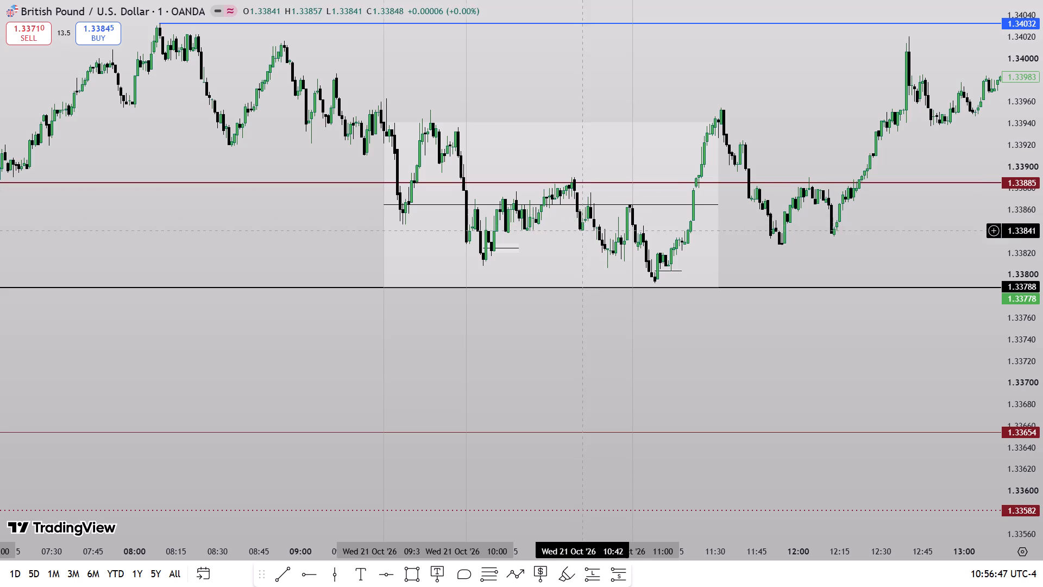
pyautogui.moveTo(1042, 443); pyautogui.dragTo(1039, 289)
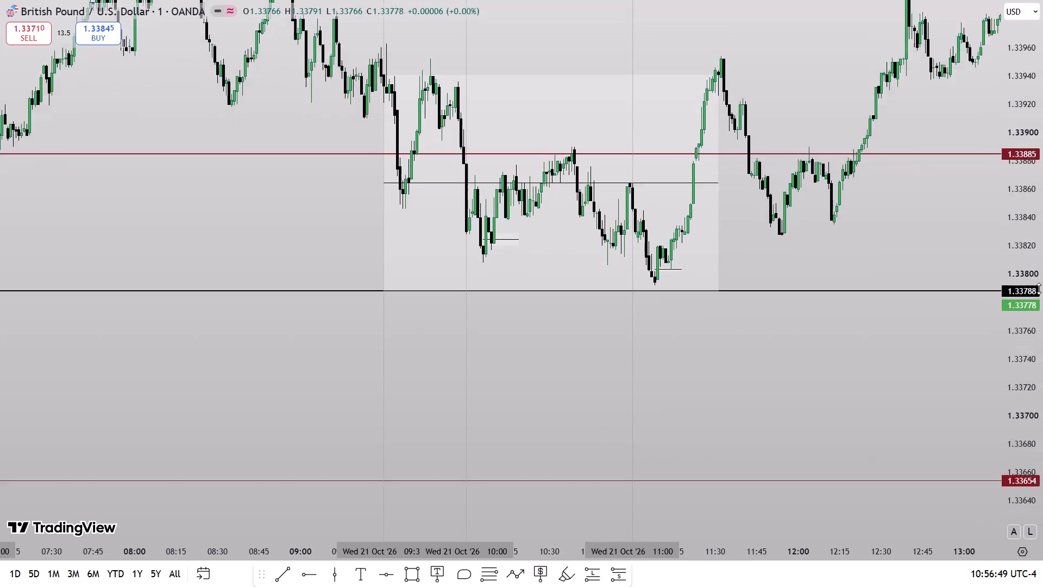
pyautogui.moveTo(1039, 289); pyautogui.dragTo(1039, 288)
pyautogui.click(783, 427)
pyautogui.moveTo(1042, 249); pyautogui.dragTo(1008, 414)
pyautogui.scroll(-16, 910, 436)
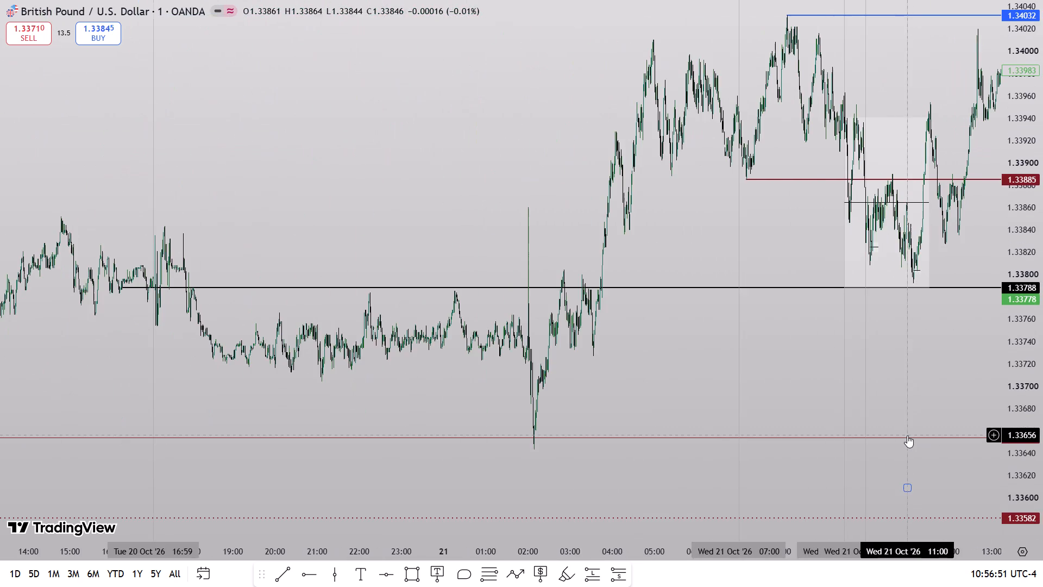
pyautogui.scroll(-7, 901, 427)
pyautogui.moveTo(900, 365); pyautogui.dragTo(819, 405)
pyautogui.moveTo(1042, 304); pyautogui.dragTo(1042, 389)
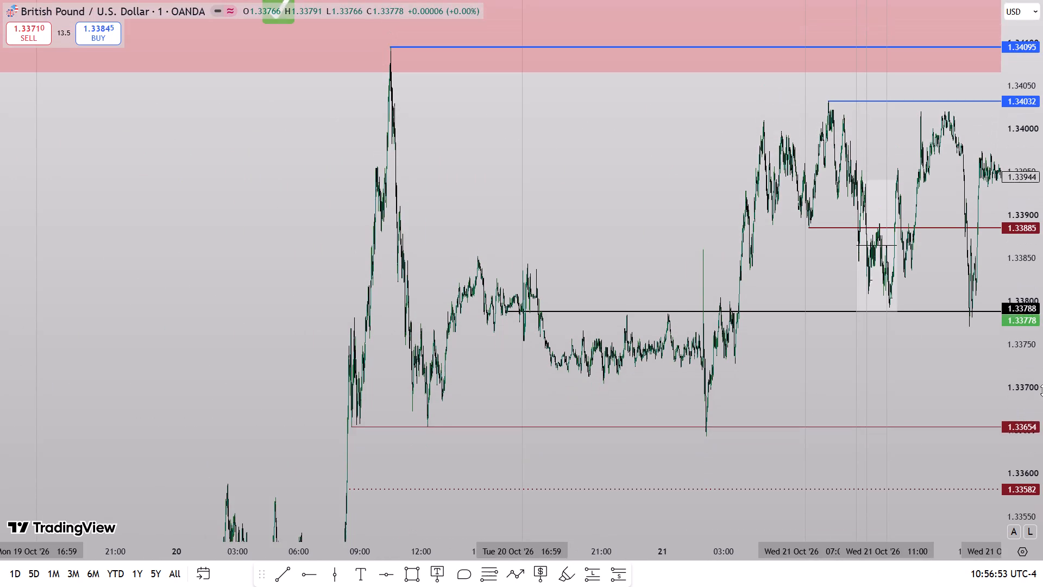
pyautogui.moveTo(833, 365); pyautogui.dragTo(786, 391)
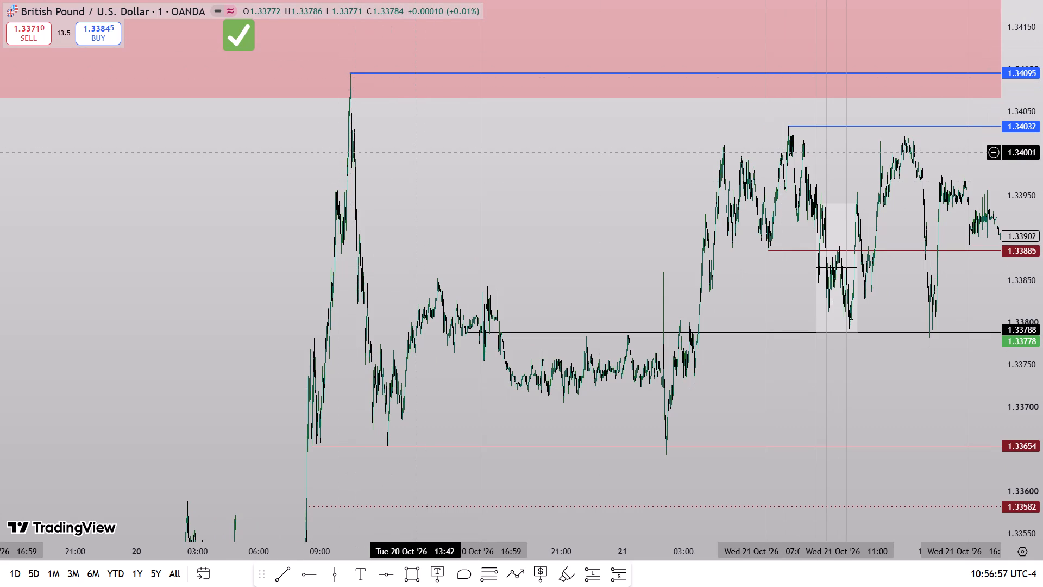
# Switch the chart to the 1-hour interval, reset it and examine the labelled Monday to Friday week.
pyautogui.write('1H')
pyautogui.press('Return')
pyautogui.moveTo(1042, 86); pyautogui.dragTo(1001, 586)
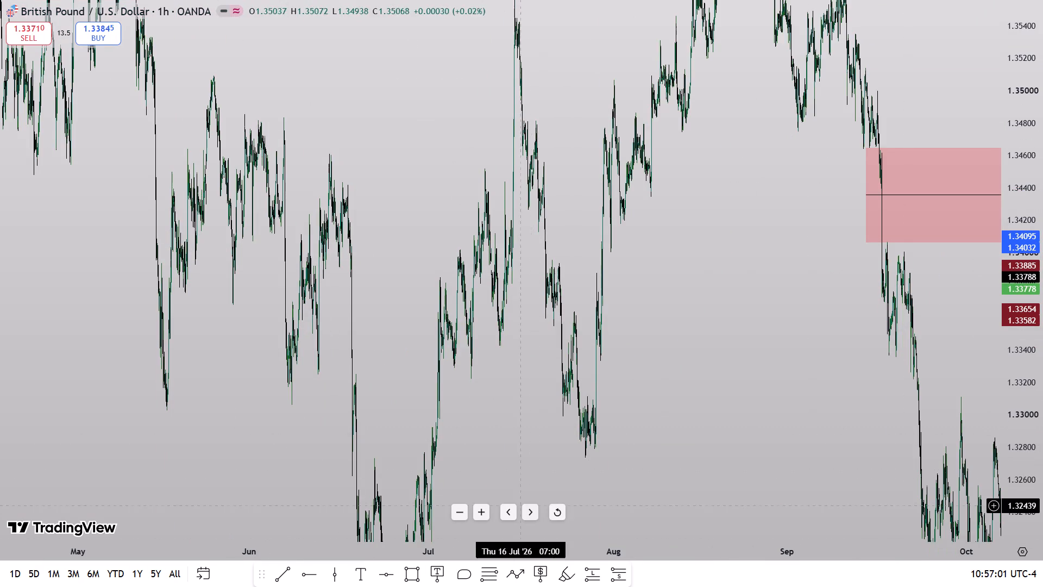
pyautogui.click(549, 511)
pyautogui.moveTo(1042, 507); pyautogui.dragTo(1042, 408)
pyautogui.scroll(4, 901, 451)
pyautogui.moveTo(764, 360); pyautogui.dragTo(751, 449)
pyautogui.moveTo(694, 256); pyautogui.dragTo(695, 360)
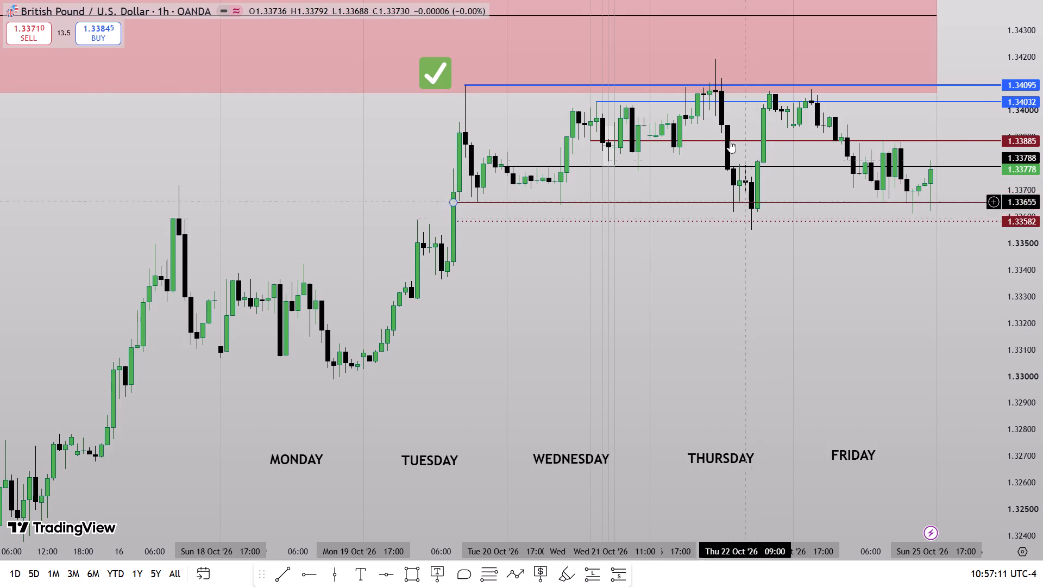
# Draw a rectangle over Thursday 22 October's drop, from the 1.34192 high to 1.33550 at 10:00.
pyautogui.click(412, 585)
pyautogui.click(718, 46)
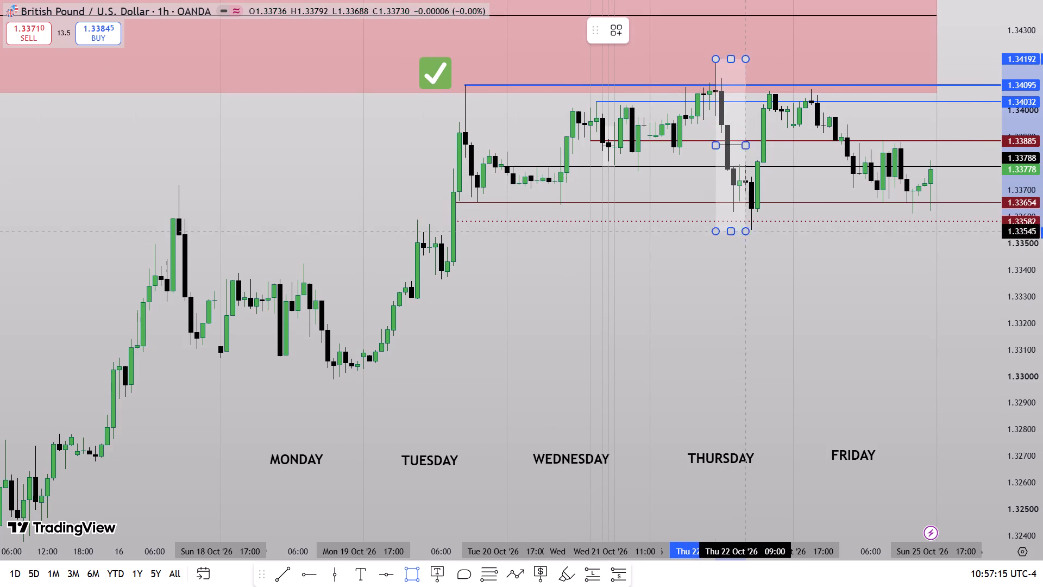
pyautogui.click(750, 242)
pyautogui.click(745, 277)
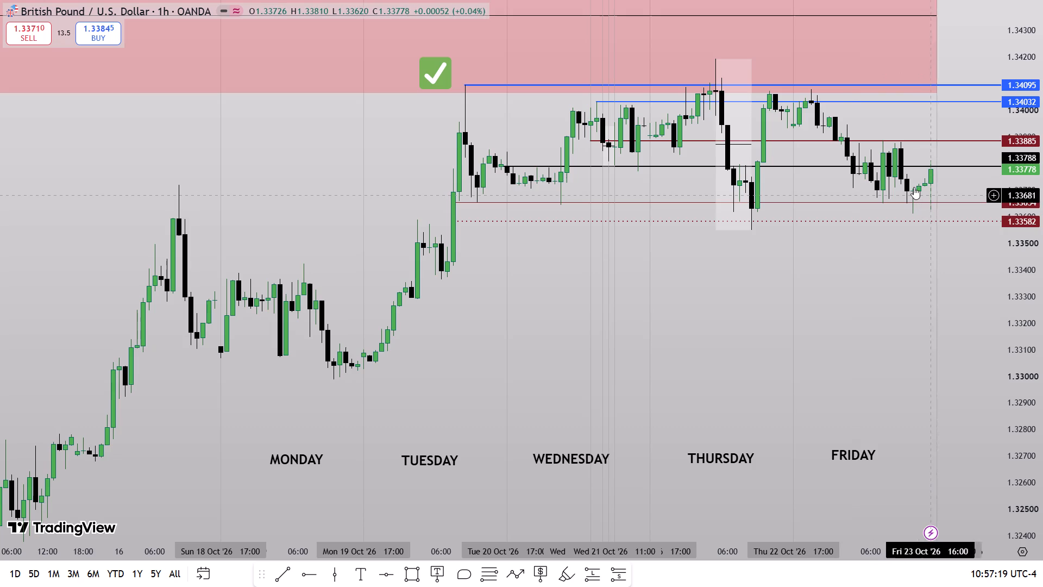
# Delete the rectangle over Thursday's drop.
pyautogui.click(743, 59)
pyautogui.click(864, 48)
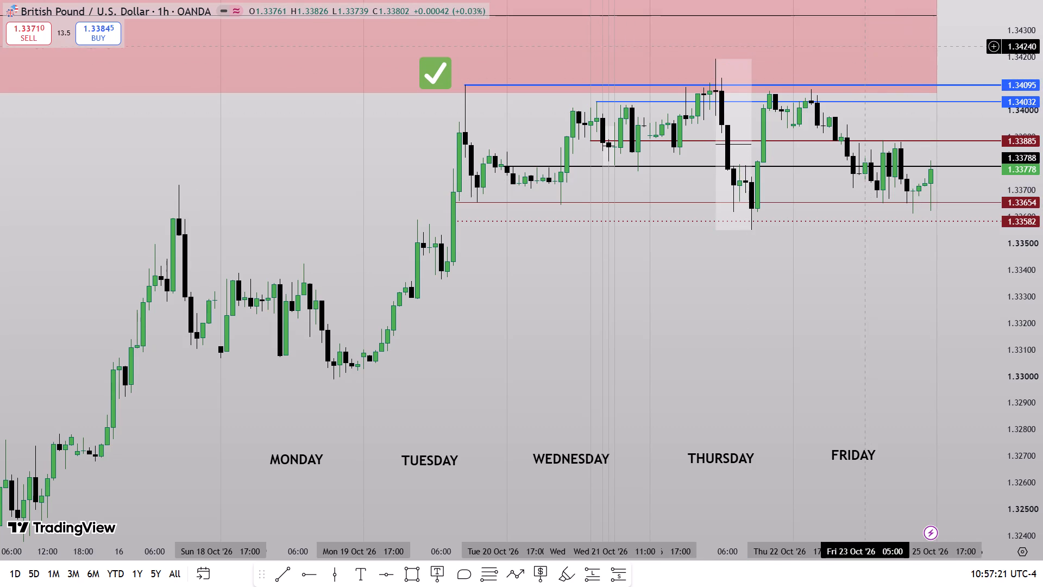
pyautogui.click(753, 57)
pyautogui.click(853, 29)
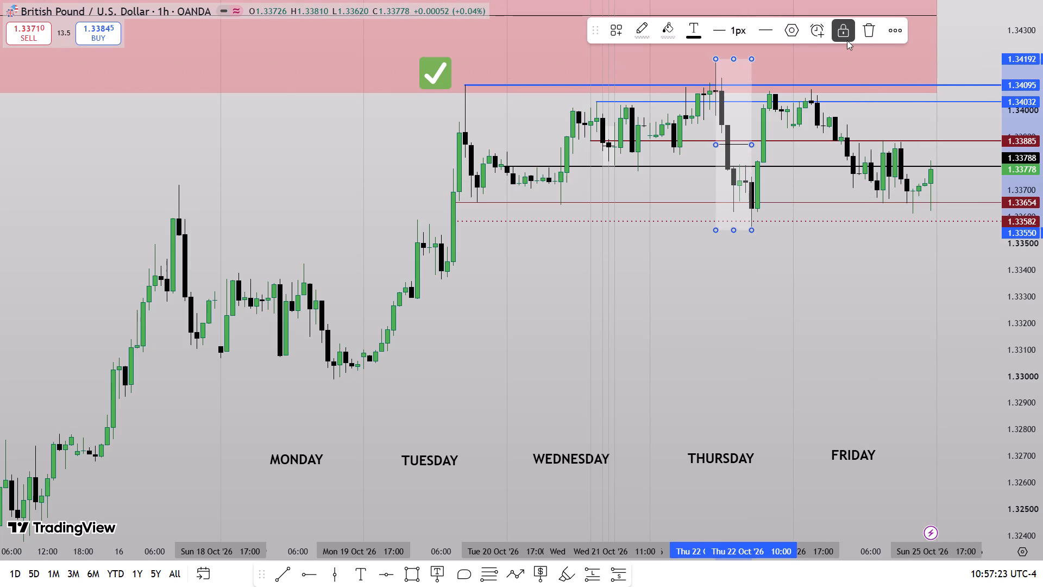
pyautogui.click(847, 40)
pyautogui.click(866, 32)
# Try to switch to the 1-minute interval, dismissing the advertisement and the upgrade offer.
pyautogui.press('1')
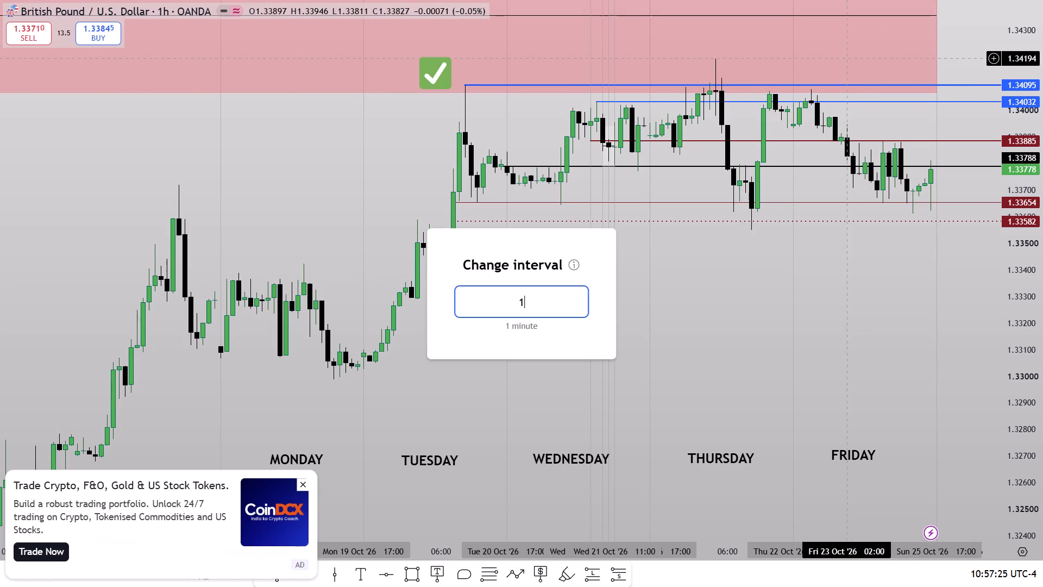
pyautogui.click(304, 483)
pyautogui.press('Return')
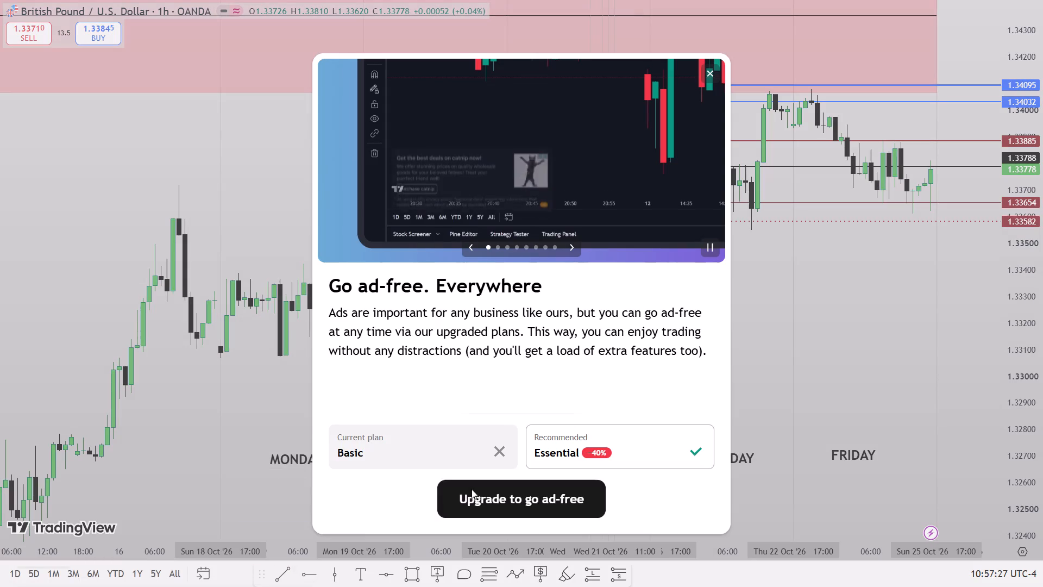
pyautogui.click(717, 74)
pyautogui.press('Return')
# Delete the green check mark beside Tuesday's high.
pyautogui.scroll(-3, 620, 221)
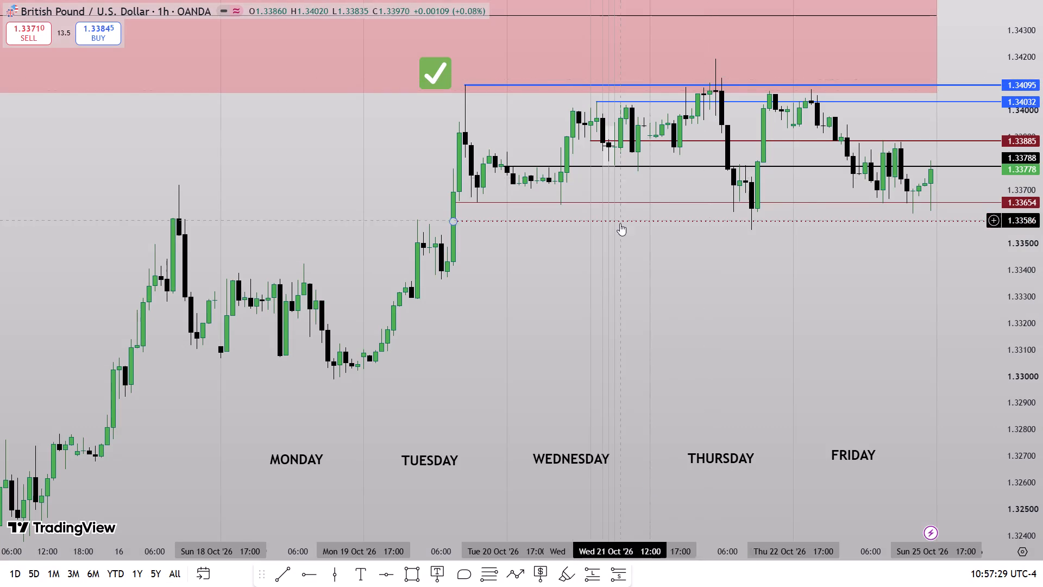
pyautogui.scroll(-3, 620, 223)
pyautogui.click(687, 75)
pyautogui.click(700, 36)
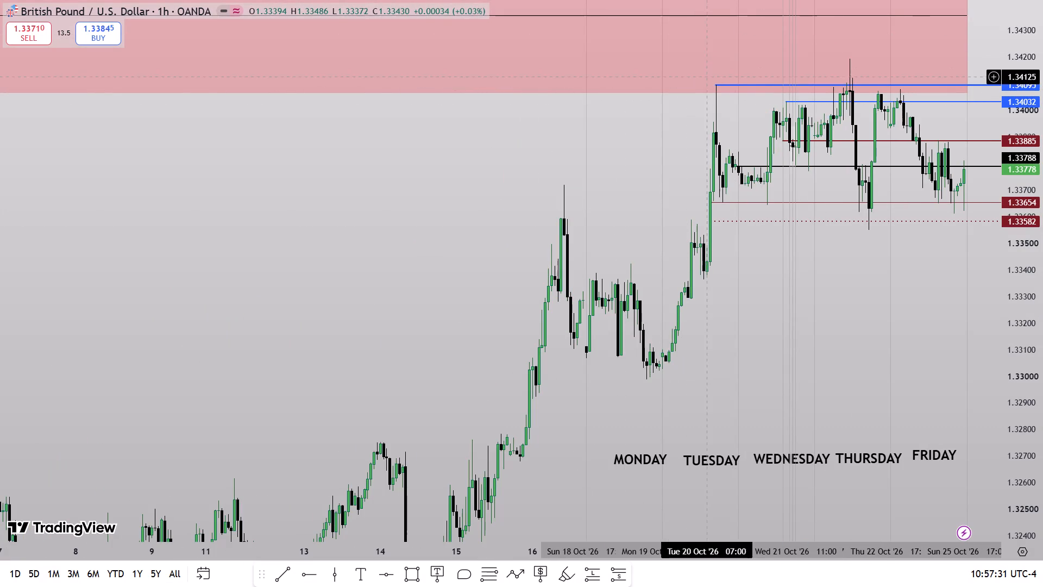
# Set the chart interval to 1 minute.
pyautogui.press('1')
pyautogui.press('Return')
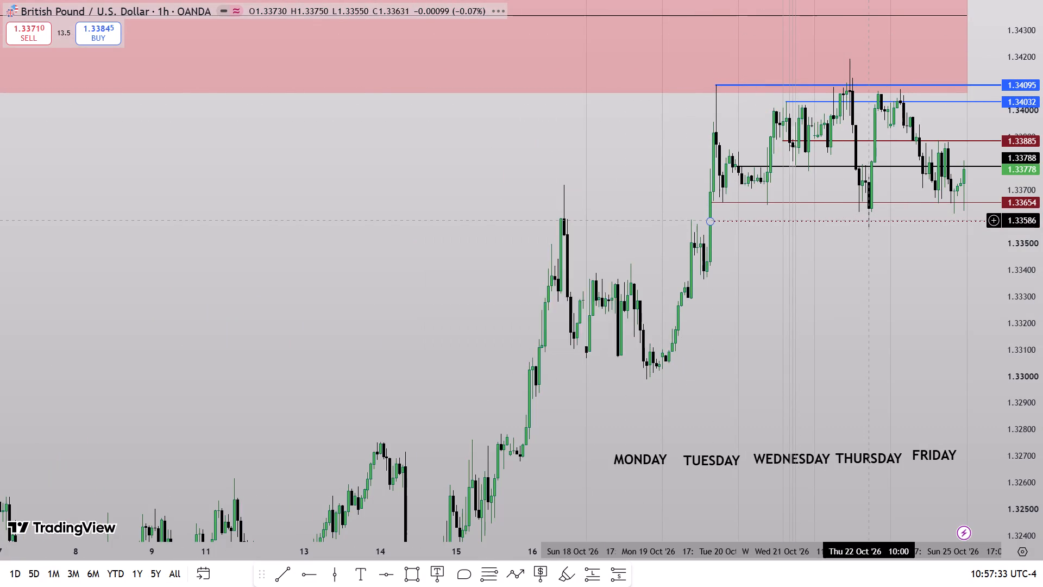
# Delete the blue 1.34032 line that starts at the 21 October morning high.
pyautogui.moveTo(1042, 424); pyautogui.dragTo(1007, 173)
pyautogui.scroll(-20, 732, 308)
pyautogui.scroll(-10, 732, 308)
pyautogui.moveTo(246, 259); pyautogui.dragTo(937, 503)
pyautogui.moveTo(810, 461); pyautogui.dragTo(772, 545)
pyautogui.moveTo(1042, 509); pyautogui.dragTo(1023, 372)
pyautogui.moveTo(864, 254); pyautogui.dragTo(827, 405)
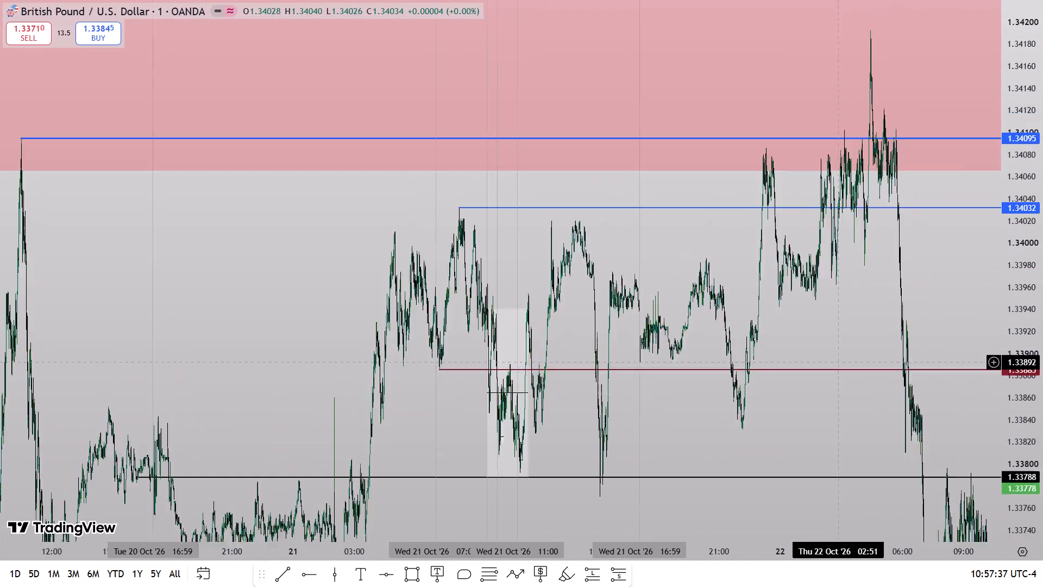
pyautogui.moveTo(827, 405); pyautogui.dragTo(827, 408)
pyautogui.moveTo(844, 386); pyautogui.dragTo(845, 343)
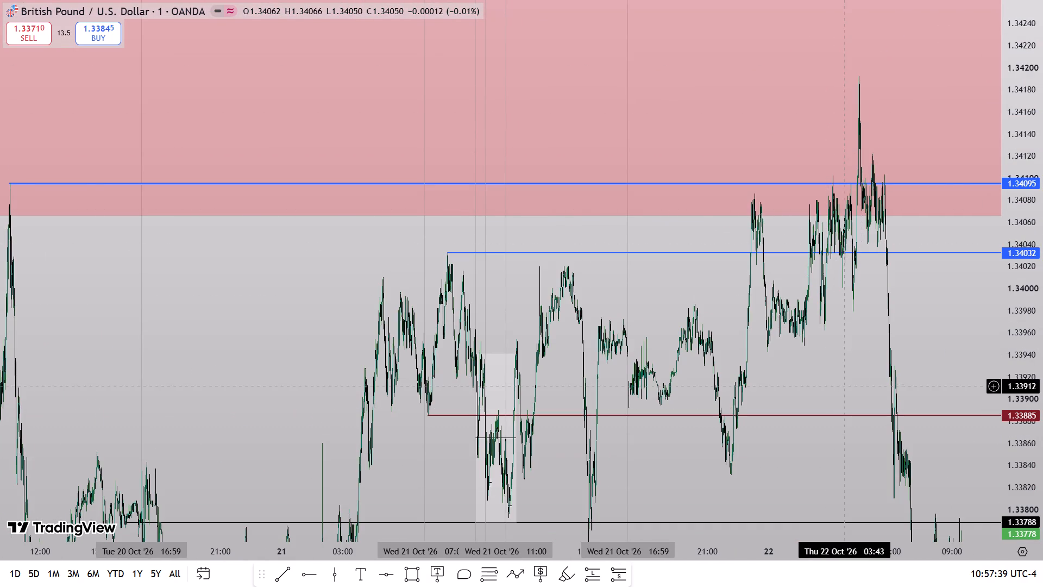
pyautogui.moveTo(845, 343); pyautogui.dragTo(849, 130)
pyautogui.moveTo(701, 363); pyautogui.dragTo(698, 486)
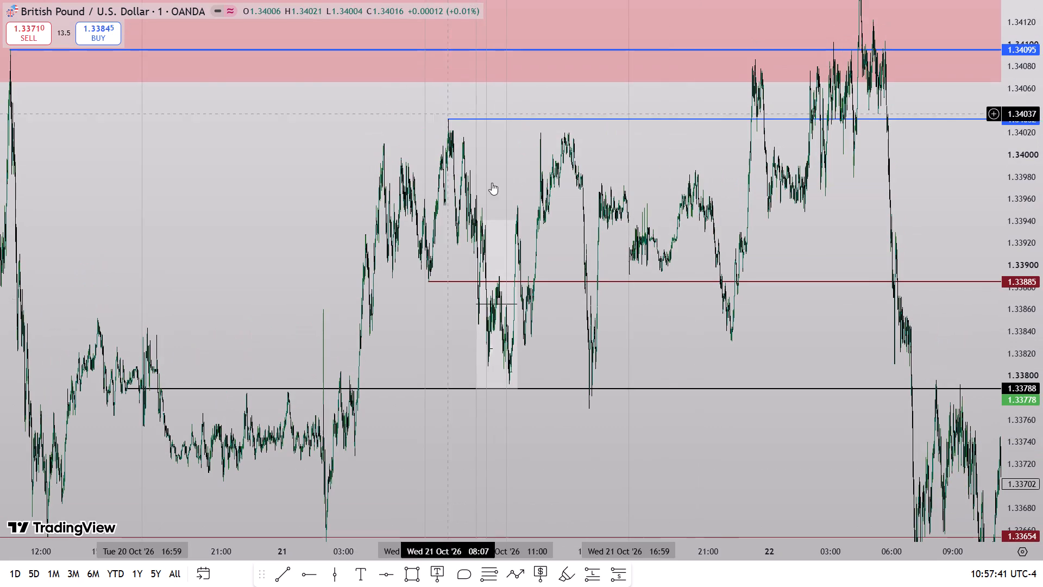
pyautogui.click(448, 117)
pyautogui.click(840, 38)
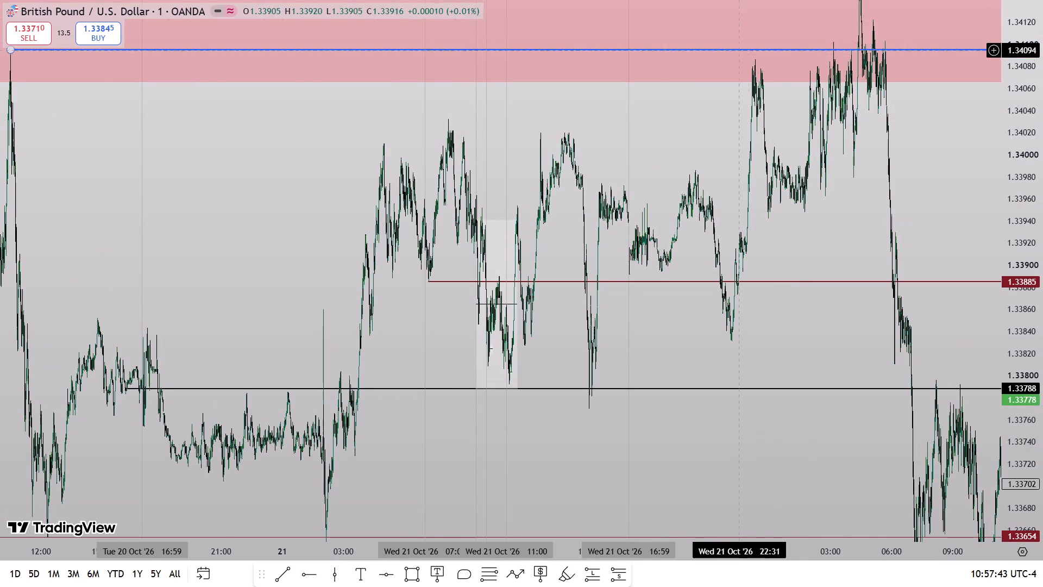
# Draw a rectangle around the 22 October early-morning spike, from 04:18 to 04:52, between about 1.34100 and 1.34195.
pyautogui.scroll(6, 820, 262)
pyautogui.moveTo(795, 217); pyautogui.dragTo(770, 392)
pyautogui.scroll(9, 734, 395)
pyautogui.moveTo(402, 377); pyautogui.dragTo(620, 371)
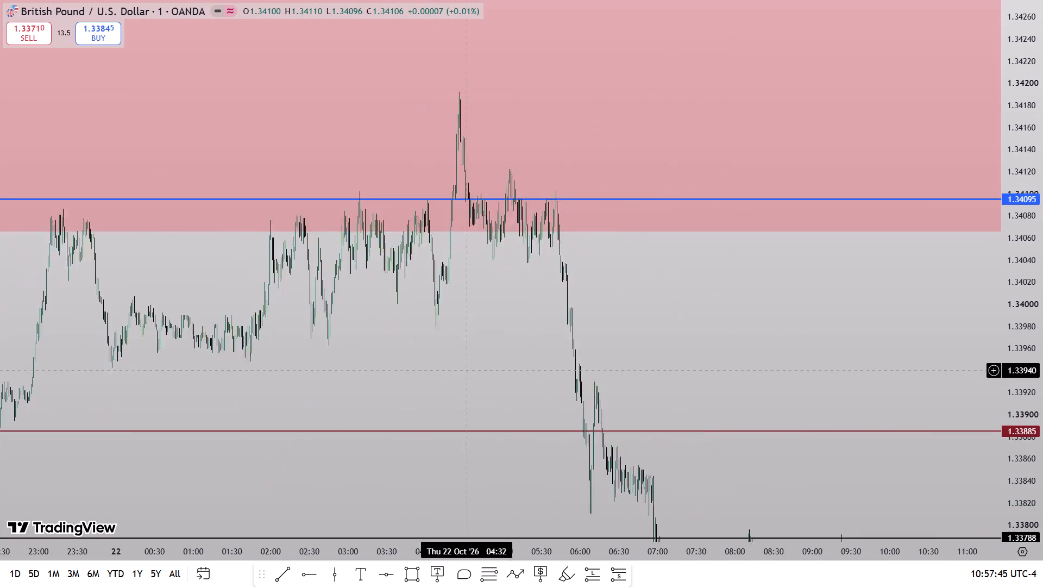
pyautogui.moveTo(620, 371); pyautogui.dragTo(660, 370)
pyautogui.scroll(5, 611, 387)
pyautogui.click(401, 578)
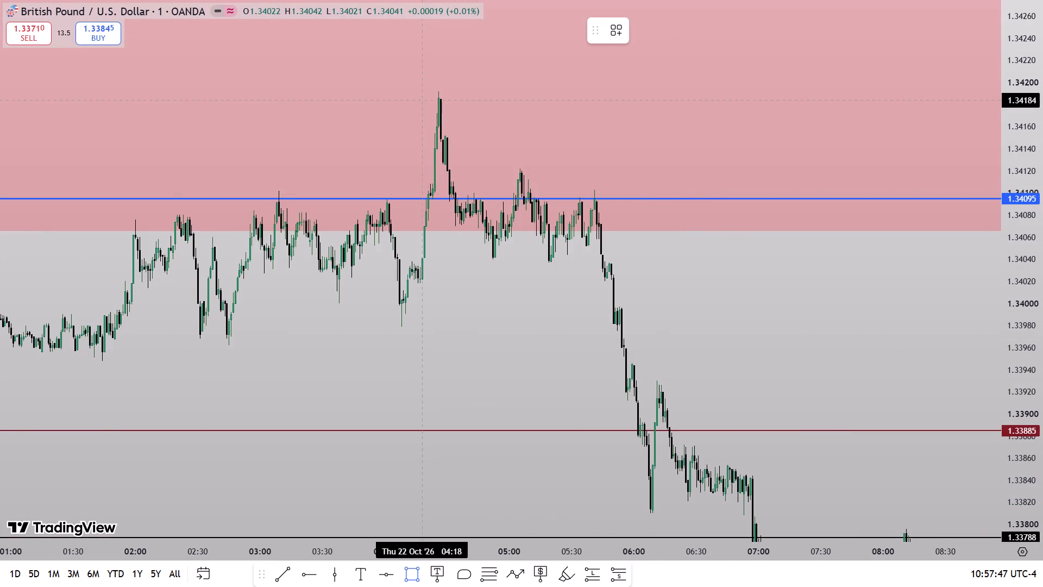
pyautogui.click(422, 98)
pyautogui.click(492, 192)
pyautogui.moveTo(462, 192); pyautogui.dragTo(460, 197)
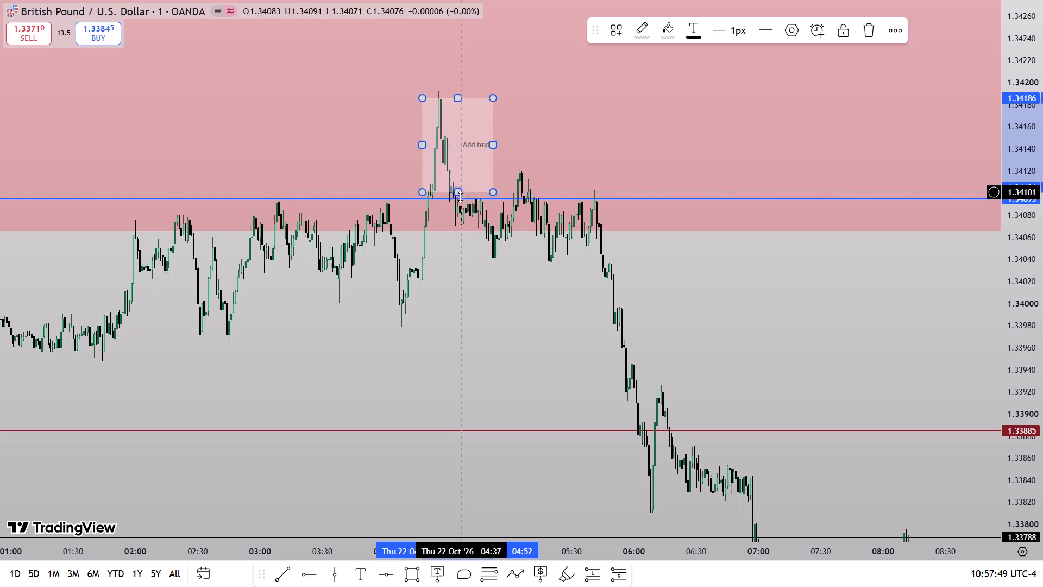
pyautogui.moveTo(460, 197); pyautogui.dragTo(456, 201)
pyautogui.moveTo(459, 101); pyautogui.dragTo(460, 89)
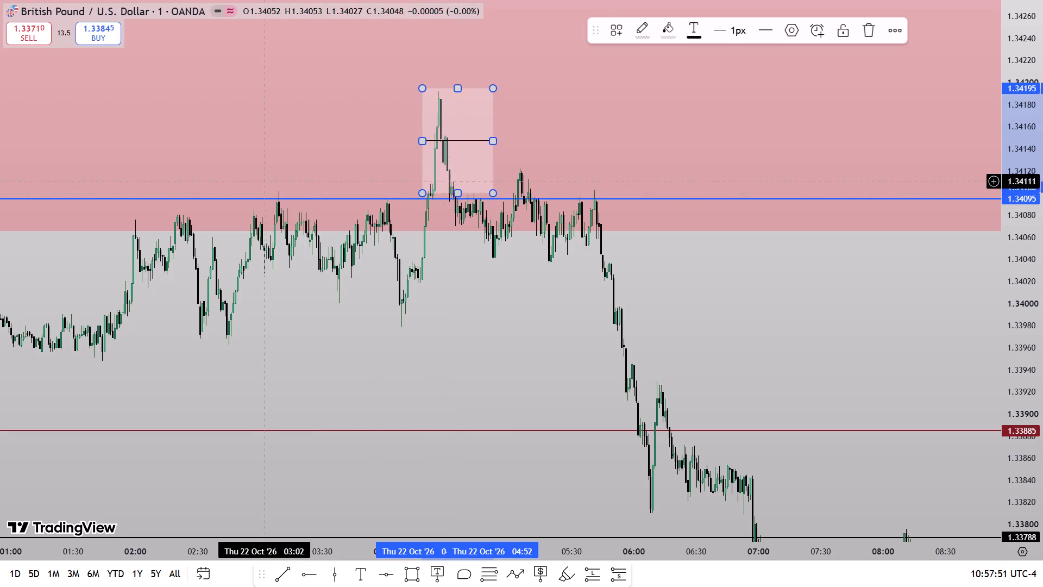
# Delete the solid red 1.33654 line that starts at the 20 October morning low.
pyautogui.moveTo(552, 390); pyautogui.dragTo(605, 250)
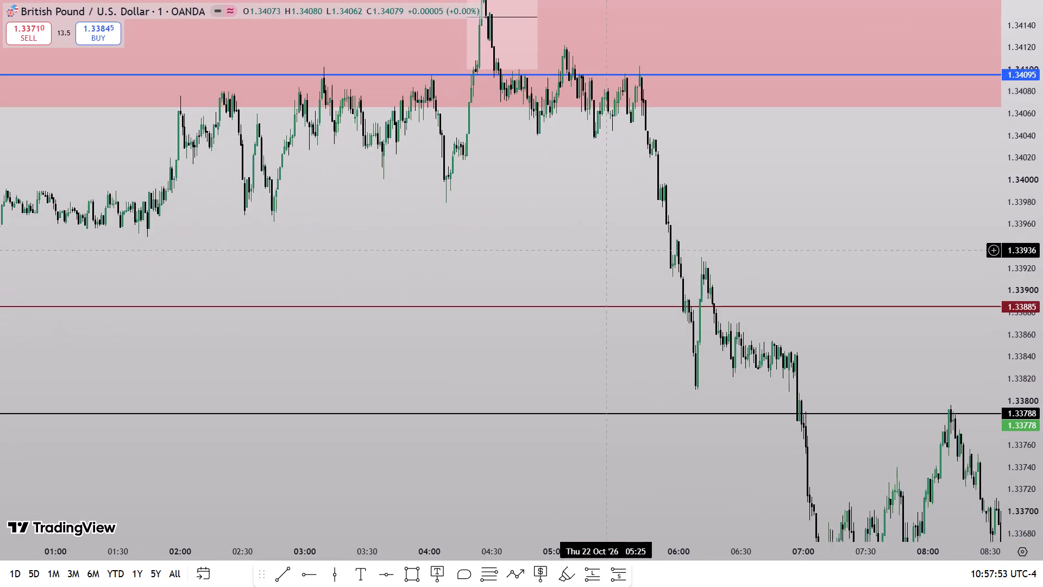
pyautogui.moveTo(1023, 169); pyautogui.dragTo(1039, 302)
pyautogui.scroll(-10, 903, 399)
pyautogui.moveTo(857, 426); pyautogui.dragTo(818, 196)
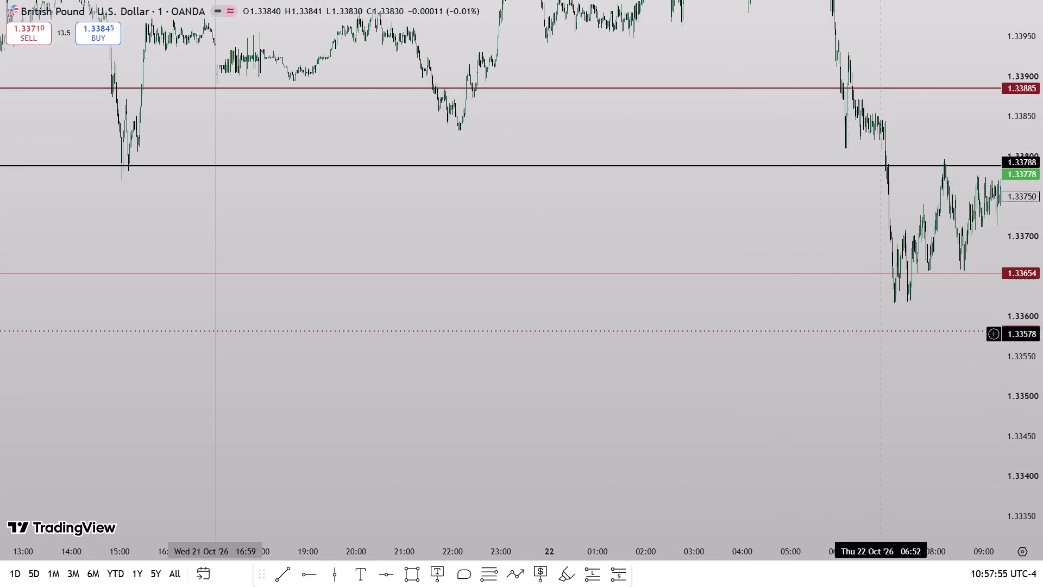
pyautogui.scroll(-5, 809, 330)
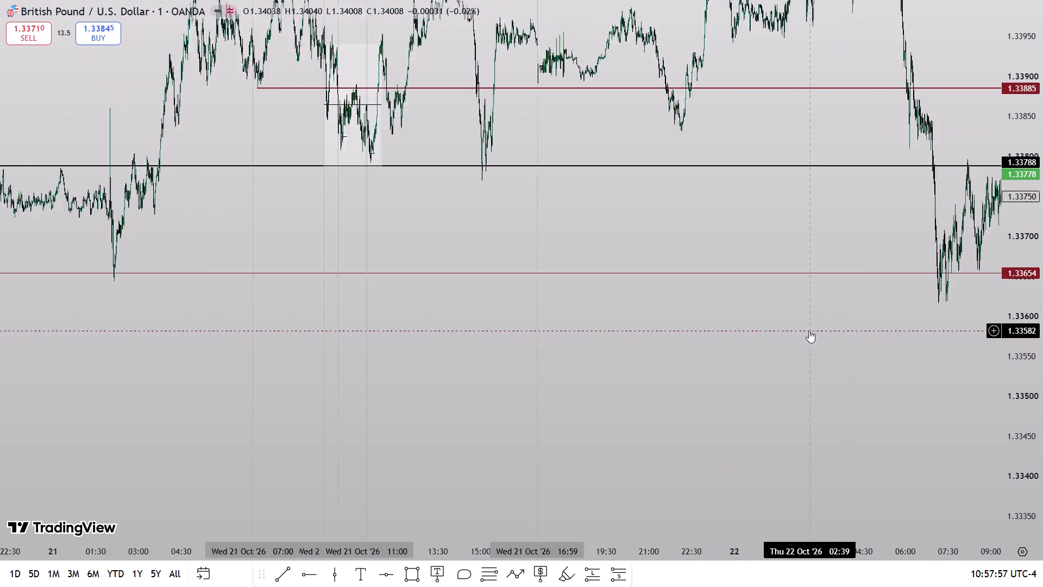
pyautogui.scroll(-2, 809, 330)
pyautogui.scroll(-2, 558, 303)
pyautogui.click(601, 274)
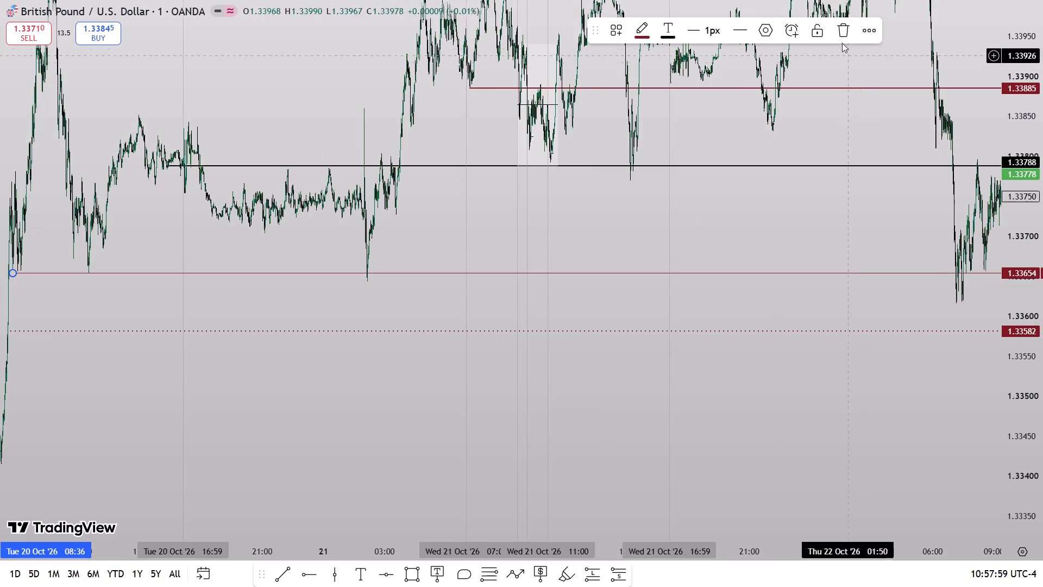
pyautogui.click(842, 33)
# Draw a horizontal ray from the 22 October 07:09 low at 1.33616 and colour it dark red.
pyautogui.scroll(20, 873, 270)
pyautogui.scroll(2, 873, 270)
pyautogui.moveTo(854, 278); pyautogui.dragTo(725, 287)
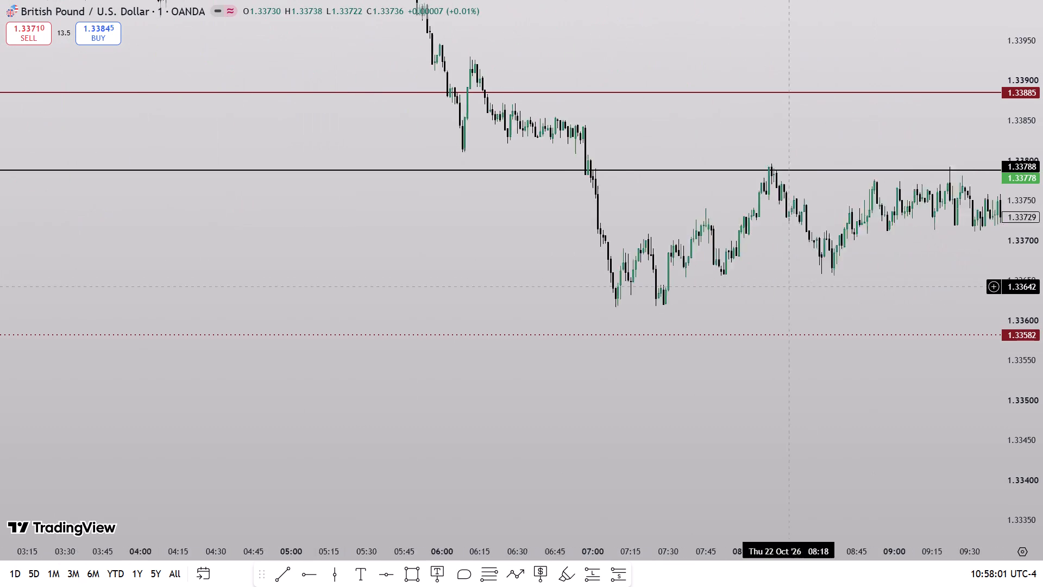
pyautogui.moveTo(725, 287); pyautogui.dragTo(609, 292)
pyautogui.moveTo(1042, 457); pyautogui.dragTo(1033, 243)
pyautogui.moveTo(644, 309); pyautogui.dragTo(881, 341)
pyautogui.scroll(3, 814, 401)
pyautogui.moveTo(743, 373); pyautogui.dragTo(661, 387)
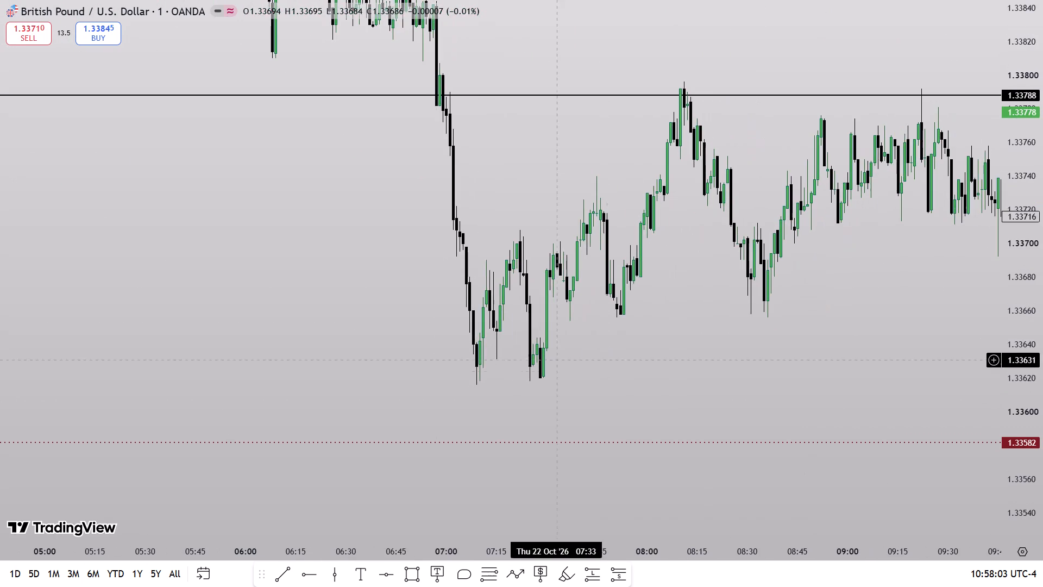
pyautogui.click(311, 576)
pyautogui.click(475, 401)
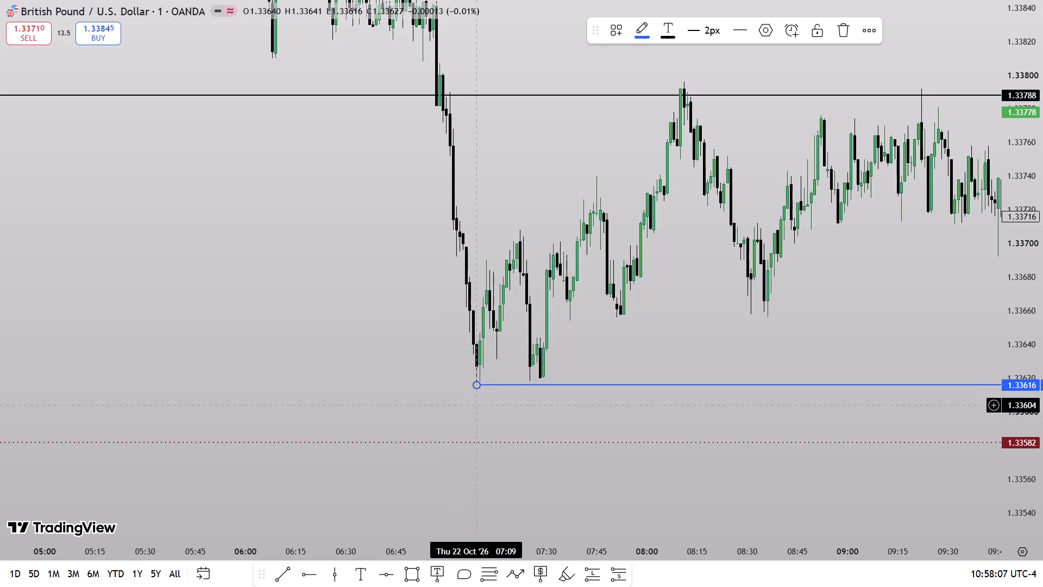
pyautogui.click(646, 43)
pyautogui.click(641, 172)
# Examine the 22 October price drop from the blue 1.34095 level down to the new 1.33616 line.
pyautogui.moveTo(1042, 203); pyautogui.dragTo(982, 413)
pyautogui.scroll(-9, 725, 471)
pyautogui.moveTo(662, 285); pyautogui.dragTo(631, 502)
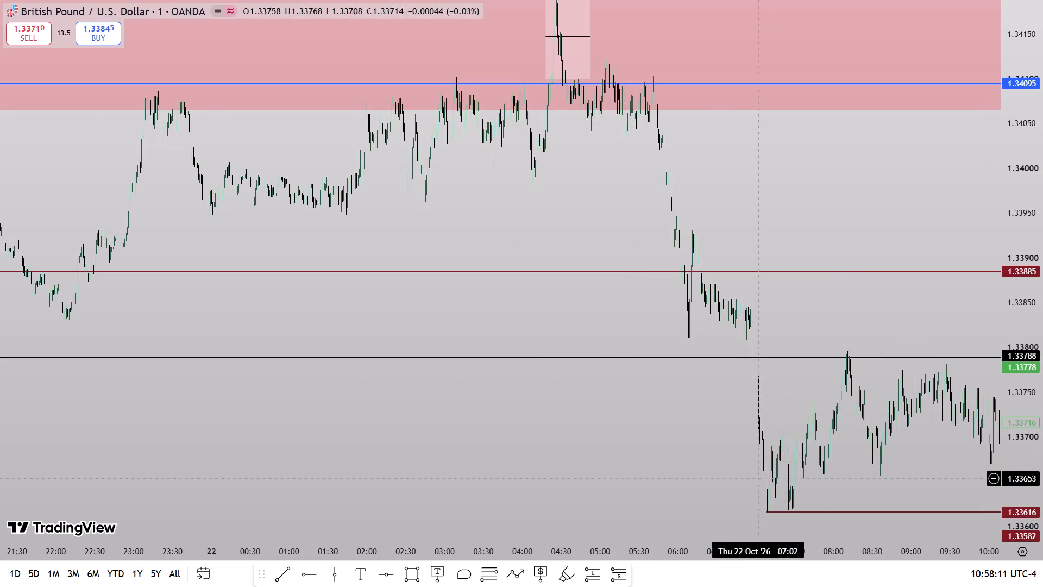
pyautogui.moveTo(663, 480); pyautogui.dragTo(857, 447)
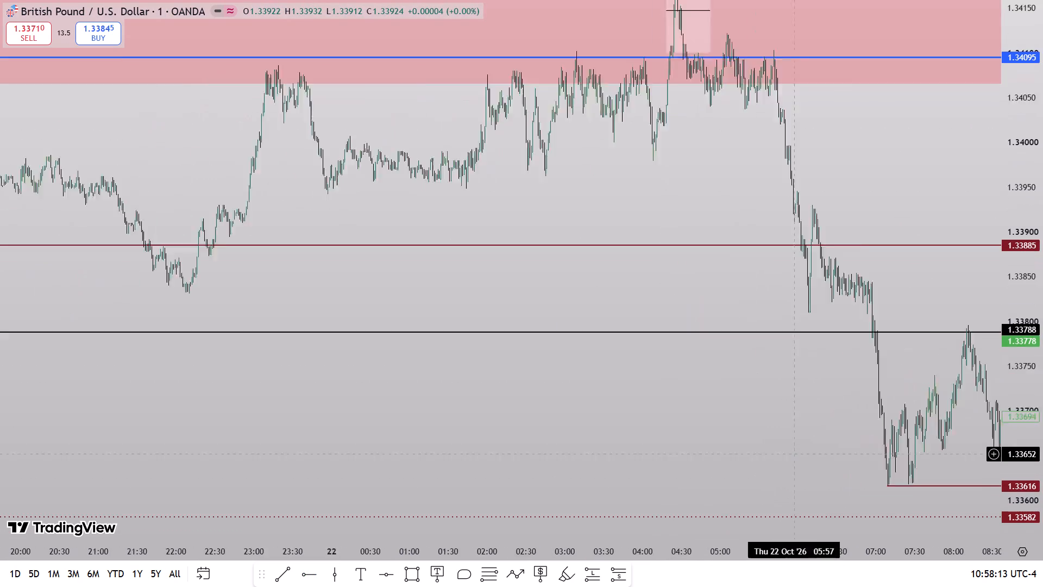
pyautogui.moveTo(857, 447); pyautogui.dragTo(890, 440)
pyautogui.scroll(4, 934, 409)
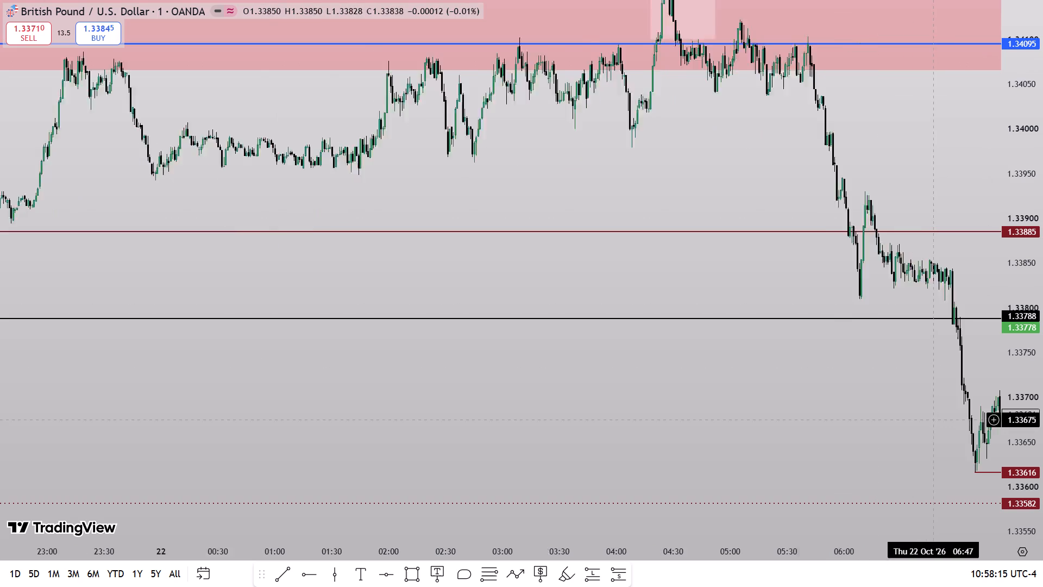
pyautogui.scroll(6, 934, 420)
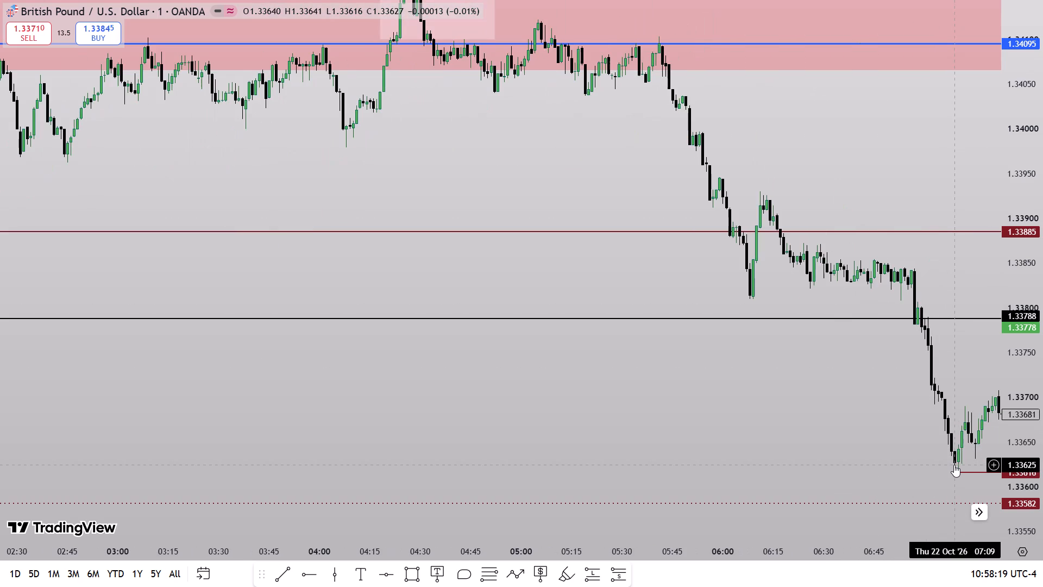
pyautogui.moveTo(927, 467); pyautogui.dragTo(664, 370)
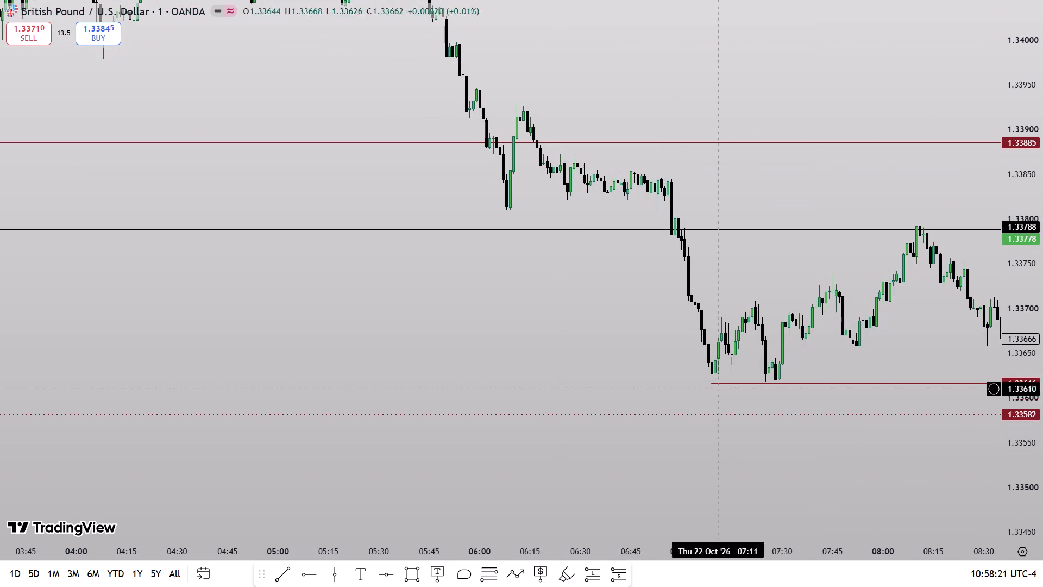
# Place a vertical line on 22 October and position it at 09:30.
pyautogui.moveTo(1042, 488); pyautogui.dragTo(1042, 436)
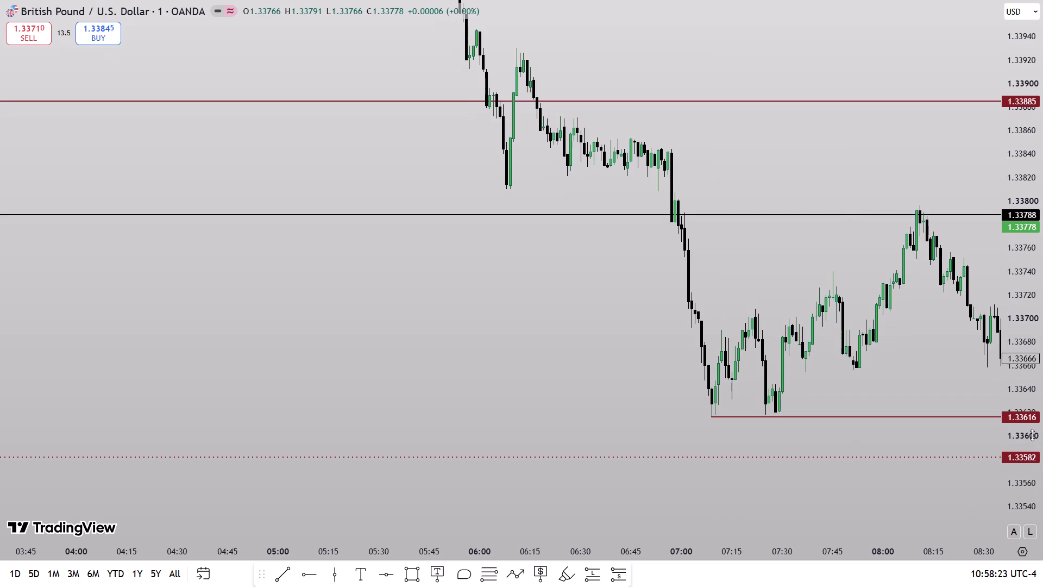
pyautogui.scroll(4, 884, 403)
pyautogui.moveTo(889, 396); pyautogui.dragTo(789, 292)
pyautogui.moveTo(1042, 430); pyautogui.dragTo(1042, 263)
pyautogui.scroll(4, 962, 324)
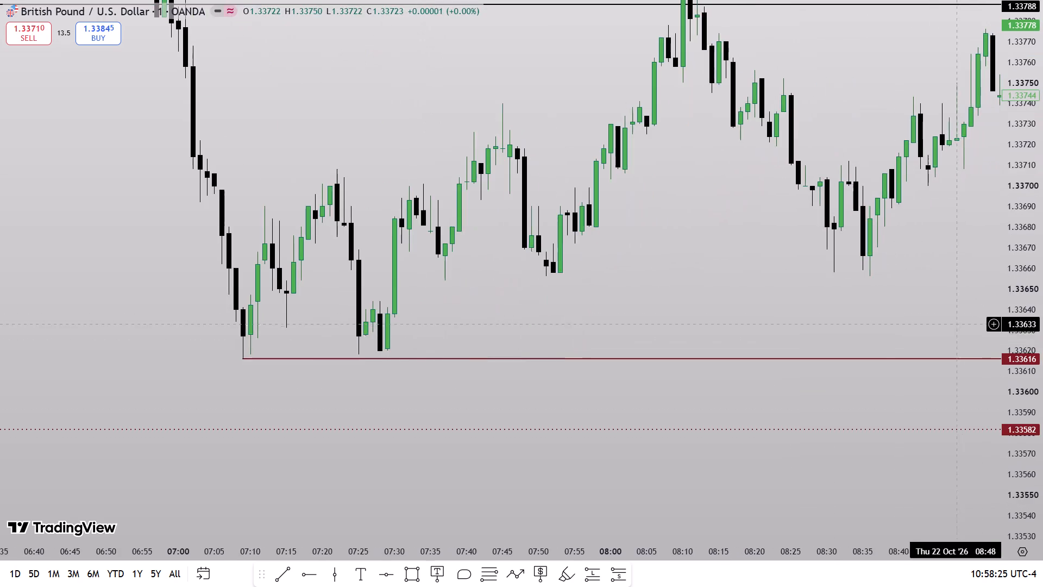
pyautogui.moveTo(933, 293); pyautogui.dragTo(745, 436)
pyautogui.click(339, 577)
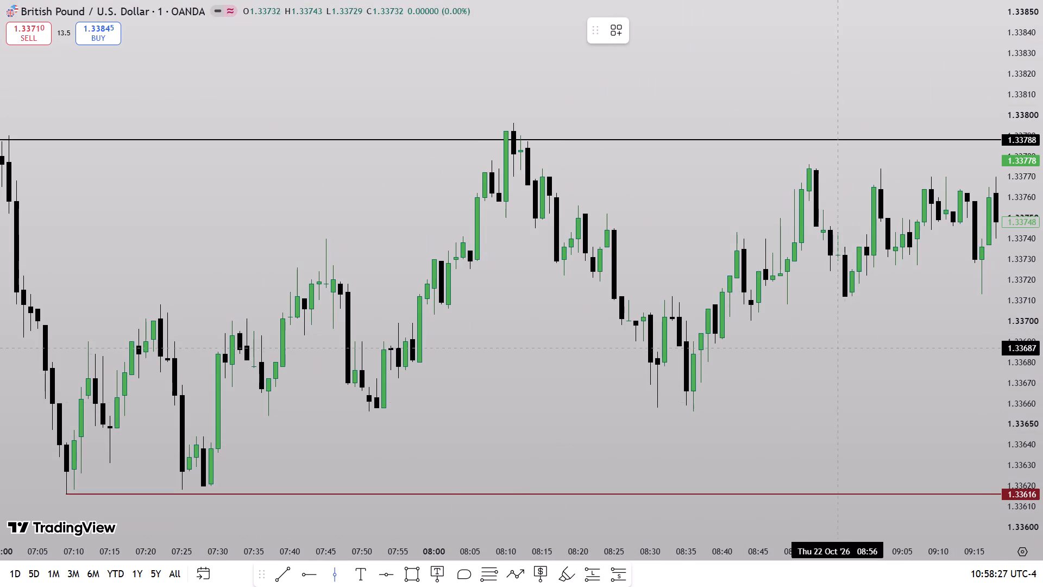
pyautogui.click(970, 402)
pyautogui.moveTo(908, 404); pyautogui.dragTo(638, 414)
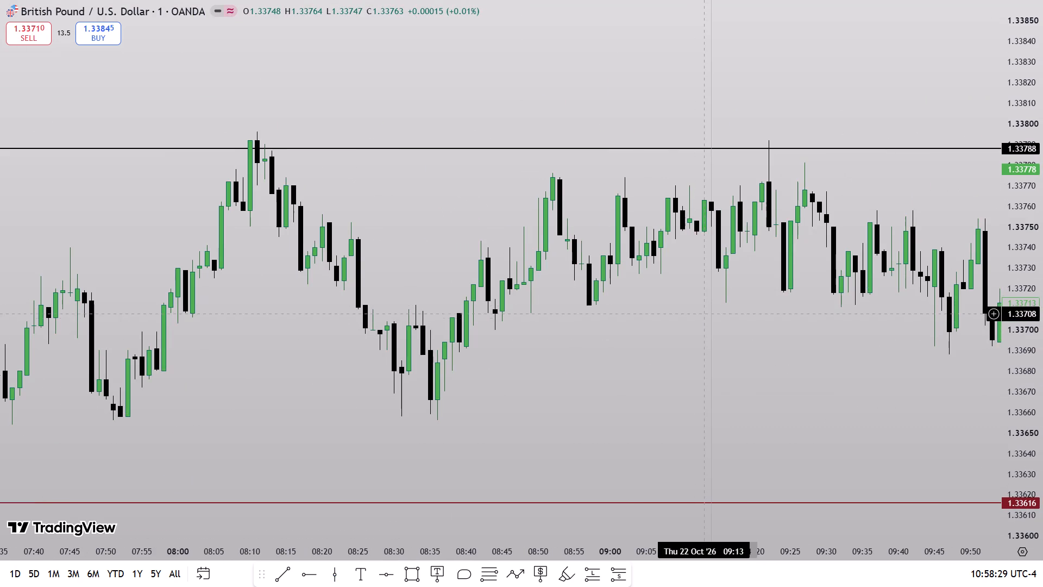
pyautogui.moveTo(709, 324); pyautogui.dragTo(828, 373)
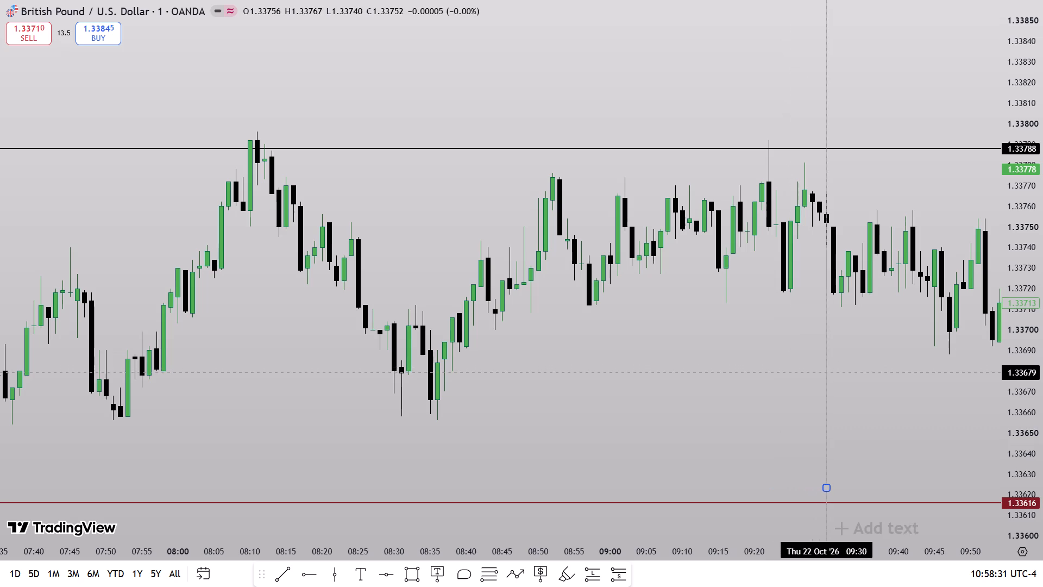
pyautogui.moveTo(828, 373); pyautogui.dragTo(827, 383)
# Draw a rectangle from 09:59 to 10:30 between 1.33728 and 1.33681, undoing any accidental shift of it.
pyautogui.moveTo(898, 418); pyautogui.dragTo(670, 271)
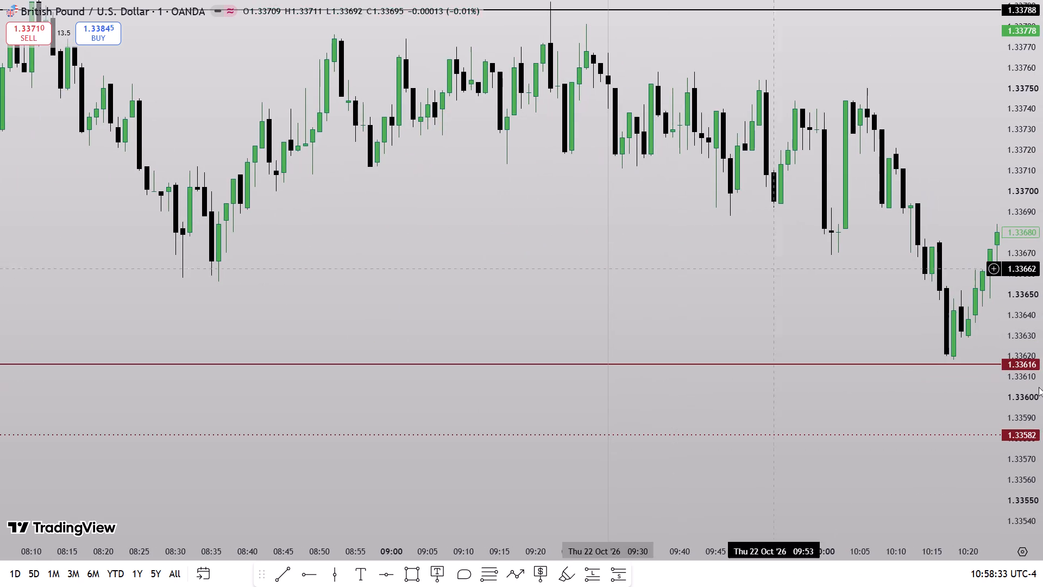
pyautogui.moveTo(1042, 399); pyautogui.dragTo(1037, 328)
pyautogui.moveTo(747, 324); pyautogui.dragTo(678, 445)
pyautogui.scroll(3, 643, 435)
pyautogui.click(417, 572)
pyautogui.moveTo(1042, 441); pyautogui.dragTo(1021, 299)
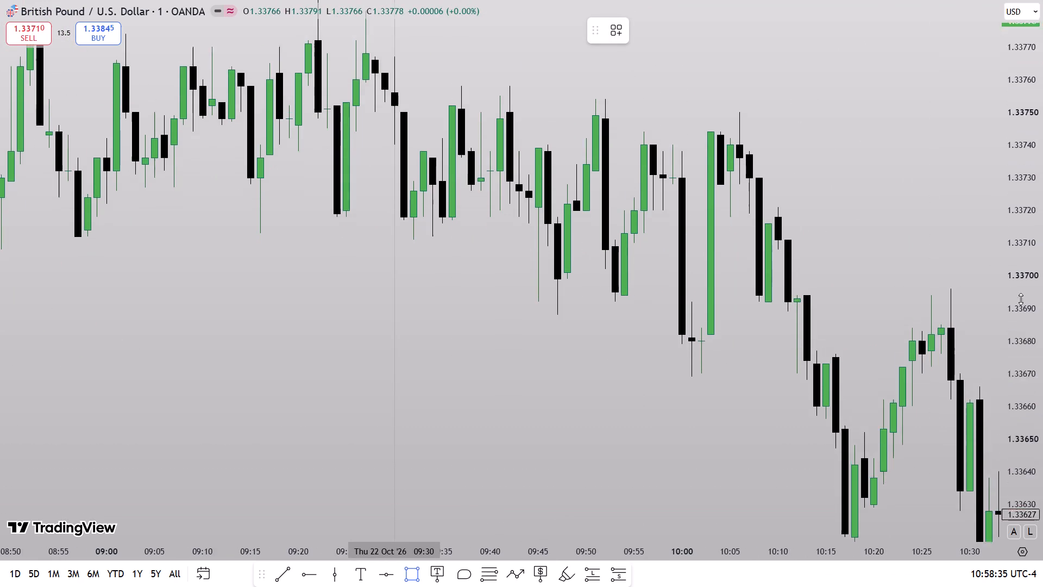
pyautogui.moveTo(1021, 299); pyautogui.dragTo(1027, 304)
pyautogui.click(674, 160)
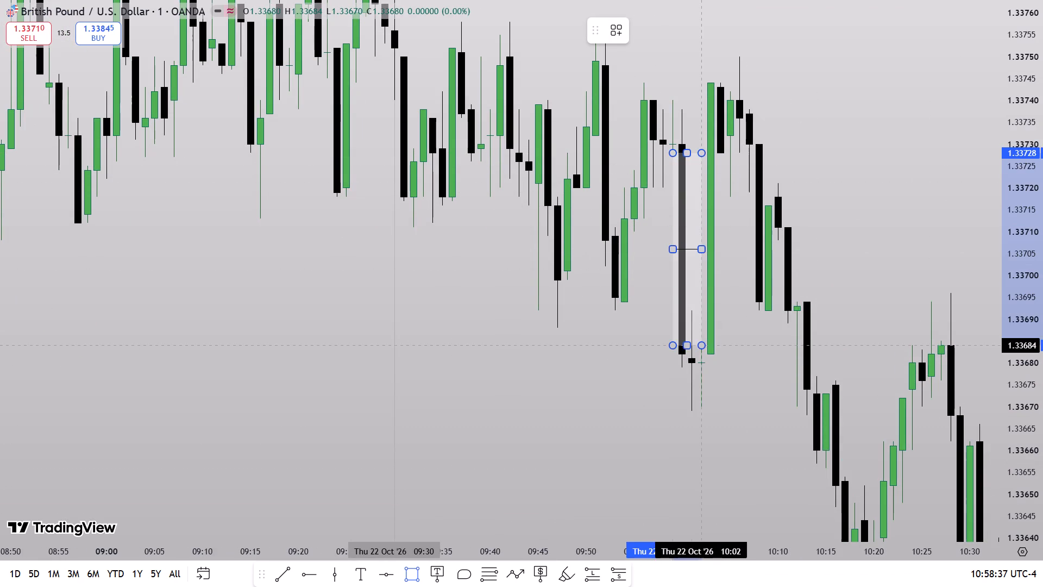
pyautogui.moveTo(691, 358); pyautogui.dragTo(691, 352)
pyautogui.moveTo(690, 256); pyautogui.dragTo(857, 307)
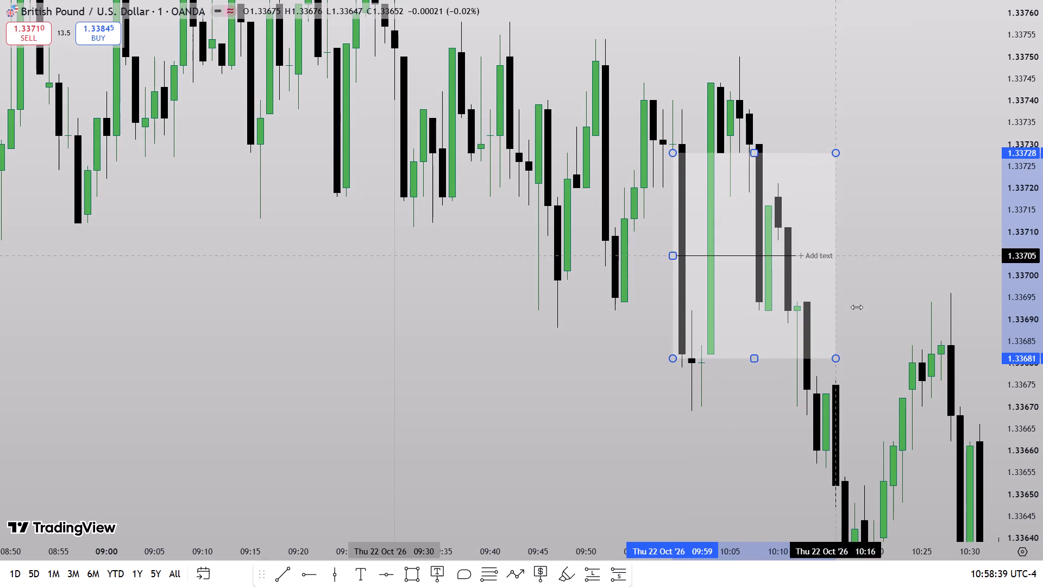
pyautogui.moveTo(857, 307); pyautogui.dragTo(966, 345)
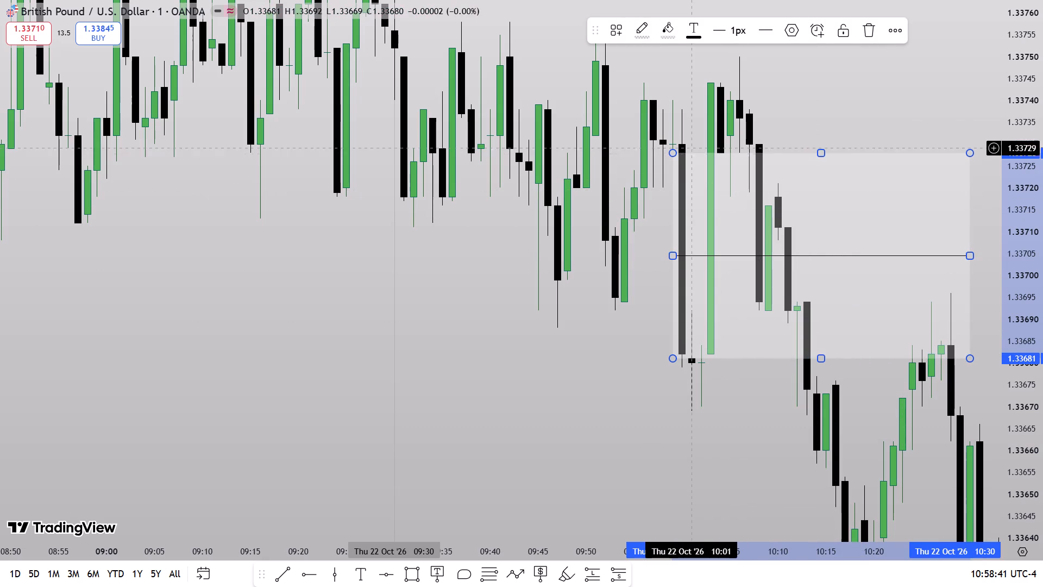
pyautogui.moveTo(682, 166); pyautogui.dragTo(682, 242)
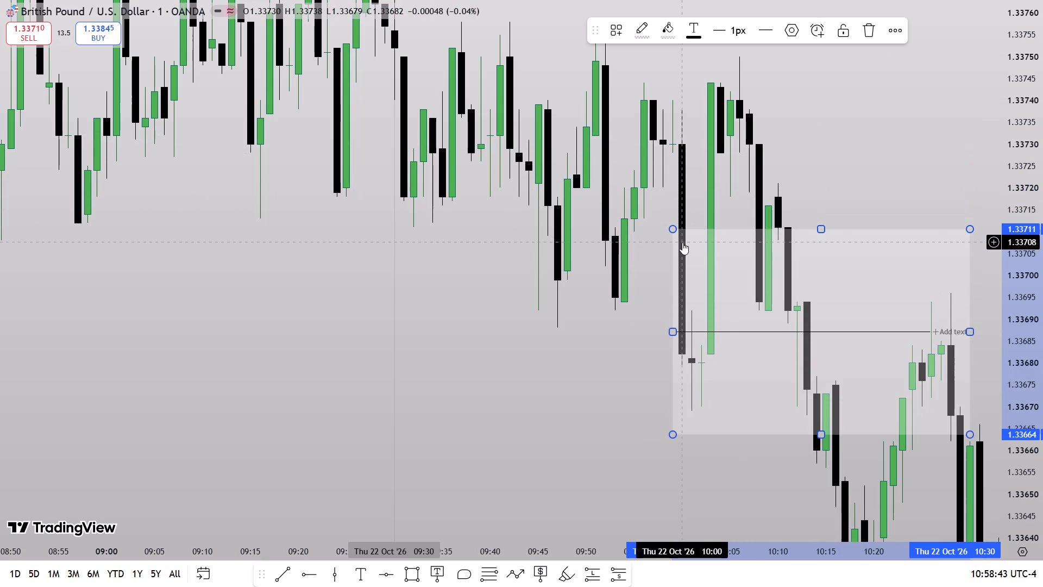
pyautogui.hotkey('ctrl', 'z')
# Recolour the border and fill of the 09:59–10:30 rectangle red.
pyautogui.click(650, 29)
pyautogui.click(639, 72)
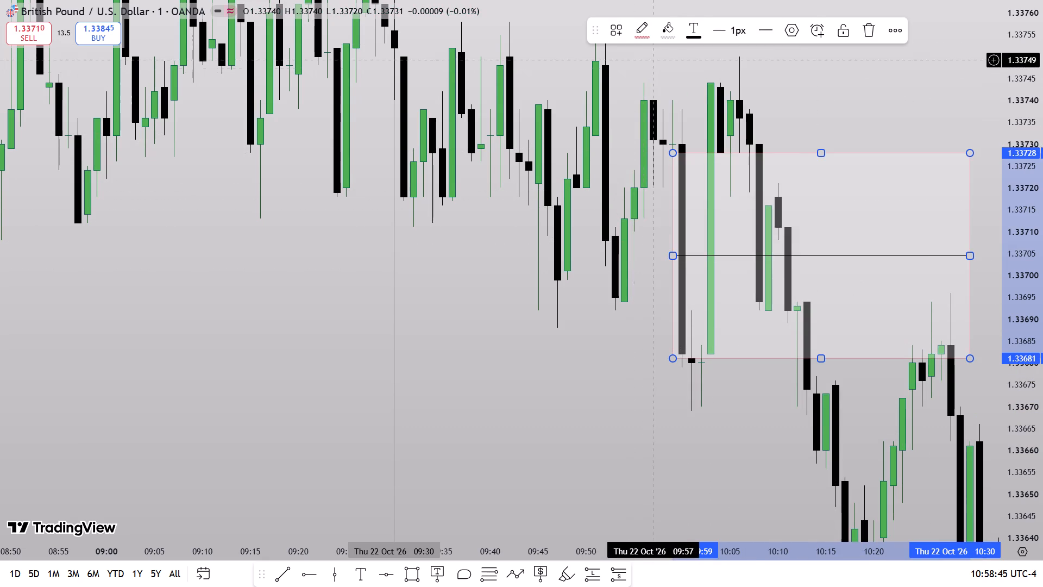
pyautogui.click(661, 36)
pyautogui.click(671, 73)
pyautogui.moveTo(654, 80); pyautogui.dragTo(614, 146)
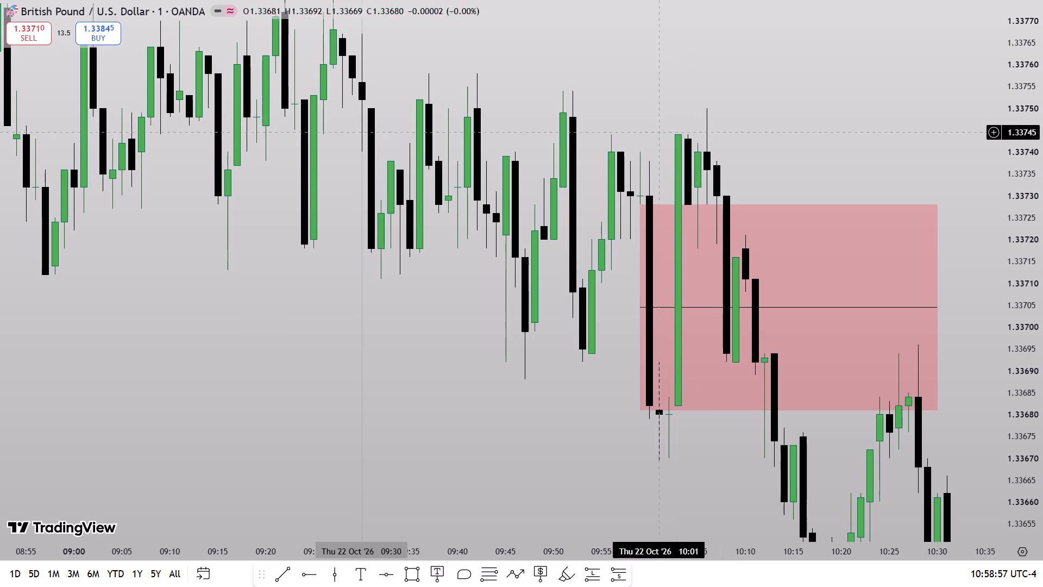
# Draw a second rectangle from the 09:30 line to 10:12 between 1.33752 and 1.33729.
pyautogui.click(408, 576)
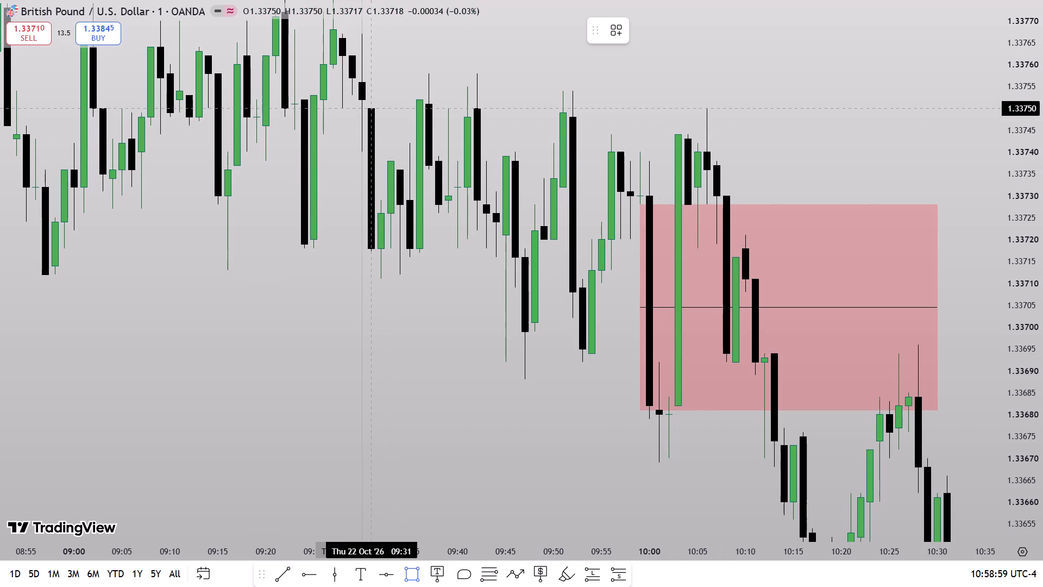
pyautogui.click(363, 102)
pyautogui.click(379, 190)
pyautogui.moveTo(384, 153); pyautogui.dragTo(501, 151)
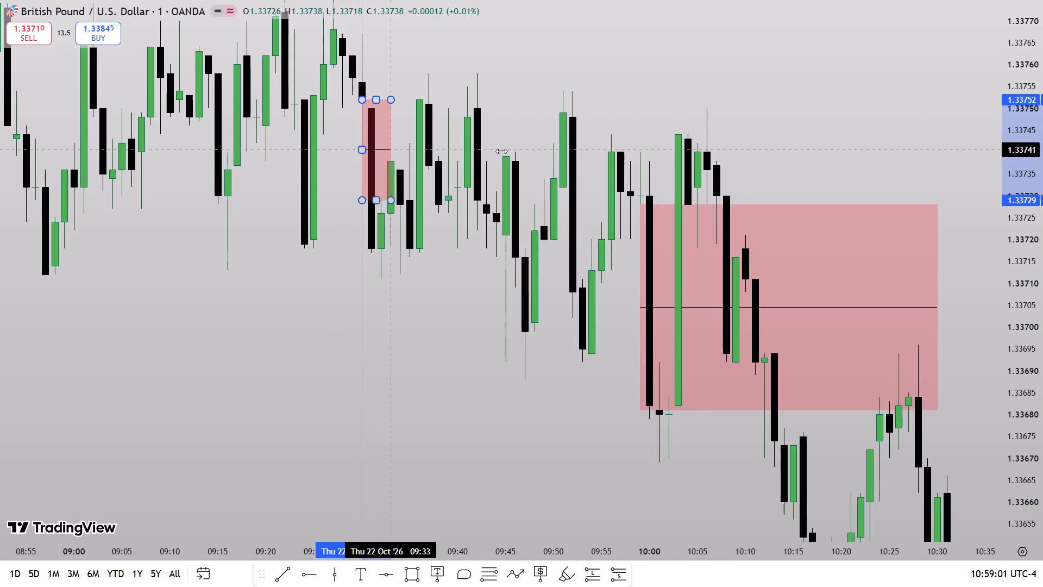
pyautogui.moveTo(501, 151); pyautogui.dragTo(765, 167)
# Recolour the border and fill of the 09:30–10:12 rectangle teal.
pyautogui.click(642, 34)
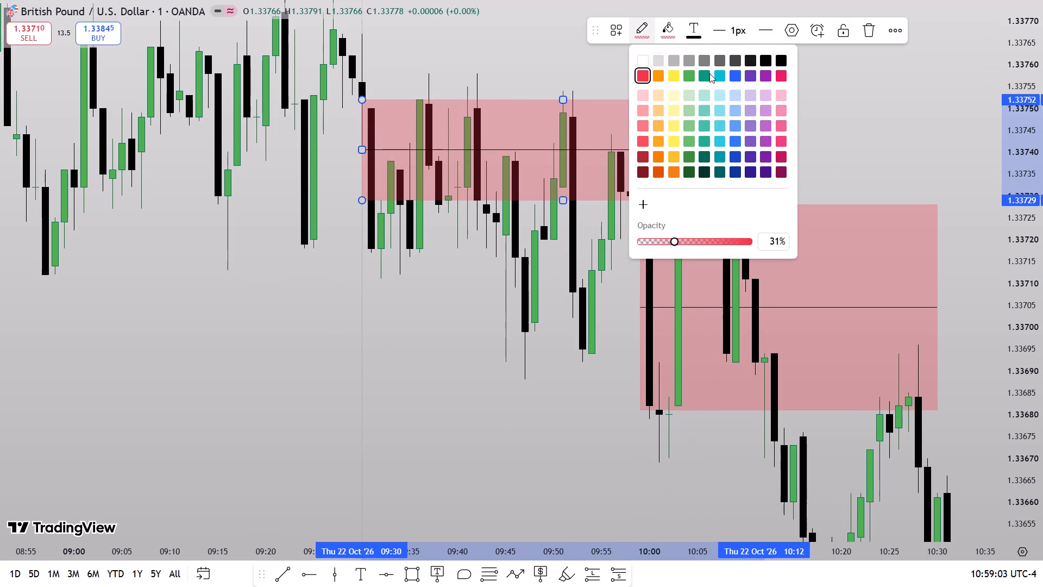
pyautogui.click(707, 75)
pyautogui.click(667, 34)
pyautogui.click(732, 74)
pyautogui.moveTo(811, 102); pyautogui.dragTo(812, 243)
# Draw a thin rectangle between 1.33752 and 1.33750 ending at 10:12, with its left edge extended back to 09:58, undoing any accidental shift.
pyautogui.moveTo(1042, 385); pyautogui.dragTo(1042, 128)
pyautogui.scroll(4, 892, 279)
pyautogui.moveTo(815, 255); pyautogui.dragTo(790, 348)
pyautogui.moveTo(1042, 436); pyautogui.dragTo(1031, 278)
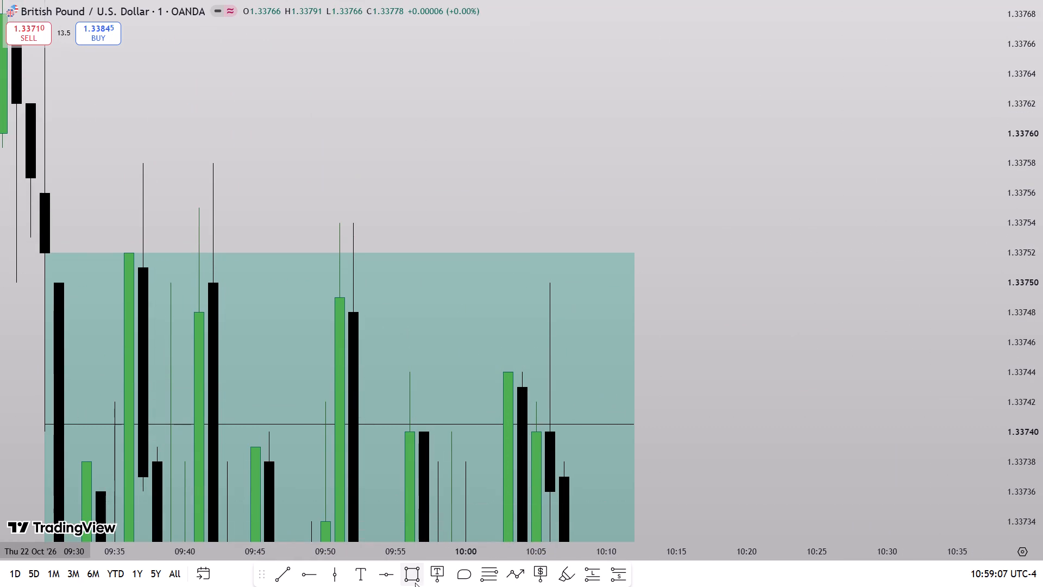
pyautogui.click(411, 581)
pyautogui.click(549, 291)
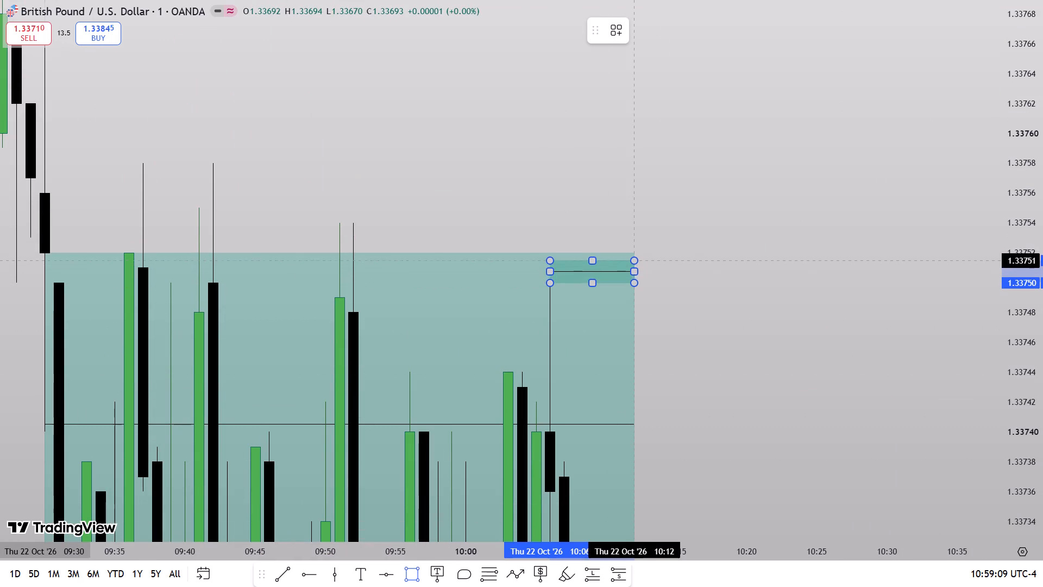
pyautogui.click(630, 255)
pyautogui.moveTo(555, 265); pyautogui.dragTo(500, 269)
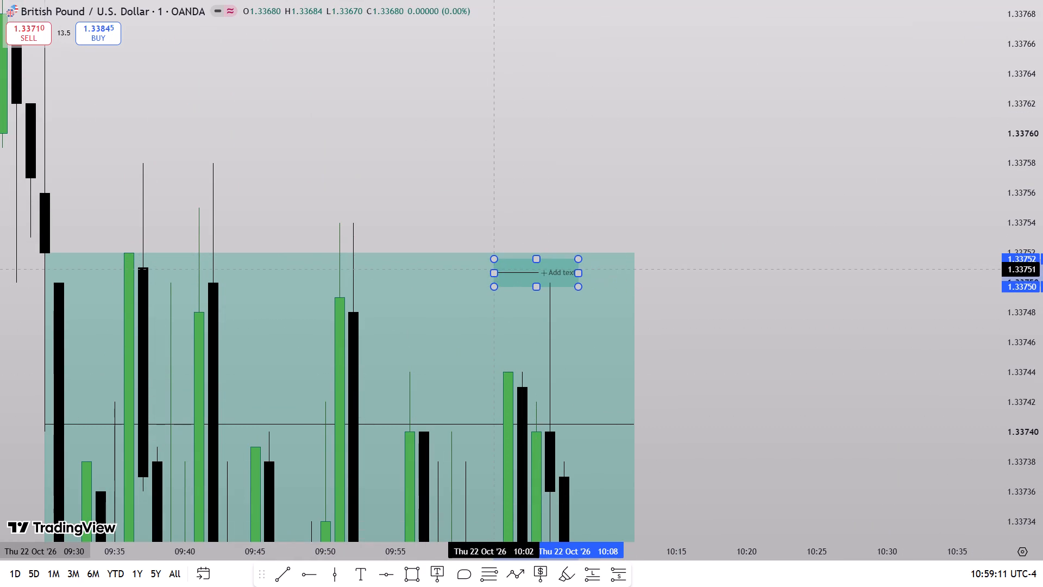
pyautogui.moveTo(500, 269); pyautogui.dragTo(500, 270)
pyautogui.hotkey('ctrl', 'z')
pyautogui.moveTo(644, 248); pyautogui.dragTo(647, 203)
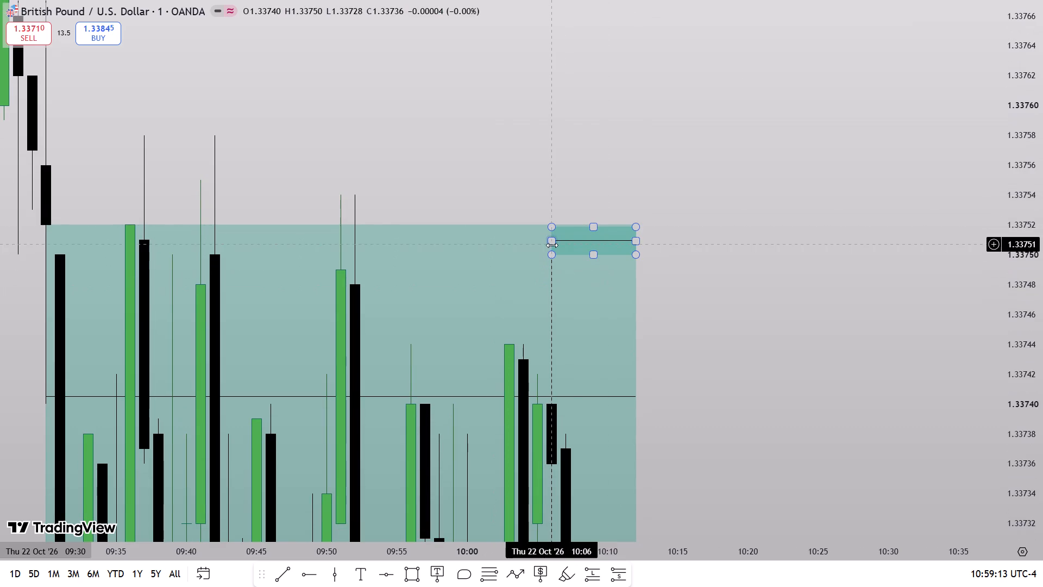
pyautogui.moveTo(551, 241); pyautogui.dragTo(439, 260)
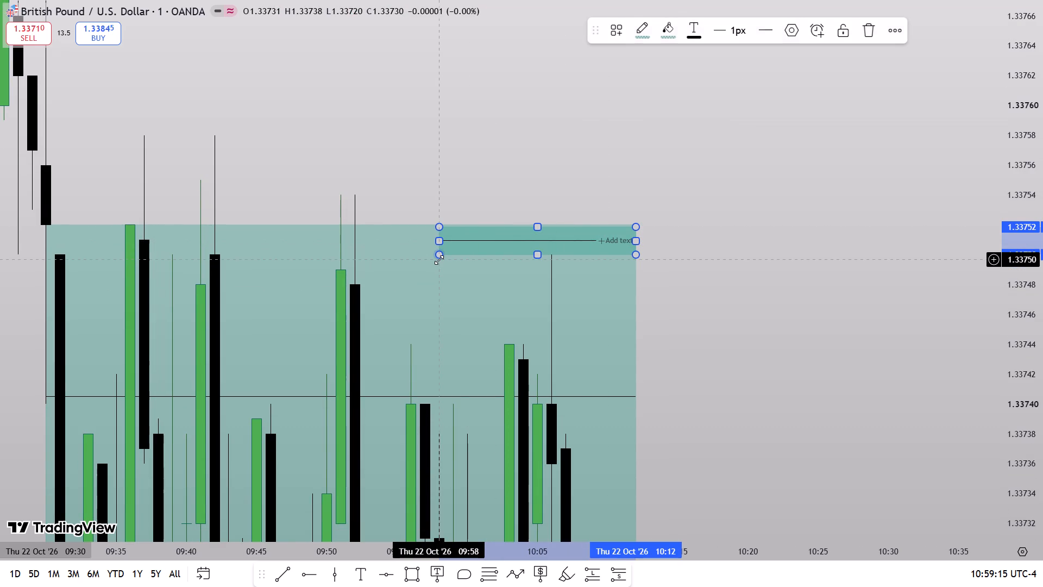
# Examine the price action around the teal and red rectangles between 09:30 and 10:30.
pyautogui.moveTo(487, 186); pyautogui.dragTo(489, 130)
pyautogui.moveTo(1042, 177); pyautogui.dragTo(962, 345)
pyautogui.moveTo(845, 357); pyautogui.dragTo(846, 272)
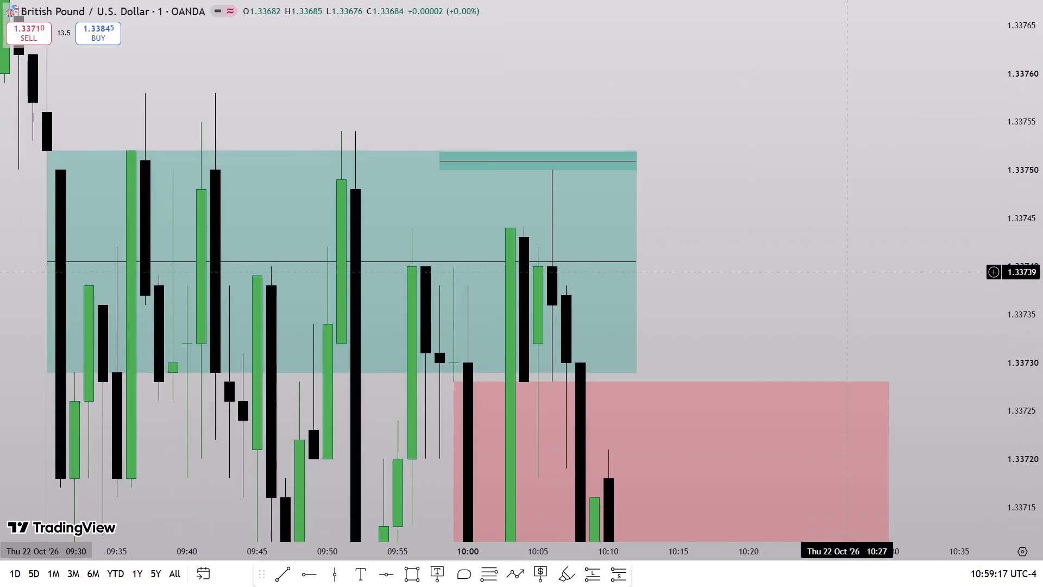
pyautogui.scroll(-4, 843, 273)
pyautogui.moveTo(1042, 220); pyautogui.dragTo(1002, 341)
pyautogui.moveTo(958, 322); pyautogui.dragTo(922, 245)
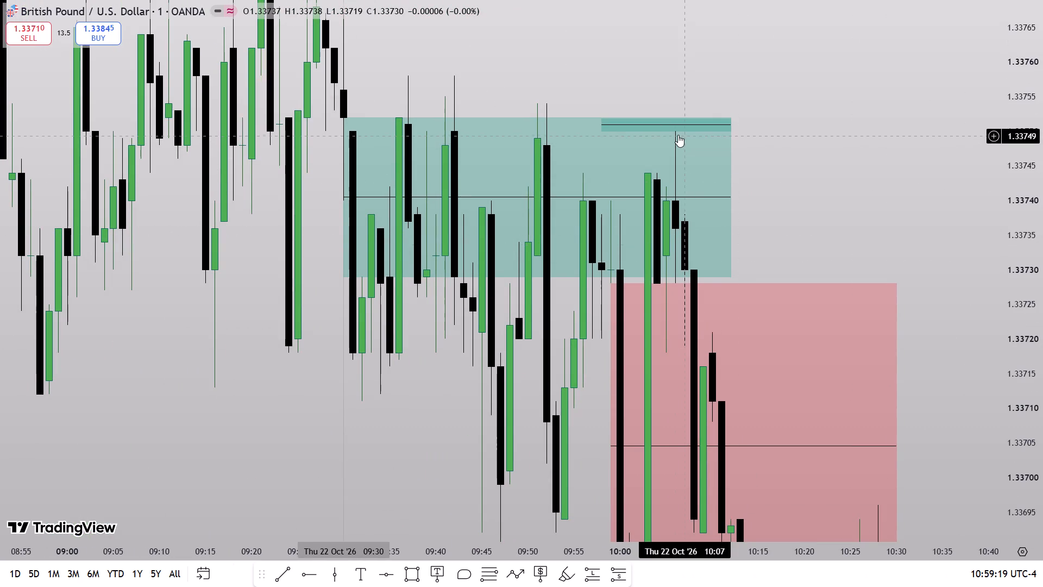
pyautogui.moveTo(856, 182); pyautogui.dragTo(826, 266)
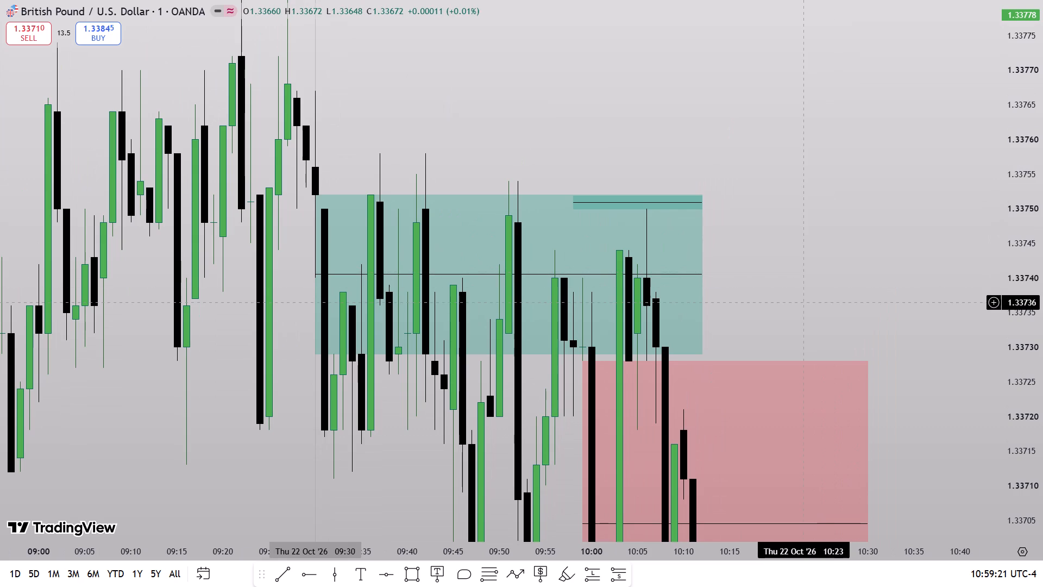
pyautogui.moveTo(801, 307); pyautogui.dragTo(812, 254)
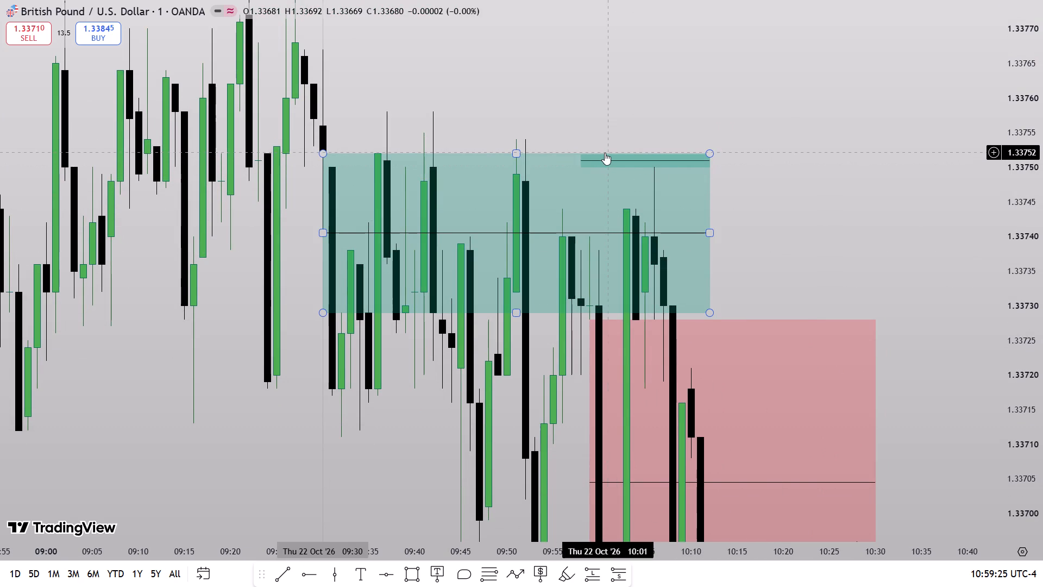
pyautogui.moveTo(755, 218); pyautogui.dragTo(757, 210)
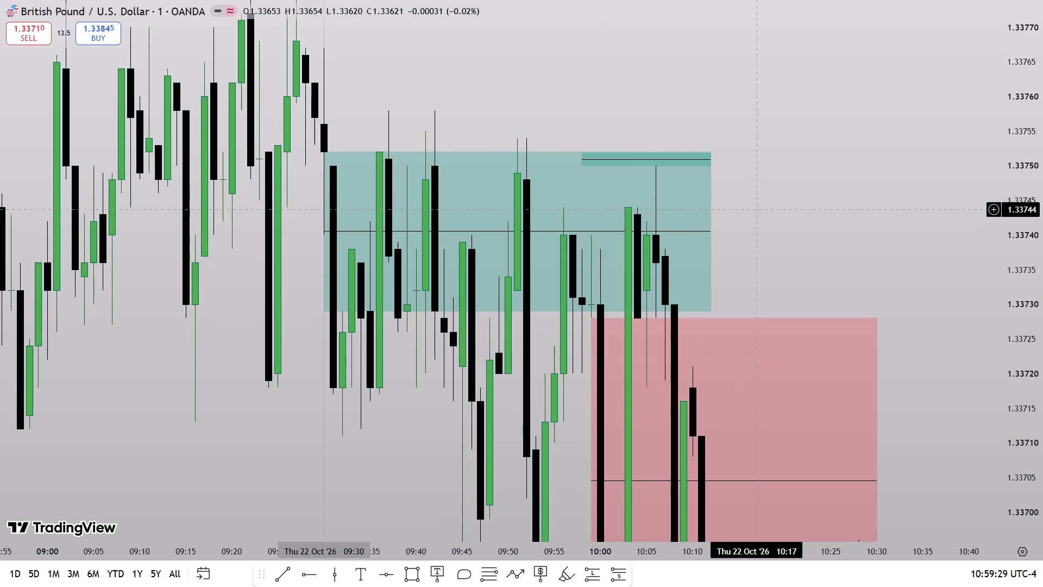
pyautogui.moveTo(757, 210); pyautogui.dragTo(751, 172)
pyautogui.moveTo(1042, 170); pyautogui.dragTo(1001, 290)
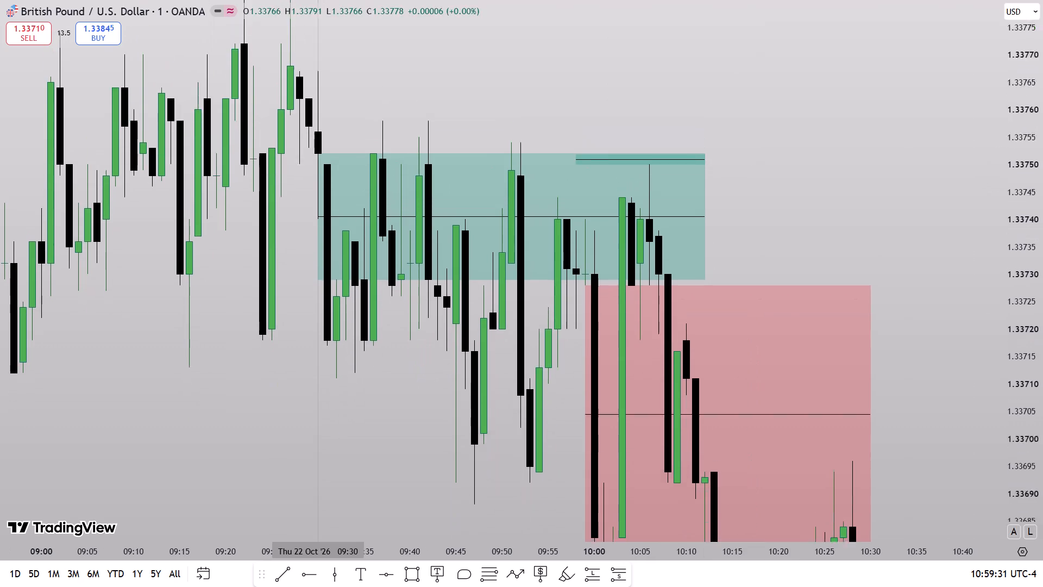
pyautogui.scroll(-5, 871, 318)
pyautogui.moveTo(895, 240); pyautogui.dragTo(784, 166)
pyautogui.moveTo(1042, 175); pyautogui.dragTo(1000, 301)
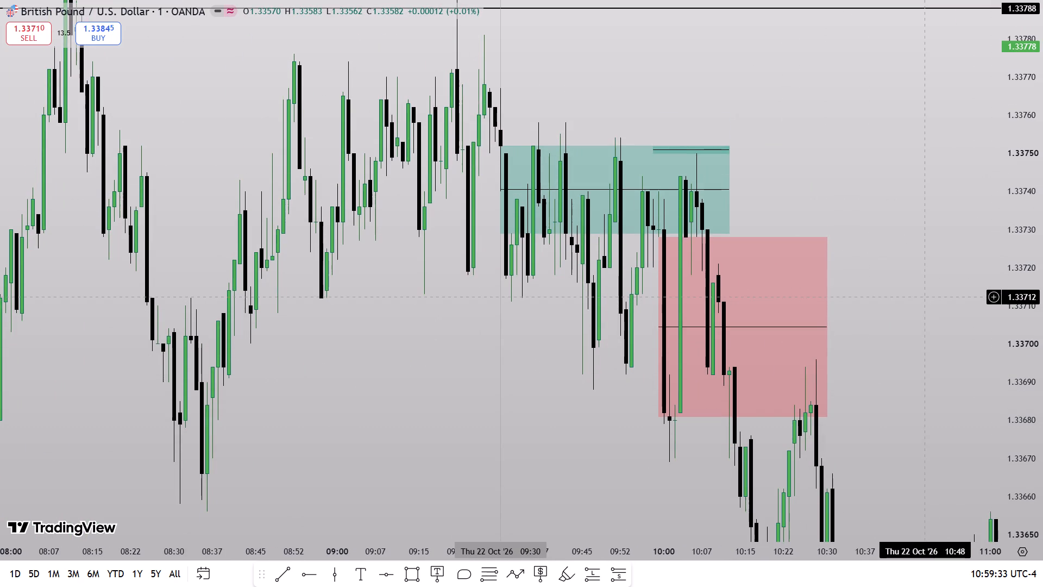
pyautogui.moveTo(924, 296); pyautogui.dragTo(900, 250)
pyautogui.moveTo(890, 290); pyautogui.dragTo(883, 259)
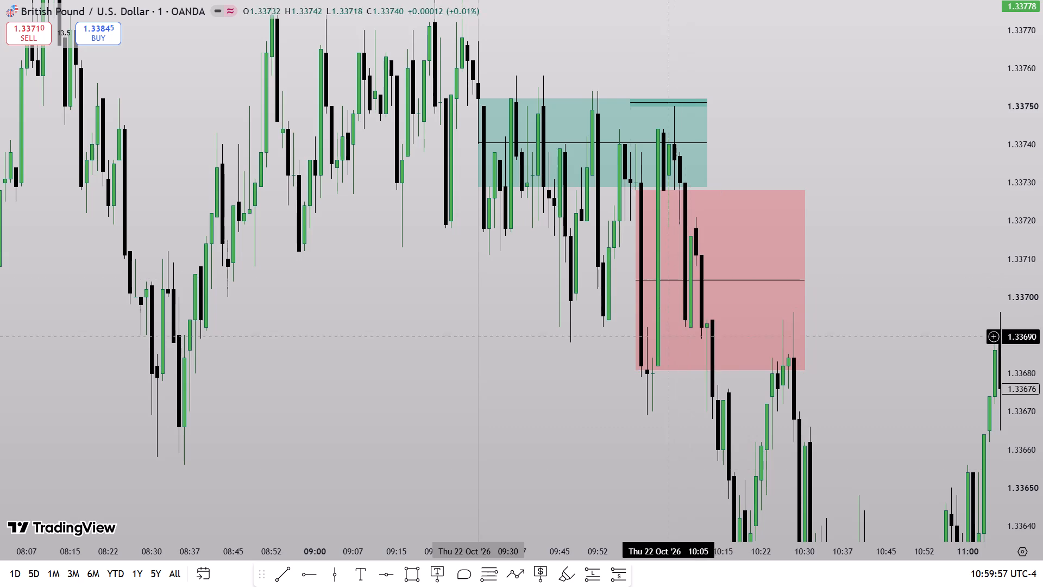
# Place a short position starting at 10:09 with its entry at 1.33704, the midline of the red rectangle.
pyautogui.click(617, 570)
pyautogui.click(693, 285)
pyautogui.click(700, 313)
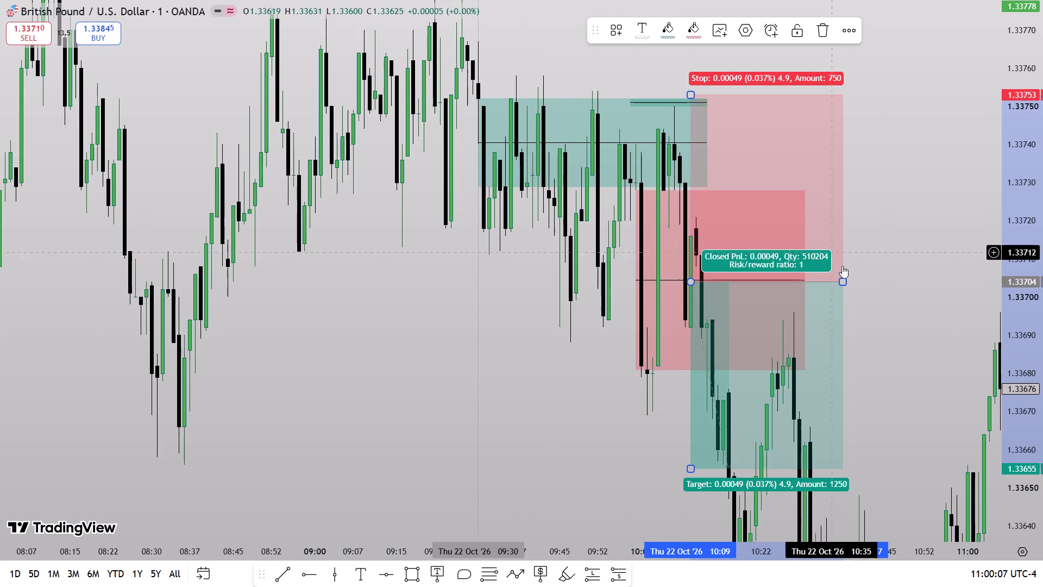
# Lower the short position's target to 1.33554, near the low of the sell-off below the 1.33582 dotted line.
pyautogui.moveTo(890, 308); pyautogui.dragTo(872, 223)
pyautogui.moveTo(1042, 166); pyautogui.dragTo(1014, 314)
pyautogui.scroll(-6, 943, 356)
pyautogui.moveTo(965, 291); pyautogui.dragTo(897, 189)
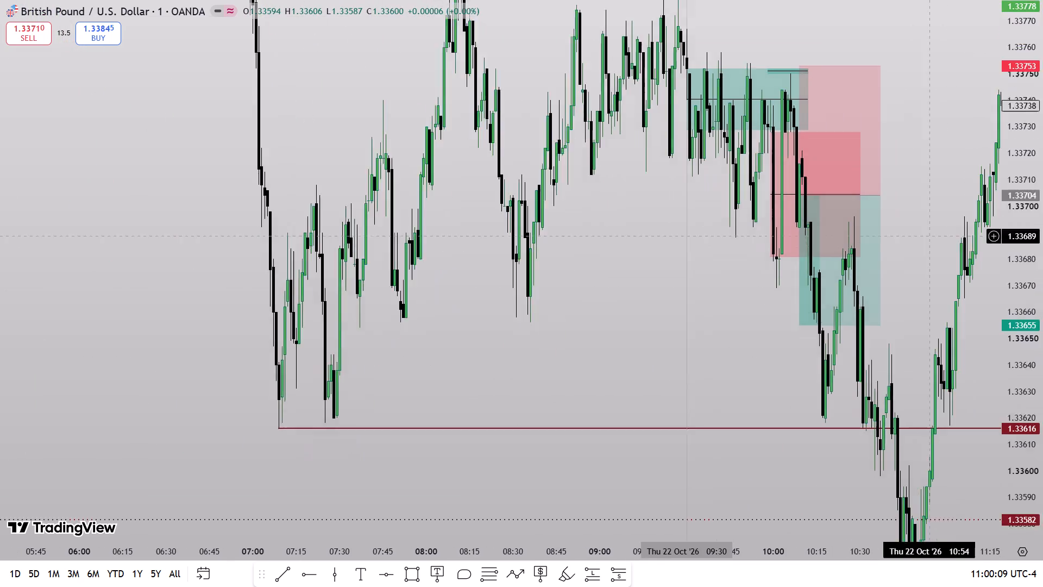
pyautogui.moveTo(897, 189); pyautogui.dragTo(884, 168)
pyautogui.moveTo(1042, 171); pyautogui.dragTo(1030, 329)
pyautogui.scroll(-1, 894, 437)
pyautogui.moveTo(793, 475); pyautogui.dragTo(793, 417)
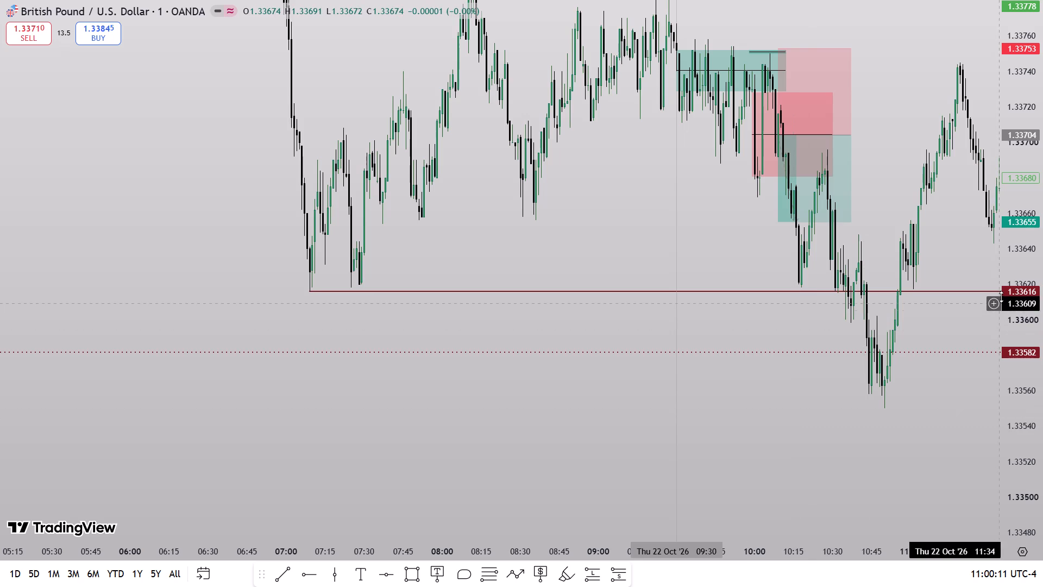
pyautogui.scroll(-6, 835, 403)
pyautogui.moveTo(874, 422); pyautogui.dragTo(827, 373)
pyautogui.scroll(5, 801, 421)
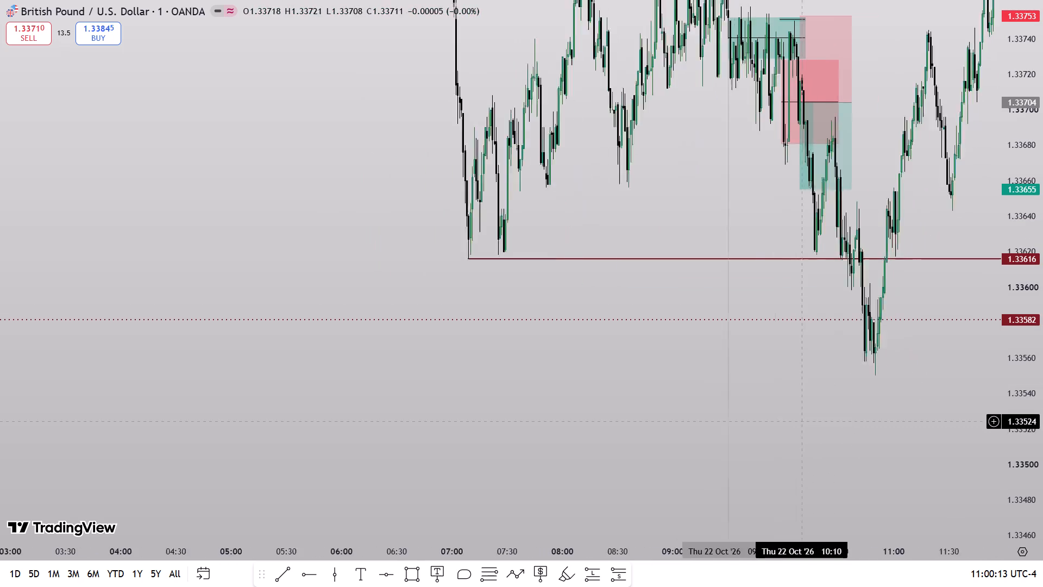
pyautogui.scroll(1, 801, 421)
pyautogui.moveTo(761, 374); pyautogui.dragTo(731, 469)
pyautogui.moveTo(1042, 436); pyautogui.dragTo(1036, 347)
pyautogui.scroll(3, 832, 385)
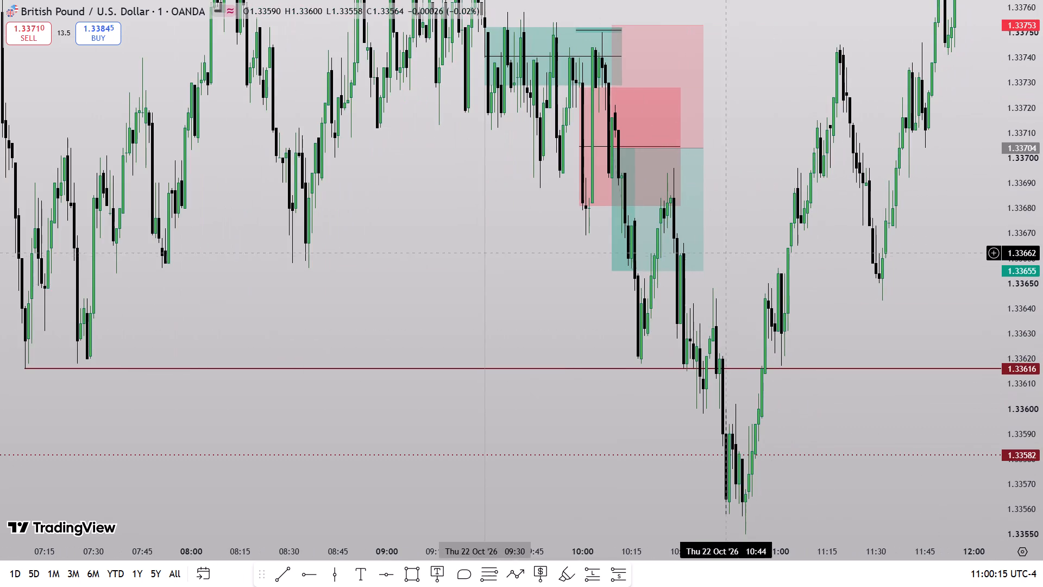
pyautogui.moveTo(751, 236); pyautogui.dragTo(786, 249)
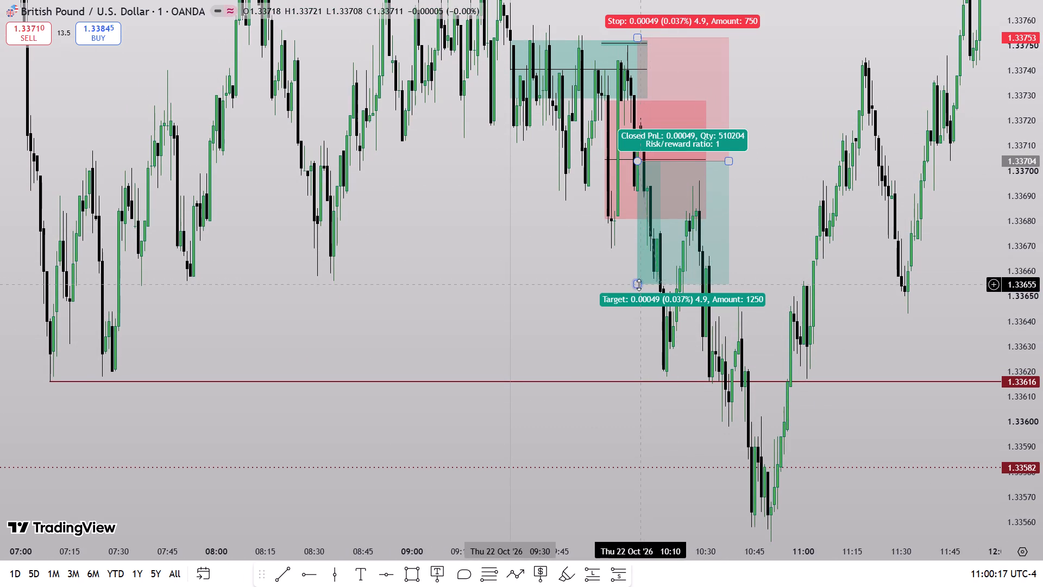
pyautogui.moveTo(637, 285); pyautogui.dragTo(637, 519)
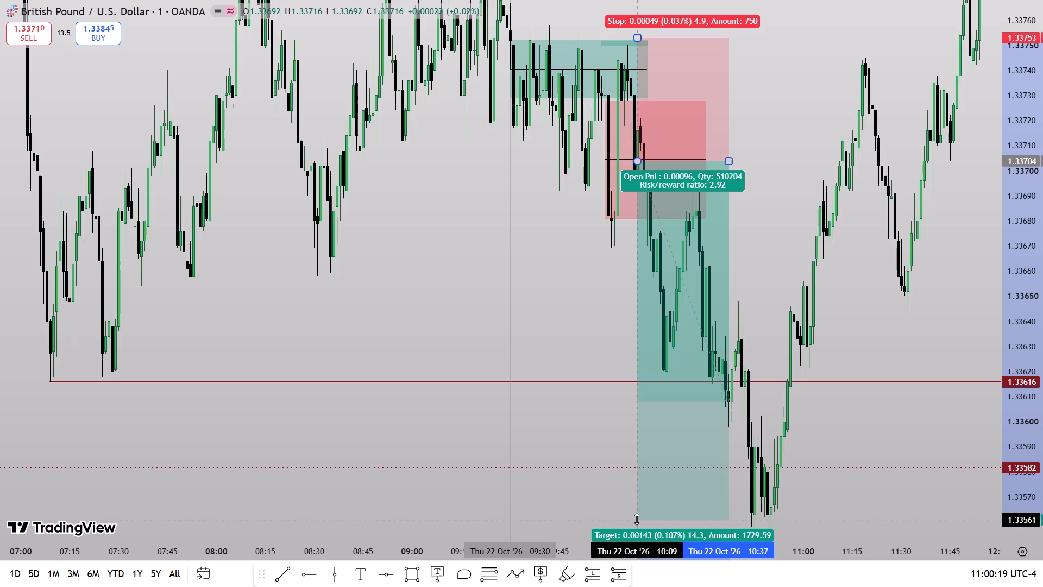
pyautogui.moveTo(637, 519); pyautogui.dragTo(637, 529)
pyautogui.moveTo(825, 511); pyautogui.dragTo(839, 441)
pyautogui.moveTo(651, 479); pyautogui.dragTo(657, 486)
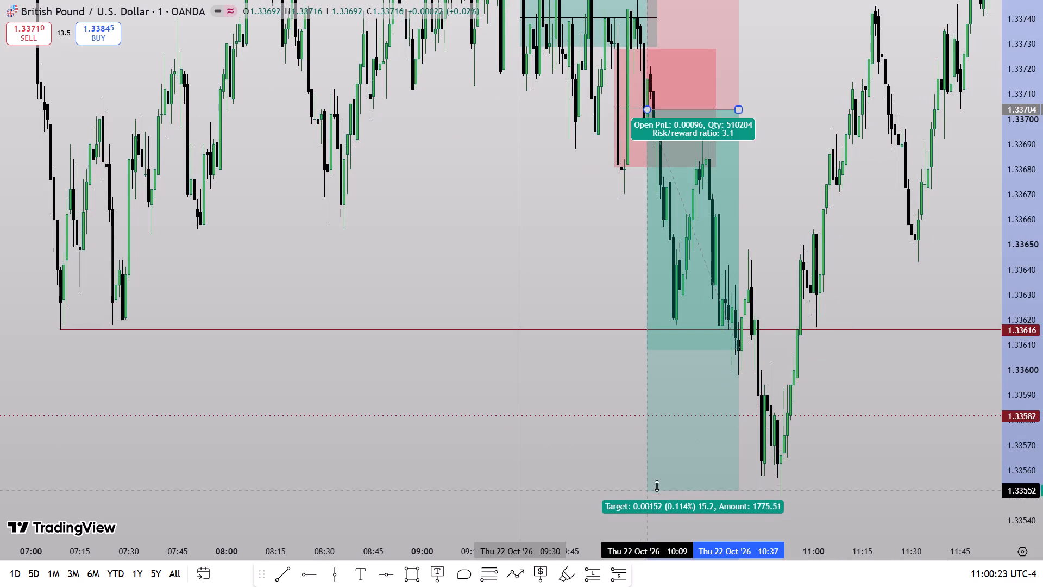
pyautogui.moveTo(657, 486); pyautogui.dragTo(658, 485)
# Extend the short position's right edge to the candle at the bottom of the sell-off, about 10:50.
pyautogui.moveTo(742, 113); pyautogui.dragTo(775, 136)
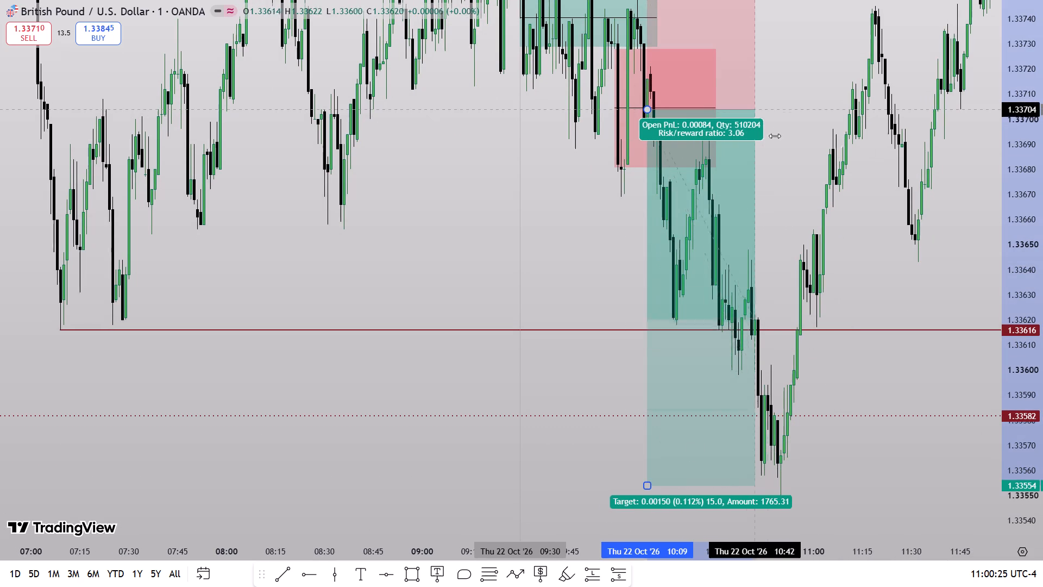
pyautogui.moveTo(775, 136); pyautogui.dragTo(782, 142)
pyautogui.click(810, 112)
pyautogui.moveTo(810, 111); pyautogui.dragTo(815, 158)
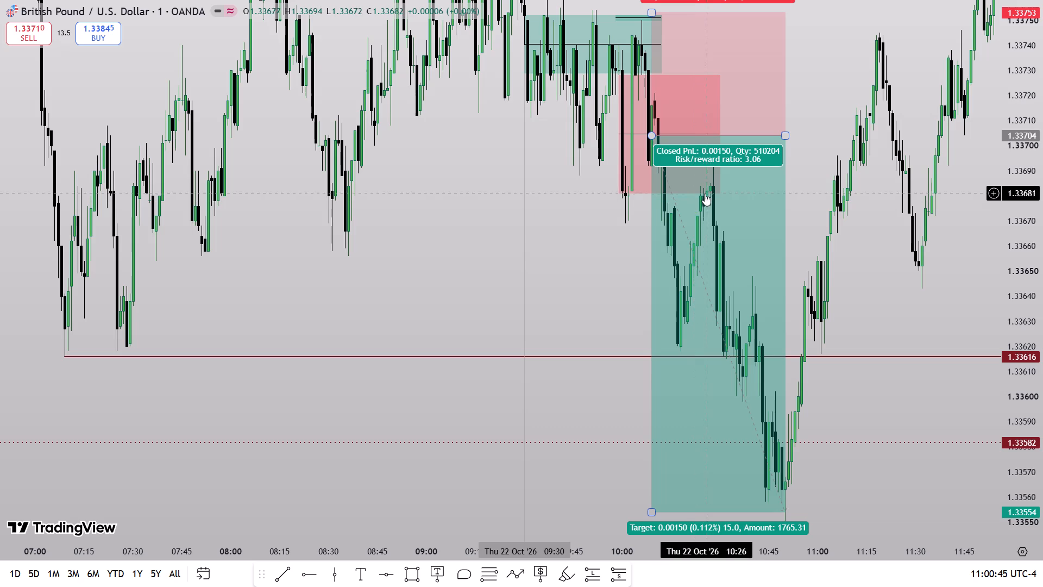
# Add vertical lines at 10:00 and 11:00 on Thursday 22 October.
pyautogui.moveTo(876, 286); pyautogui.dragTo(873, 261)
pyautogui.moveTo(1042, 195); pyautogui.dragTo(1041, 280)
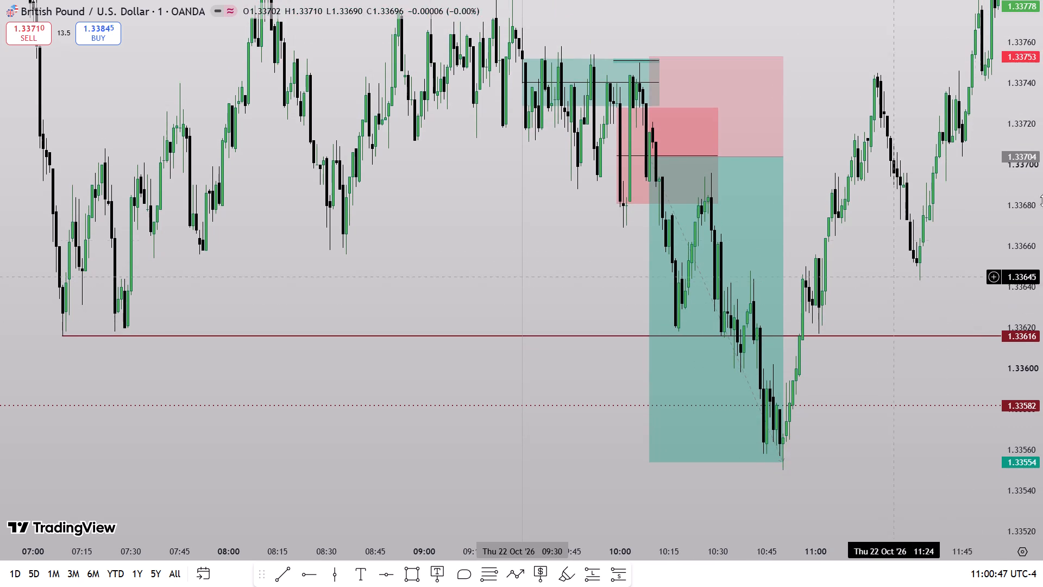
pyautogui.moveTo(1042, 186); pyautogui.dragTo(1024, 280)
pyautogui.scroll(-2, 888, 326)
pyautogui.click(327, 578)
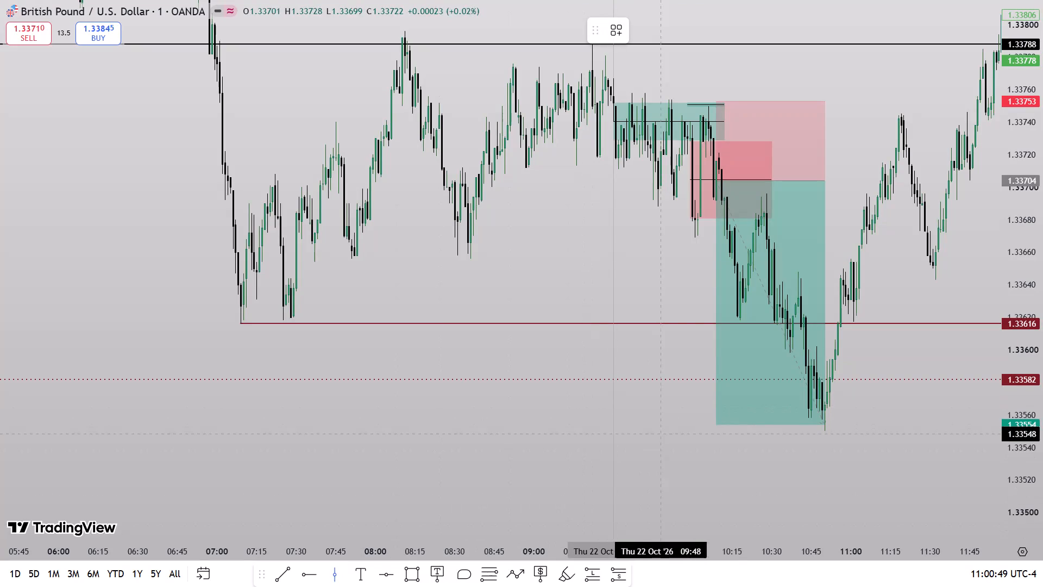
pyautogui.click(692, 468)
pyautogui.click(337, 579)
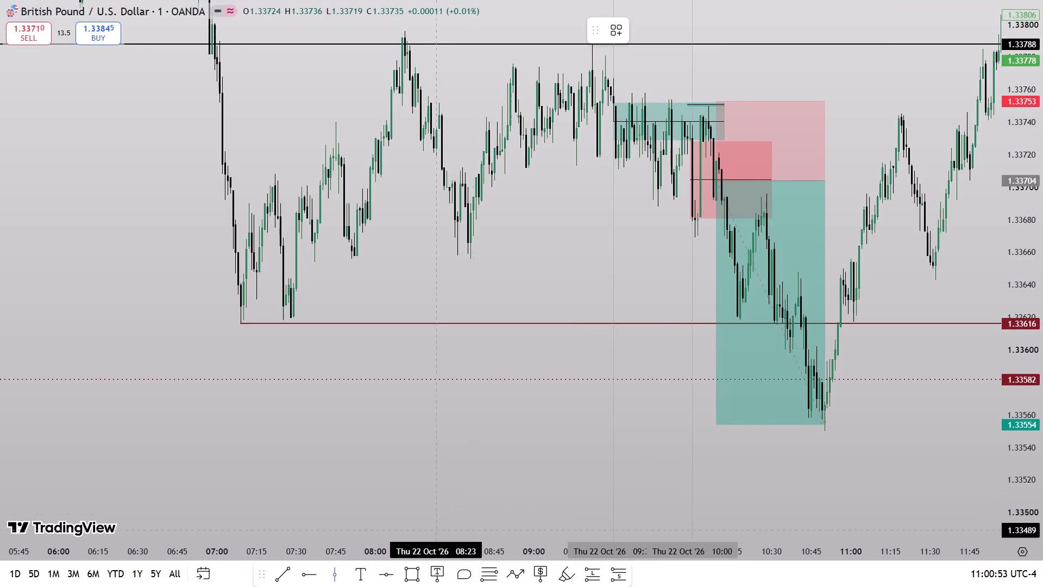
pyautogui.click(851, 505)
pyautogui.click(907, 471)
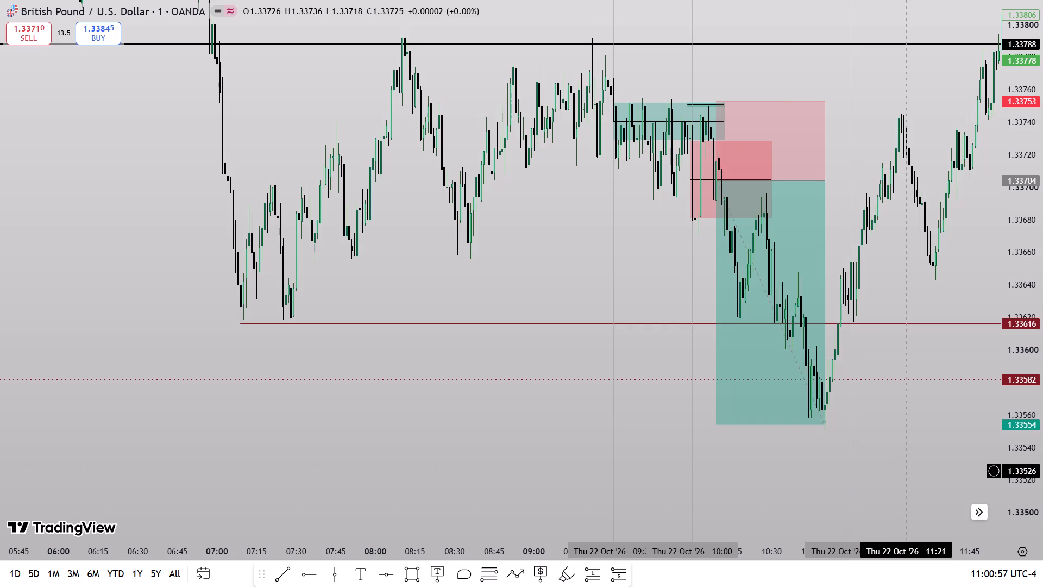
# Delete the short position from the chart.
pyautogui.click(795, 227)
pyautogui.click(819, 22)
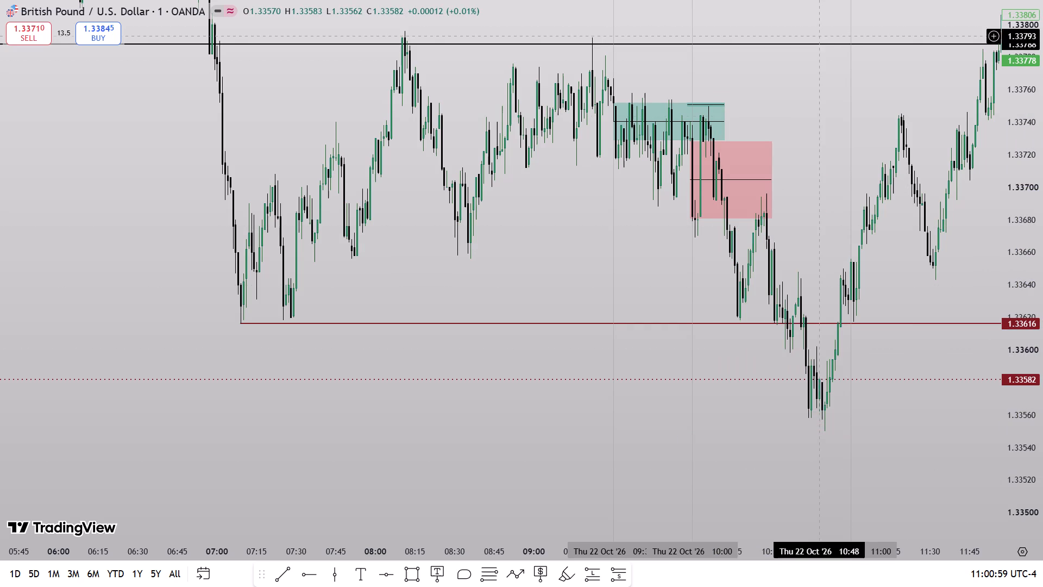
# Switch the chart to the 1D interval.
pyautogui.press('1')
pyautogui.press('d')
pyautogui.press('Return')
# Draw a rectangle over the daily imbalance between 1.33422 and 1.33643, starting at Monday 19 October and extended to Monday 26 October.
pyautogui.moveTo(1042, 169); pyautogui.dragTo(1023, 586)
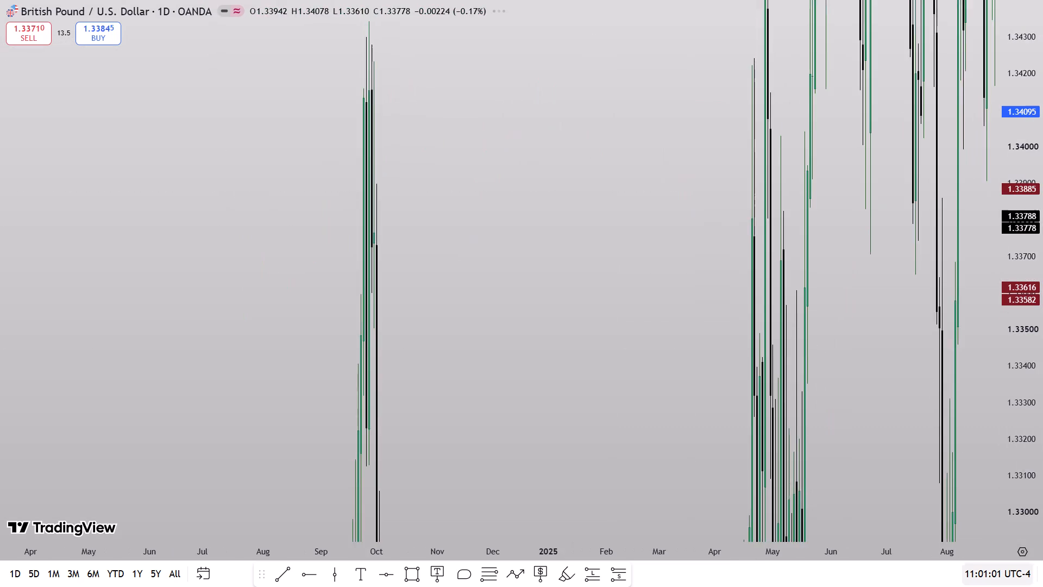
pyautogui.scroll(6, 880, 483)
pyautogui.moveTo(845, 408); pyautogui.dragTo(252, 327)
pyautogui.moveTo(1042, 214); pyautogui.dragTo(980, 458)
pyautogui.moveTo(845, 400); pyautogui.dragTo(395, 359)
pyautogui.moveTo(803, 379); pyautogui.dragTo(307, 376)
pyautogui.moveTo(697, 388); pyautogui.dragTo(580, 405)
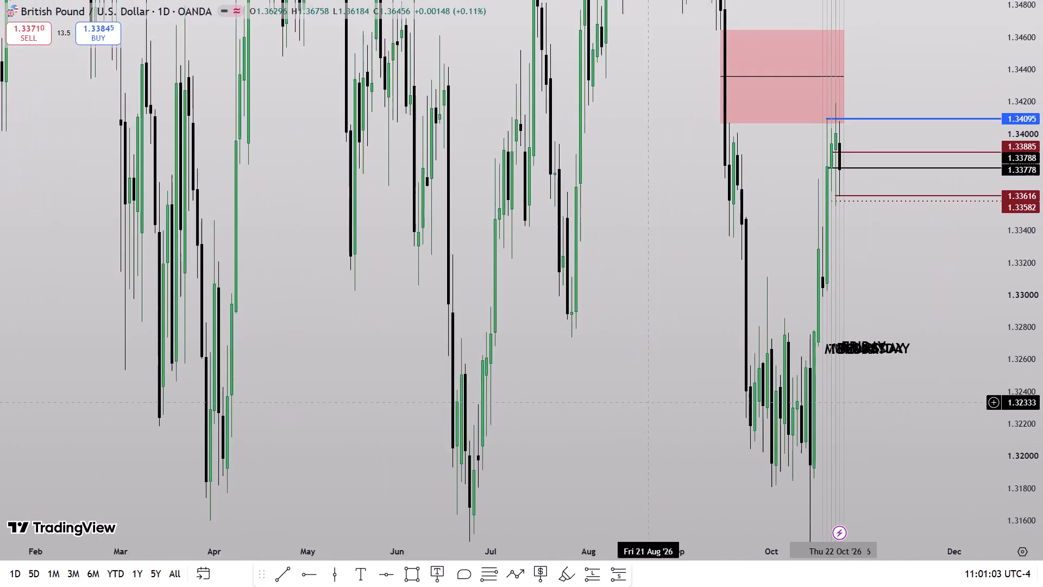
pyautogui.moveTo(580, 405); pyautogui.dragTo(573, 405)
pyautogui.scroll(5, 598, 414)
pyautogui.moveTo(896, 428); pyautogui.dragTo(1038, 495)
pyautogui.moveTo(1042, 471); pyautogui.dragTo(1031, 286)
pyautogui.scroll(5, 931, 368)
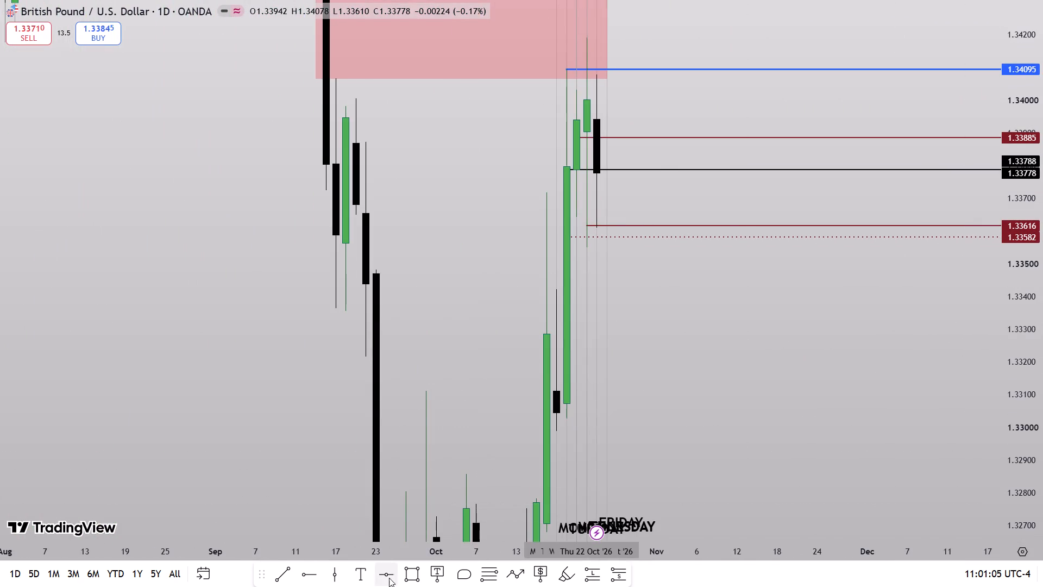
pyautogui.click(405, 578)
pyautogui.click(554, 285)
pyautogui.click(576, 225)
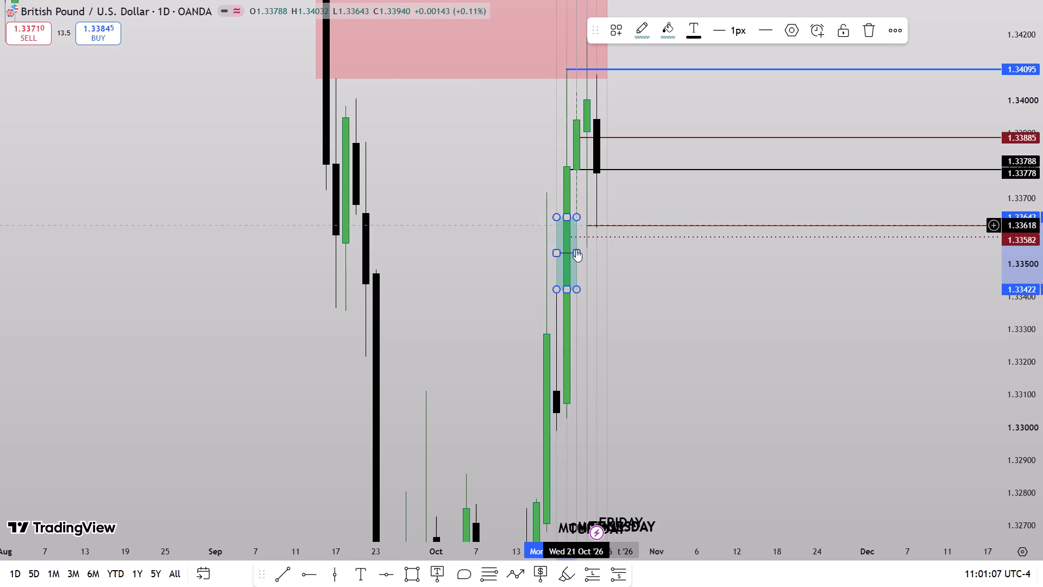
pyautogui.moveTo(576, 253); pyautogui.dragTo(610, 268)
# Recolour the border of the daily imbalance rectangle light grey and its fill white.
pyautogui.click(646, 33)
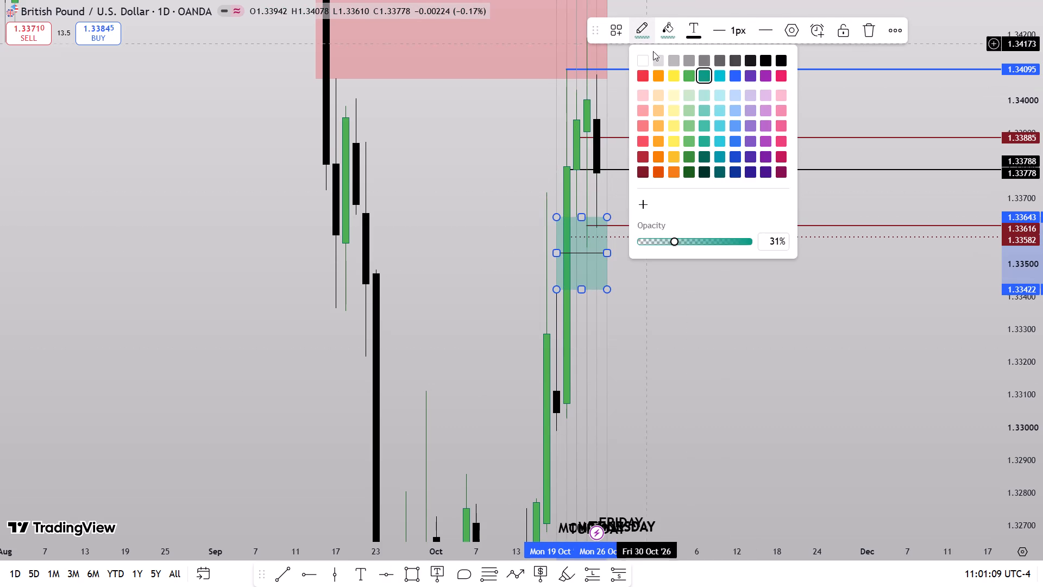
pyautogui.click(655, 54)
pyautogui.click(673, 18)
pyautogui.click(668, 59)
pyautogui.click(712, 274)
# Switch the chart back to the 1-minute interval.
pyautogui.press('1')
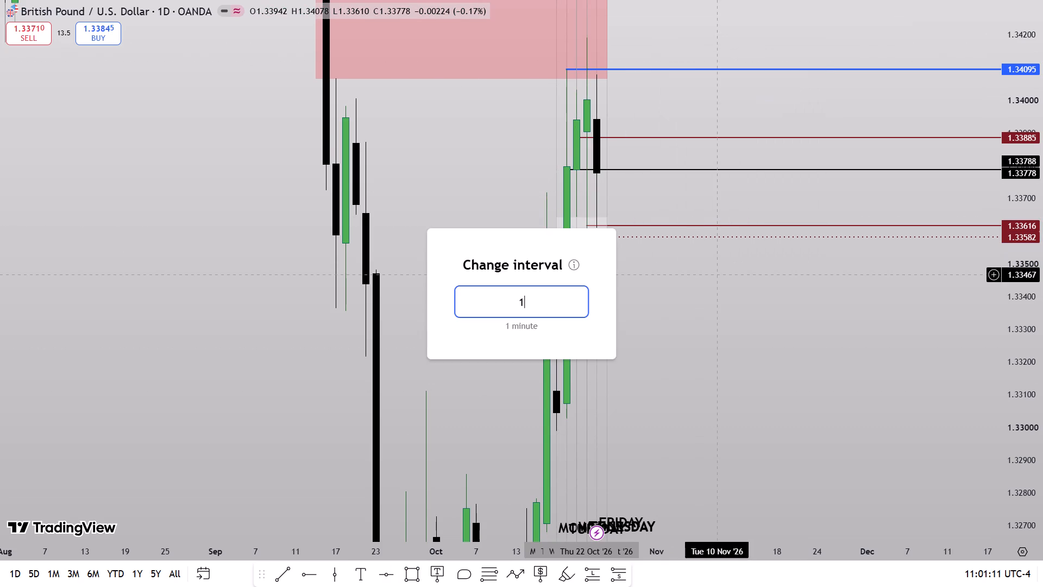
pyautogui.press('Return')
pyautogui.scroll(-20, 687, 312)
pyautogui.scroll(-20, 687, 312)
pyautogui.scroll(-3, 687, 312)
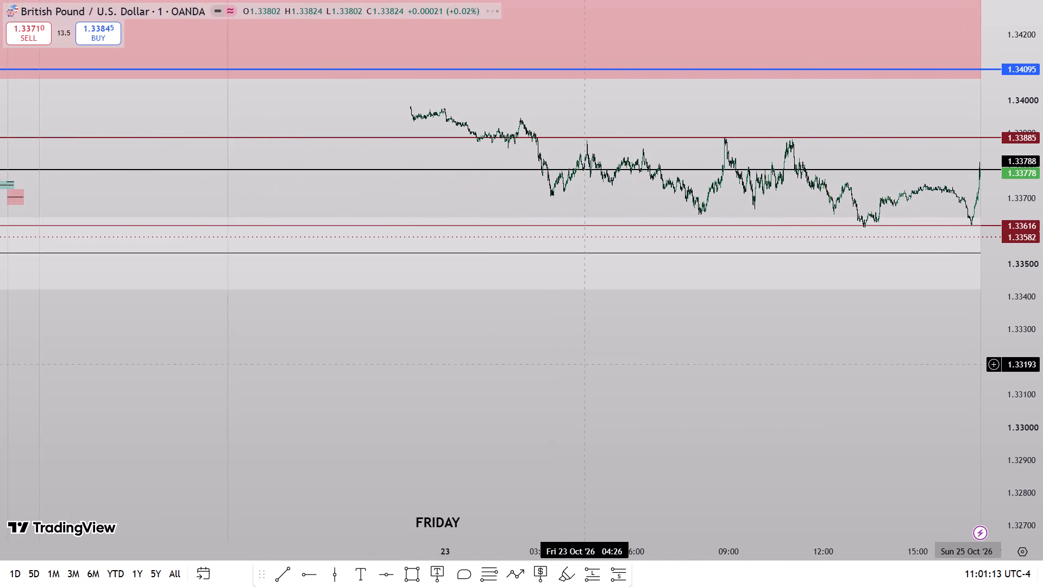
# Draw a horizontal ray at 1.33825 starting from Thursday 22 October at about 09:30.
pyautogui.moveTo(429, 360); pyautogui.dragTo(895, 419)
pyautogui.moveTo(1042, 432); pyautogui.dragTo(1002, 251)
pyautogui.moveTo(378, 423); pyautogui.dragTo(638, 530)
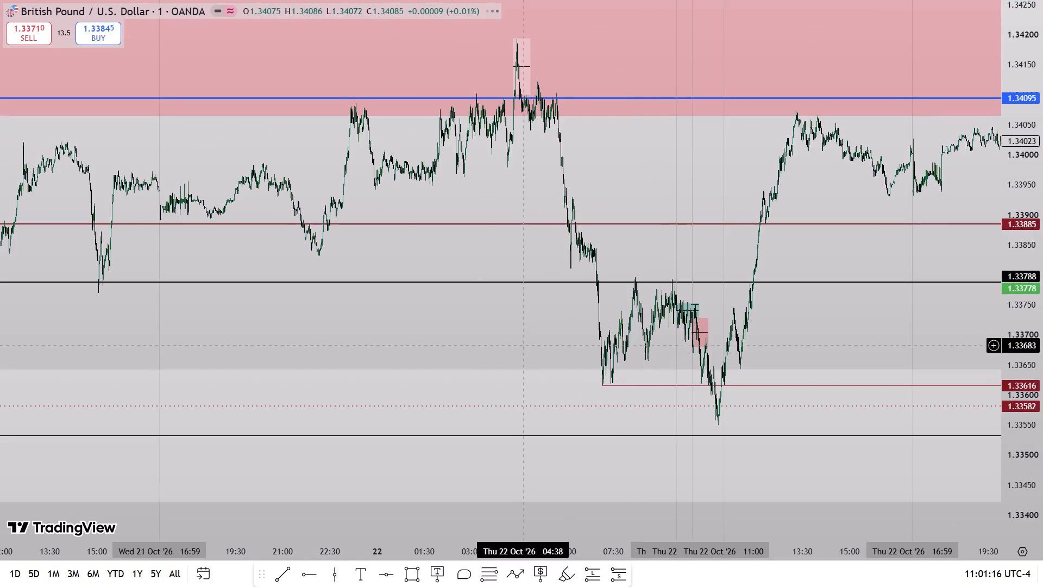
pyautogui.moveTo(521, 339); pyautogui.dragTo(586, 410)
pyautogui.moveTo(1041, 459); pyautogui.dragTo(1032, 327)
pyautogui.scroll(4, 800, 441)
pyautogui.moveTo(775, 451); pyautogui.dragTo(881, 406)
pyautogui.moveTo(1042, 283); pyautogui.dragTo(1029, 361)
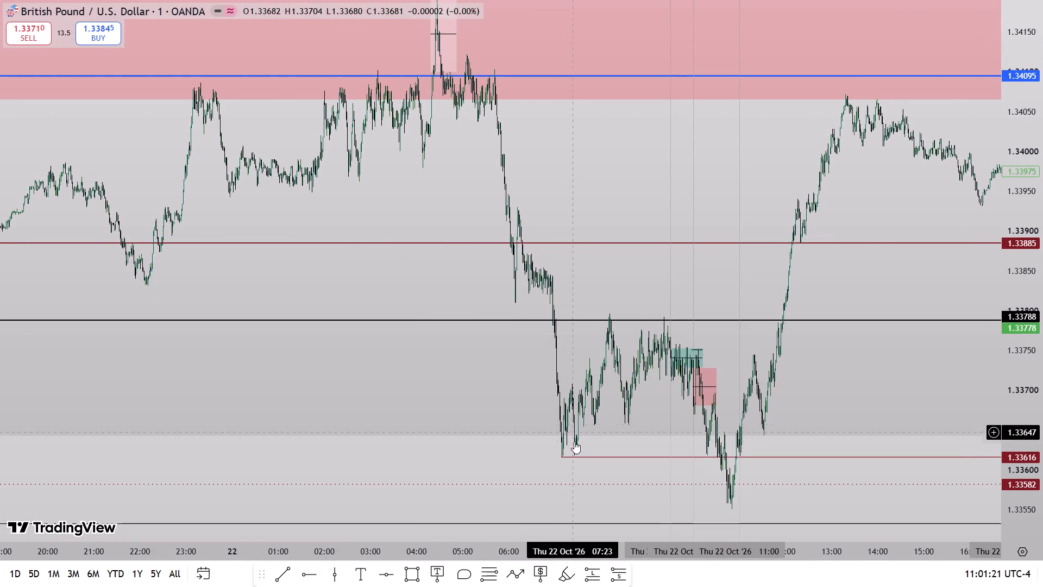
pyautogui.click(306, 572)
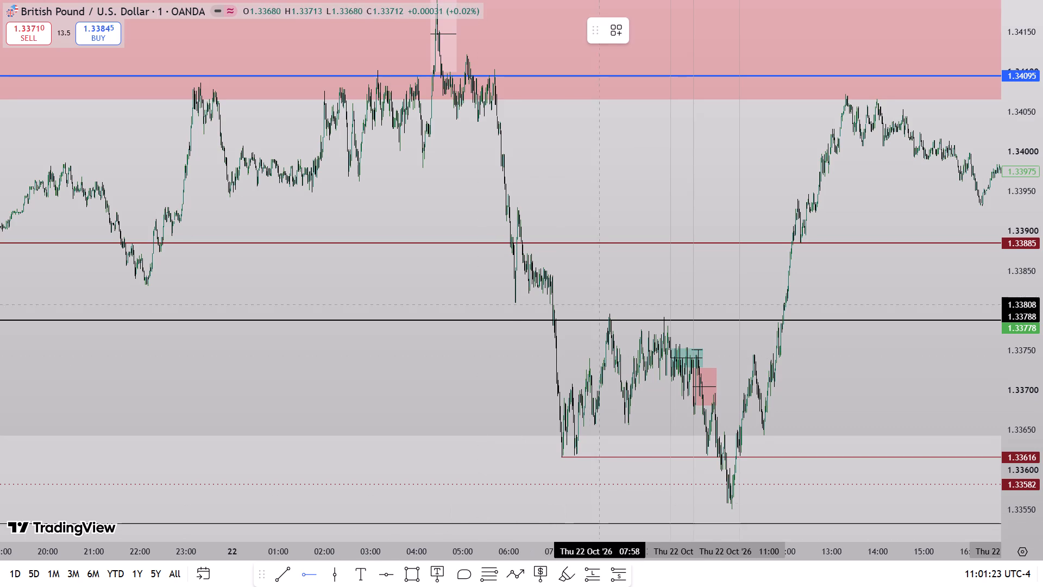
pyautogui.click(670, 291)
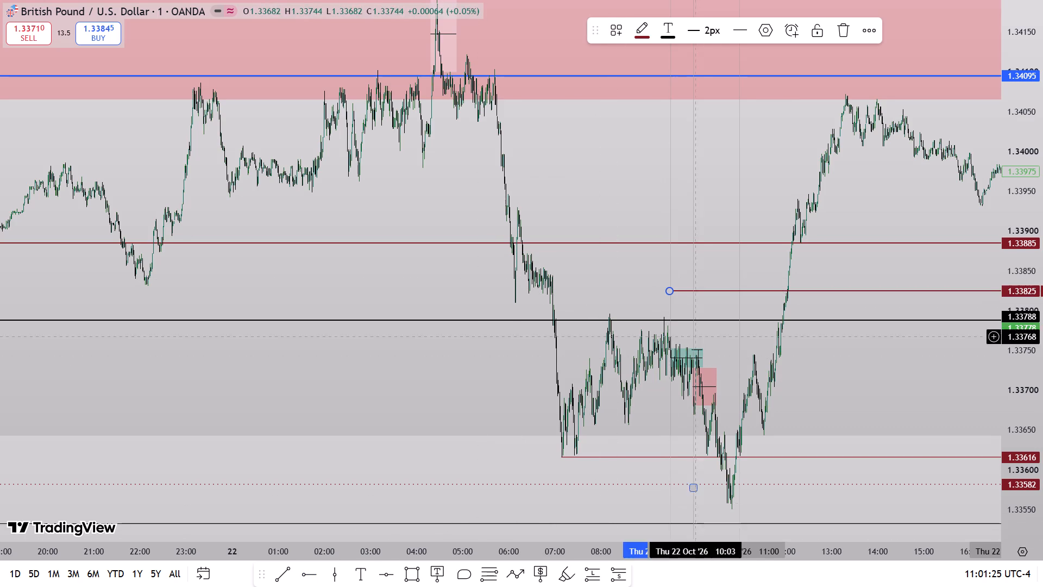
# Style the 1.33825 ray as a blue dotted line.
pyautogui.click(641, 42)
pyautogui.click(738, 77)
pyautogui.click(737, 28)
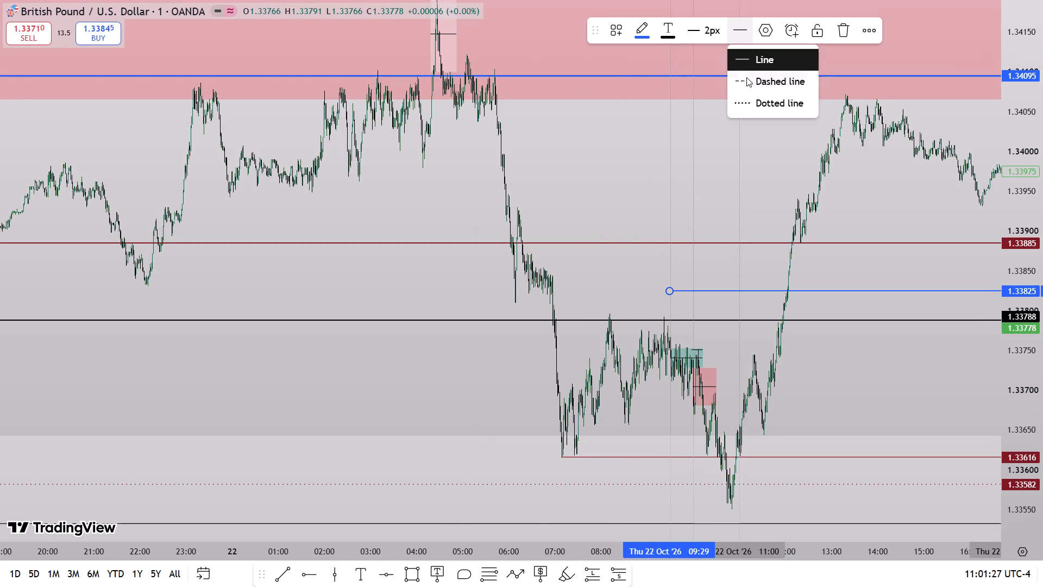
pyautogui.click(750, 97)
# Examine Thursday's price action around the 09:30 and 10:00 session lines, the green and red rectangles and the 1.33825 level.
pyautogui.moveTo(608, 291); pyautogui.dragTo(758, 165)
pyautogui.moveTo(1042, 340); pyautogui.dragTo(1032, 179)
pyautogui.scroll(4, 877, 319)
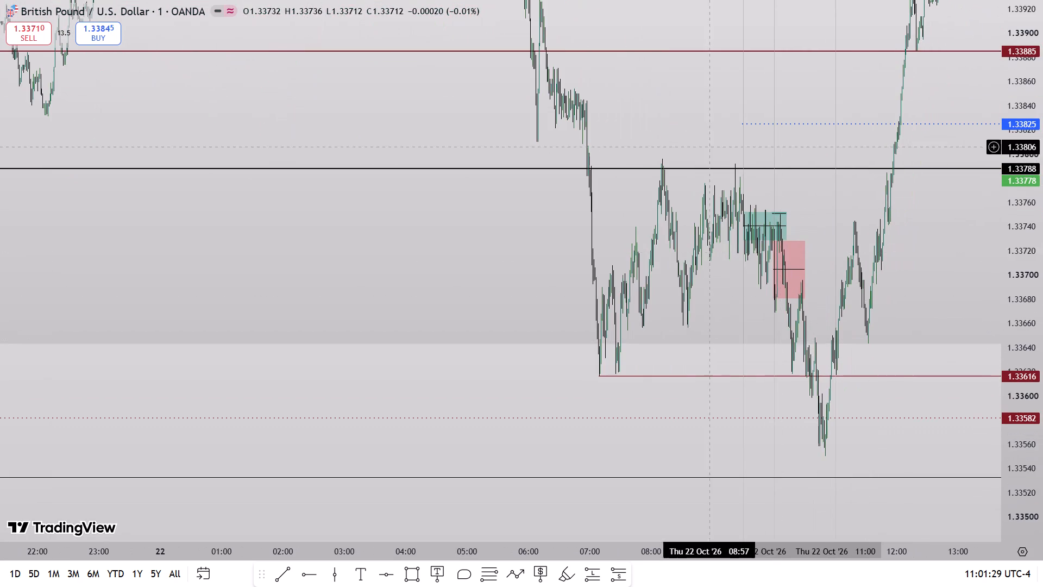
pyautogui.scroll(9, 713, 359)
pyautogui.moveTo(600, 227); pyautogui.dragTo(646, 283)
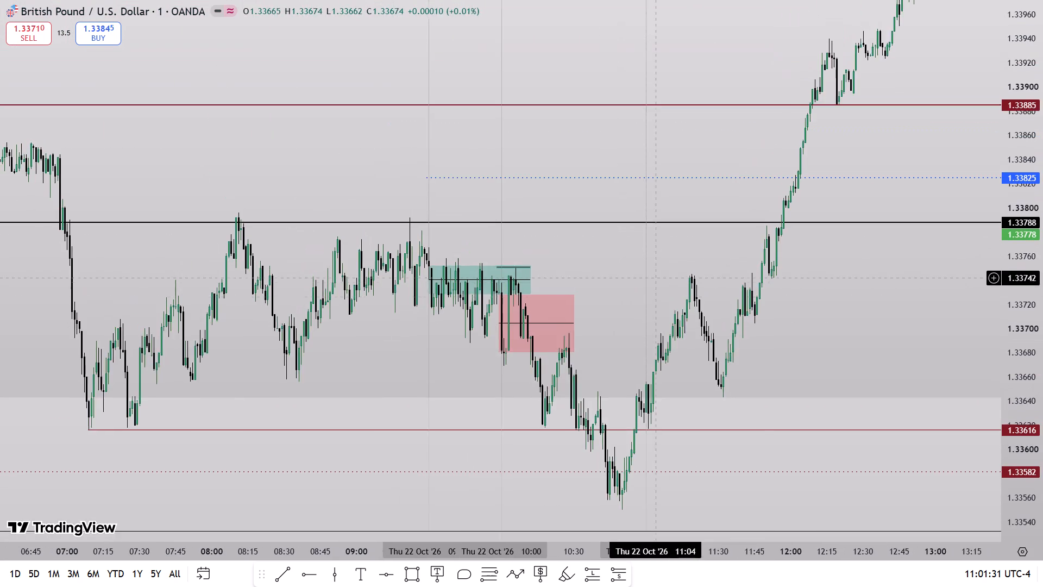
pyautogui.moveTo(1042, 362); pyautogui.dragTo(1031, 237)
pyautogui.scroll(3, 720, 362)
pyautogui.moveTo(467, 269); pyautogui.dragTo(650, 315)
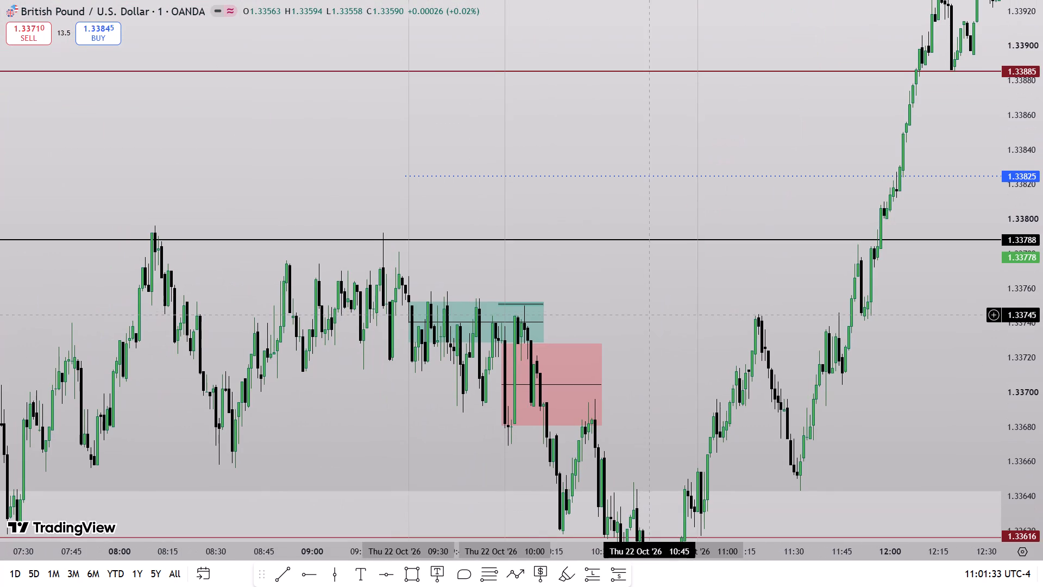
pyautogui.moveTo(639, 311); pyautogui.dragTo(643, 249)
pyautogui.moveTo(1027, 340); pyautogui.dragTo(1042, 316)
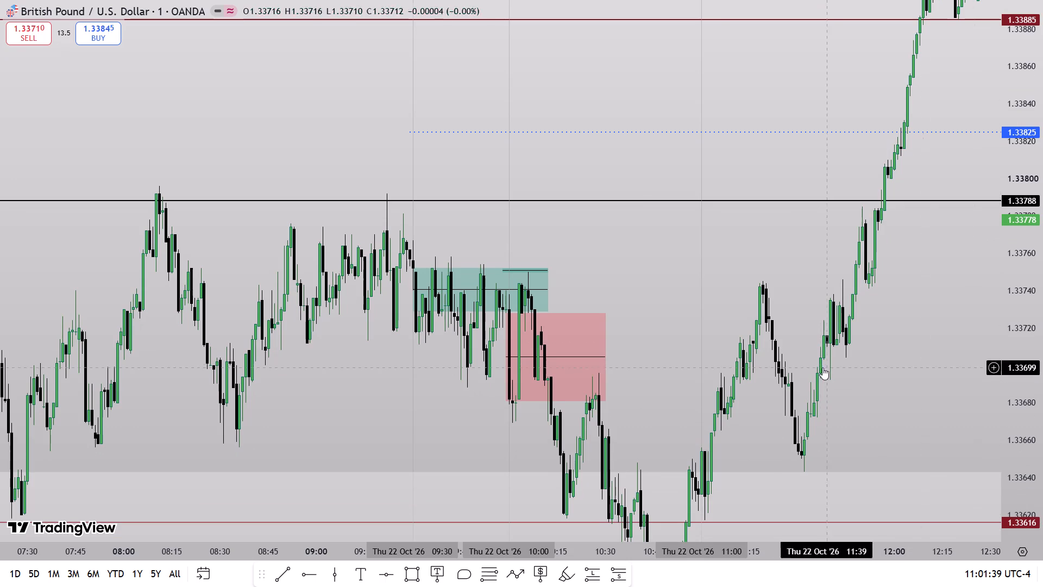
pyautogui.moveTo(659, 286); pyautogui.dragTo(708, 322)
pyautogui.moveTo(1042, 191); pyautogui.dragTo(1018, 312)
pyautogui.scroll(-7, 713, 398)
pyautogui.moveTo(575, 314); pyautogui.dragTo(717, 346)
pyautogui.scroll(11, 700, 364)
pyautogui.moveTo(1042, 394); pyautogui.dragTo(1042, 361)
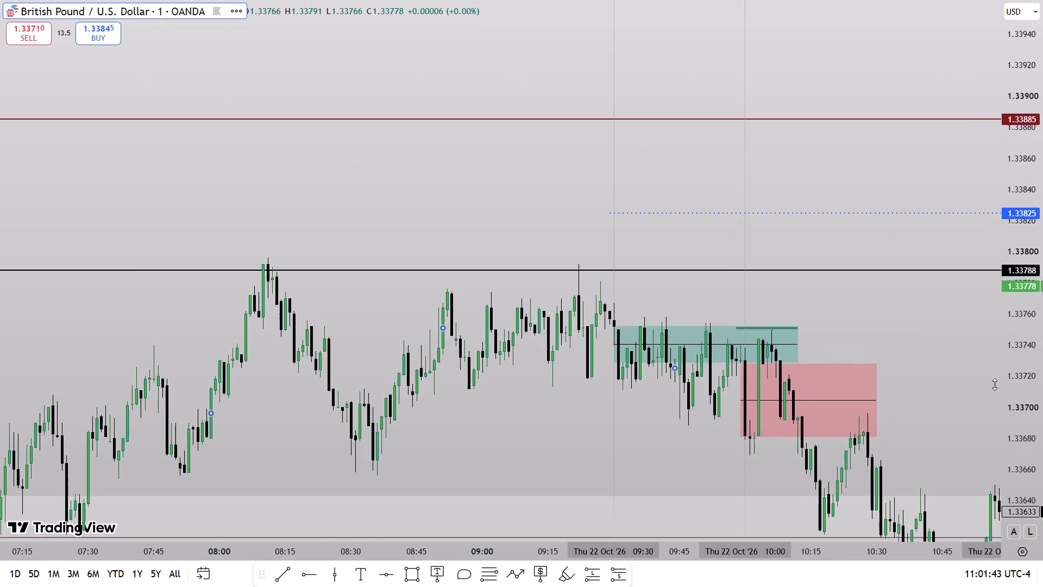
pyautogui.scroll(-5, 925, 395)
pyautogui.moveTo(921, 337); pyautogui.dragTo(734, 305)
pyautogui.moveTo(1042, 220); pyautogui.dragTo(1020, 308)
pyautogui.scroll(-6, 839, 371)
pyautogui.moveTo(887, 294); pyautogui.dragTo(887, 320)
pyautogui.moveTo(1042, 243); pyautogui.dragTo(1020, 348)
pyautogui.scroll(-5, 891, 353)
pyautogui.moveTo(808, 236); pyautogui.dragTo(681, 317)
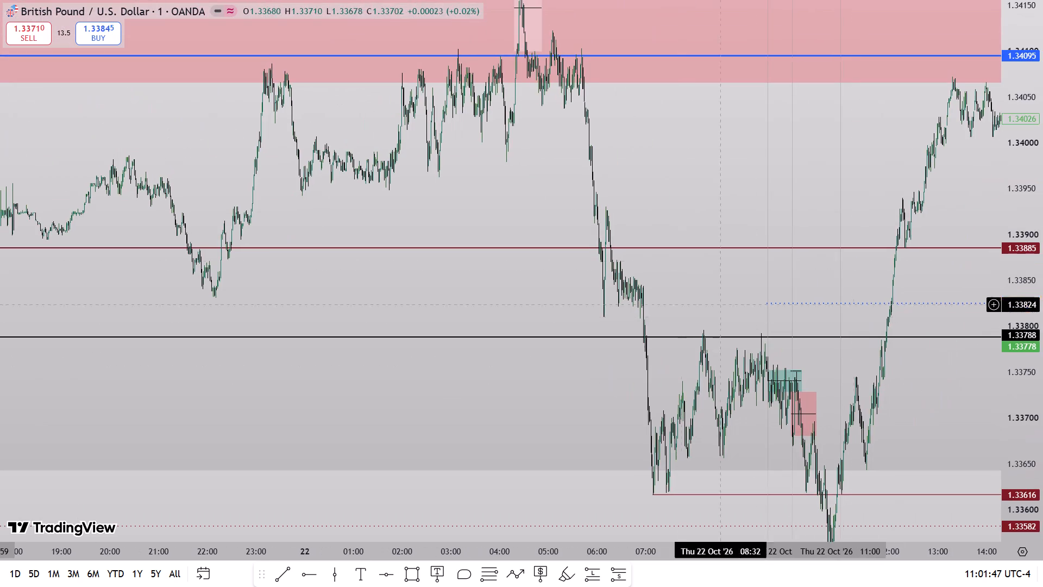
# Add a text label reading THURSDAY to the chart, above the 1.33885 line near 07:00.
pyautogui.scroll(3, 766, 300)
pyautogui.click(366, 582)
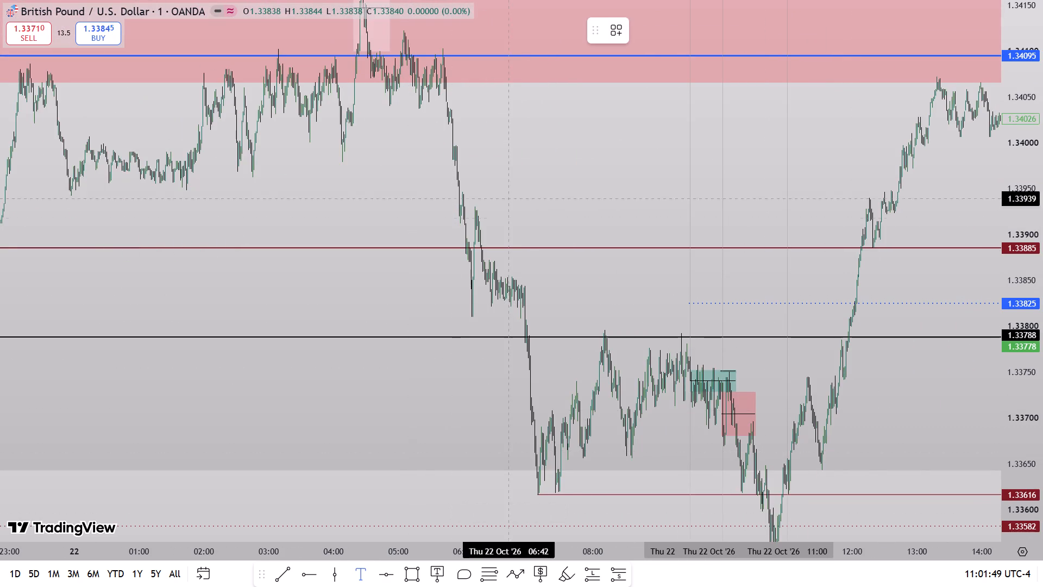
pyautogui.click(537, 135)
pyautogui.write('THURSDAY')
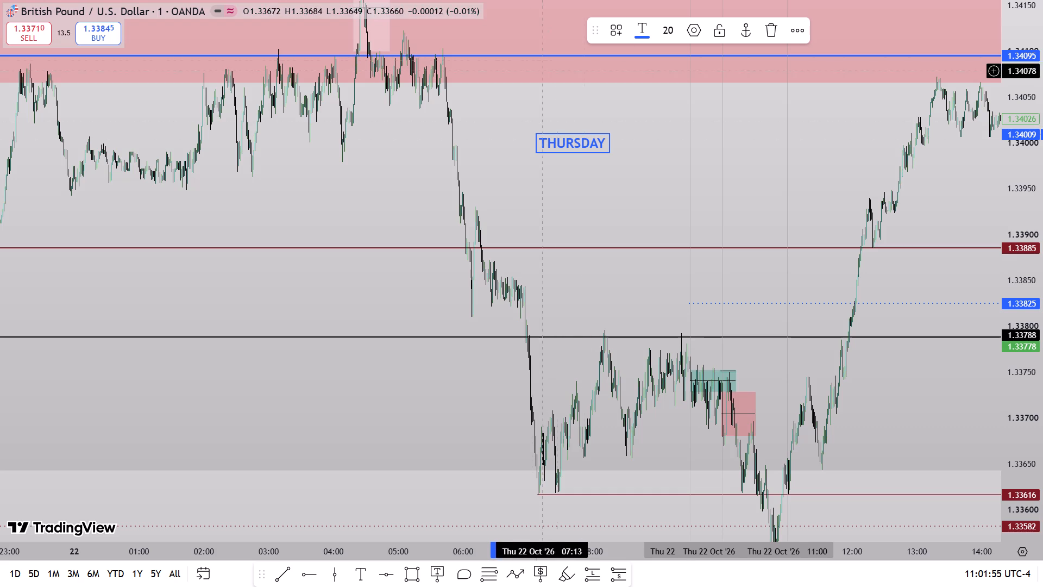
# Set the THURSDAY label's text colour to black and its font size to 40.
pyautogui.click(641, 44)
pyautogui.click(563, 147)
pyautogui.click(638, 38)
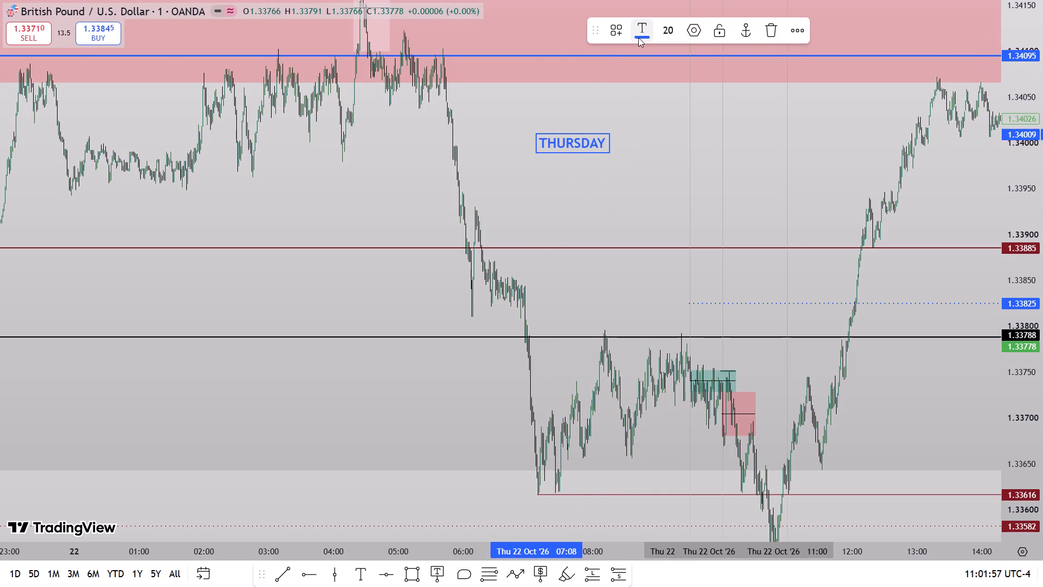
pyautogui.click(782, 59)
pyautogui.click(668, 35)
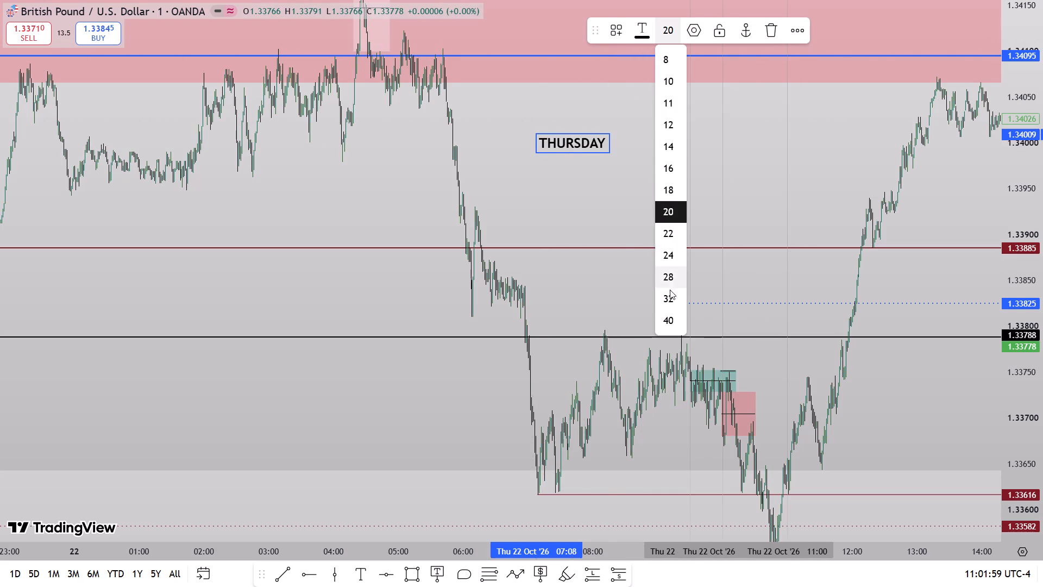
pyautogui.click(668, 317)
# Move the THURSDAY label above the 1.34095 line so it starts near 11:00, at about 1.34140.
pyautogui.click(624, 196)
pyautogui.moveTo(624, 196); pyautogui.dragTo(584, 259)
pyautogui.moveTo(575, 195); pyautogui.dragTo(592, 66)
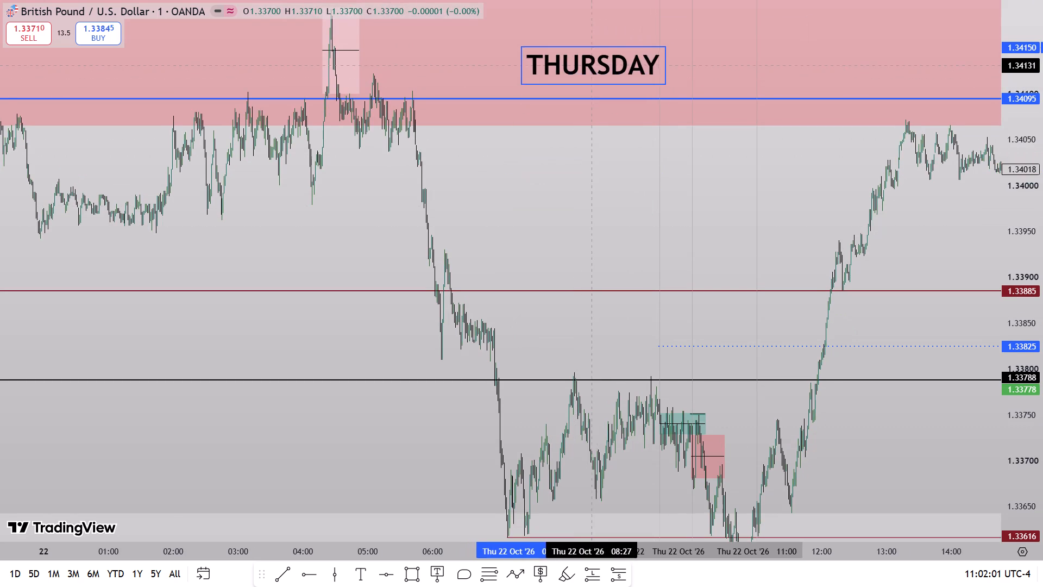
pyautogui.moveTo(592, 66); pyautogui.dragTo(831, 71)
pyautogui.moveTo(830, 161); pyautogui.dragTo(865, 96)
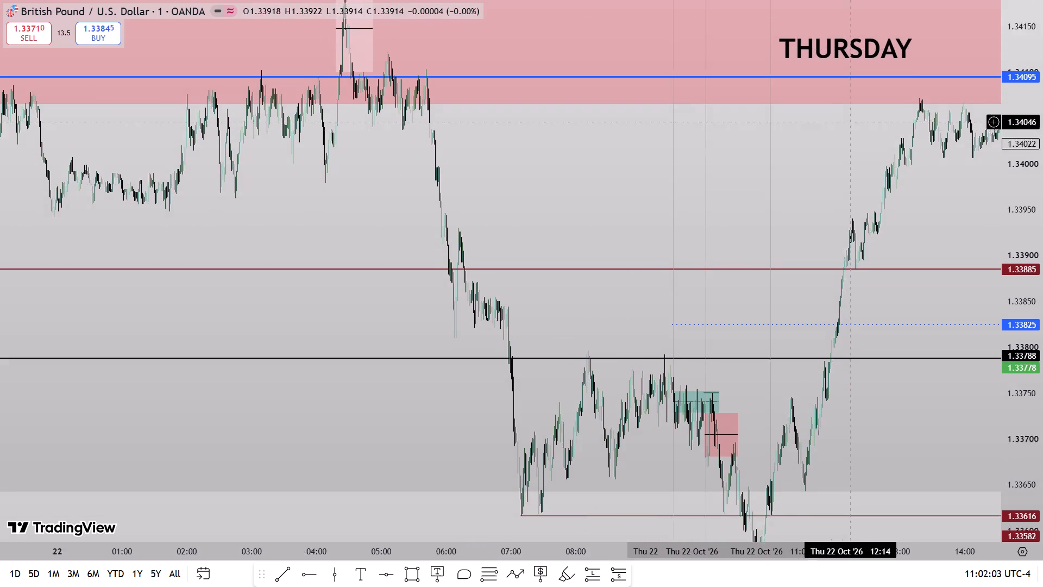
pyautogui.moveTo(865, 96); pyautogui.dragTo(867, 88)
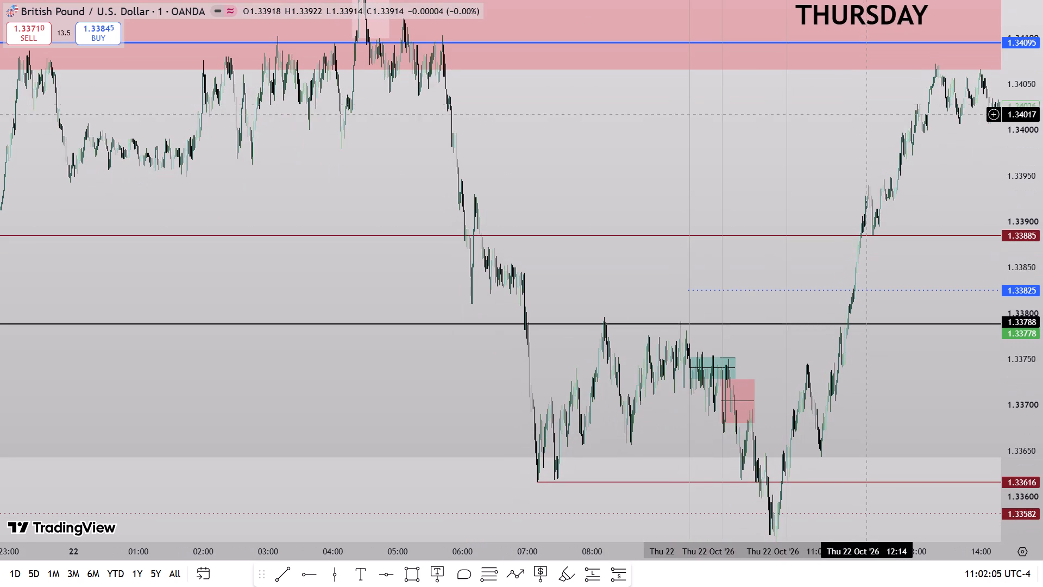
pyautogui.moveTo(837, 129); pyautogui.dragTo(808, 201)
pyautogui.click(825, 77)
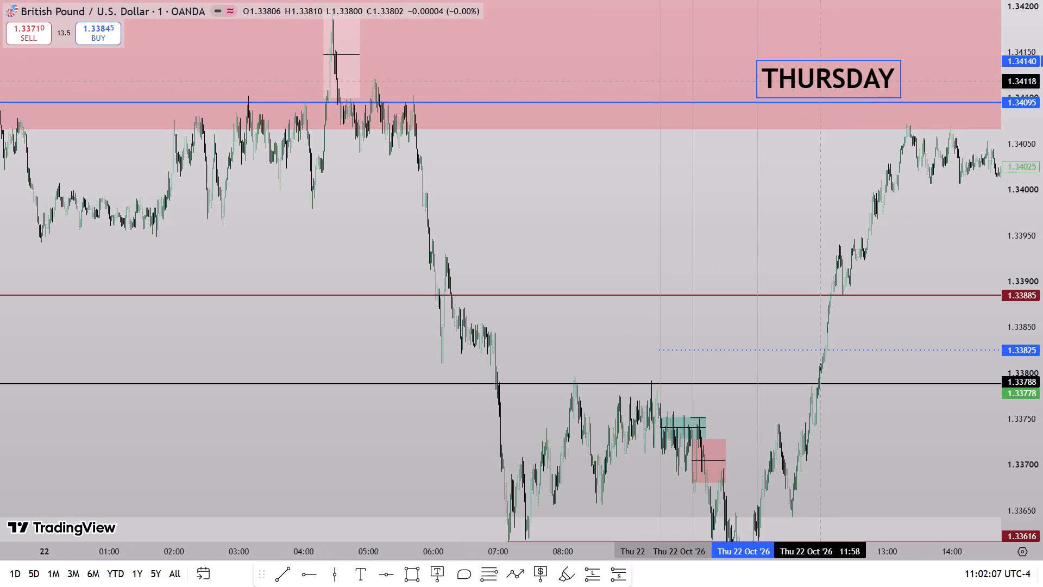
# Draw a horizontal ray at 1.33970 starting from Thursday 22 October 00:00.
pyautogui.moveTo(810, 197); pyautogui.dragTo(828, 113)
pyautogui.moveTo(1023, 107); pyautogui.dragTo(1034, 193)
pyautogui.moveTo(822, 153); pyautogui.dragTo(828, 93)
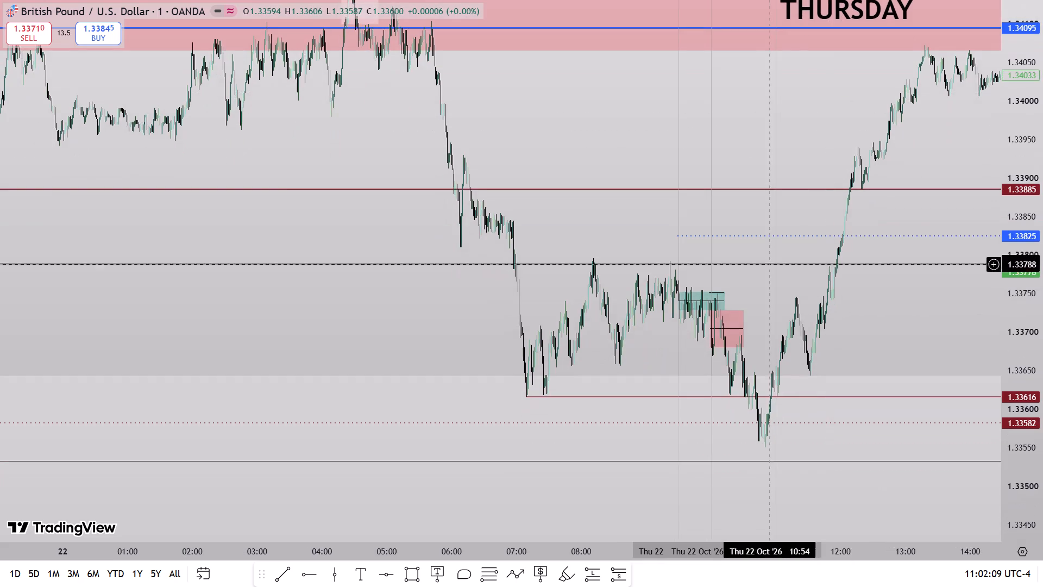
pyautogui.moveTo(814, 149); pyautogui.dragTo(800, 259)
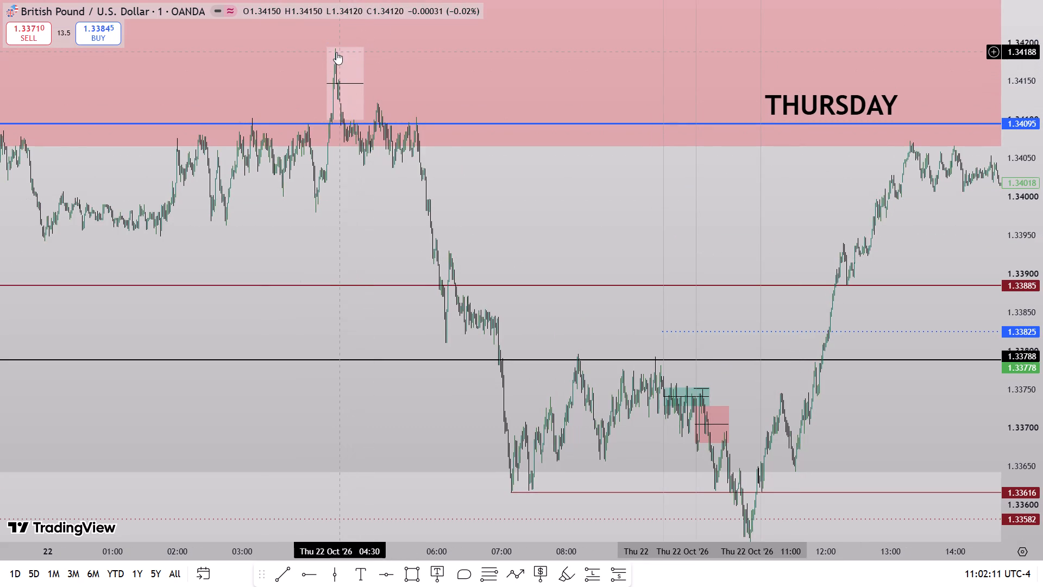
pyautogui.moveTo(243, 227); pyautogui.dragTo(570, 244)
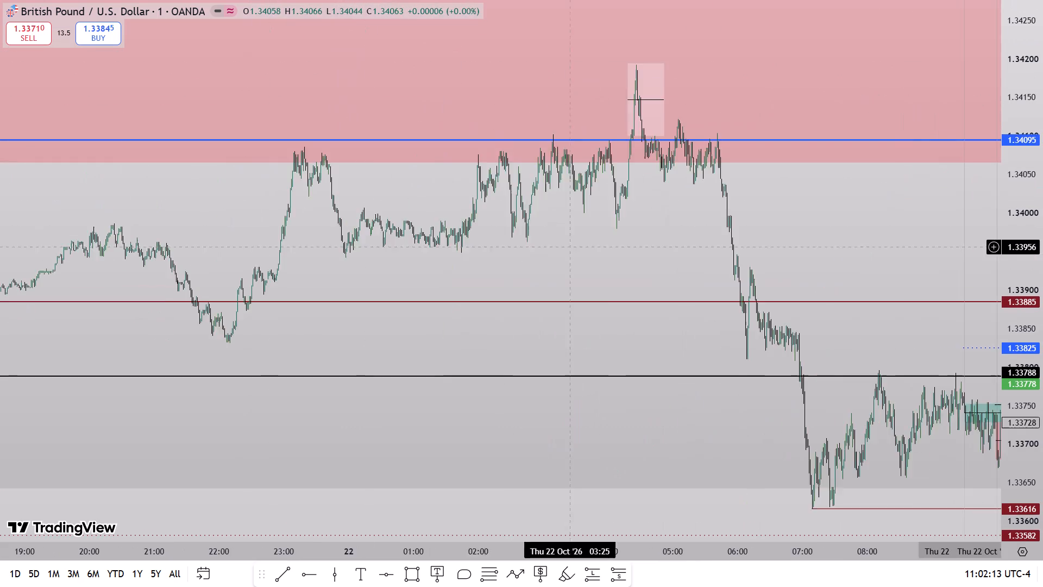
pyautogui.scroll(5, 427, 281)
pyautogui.moveTo(327, 267); pyautogui.dragTo(791, 276)
pyautogui.moveTo(1042, 391); pyautogui.dragTo(1028, 193)
pyautogui.scroll(6, 812, 274)
pyautogui.moveTo(463, 241); pyautogui.dragTo(905, 313)
pyautogui.scroll(3, 650, 407)
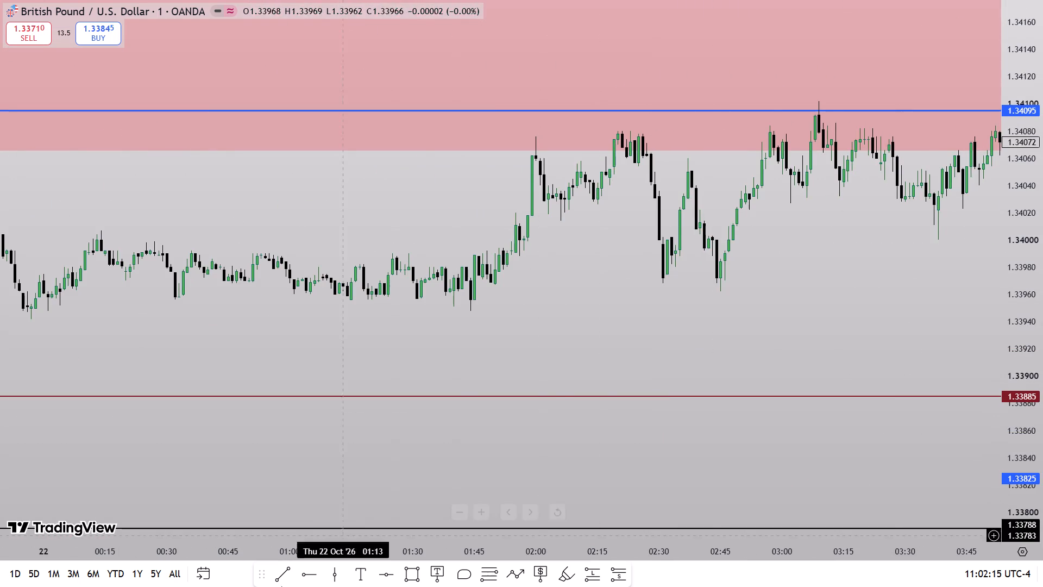
pyautogui.click(299, 582)
pyautogui.scroll(-3, 379, 360)
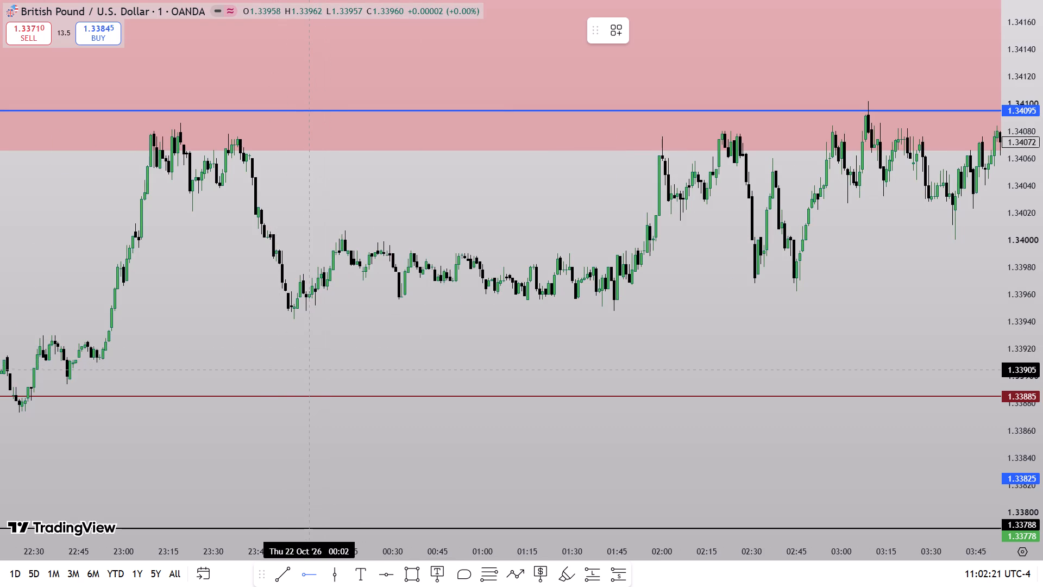
pyautogui.click(304, 284)
# Keep the 1.33970 midnight ray solid and recolour it grey.
pyautogui.click(747, 27)
pyautogui.click(743, 63)
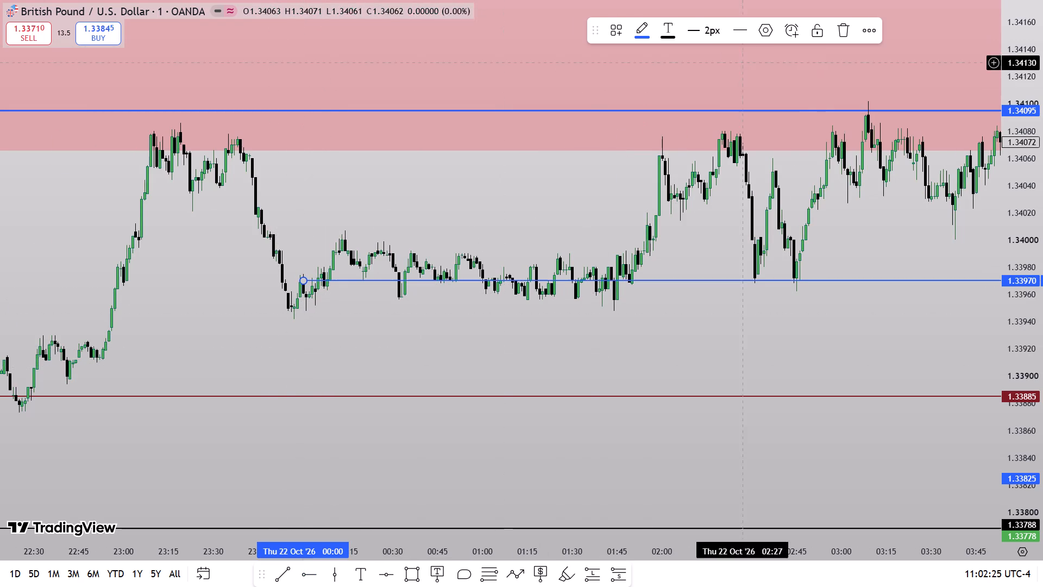
pyautogui.click(646, 24)
pyautogui.click(694, 60)
# Review Thursday's price action from the midnight ray through to the 11:00 session line, dismissing the advertisement.
pyautogui.moveTo(1042, 86); pyautogui.dragTo(1011, 230)
pyautogui.scroll(-5, 891, 321)
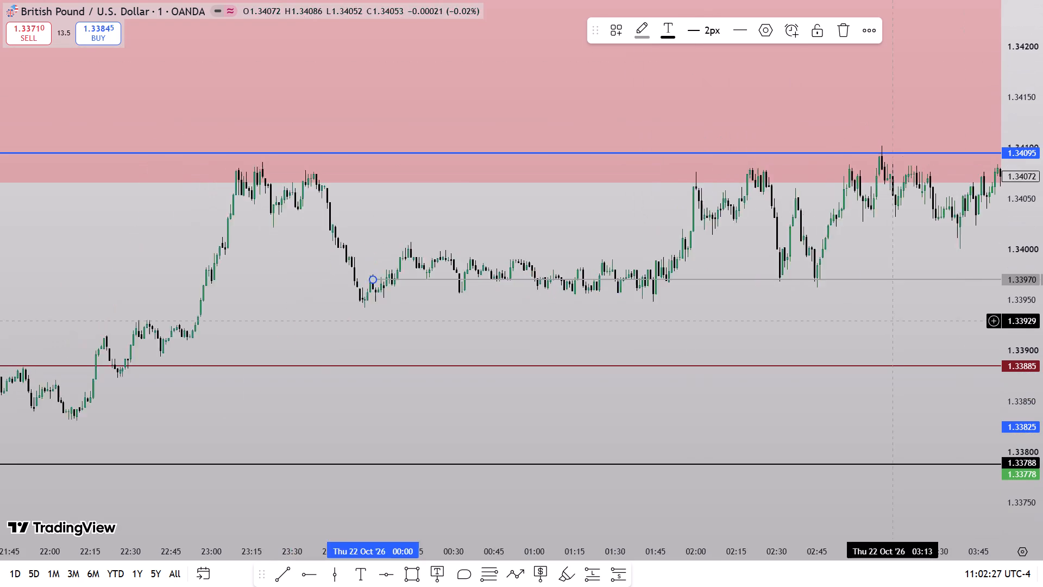
pyautogui.scroll(-3, 890, 322)
pyautogui.moveTo(928, 332); pyautogui.dragTo(163, 299)
pyautogui.scroll(-4, 434, 304)
pyautogui.moveTo(545, 290); pyautogui.dragTo(668, 257)
pyautogui.scroll(8, 641, 295)
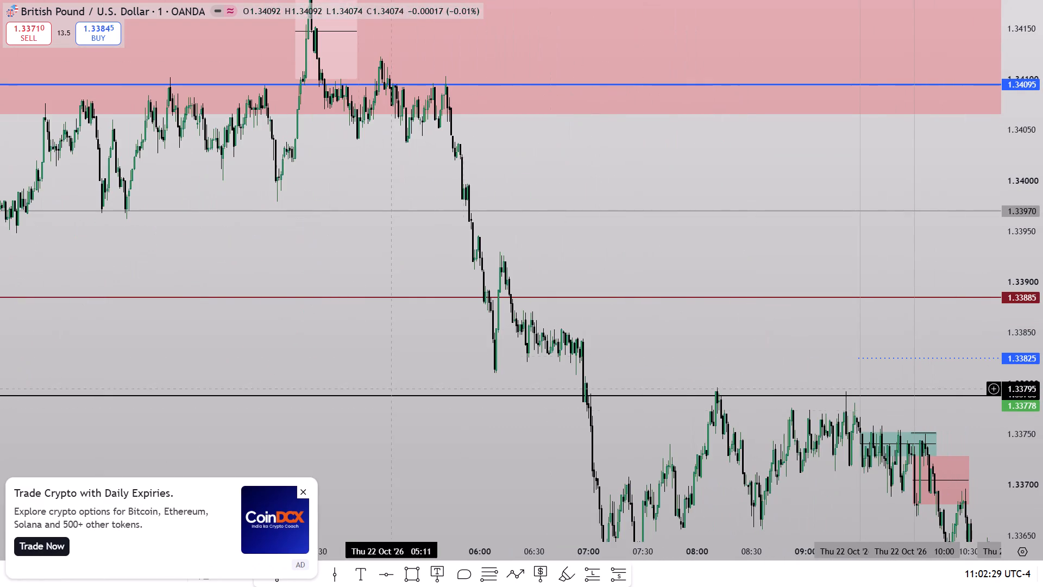
pyautogui.click(303, 491)
pyautogui.moveTo(439, 264); pyautogui.dragTo(238, 154)
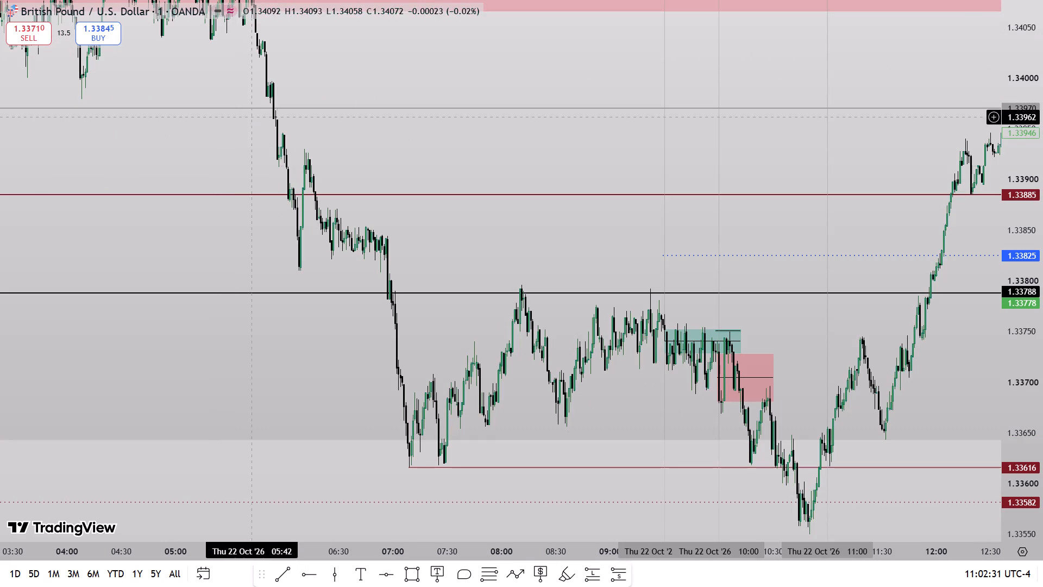
# Examine the 1-minute candles from 08:00 to 11:30 around the green and red rectangles and the 1.33616 and 1.33582 levels.
pyautogui.moveTo(597, 399); pyautogui.dragTo(640, 321)
pyautogui.moveTo(1042, 366); pyautogui.dragTo(1040, 222)
pyautogui.scroll(6, 812, 373)
pyautogui.moveTo(685, 283); pyautogui.dragTo(820, 180)
pyautogui.scroll(2, 787, 236)
pyautogui.moveTo(1042, 326); pyautogui.dragTo(1004, 235)
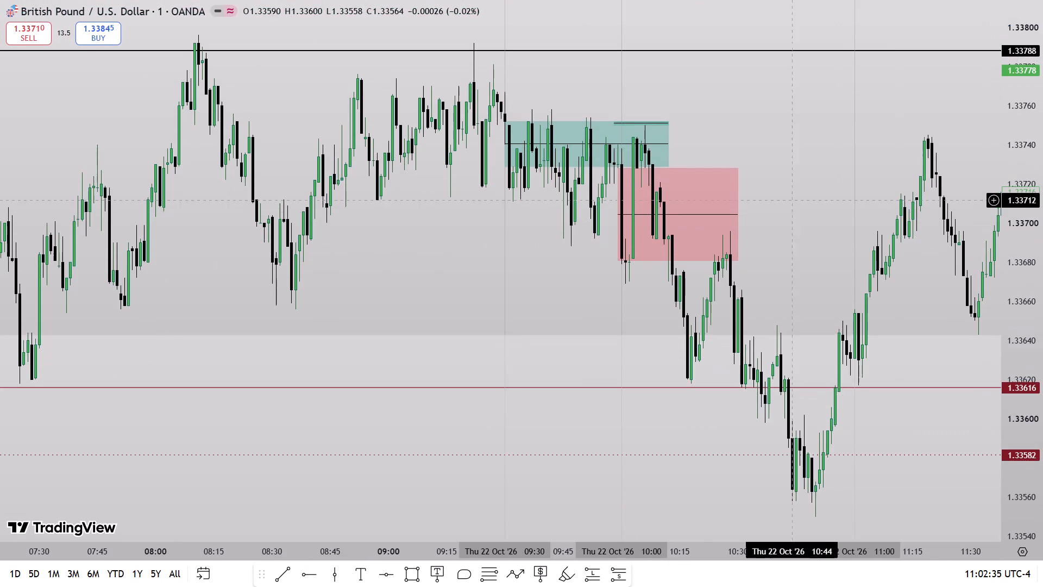
pyautogui.moveTo(756, 143); pyautogui.dragTo(753, 226)
pyautogui.moveTo(1042, 324); pyautogui.dragTo(1036, 256)
pyautogui.moveTo(745, 152); pyautogui.dragTo(791, 217)
pyautogui.scroll(2, 761, 264)
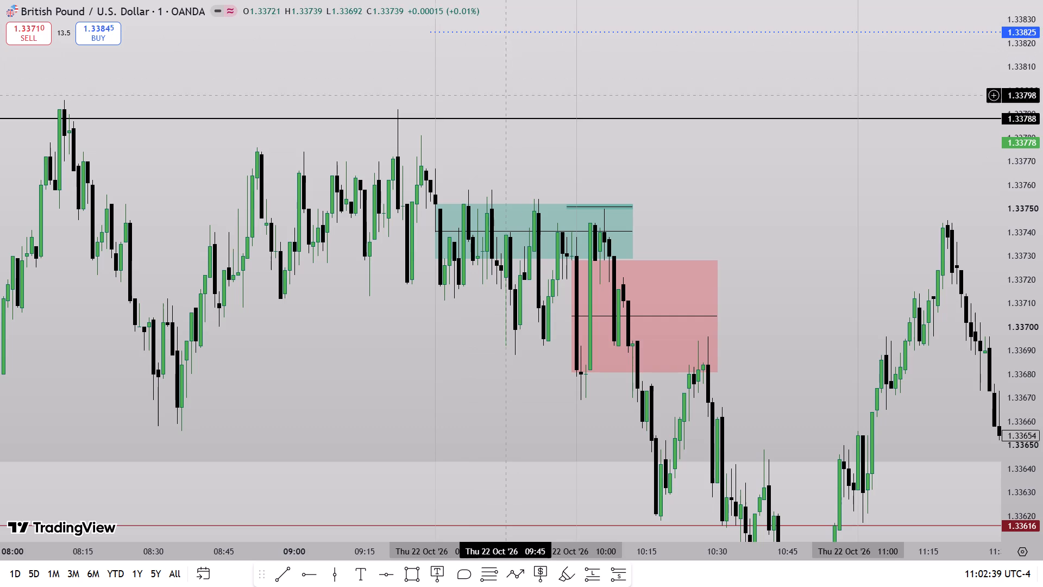
pyautogui.moveTo(516, 168); pyautogui.dragTo(545, 27)
pyautogui.scroll(-5, 542, 480)
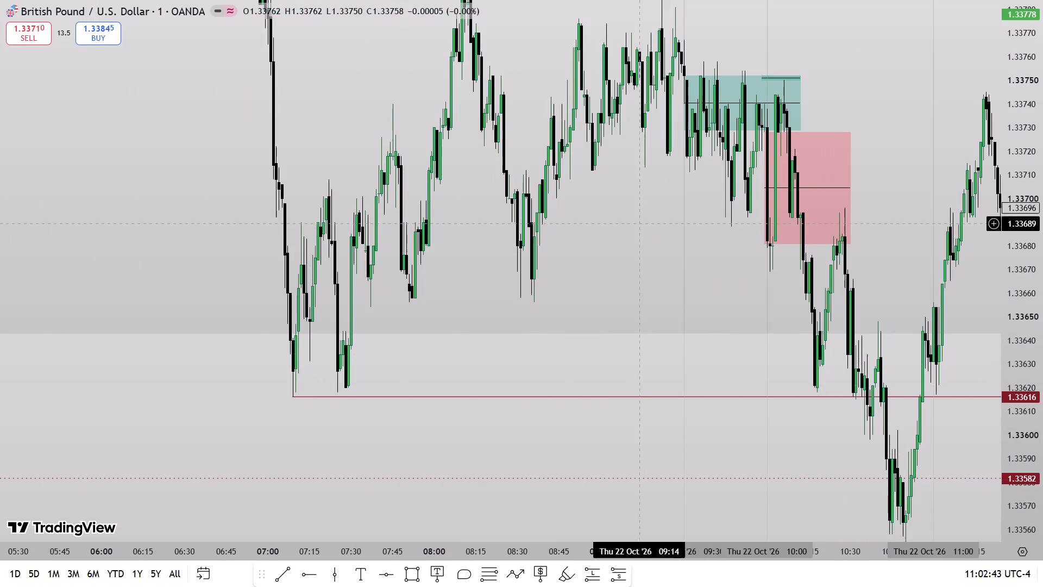
pyautogui.moveTo(631, 226); pyautogui.dragTo(526, 285)
pyautogui.scroll(4, 523, 299)
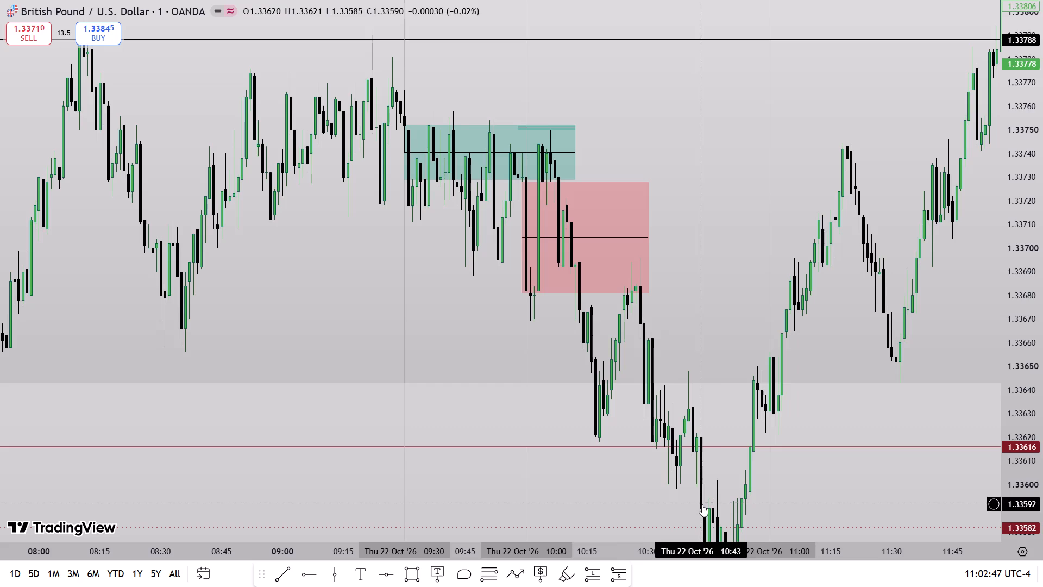
pyautogui.moveTo(719, 328); pyautogui.dragTo(798, 257)
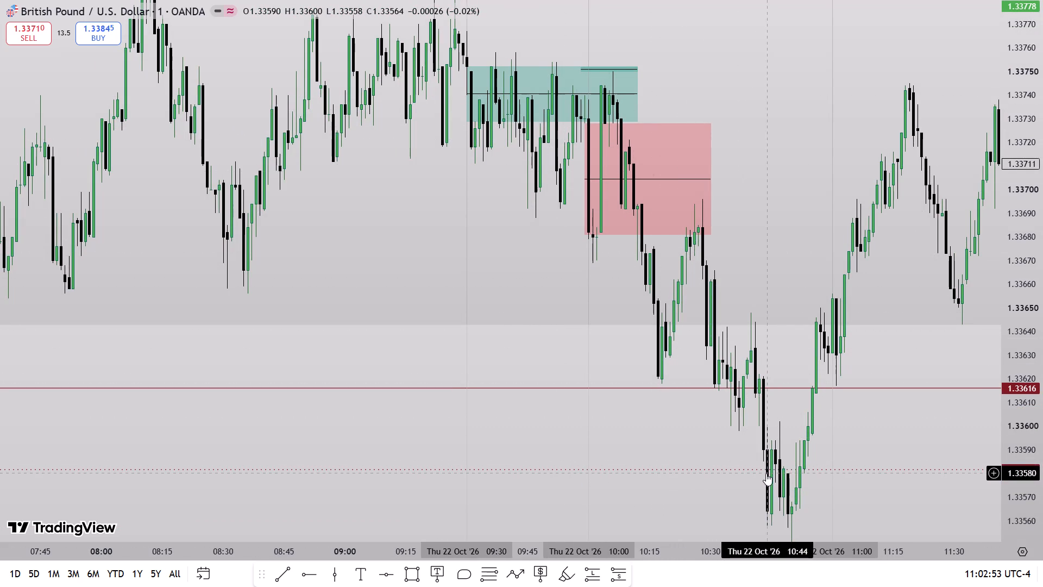
pyautogui.moveTo(748, 510); pyautogui.dragTo(747, 358)
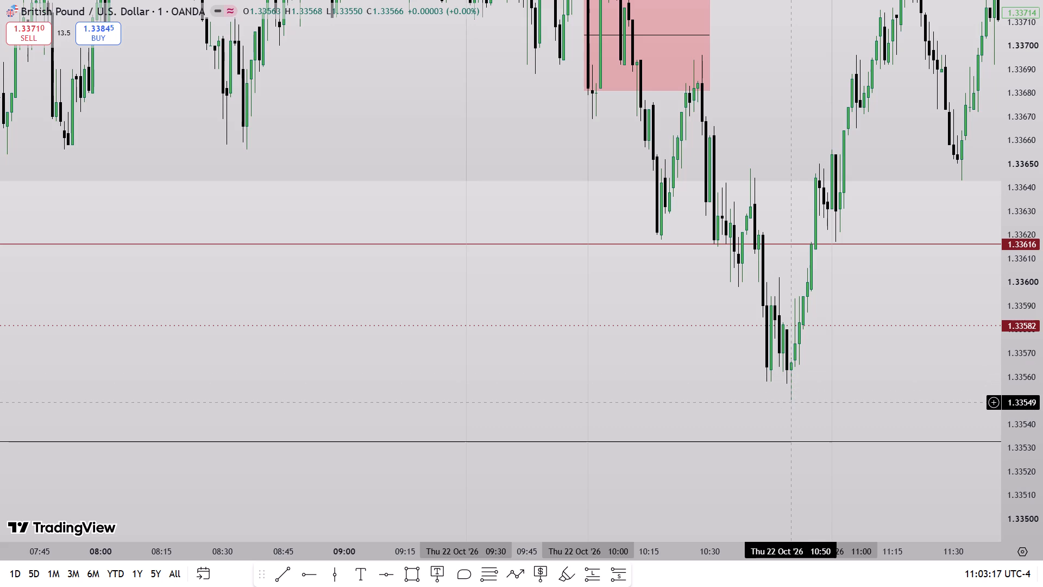
pyautogui.moveTo(790, 163); pyautogui.dragTo(907, 370)
pyautogui.moveTo(995, 245); pyautogui.dragTo(1008, 358)
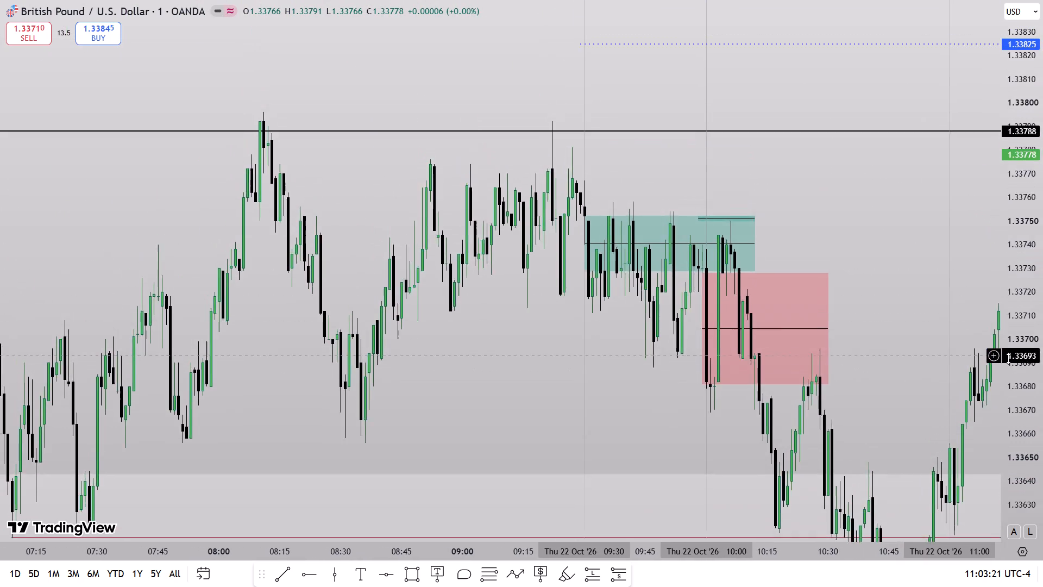
# Thicken the dotted blue ray at 1.33825.
pyautogui.moveTo(1008, 358); pyautogui.dragTo(1006, 361)
pyautogui.click(832, 51)
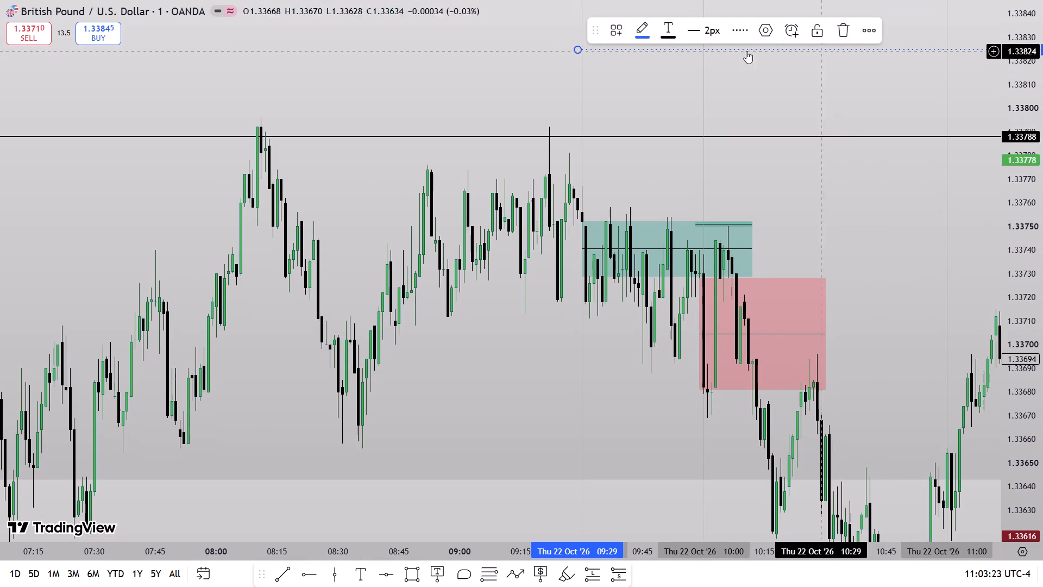
pyautogui.click(721, 37)
pyautogui.click(710, 124)
# Draw an imbalance rectangle between 1.33628 and 1.33617, stretching from about 10:55 to 11:03 on Thursday.
pyautogui.moveTo(869, 245); pyautogui.dragTo(801, 152)
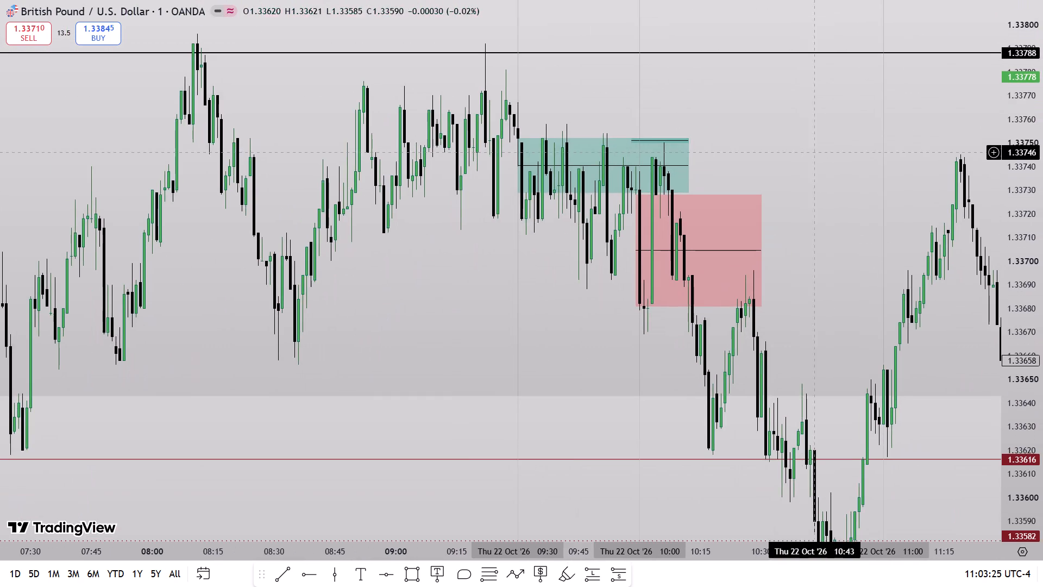
pyautogui.moveTo(1022, 128); pyautogui.dragTo(1029, 251)
pyautogui.moveTo(809, 266); pyautogui.dragTo(670, 115)
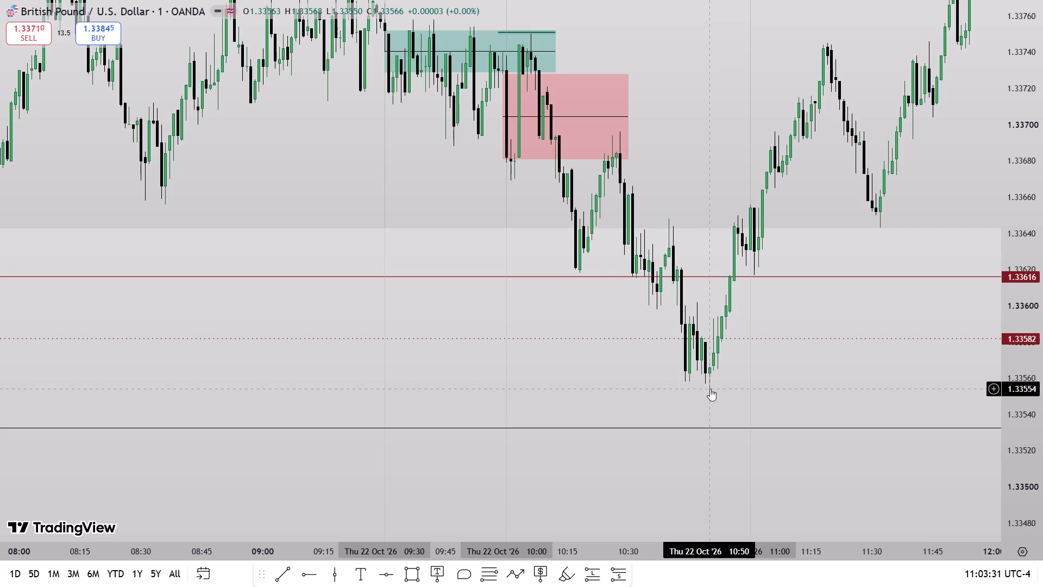
pyautogui.moveTo(1042, 438); pyautogui.dragTo(1042, 326)
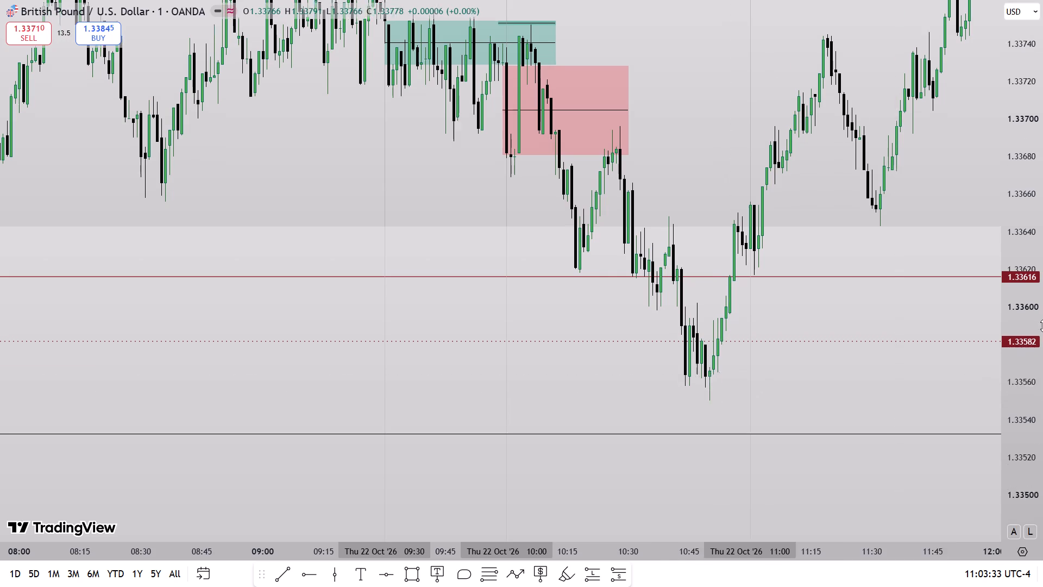
pyautogui.moveTo(1042, 326); pyautogui.dragTo(1027, 261)
pyautogui.scroll(4, 795, 351)
pyautogui.click(406, 572)
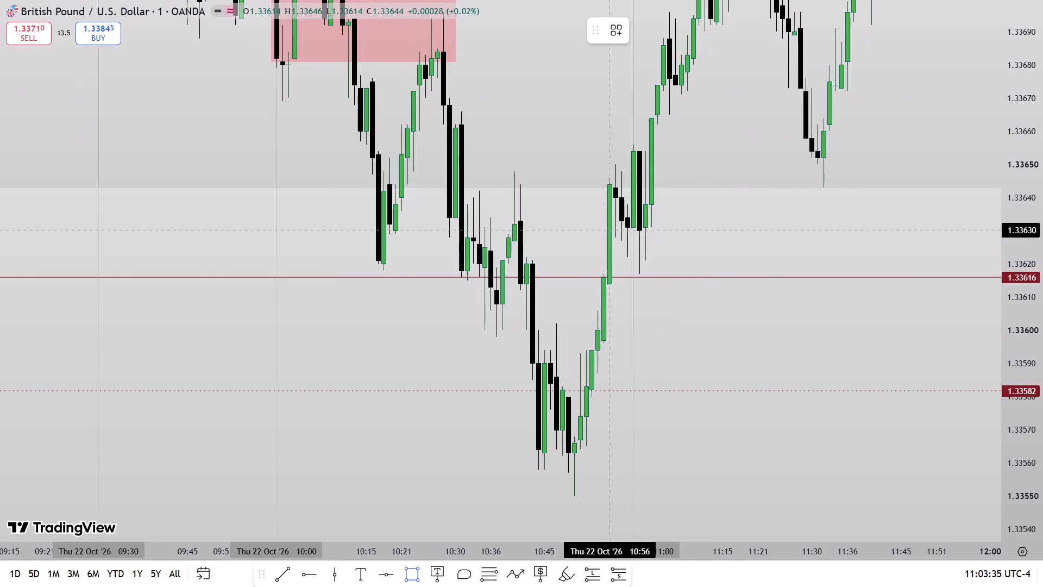
pyautogui.click(602, 257)
pyautogui.click(617, 229)
pyautogui.moveTo(617, 256); pyautogui.dragTo(629, 266)
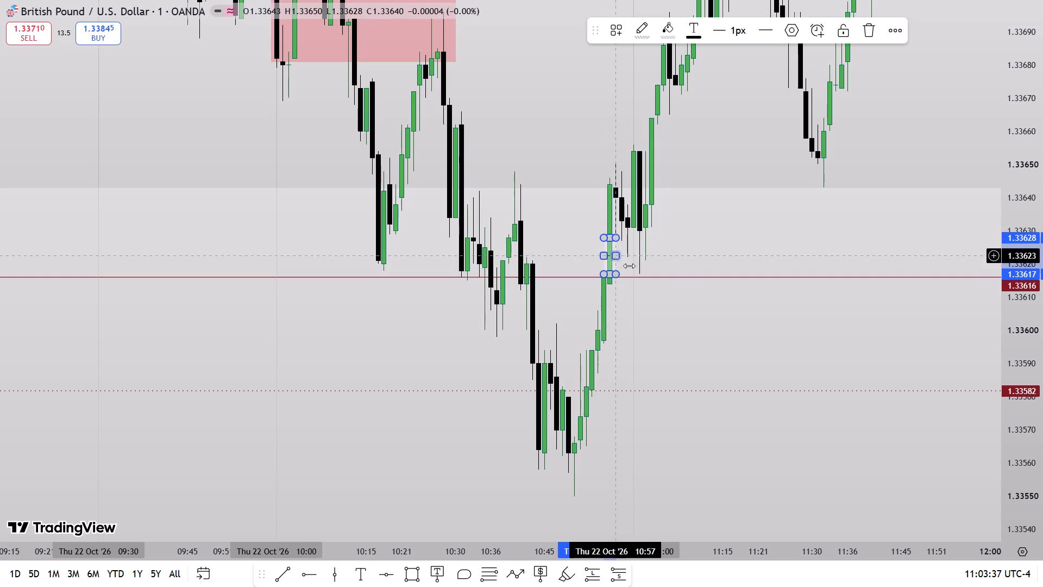
pyautogui.moveTo(629, 266); pyautogui.dragTo(651, 277)
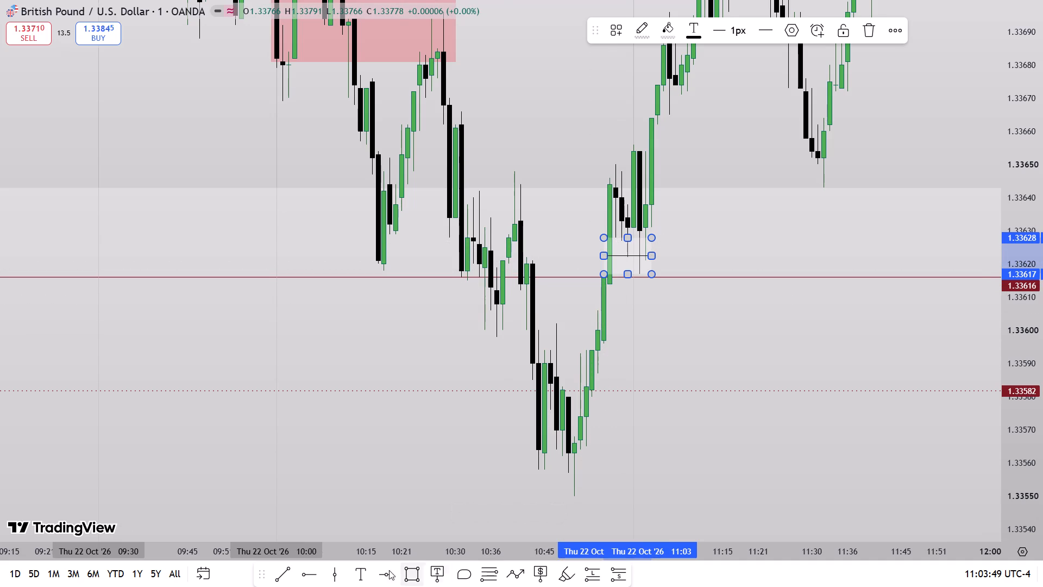
# Place a Fibonacci retracement from 1.33614 at the 10:56 candle to 1.33627 at 10:58.
pyautogui.click(488, 574)
pyautogui.moveTo(1035, 263); pyautogui.dragTo(1028, 353)
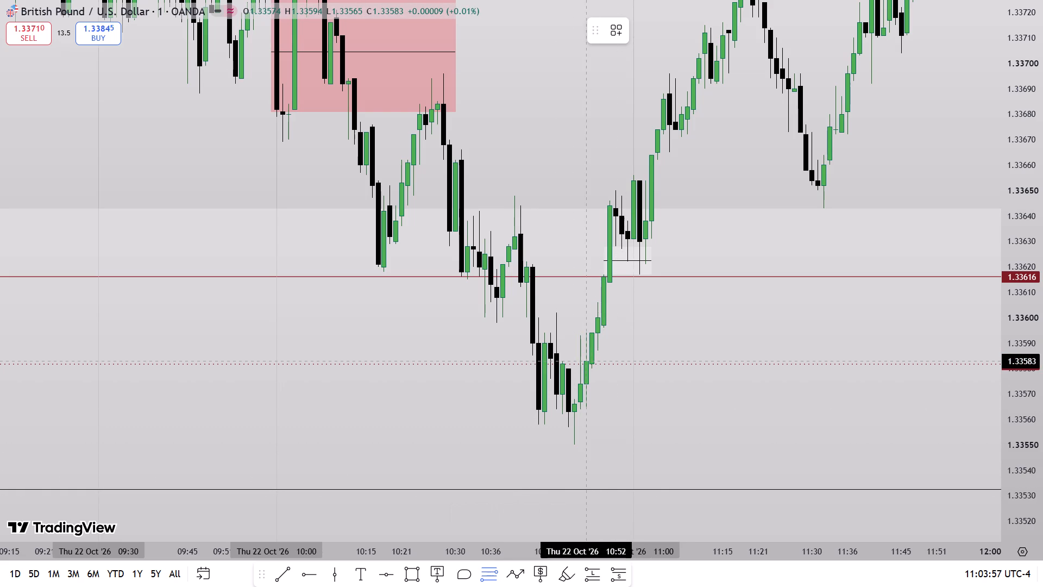
pyautogui.scroll(-2, 587, 360)
pyautogui.scroll(1, 587, 360)
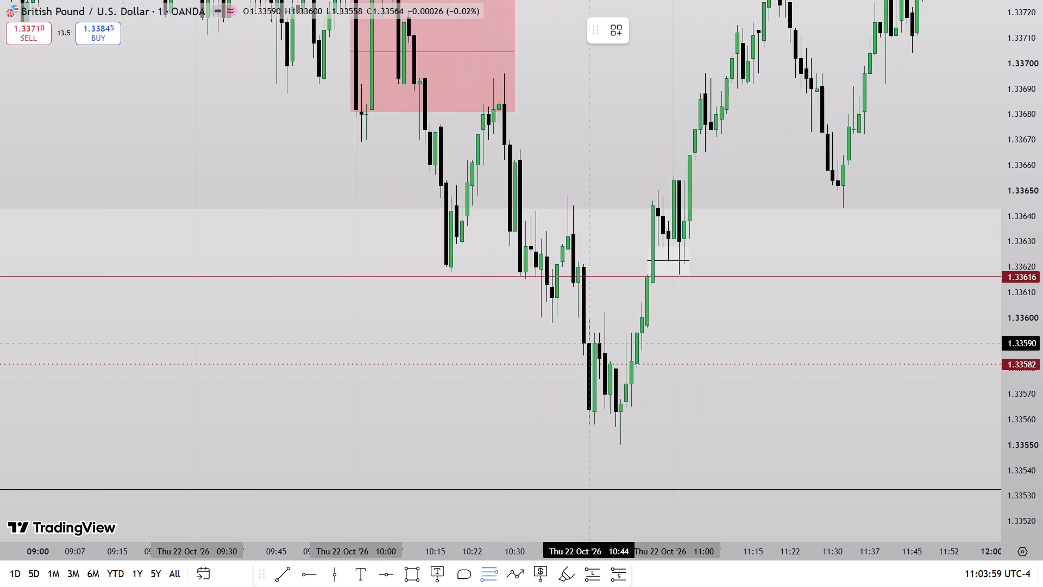
pyautogui.scroll(1, 587, 360)
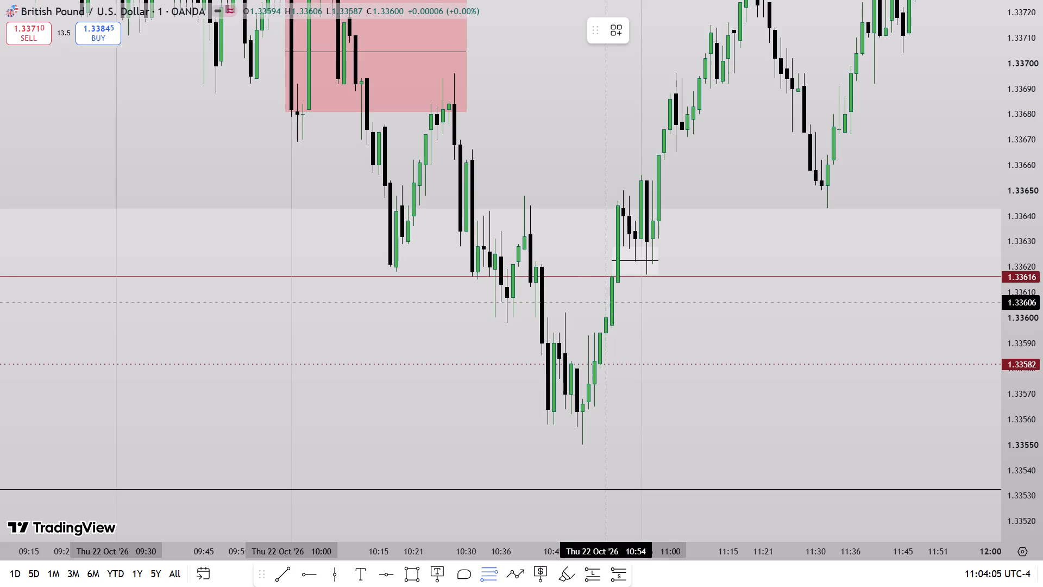
pyautogui.click(619, 267)
pyautogui.click(626, 255)
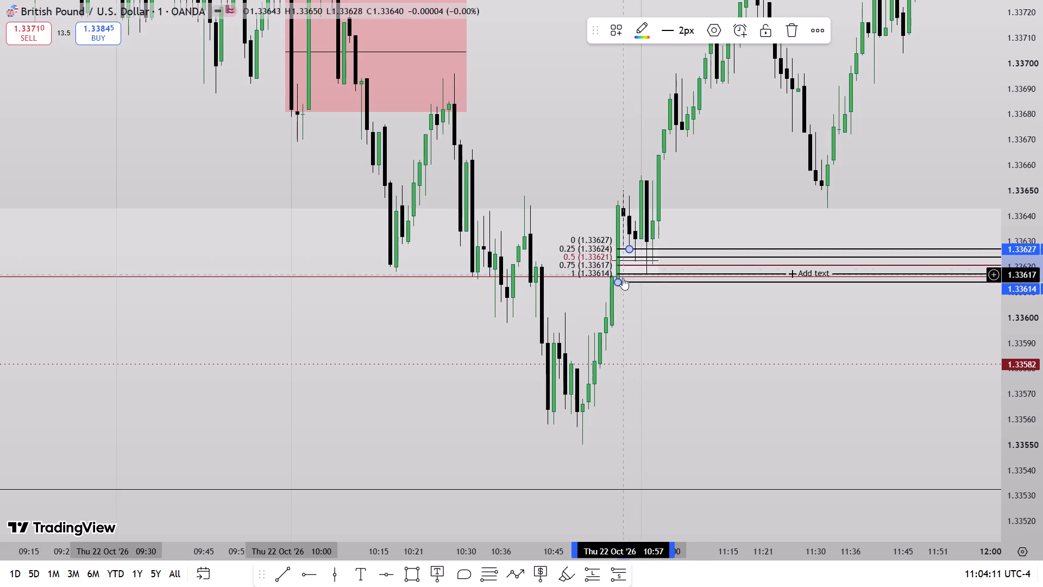
# Move the retracement's anchors to 1.33617 at 10:55 and 1.33628 at 10:57, matching the imbalance rectangle.
pyautogui.moveTo(621, 282); pyautogui.dragTo(616, 276)
pyautogui.moveTo(1042, 387); pyautogui.dragTo(1031, 280)
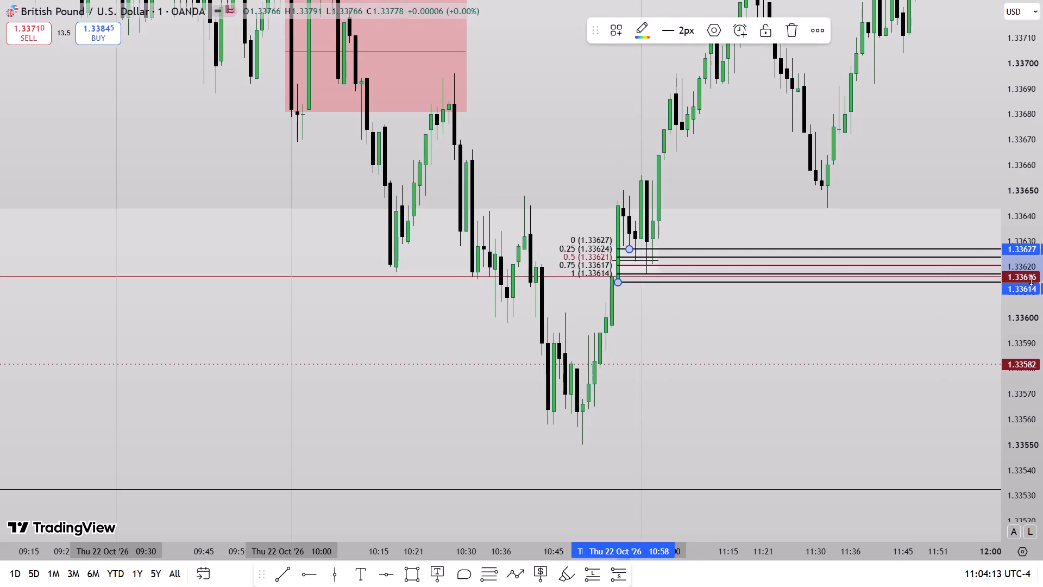
pyautogui.moveTo(1031, 280); pyautogui.dragTo(1021, 259)
pyautogui.moveTo(706, 369); pyautogui.dragTo(872, 399)
pyautogui.moveTo(1042, 415); pyautogui.dragTo(1028, 297)
pyautogui.scroll(3, 849, 392)
pyautogui.moveTo(696, 321); pyautogui.dragTo(690, 323)
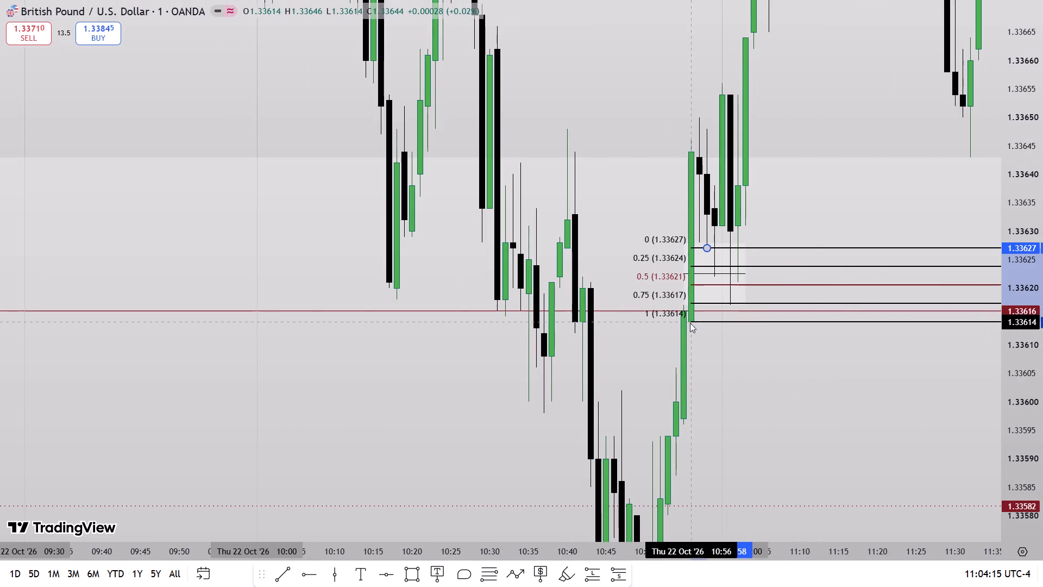
pyautogui.moveTo(690, 323); pyautogui.dragTo(686, 308)
pyautogui.moveTo(764, 346); pyautogui.dragTo(764, 339)
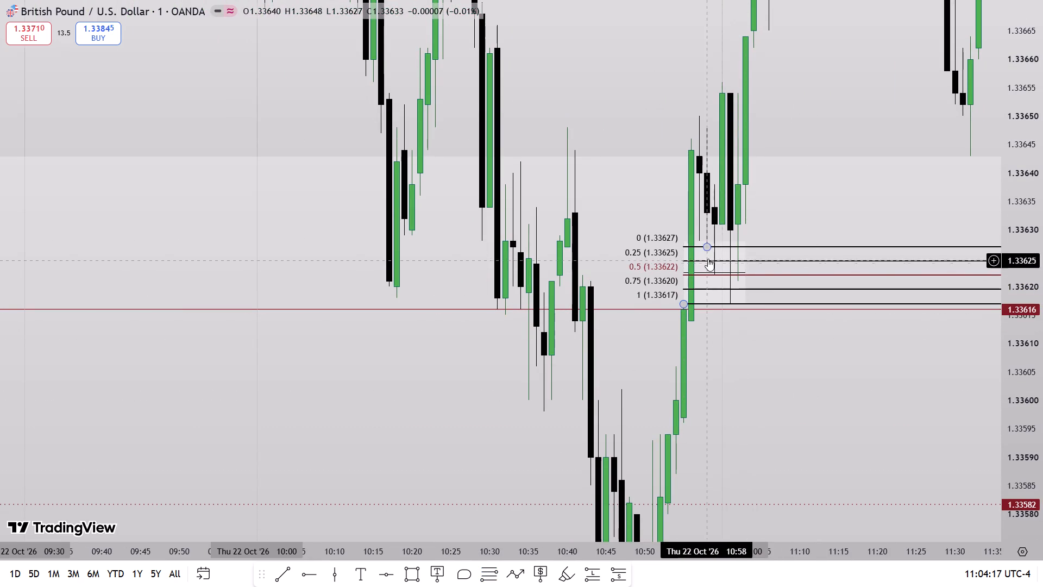
pyautogui.moveTo(709, 247); pyautogui.dragTo(698, 254)
# Examine how the candles from 10:55 to 11:03 trade into the quarter levels of the 1.33628–1.33617 retracement.
pyautogui.moveTo(1042, 167); pyautogui.dragTo(1042, 232)
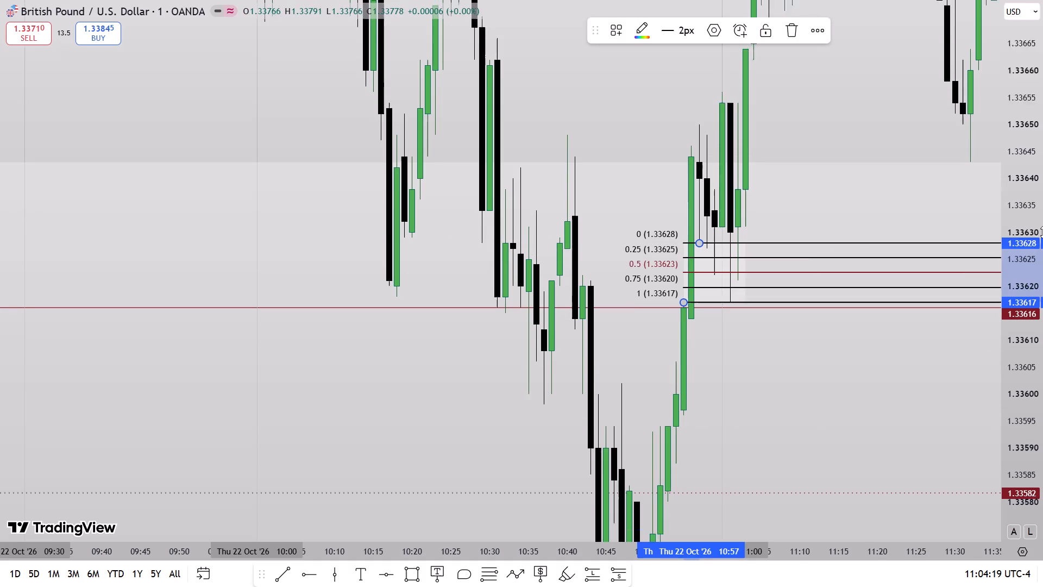
pyautogui.moveTo(1042, 232); pyautogui.dragTo(1031, 248)
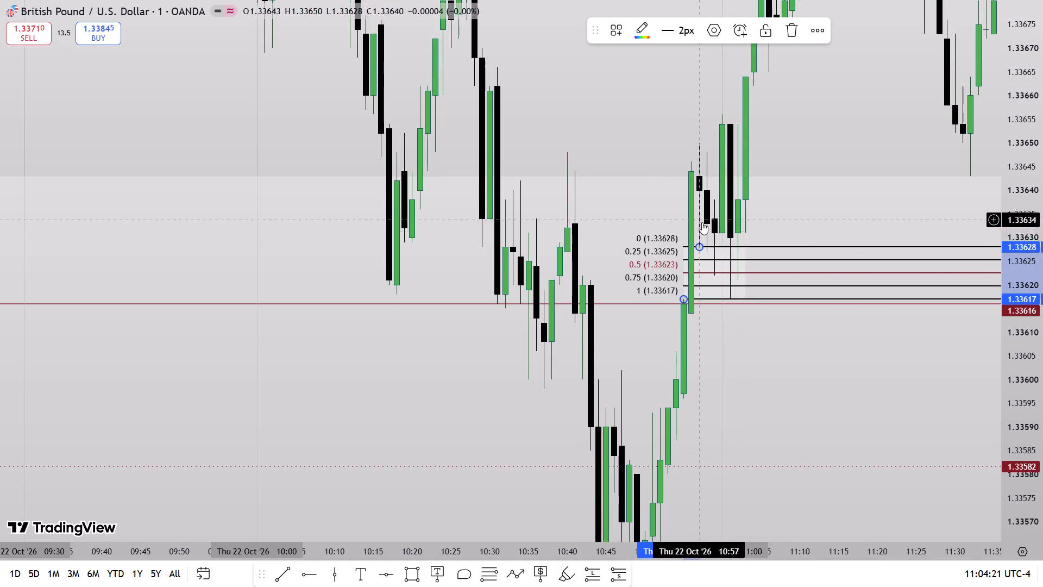
pyautogui.moveTo(1042, 144); pyautogui.dragTo(1027, 283)
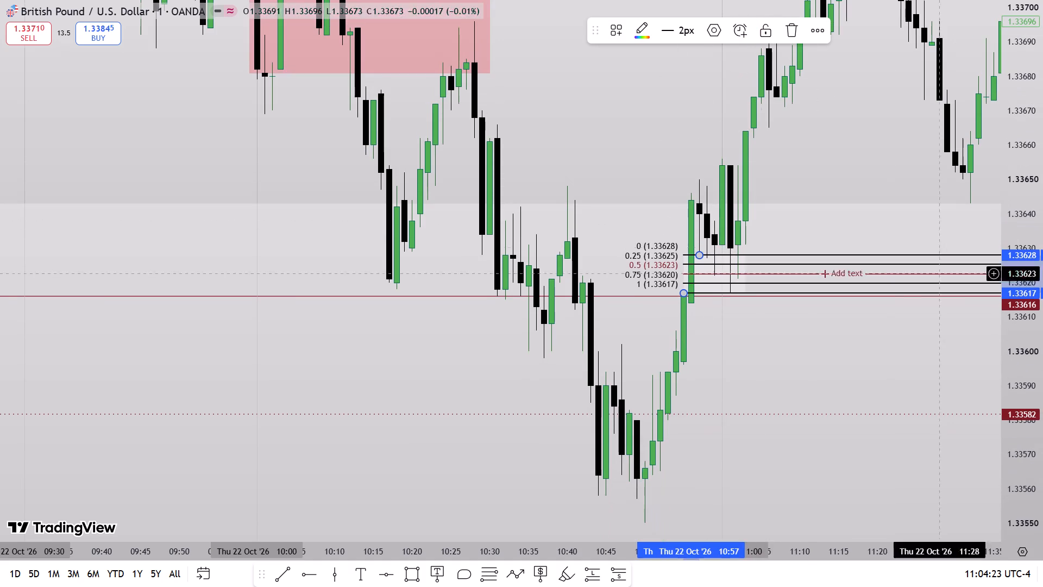
pyautogui.moveTo(1042, 136); pyautogui.dragTo(1025, 263)
pyautogui.scroll(-3, 956, 314)
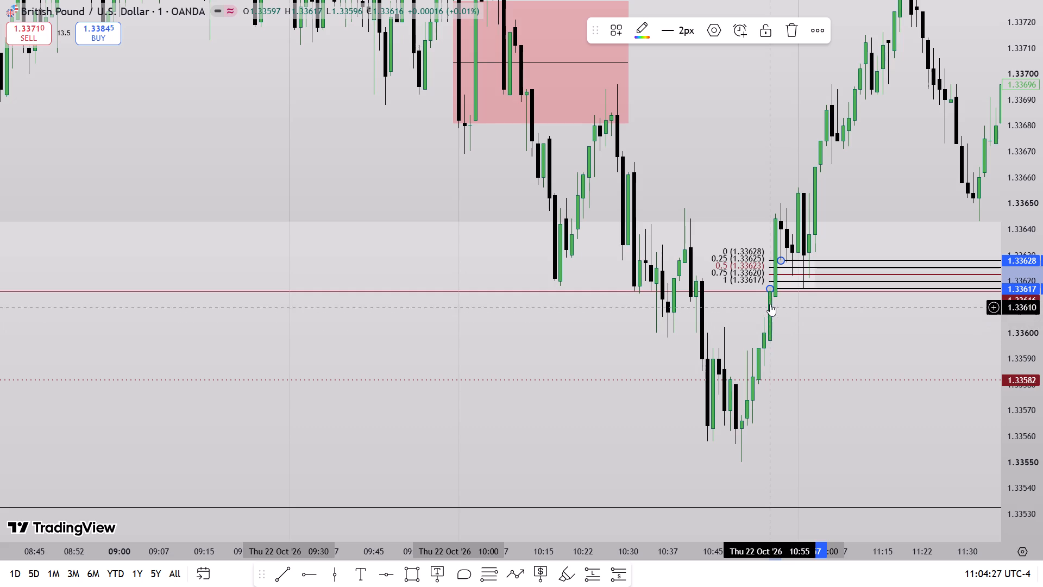
pyautogui.moveTo(1042, 397); pyautogui.dragTo(1042, 135)
pyautogui.scroll(3, 964, 365)
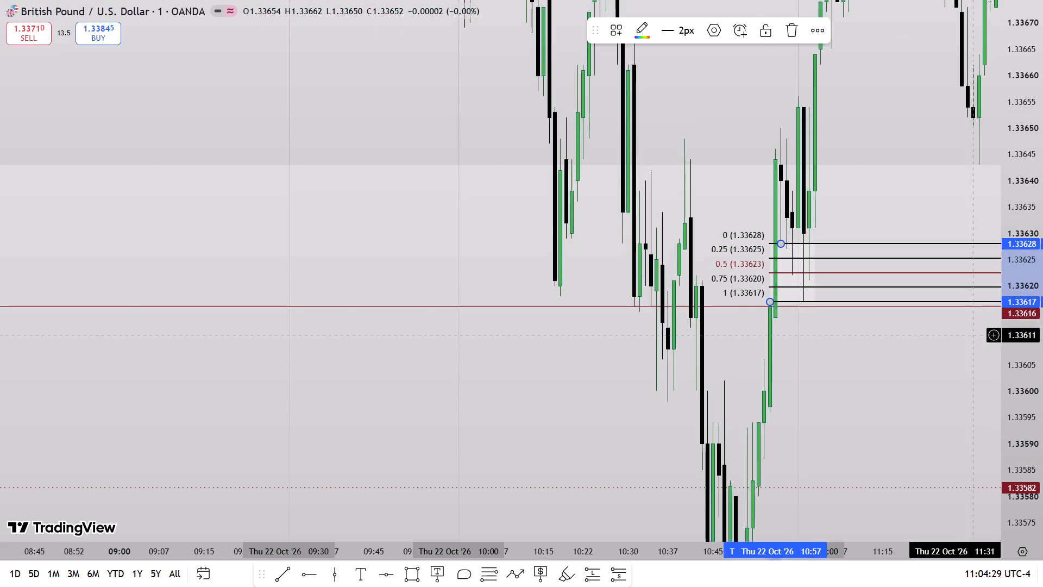
pyautogui.scroll(3, 963, 372)
pyautogui.moveTo(1042, 443); pyautogui.dragTo(1017, 238)
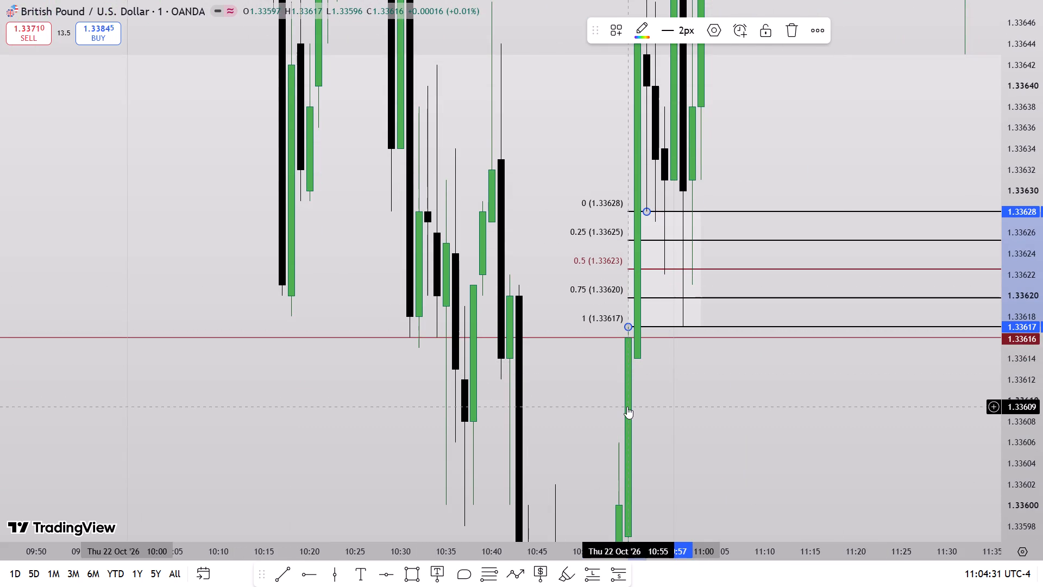
pyautogui.moveTo(1042, 273); pyautogui.dragTo(1031, 557)
pyautogui.scroll(-4, 933, 525)
# Follow Thursday's rally from the retracement up through the 1.33788, 1.33825, 1.33885 and 1.33970 levels.
pyautogui.moveTo(885, 172); pyautogui.dragTo(663, 352)
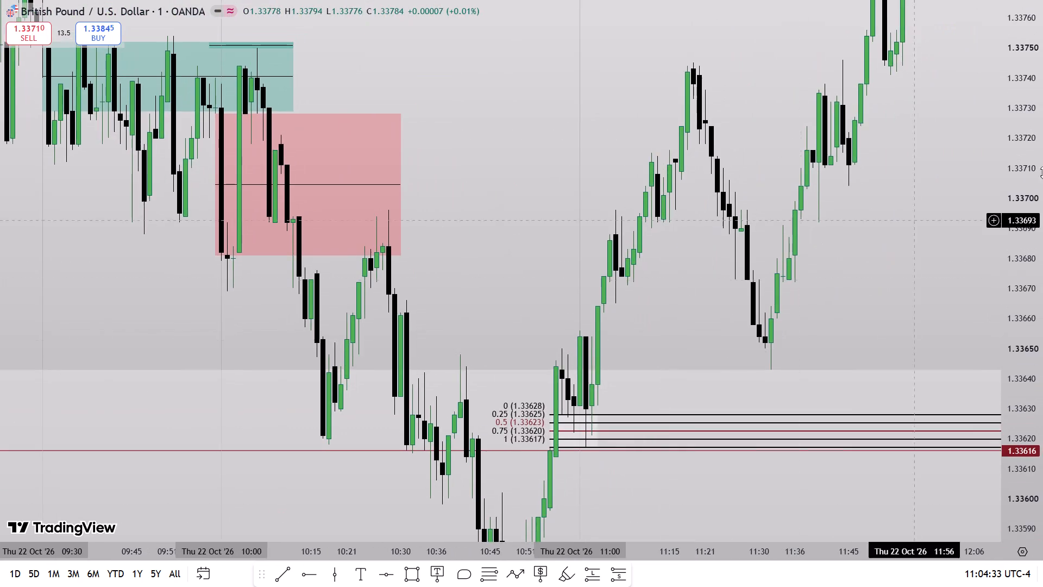
pyautogui.moveTo(1042, 184); pyautogui.dragTo(1039, 326)
pyautogui.scroll(-3, 968, 330)
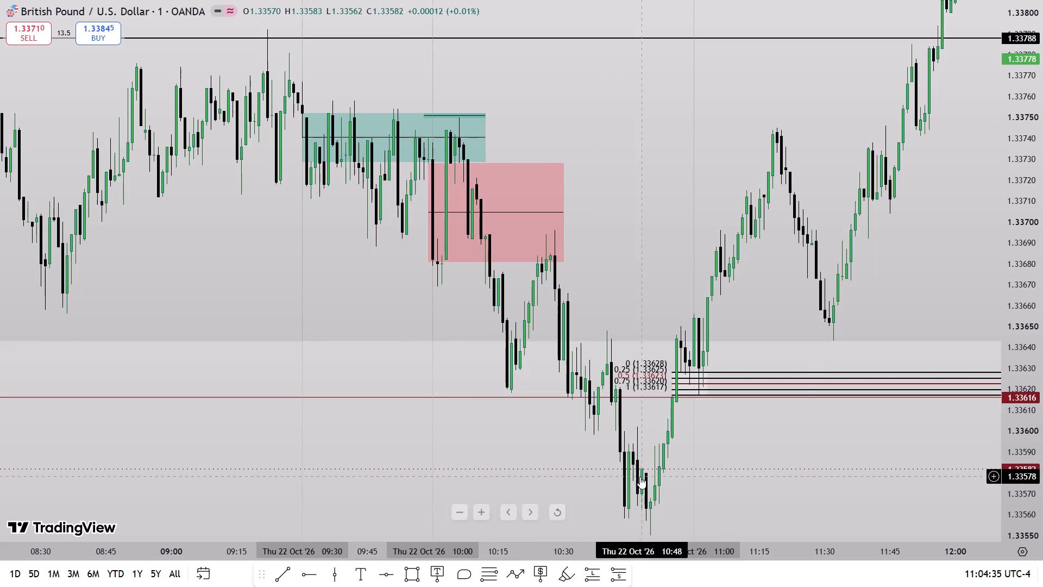
pyautogui.click(808, 323)
pyautogui.moveTo(874, 285); pyautogui.dragTo(780, 345)
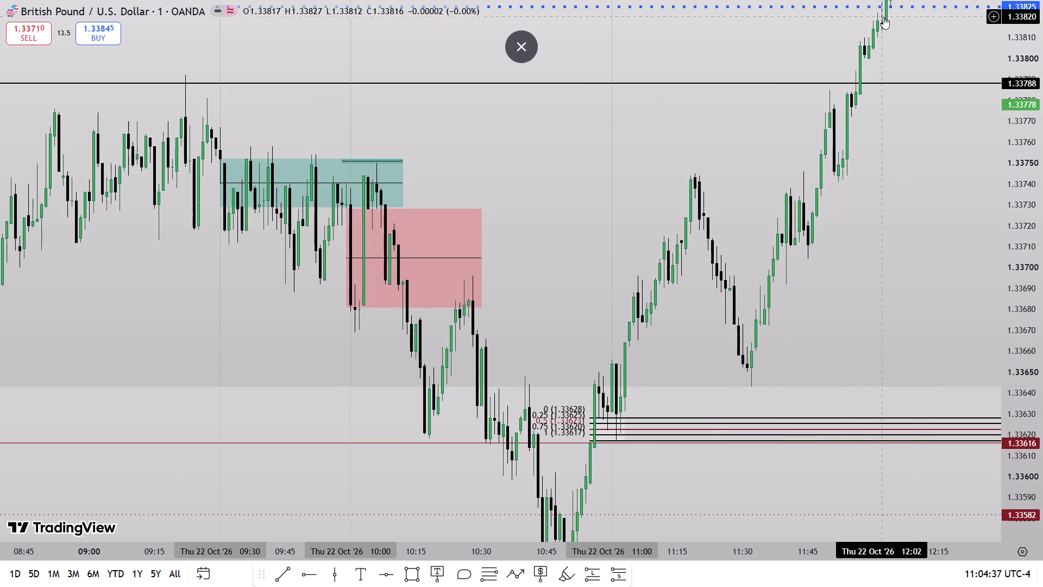
pyautogui.moveTo(1042, 56); pyautogui.dragTo(1027, 182)
pyautogui.scroll(-3, 964, 220)
pyautogui.moveTo(955, 228); pyautogui.dragTo(872, 260)
pyautogui.moveTo(1027, 59); pyautogui.dragTo(1036, 227)
pyautogui.moveTo(866, 279); pyautogui.dragTo(824, 391)
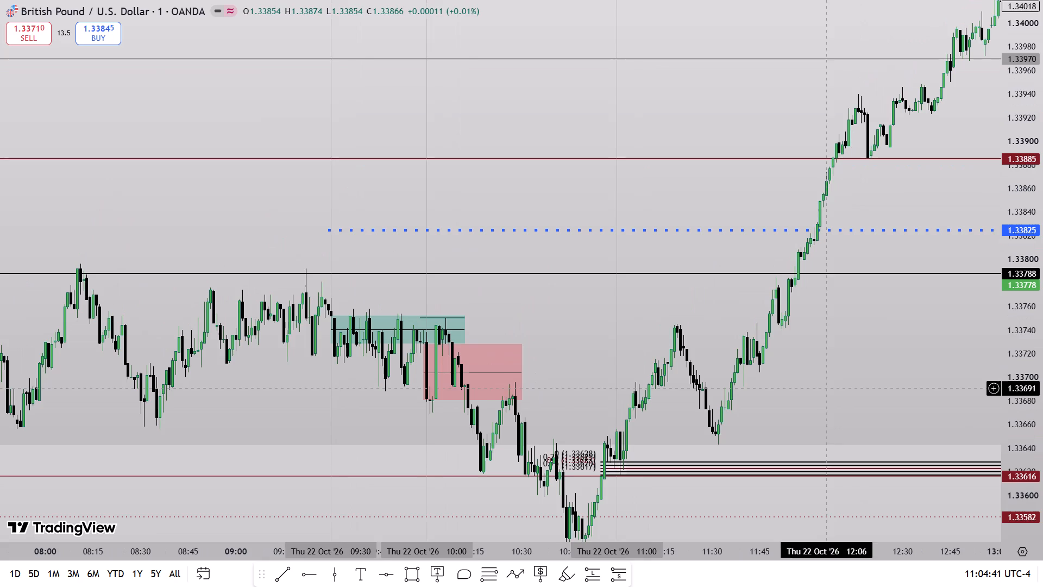
pyautogui.moveTo(831, 405); pyautogui.dragTo(847, 297)
pyautogui.moveTo(1042, 190); pyautogui.dragTo(1021, 289)
pyautogui.scroll(-7, 757, 328)
pyautogui.moveTo(1035, 354); pyautogui.dragTo(1038, 328)
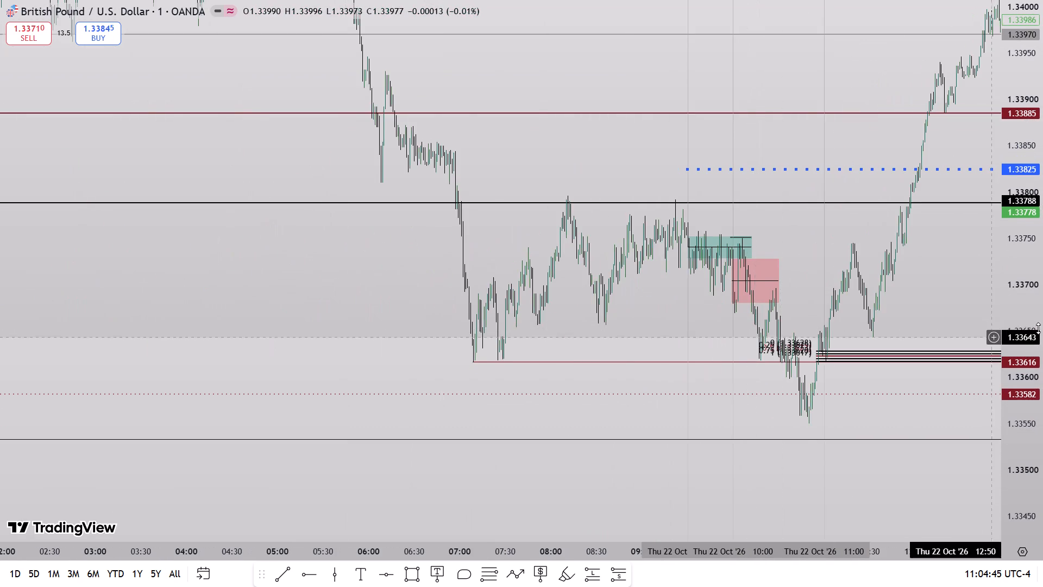
# Examine Thursday's 10:30 to 11:00 sell-off and reversal around the 1.33616 and 1.33582 levels.
pyautogui.moveTo(1038, 328); pyautogui.dragTo(1027, 198)
pyautogui.scroll(5, 904, 316)
pyautogui.moveTo(874, 316); pyautogui.dragTo(916, 244)
pyautogui.moveTo(1042, 332); pyautogui.dragTo(1033, 172)
pyautogui.scroll(4, 949, 265)
pyautogui.moveTo(852, 256); pyautogui.dragTo(876, 184)
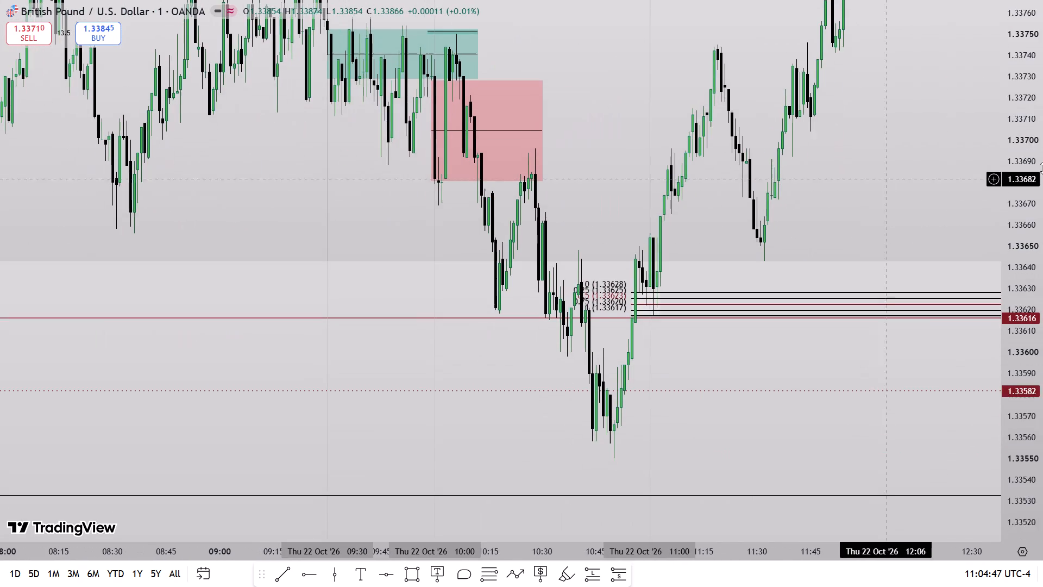
pyautogui.moveTo(1042, 170); pyautogui.dragTo(1034, 230)
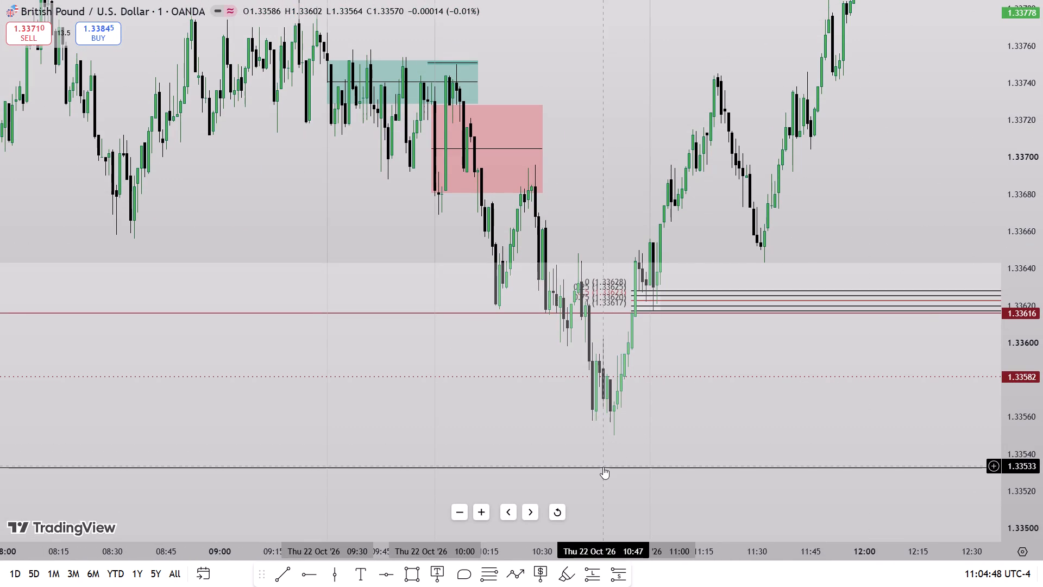
pyautogui.moveTo(597, 448); pyautogui.dragTo(636, 380)
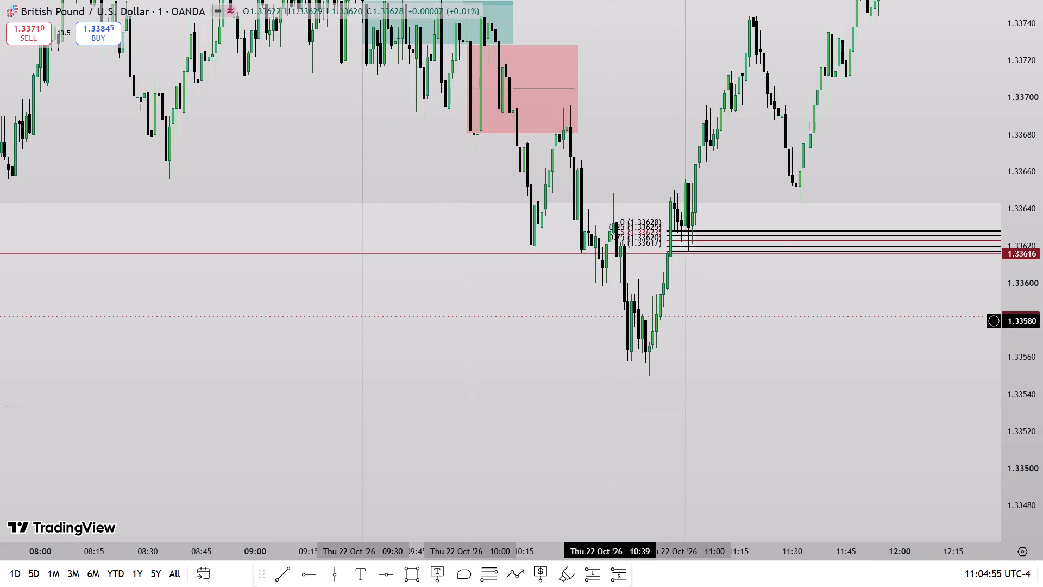
pyautogui.moveTo(632, 166); pyautogui.dragTo(631, 249)
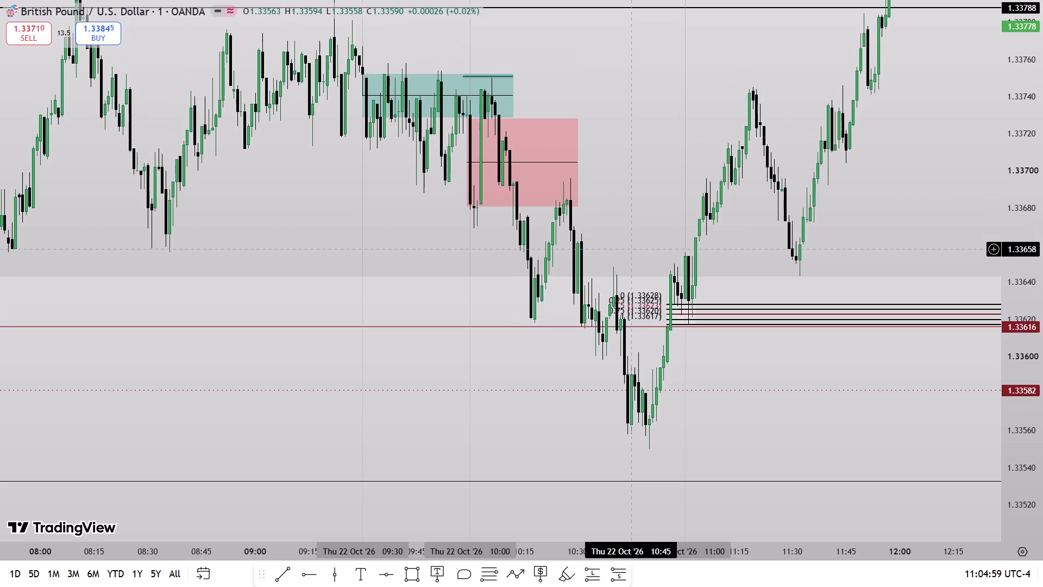
pyautogui.moveTo(640, 197); pyautogui.dragTo(680, 296)
pyautogui.moveTo(1042, 242); pyautogui.dragTo(1034, 324)
# Review the wider price action from Wednesday 21 October into Thursday against the marked levels and zones.
pyautogui.scroll(-9, 899, 359)
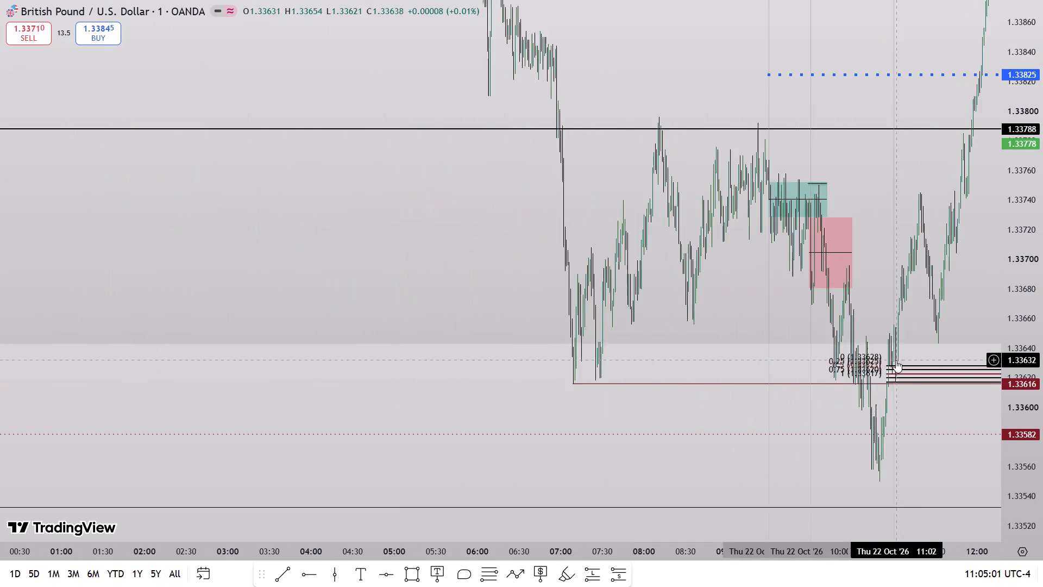
pyautogui.scroll(-10, 765, 385)
pyautogui.moveTo(1042, 254); pyautogui.dragTo(1027, 393)
pyautogui.scroll(-9, 868, 346)
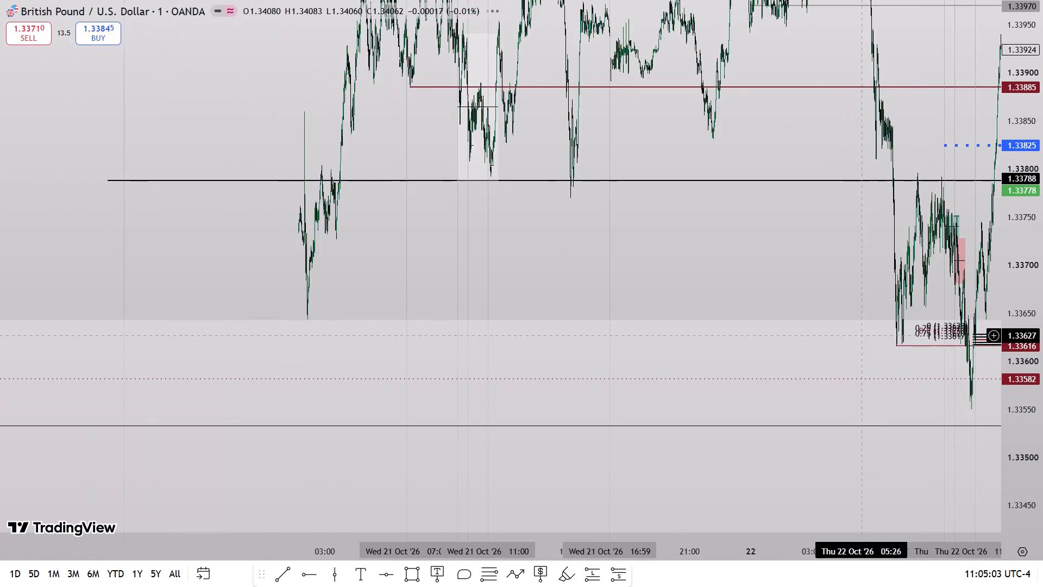
pyautogui.moveTo(820, 263); pyautogui.dragTo(680, 359)
pyautogui.moveTo(1042, 233); pyautogui.dragTo(1015, 359)
pyautogui.moveTo(684, 322); pyautogui.dragTo(595, 370)
pyautogui.moveTo(619, 355); pyautogui.dragTo(649, 266)
pyautogui.scroll(4, 649, 324)
pyautogui.moveTo(461, 302); pyautogui.dragTo(766, 332)
pyautogui.scroll(-8, 787, 323)
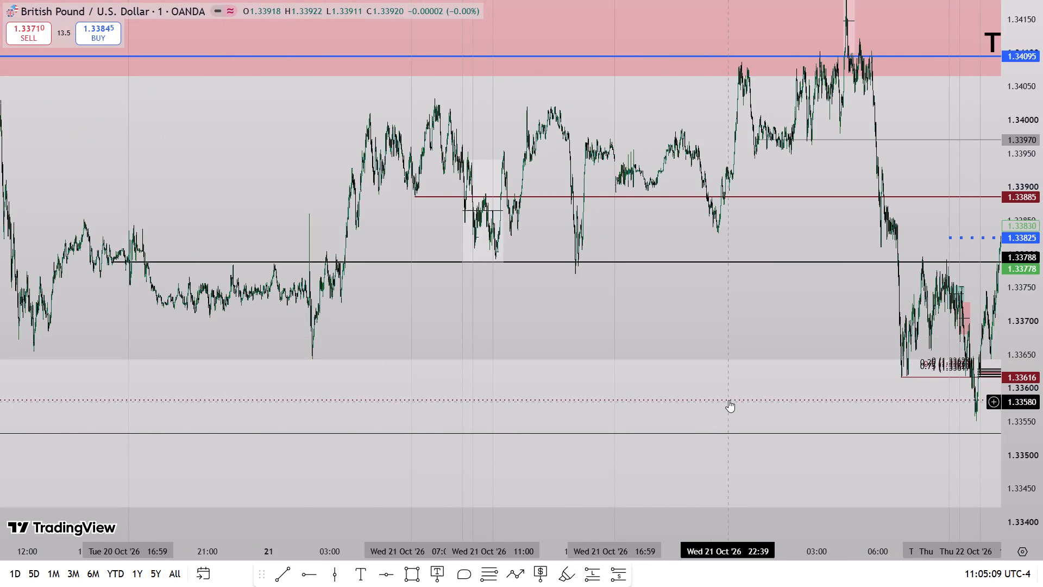
pyautogui.moveTo(803, 330); pyautogui.dragTo(742, 273)
# Re-examine Thursday's candles from 07:00 to 11:45 around the green and red rectangles, the 1.33616 level and the retracement.
pyautogui.scroll(3, 776, 358)
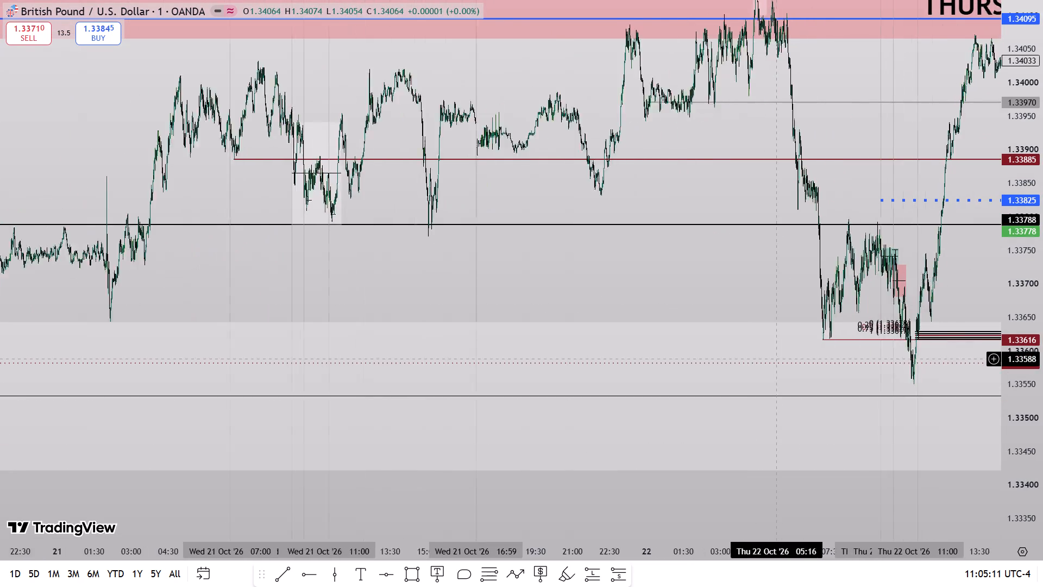
pyautogui.scroll(13, 776, 359)
pyautogui.moveTo(1042, 471); pyautogui.dragTo(1012, 289)
pyautogui.scroll(4, 897, 385)
pyautogui.moveTo(733, 329); pyautogui.dragTo(904, 276)
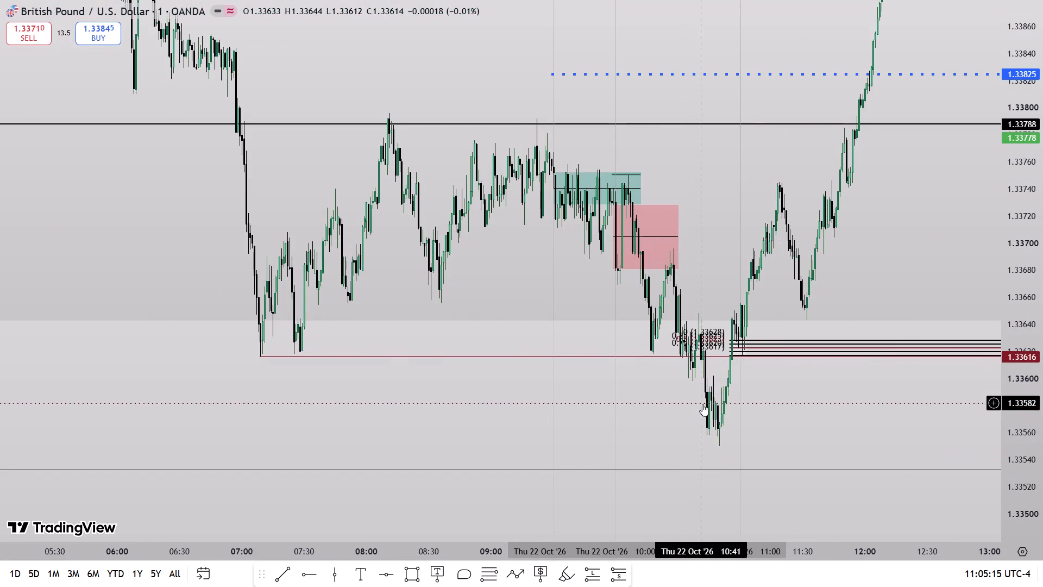
pyautogui.moveTo(791, 442); pyautogui.dragTo(966, 345)
pyautogui.scroll(5, 905, 390)
pyautogui.moveTo(1042, 454); pyautogui.dragTo(1042, 438)
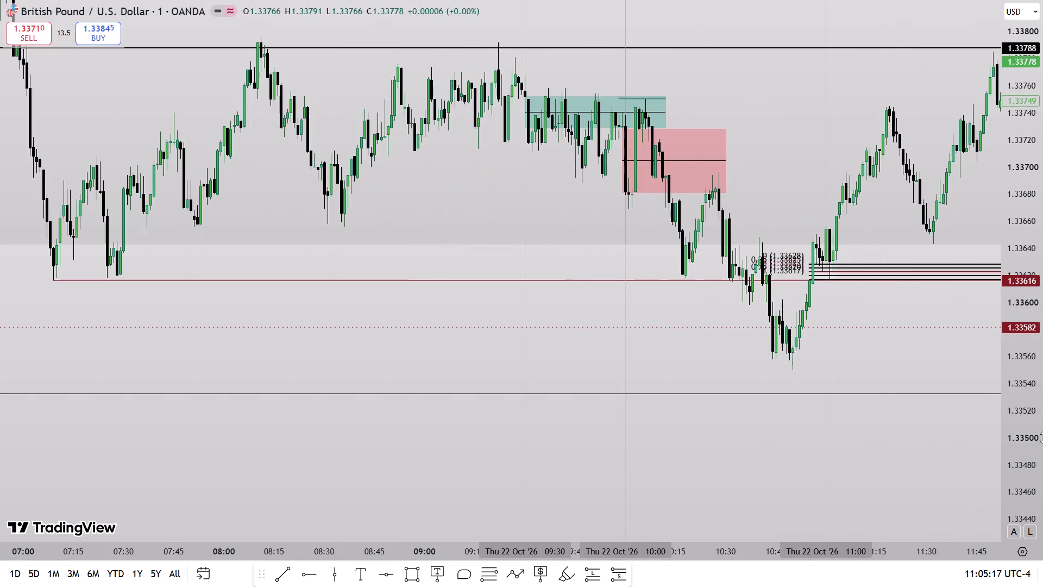
# Re-examine Thursday's candles from 07:00 to 11:45 against the 1.33788 and 1.33616 levels, the green and red rectangles and the retracement.
pyautogui.moveTo(1042, 438); pyautogui.dragTo(1024, 292)
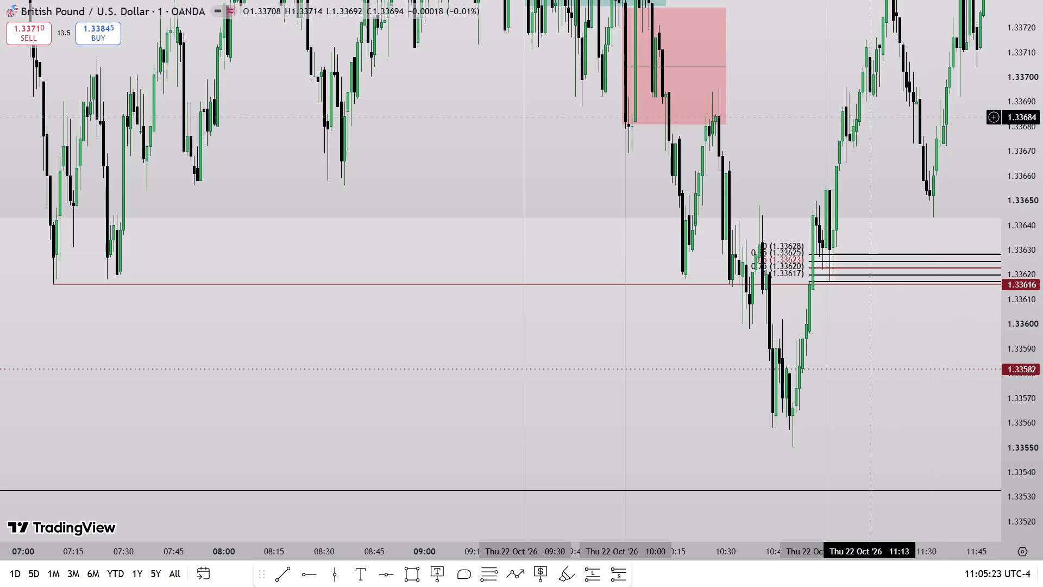
pyautogui.moveTo(780, 79); pyautogui.dragTo(777, 226)
pyautogui.moveTo(1027, 218); pyautogui.dragTo(1033, 311)
pyautogui.moveTo(770, 241); pyautogui.dragTo(776, 426)
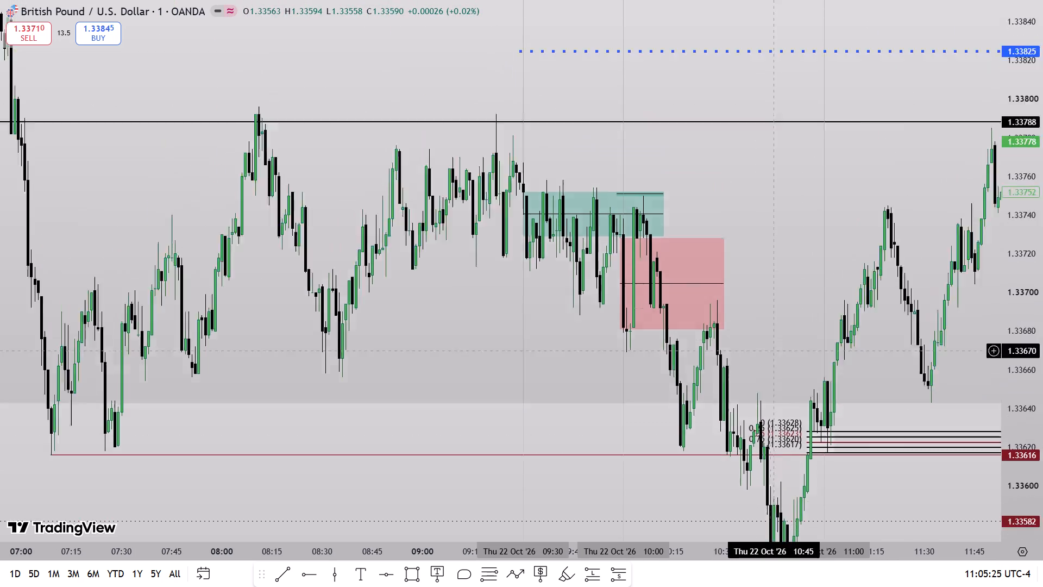
pyautogui.moveTo(776, 426); pyautogui.dragTo(776, 429)
pyautogui.click(723, 127)
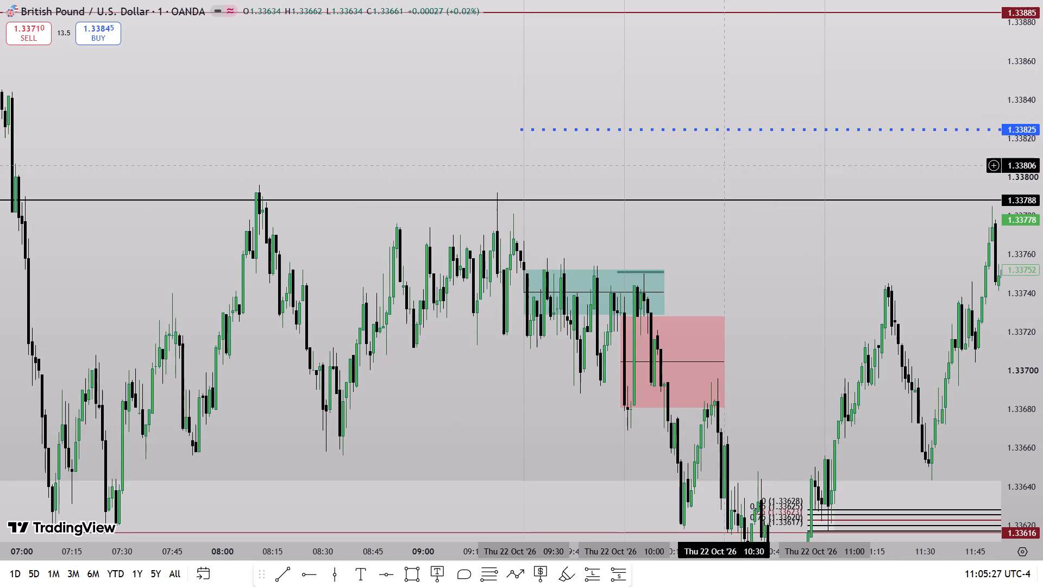
pyautogui.moveTo(771, 296); pyautogui.dragTo(786, 197)
pyautogui.scroll(3, 758, 353)
pyautogui.moveTo(702, 346); pyautogui.dragTo(752, 200)
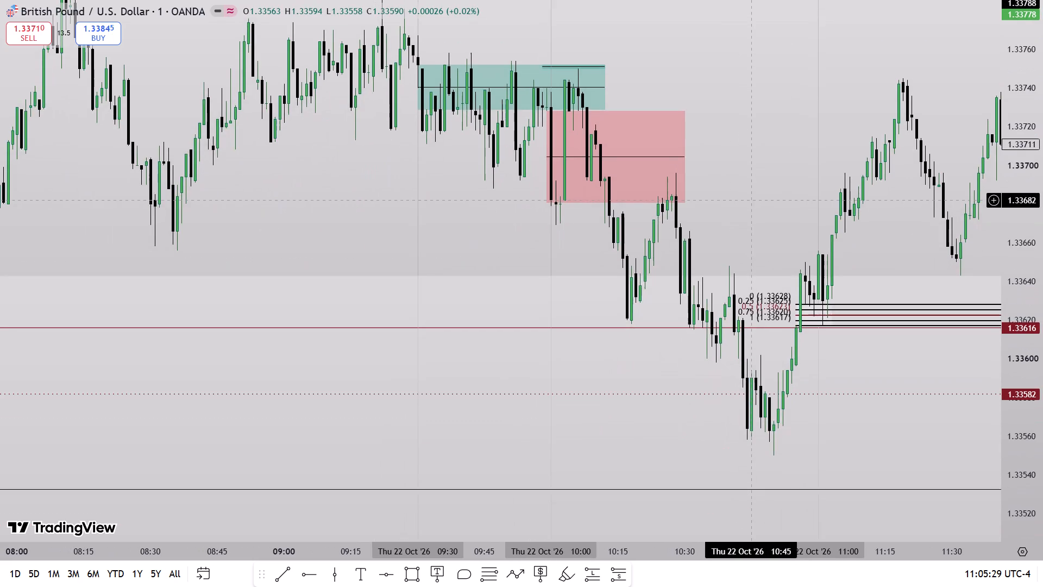
pyautogui.moveTo(752, 205); pyautogui.dragTo(747, 278)
pyautogui.moveTo(1042, 234); pyautogui.dragTo(1037, 297)
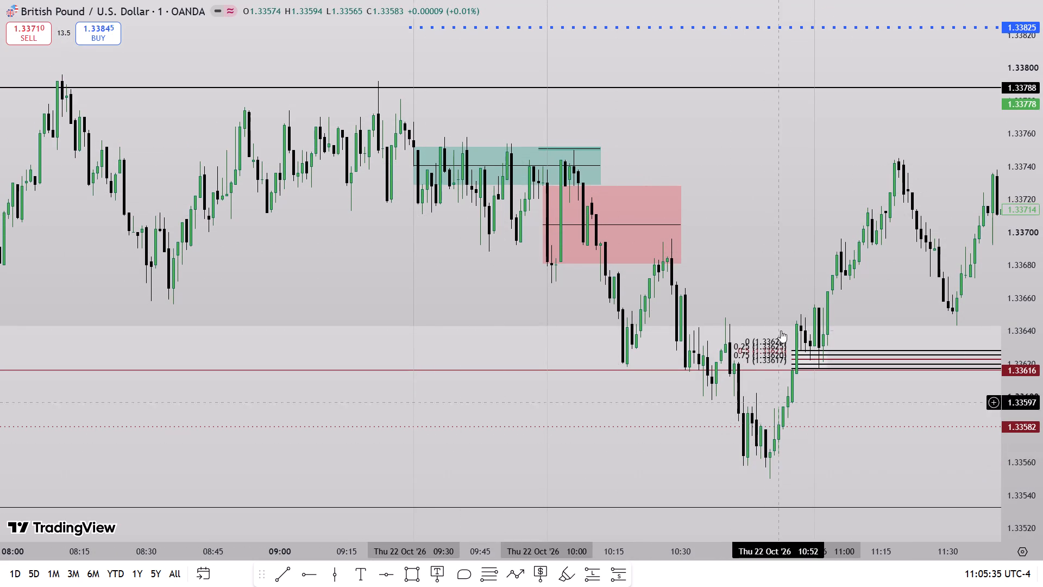
pyautogui.moveTo(784, 277); pyautogui.dragTo(709, 252)
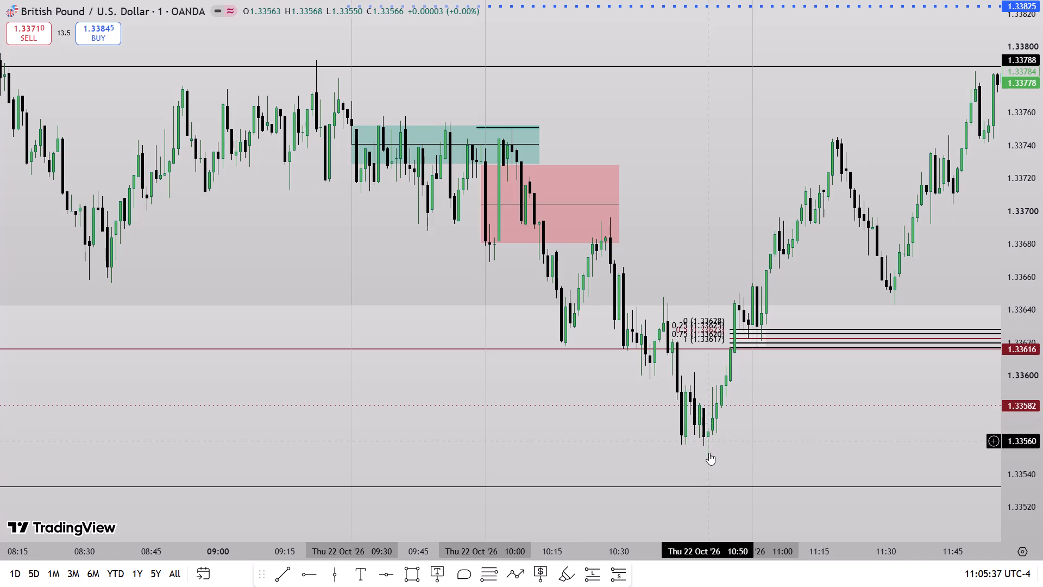
# Examine the 10:50 low beneath the 1.33616 level and the following rally towards 1.33788.
pyautogui.moveTo(824, 463); pyautogui.dragTo(854, 352)
pyautogui.moveTo(1042, 425); pyautogui.dragTo(1035, 363)
pyautogui.scroll(3, 770, 403)
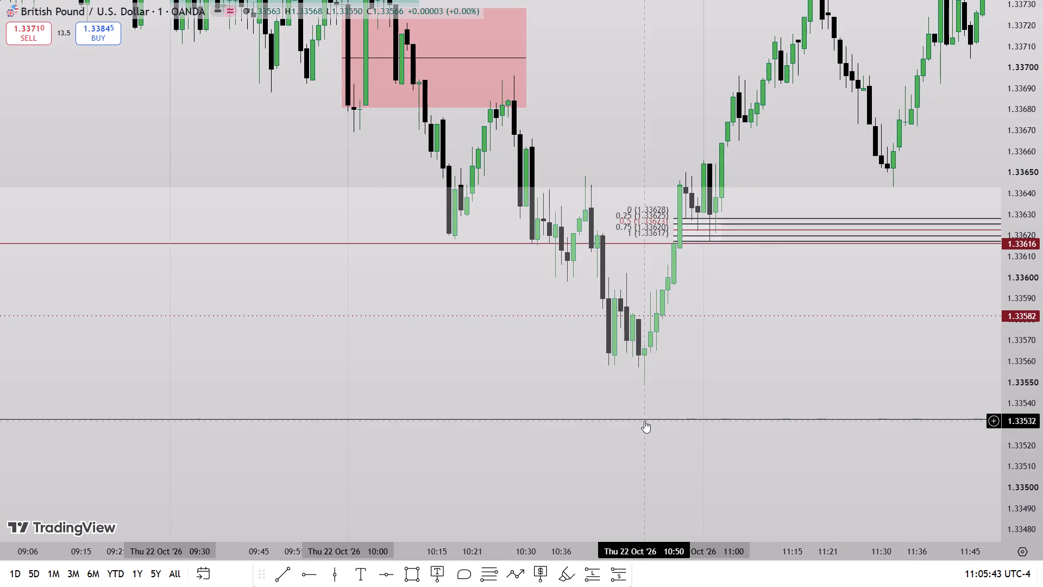
pyautogui.moveTo(639, 128); pyautogui.dragTo(644, 161)
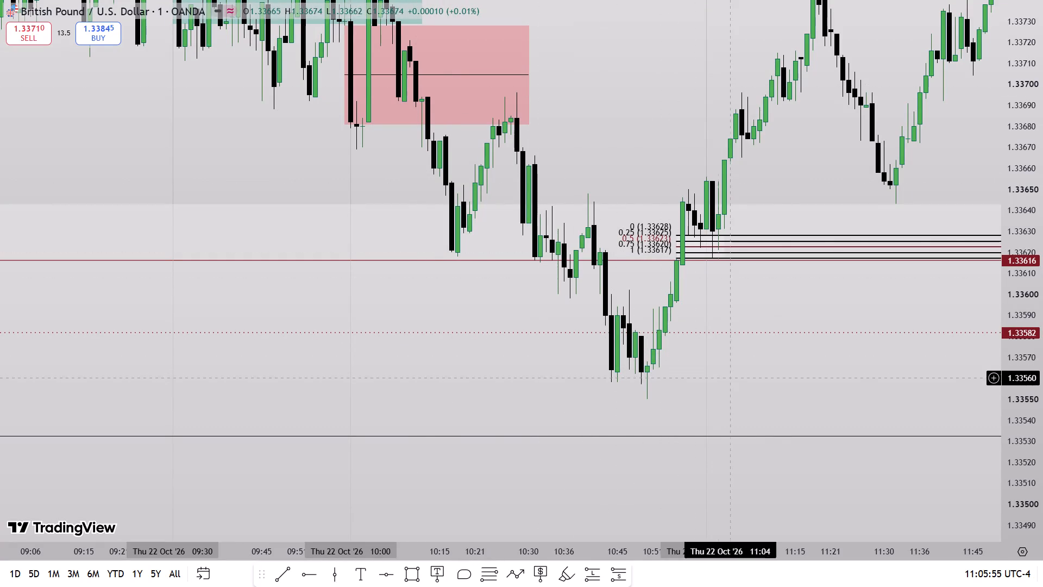
pyautogui.moveTo(652, 143); pyautogui.dragTo(649, 303)
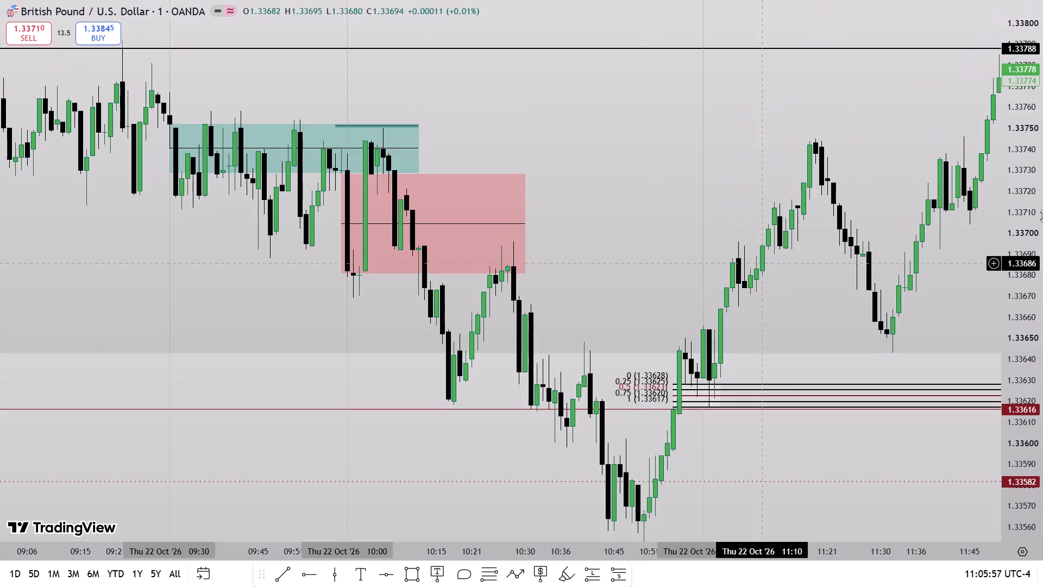
pyautogui.moveTo(1042, 219); pyautogui.dragTo(1016, 303)
pyautogui.scroll(-6, 938, 299)
pyautogui.moveTo(1042, 66); pyautogui.dragTo(1042, 101)
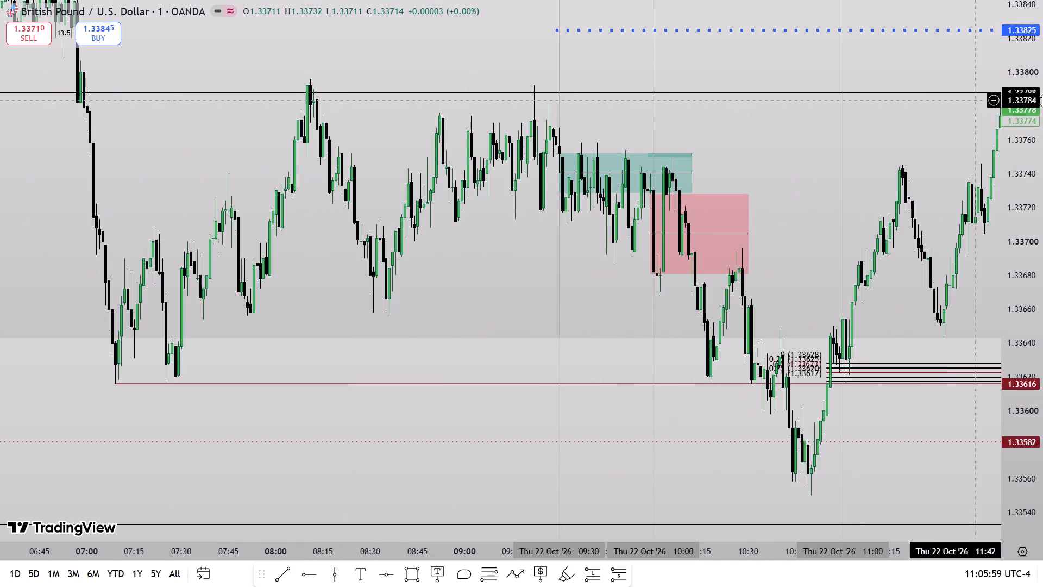
pyautogui.moveTo(1042, 101); pyautogui.dragTo(1026, 231)
pyautogui.scroll(-6, 920, 255)
pyautogui.scroll(11, 862, 298)
pyautogui.moveTo(1042, 367); pyautogui.dragTo(1042, 209)
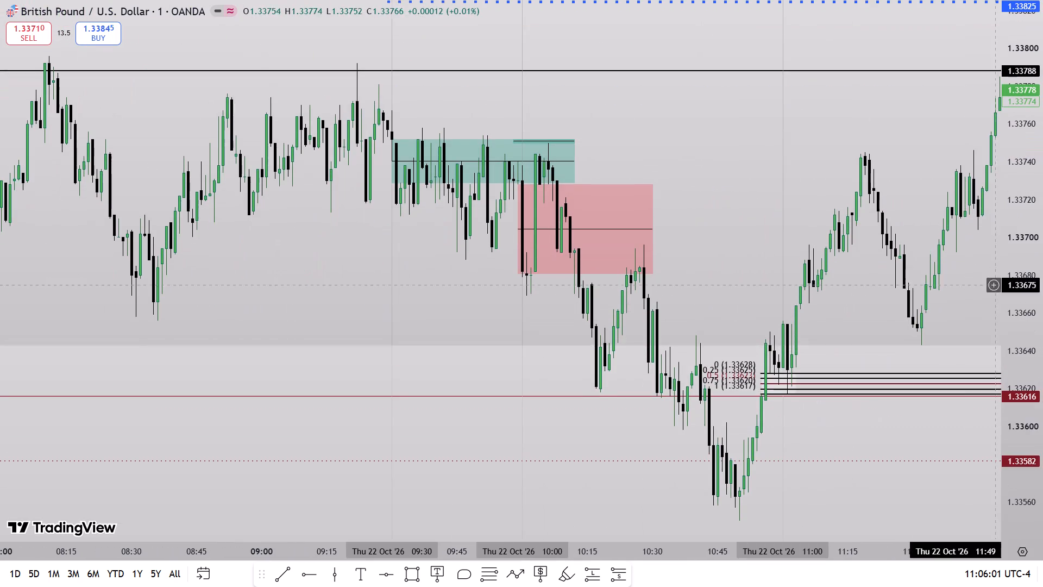
# Delete the dotted red 1.33582 level crossing the 10:45 to 10:55 candles.
pyautogui.moveTo(838, 471); pyautogui.dragTo(877, 304)
pyautogui.moveTo(1042, 451); pyautogui.dragTo(1029, 341)
pyautogui.scroll(5, 897, 434)
pyautogui.moveTo(807, 427); pyautogui.dragTo(921, 393)
pyautogui.moveTo(1042, 453); pyautogui.dragTo(1038, 341)
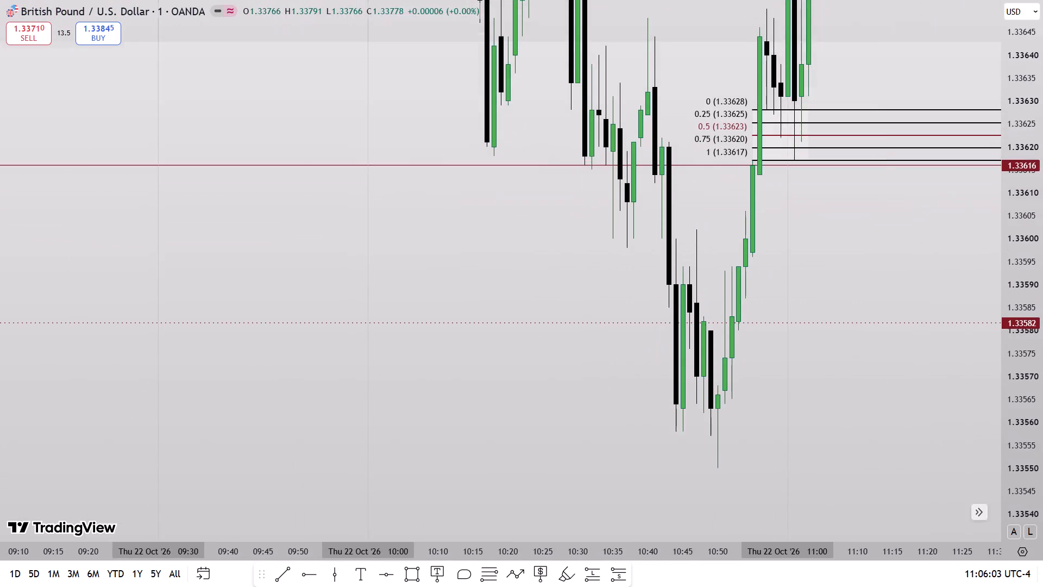
pyautogui.scroll(4, 877, 457)
pyautogui.moveTo(827, 447); pyautogui.dragTo(877, 370)
pyautogui.click(531, 250)
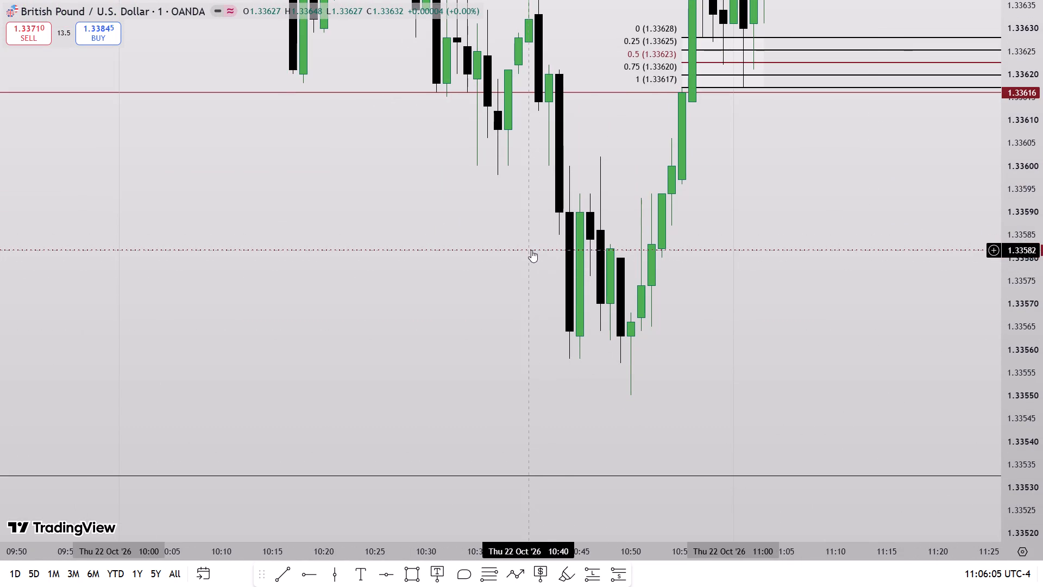
pyautogui.click(850, 36)
# Draw a path from the 10:45 low at 1.33558 through the 10:47 high and 10:50 low at 1.33550 to 1.33616 at 10:55.
pyautogui.moveTo(750, 275); pyautogui.dragTo(922, 252)
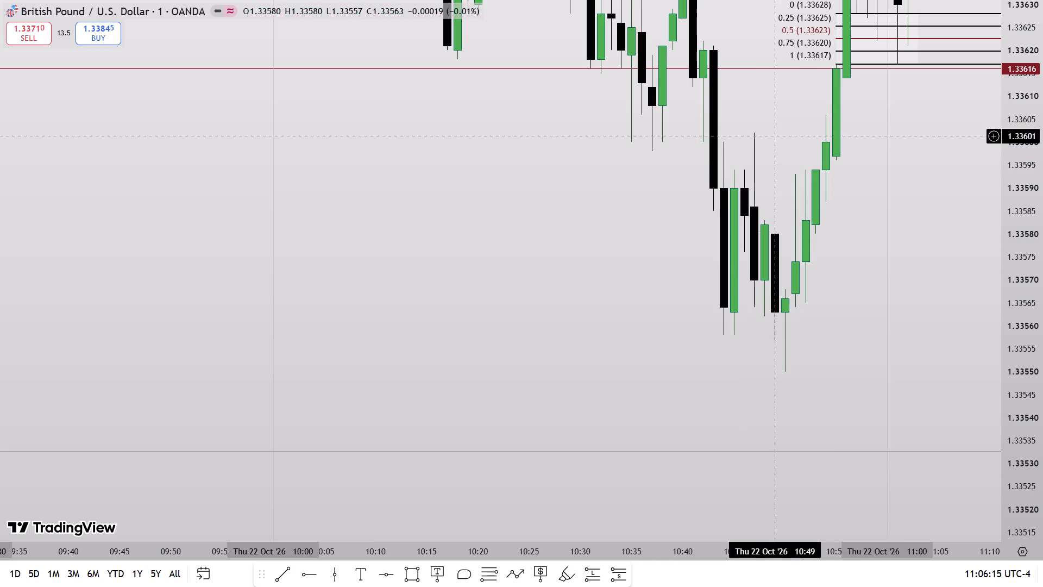
pyautogui.moveTo(820, 338); pyautogui.dragTo(751, 415)
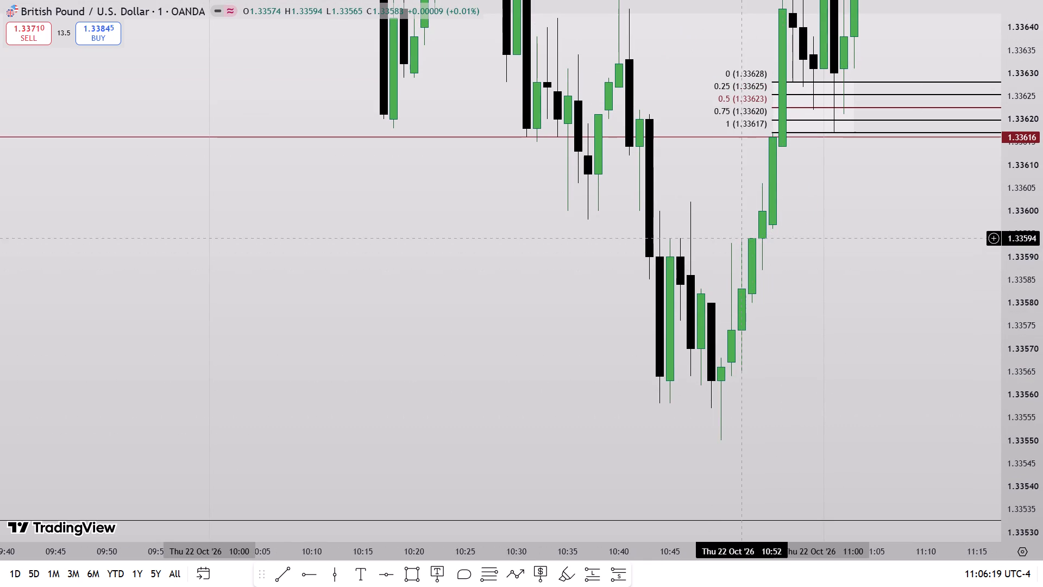
pyautogui.moveTo(783, 264); pyautogui.dragTo(772, 280)
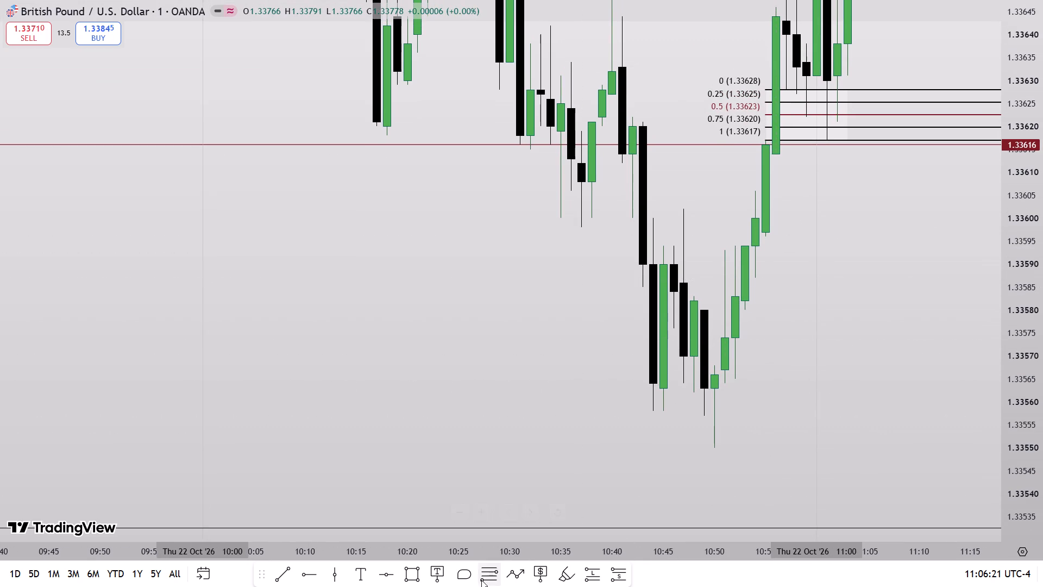
pyautogui.click(517, 577)
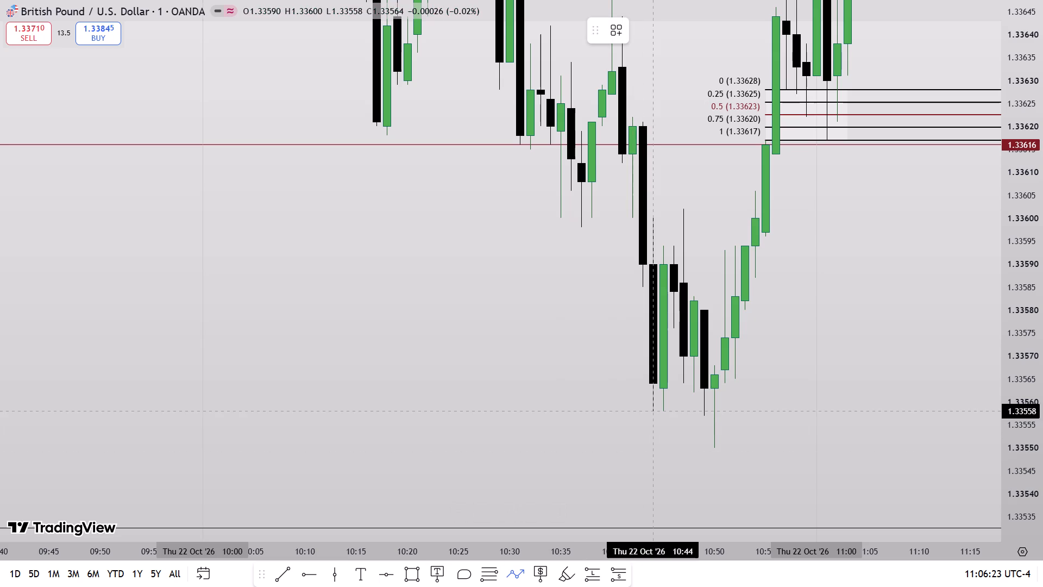
pyautogui.click(664, 419)
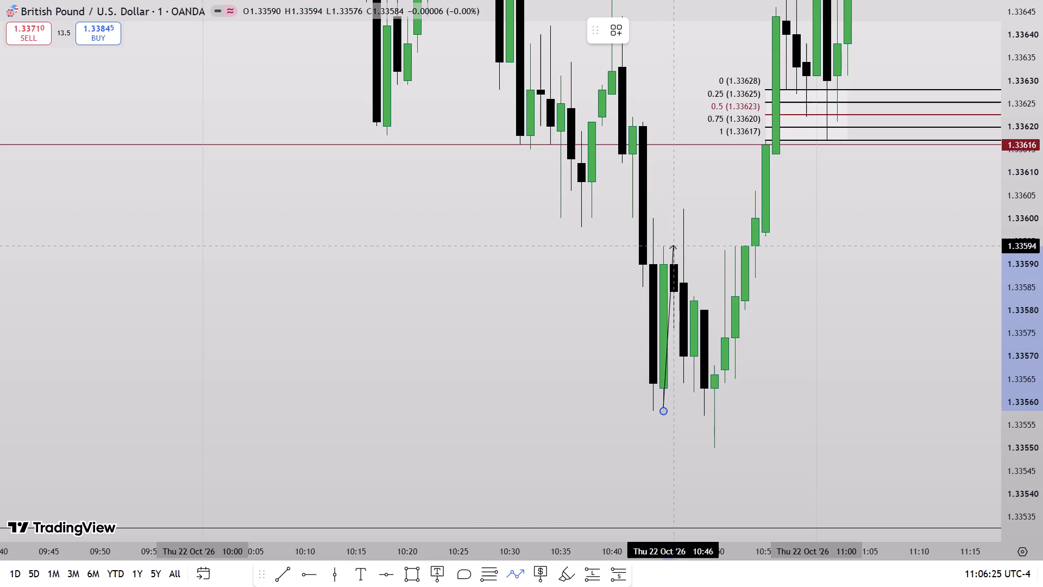
pyautogui.click(682, 211)
pyautogui.click(715, 451)
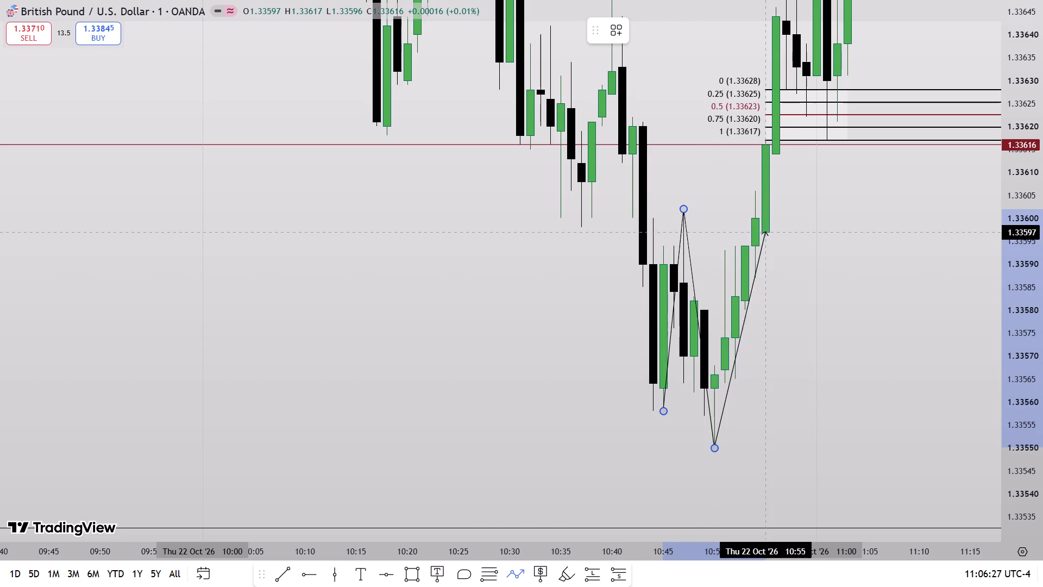
pyautogui.doubleClick(766, 172)
pyautogui.click(764, 126)
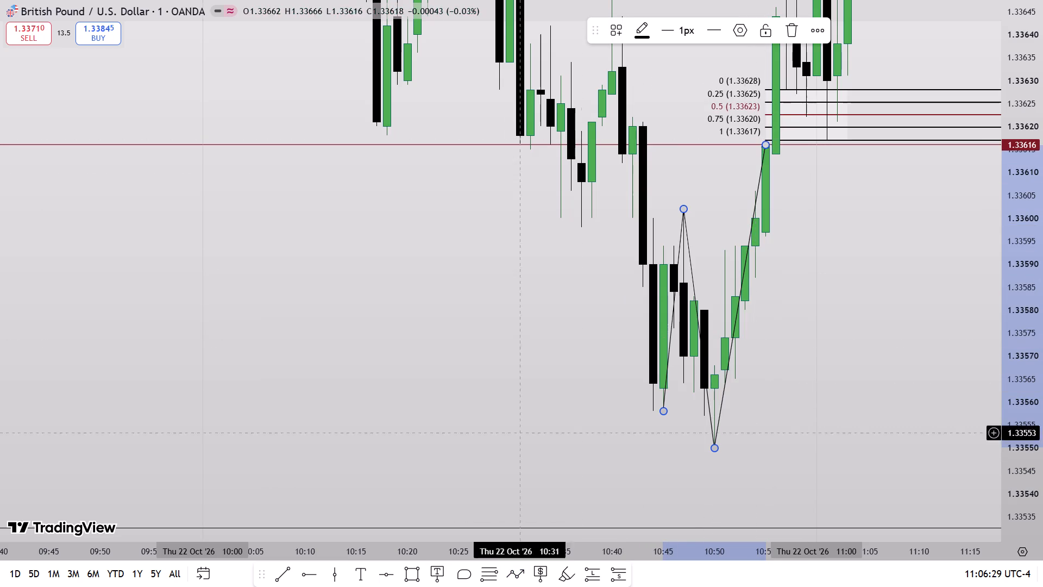
# Draw a rectangle with a midline over the 10:45 candle's range from 1.33594 to 1.33558, extending to 10:56.
pyautogui.click(417, 577)
pyautogui.click(663, 235)
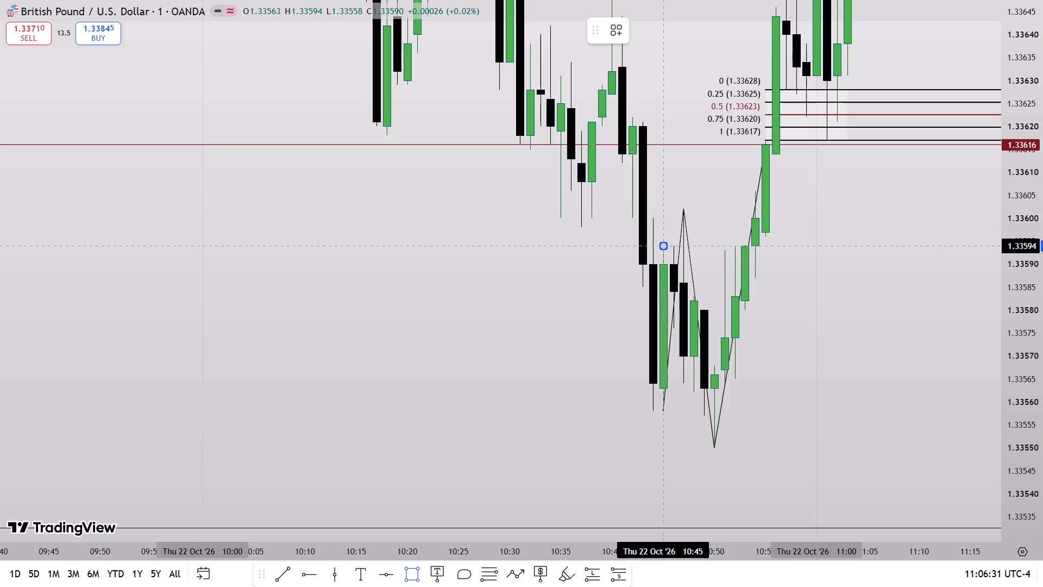
pyautogui.moveTo(662, 414); pyautogui.dragTo(662, 409)
pyautogui.moveTo(662, 330); pyautogui.dragTo(778, 351)
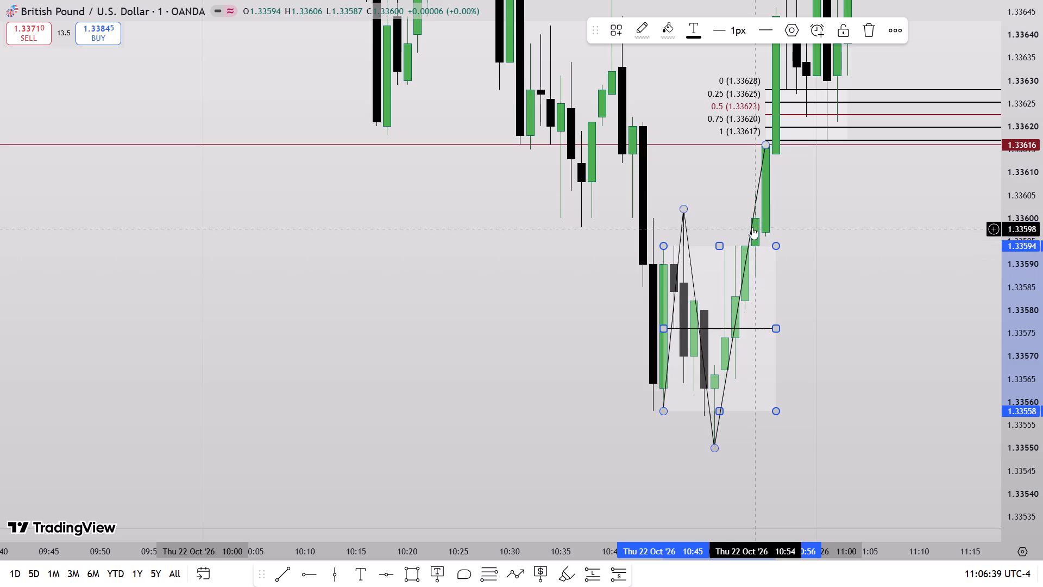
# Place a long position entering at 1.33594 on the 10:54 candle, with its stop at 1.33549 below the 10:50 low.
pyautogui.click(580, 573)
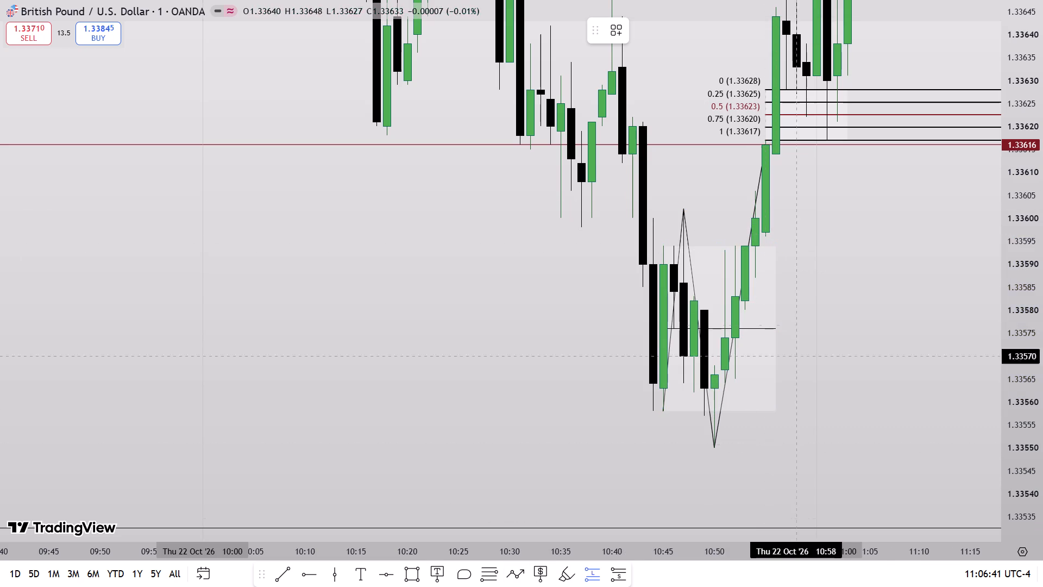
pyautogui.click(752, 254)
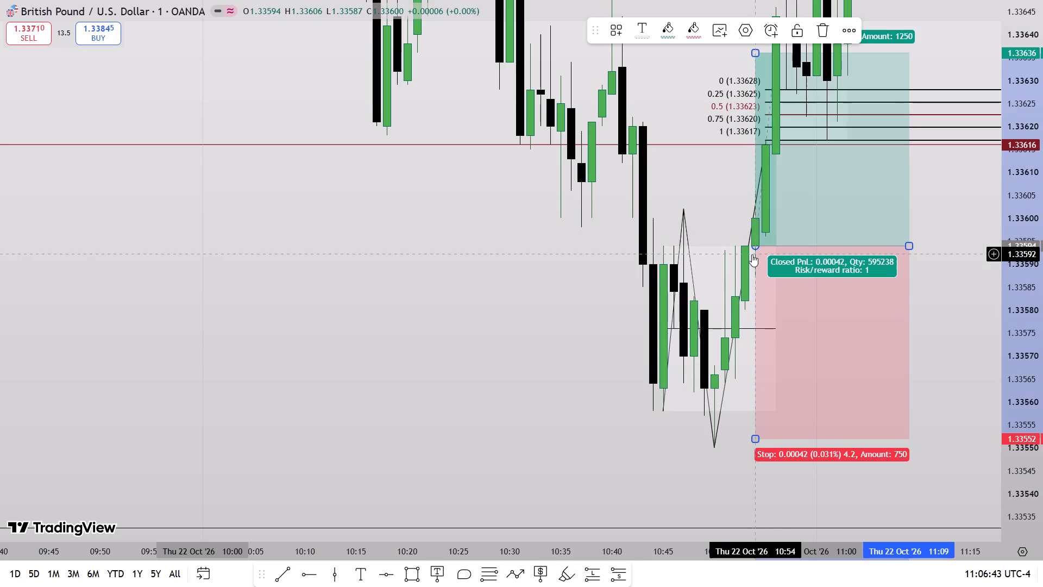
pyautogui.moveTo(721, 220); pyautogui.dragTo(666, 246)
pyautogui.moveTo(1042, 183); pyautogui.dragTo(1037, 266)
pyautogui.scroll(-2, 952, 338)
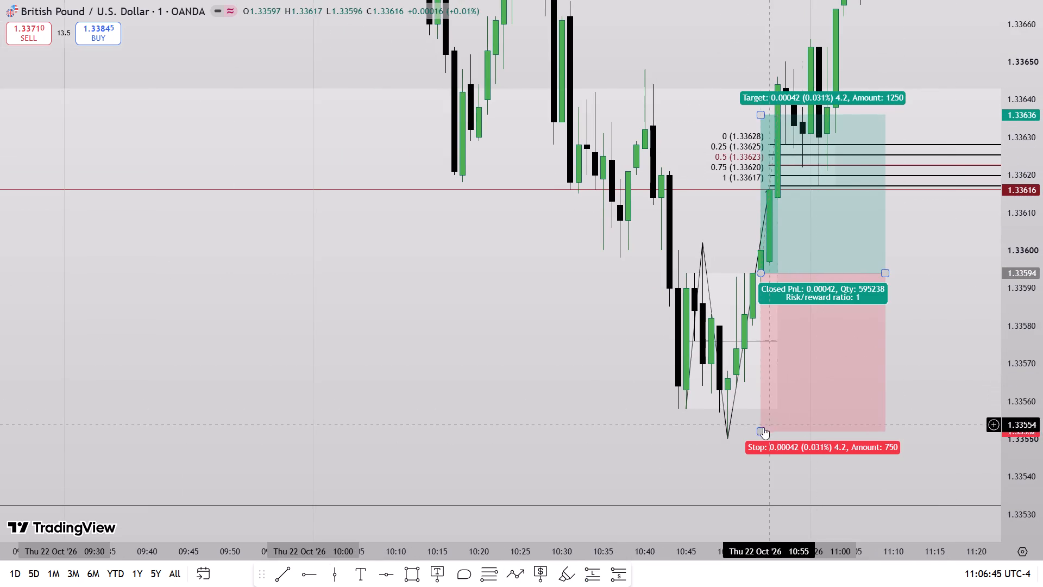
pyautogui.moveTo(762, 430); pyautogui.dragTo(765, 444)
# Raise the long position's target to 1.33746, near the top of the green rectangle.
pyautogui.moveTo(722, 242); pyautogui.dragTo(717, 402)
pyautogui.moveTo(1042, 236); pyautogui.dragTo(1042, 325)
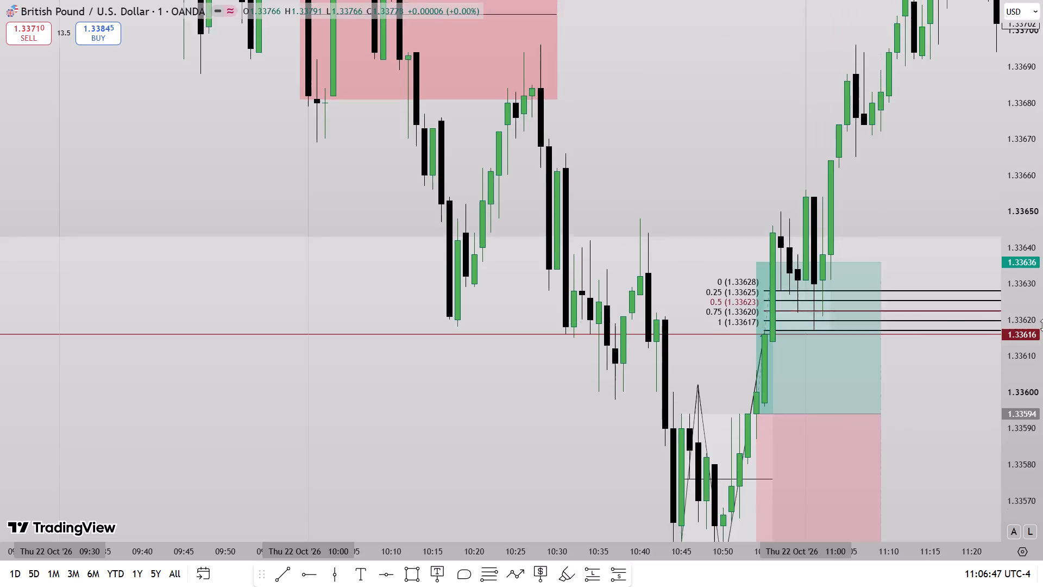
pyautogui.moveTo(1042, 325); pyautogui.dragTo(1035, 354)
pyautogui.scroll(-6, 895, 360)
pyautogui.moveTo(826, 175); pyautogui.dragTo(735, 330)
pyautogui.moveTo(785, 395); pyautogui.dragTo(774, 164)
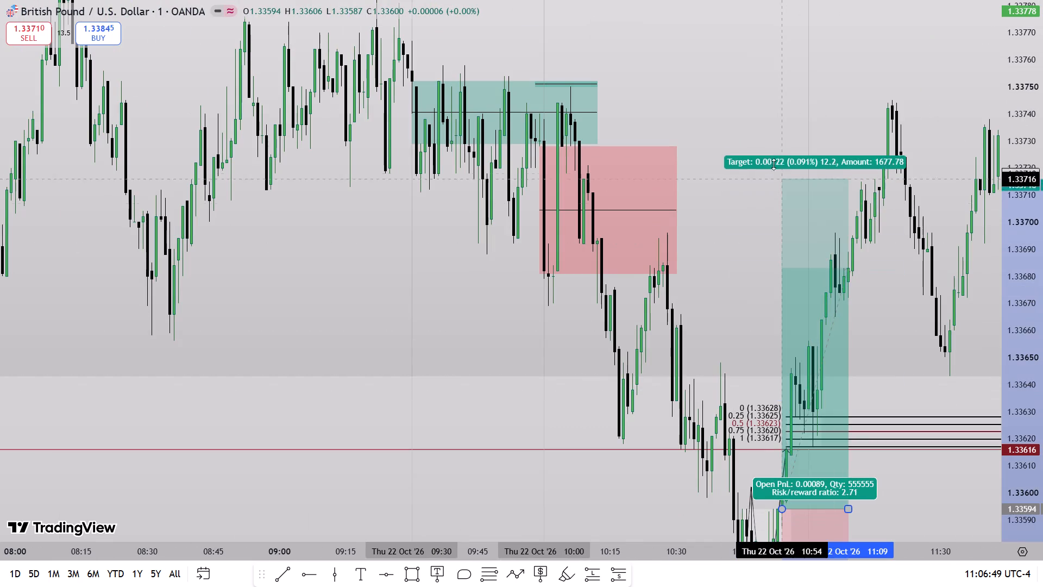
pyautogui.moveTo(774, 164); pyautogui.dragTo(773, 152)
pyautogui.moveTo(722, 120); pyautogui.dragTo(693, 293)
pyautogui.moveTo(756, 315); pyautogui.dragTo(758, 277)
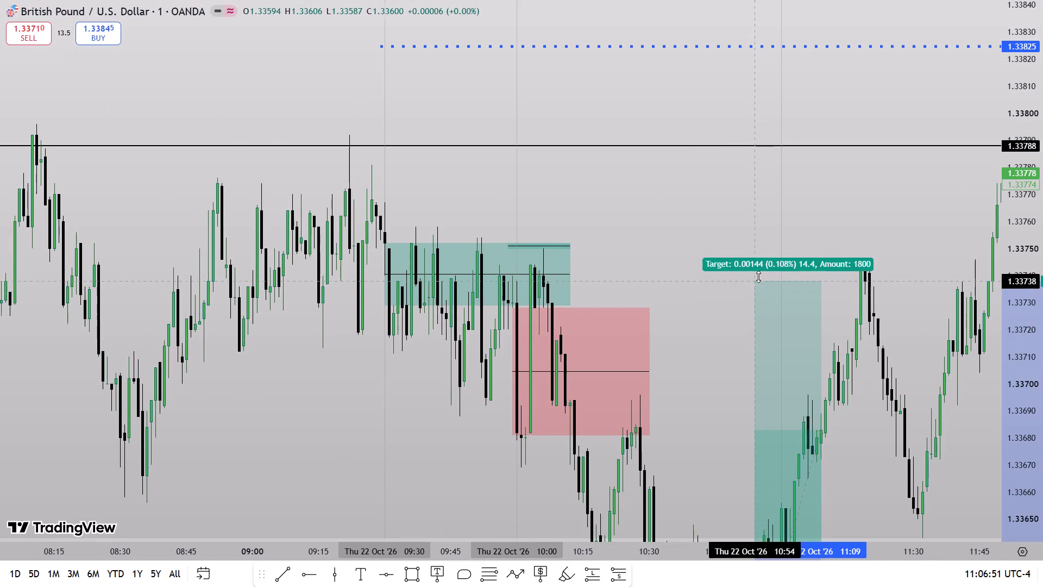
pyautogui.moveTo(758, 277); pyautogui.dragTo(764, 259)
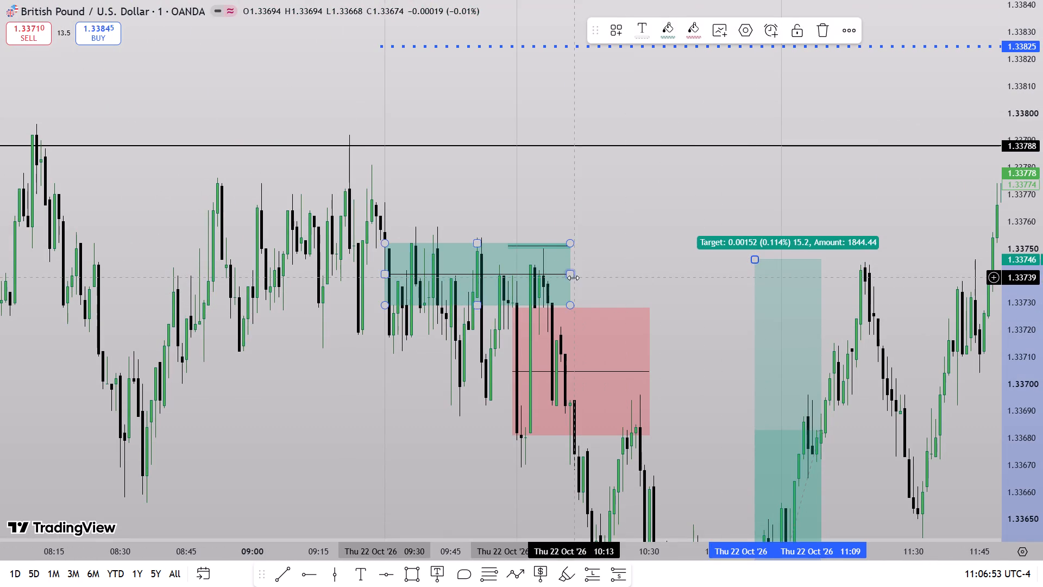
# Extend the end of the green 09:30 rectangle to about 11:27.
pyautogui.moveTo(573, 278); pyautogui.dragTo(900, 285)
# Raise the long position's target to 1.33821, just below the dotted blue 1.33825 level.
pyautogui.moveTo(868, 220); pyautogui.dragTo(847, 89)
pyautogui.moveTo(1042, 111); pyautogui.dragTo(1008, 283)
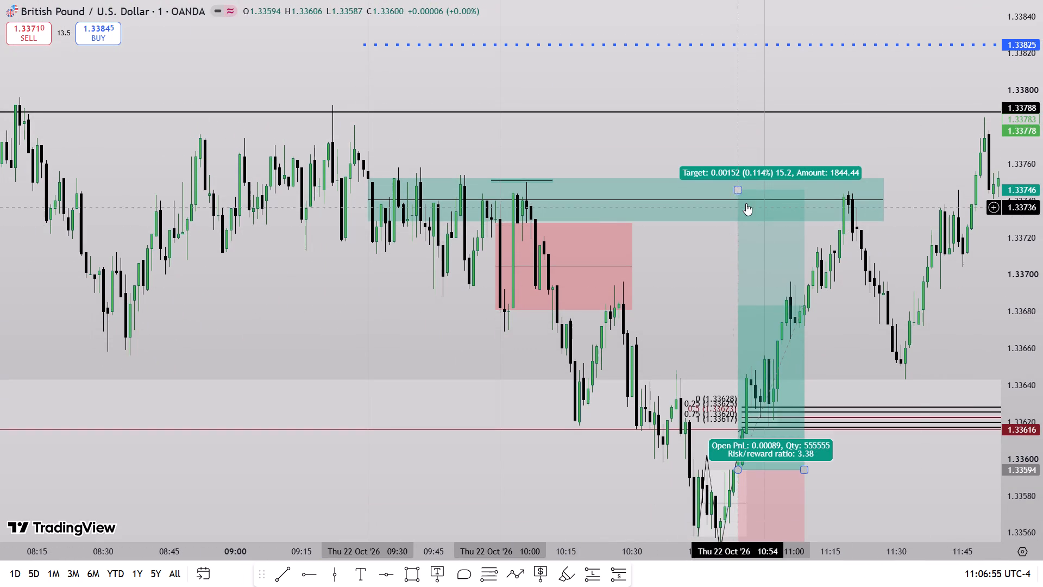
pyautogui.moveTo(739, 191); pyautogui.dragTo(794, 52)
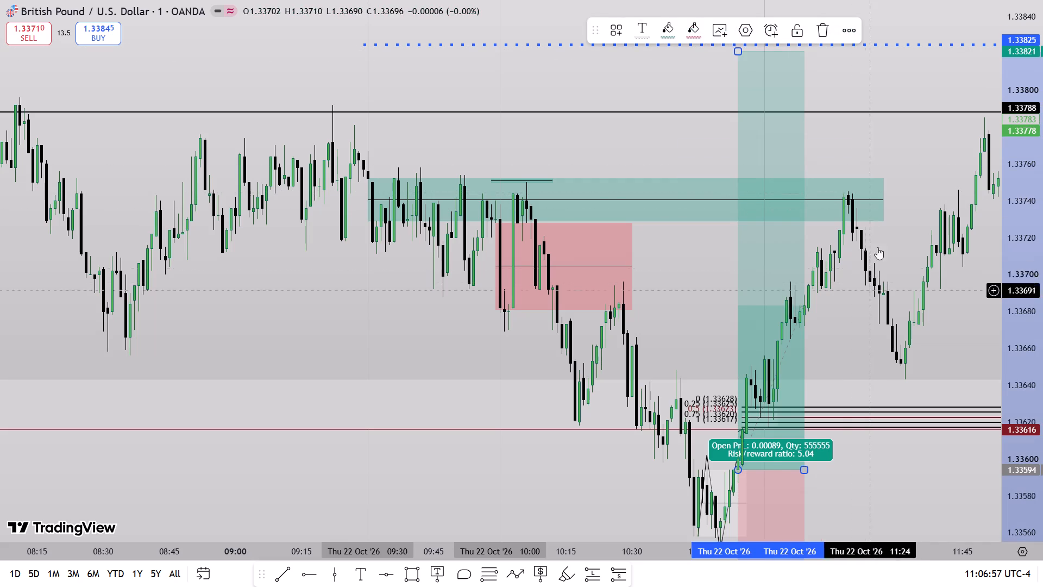
# Shorten the green 09:30 rectangle so that it ends at about 10:43.
pyautogui.moveTo(887, 198); pyautogui.dragTo(687, 222)
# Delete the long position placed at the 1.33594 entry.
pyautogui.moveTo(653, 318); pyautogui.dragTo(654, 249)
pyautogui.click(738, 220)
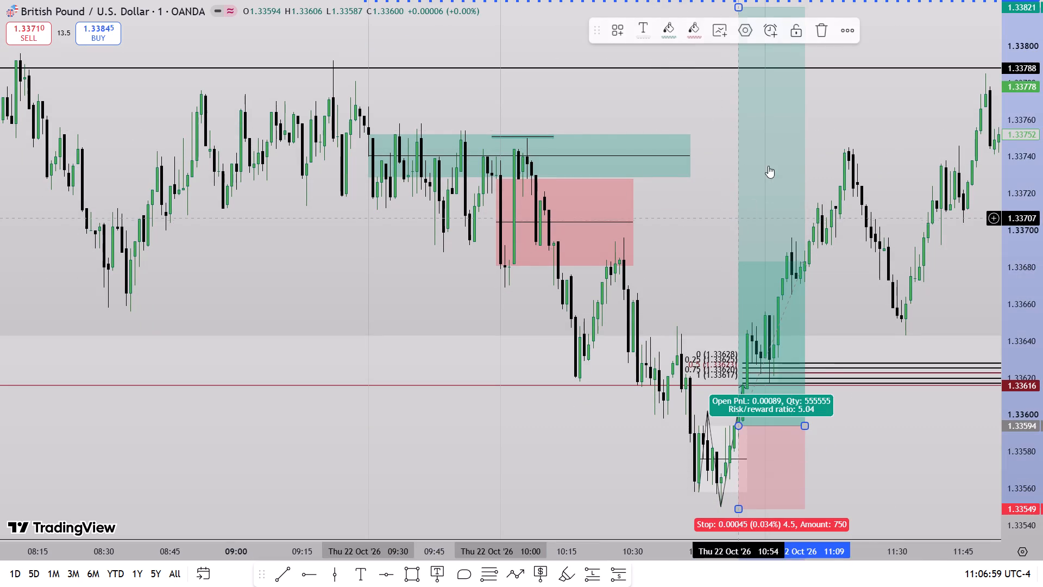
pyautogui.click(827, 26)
# Delete the retracement drawn between 1.33628 and 1.33617 over the entry gap.
pyautogui.moveTo(708, 251); pyautogui.dragTo(723, 163)
pyautogui.click(728, 307)
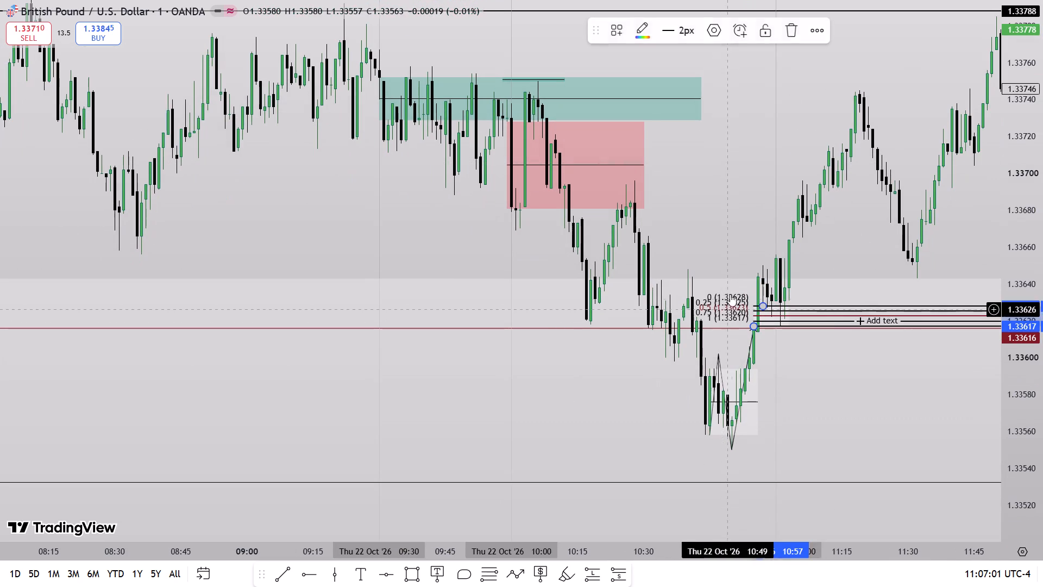
pyautogui.click(789, 35)
# Delete the zigzag path traced through the 10:50 low up to the dark red 1.33616 line.
pyautogui.moveTo(689, 244); pyautogui.dragTo(689, 243)
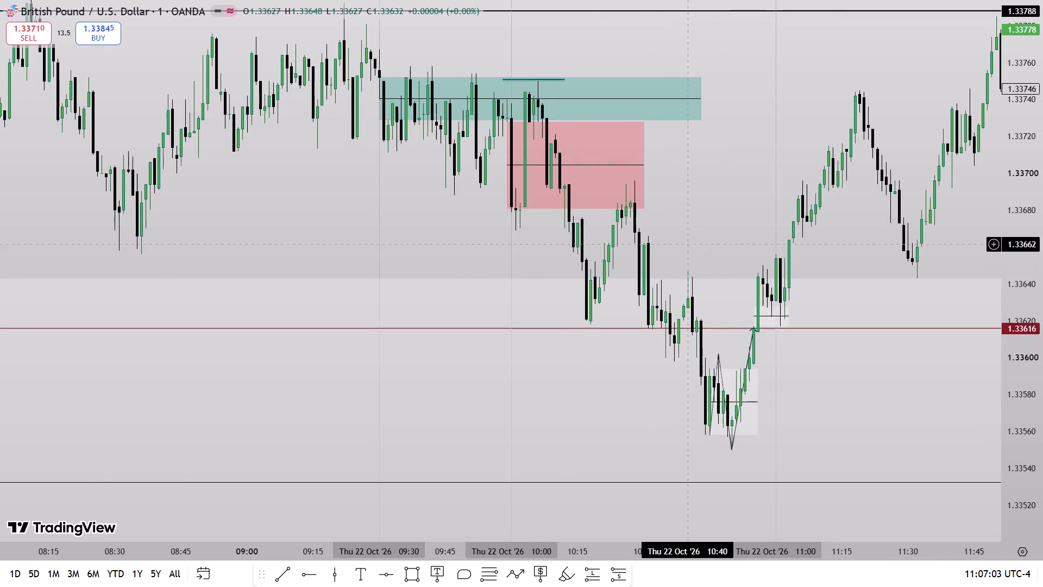
pyautogui.moveTo(689, 243); pyautogui.dragTo(681, 223)
pyautogui.click(709, 342)
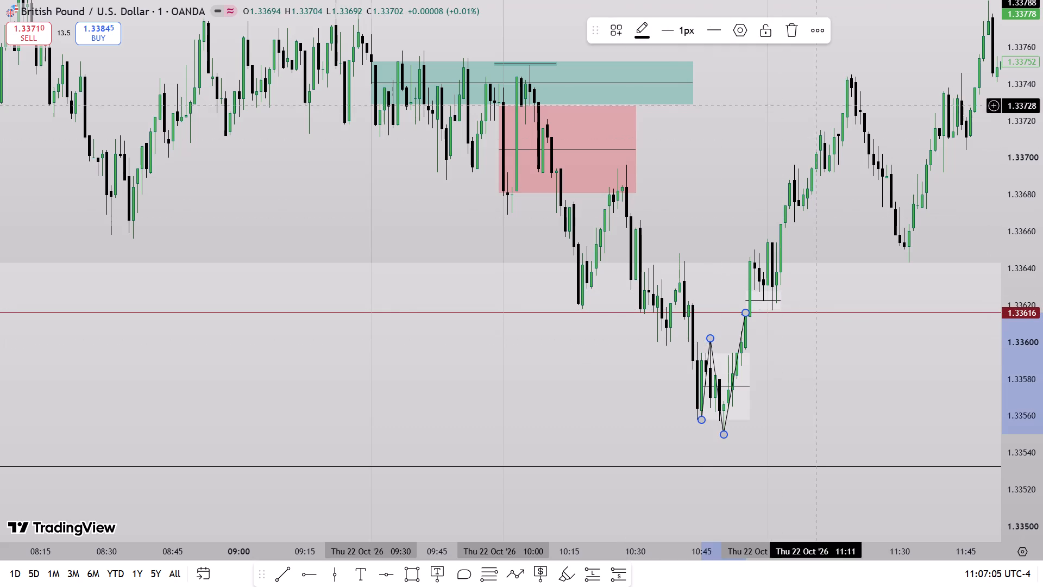
pyautogui.click(799, 35)
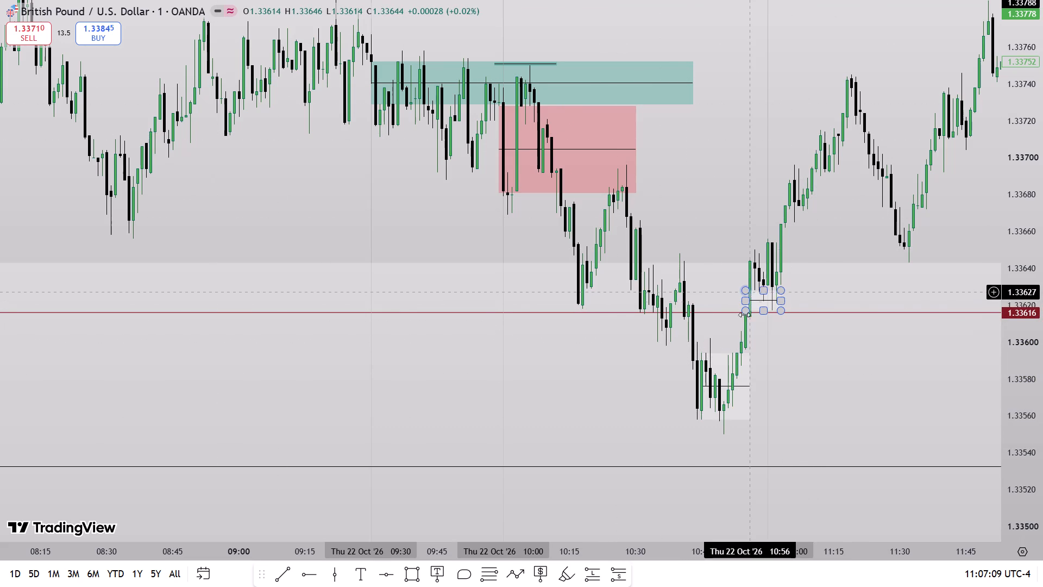
# Delete the white rectangle with a midline drawn around the 10:50 low.
pyautogui.click(745, 355)
pyautogui.click(871, 34)
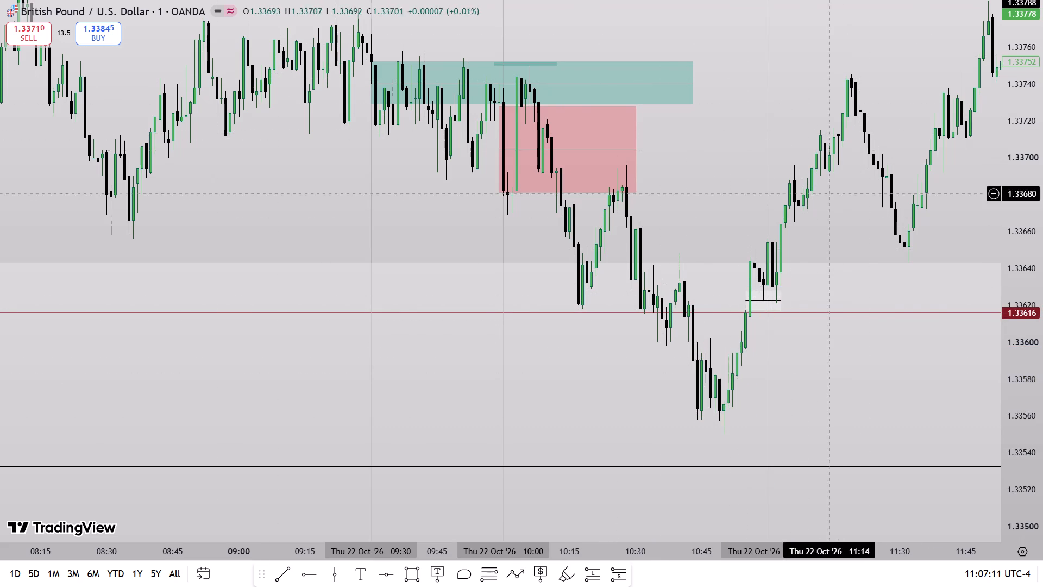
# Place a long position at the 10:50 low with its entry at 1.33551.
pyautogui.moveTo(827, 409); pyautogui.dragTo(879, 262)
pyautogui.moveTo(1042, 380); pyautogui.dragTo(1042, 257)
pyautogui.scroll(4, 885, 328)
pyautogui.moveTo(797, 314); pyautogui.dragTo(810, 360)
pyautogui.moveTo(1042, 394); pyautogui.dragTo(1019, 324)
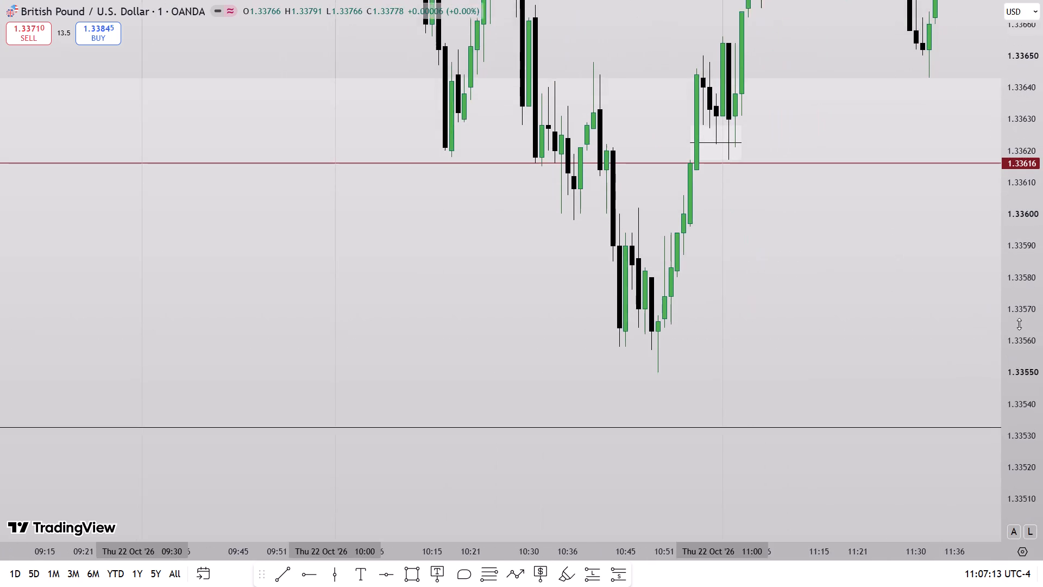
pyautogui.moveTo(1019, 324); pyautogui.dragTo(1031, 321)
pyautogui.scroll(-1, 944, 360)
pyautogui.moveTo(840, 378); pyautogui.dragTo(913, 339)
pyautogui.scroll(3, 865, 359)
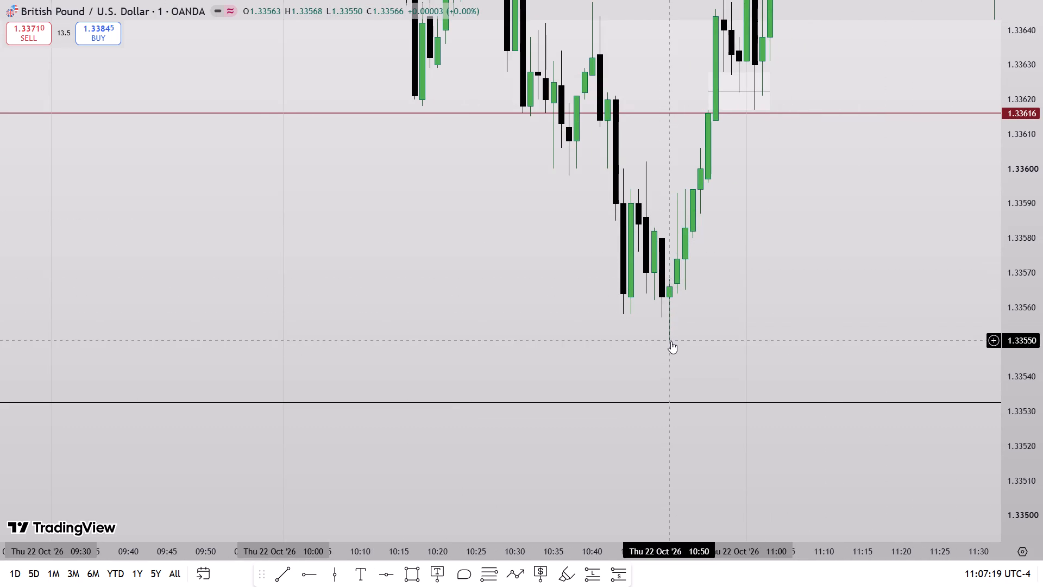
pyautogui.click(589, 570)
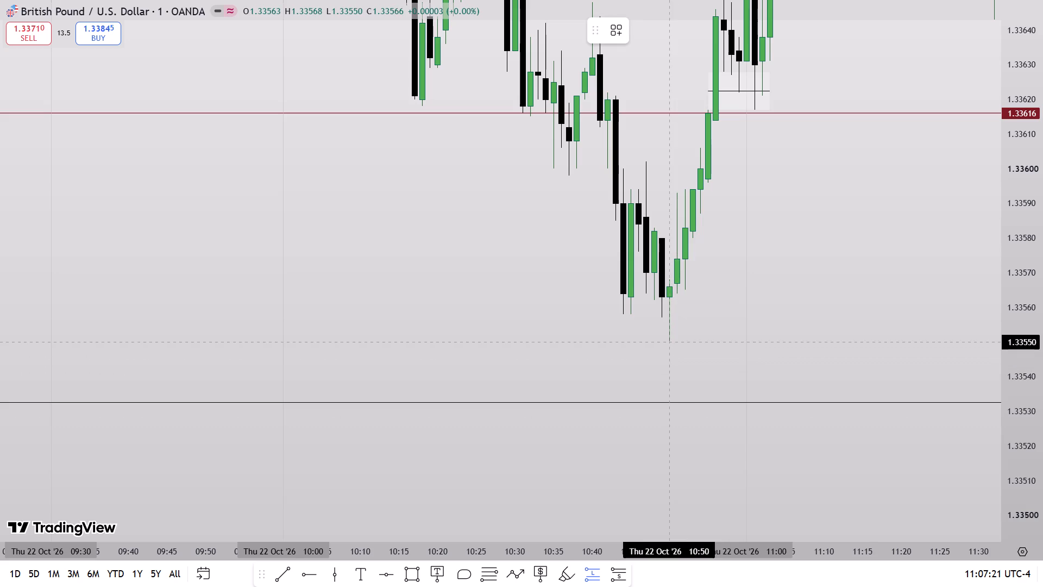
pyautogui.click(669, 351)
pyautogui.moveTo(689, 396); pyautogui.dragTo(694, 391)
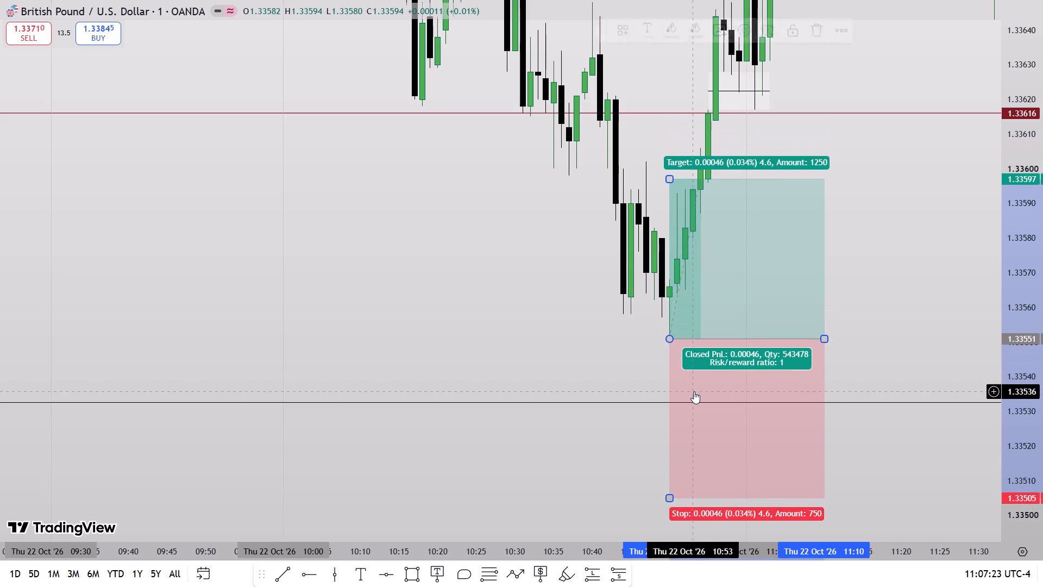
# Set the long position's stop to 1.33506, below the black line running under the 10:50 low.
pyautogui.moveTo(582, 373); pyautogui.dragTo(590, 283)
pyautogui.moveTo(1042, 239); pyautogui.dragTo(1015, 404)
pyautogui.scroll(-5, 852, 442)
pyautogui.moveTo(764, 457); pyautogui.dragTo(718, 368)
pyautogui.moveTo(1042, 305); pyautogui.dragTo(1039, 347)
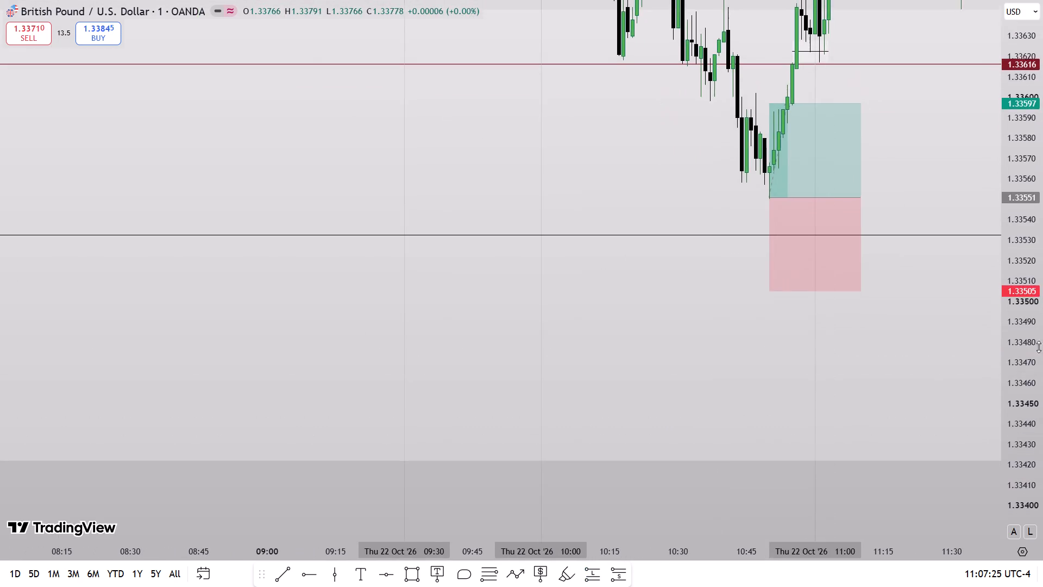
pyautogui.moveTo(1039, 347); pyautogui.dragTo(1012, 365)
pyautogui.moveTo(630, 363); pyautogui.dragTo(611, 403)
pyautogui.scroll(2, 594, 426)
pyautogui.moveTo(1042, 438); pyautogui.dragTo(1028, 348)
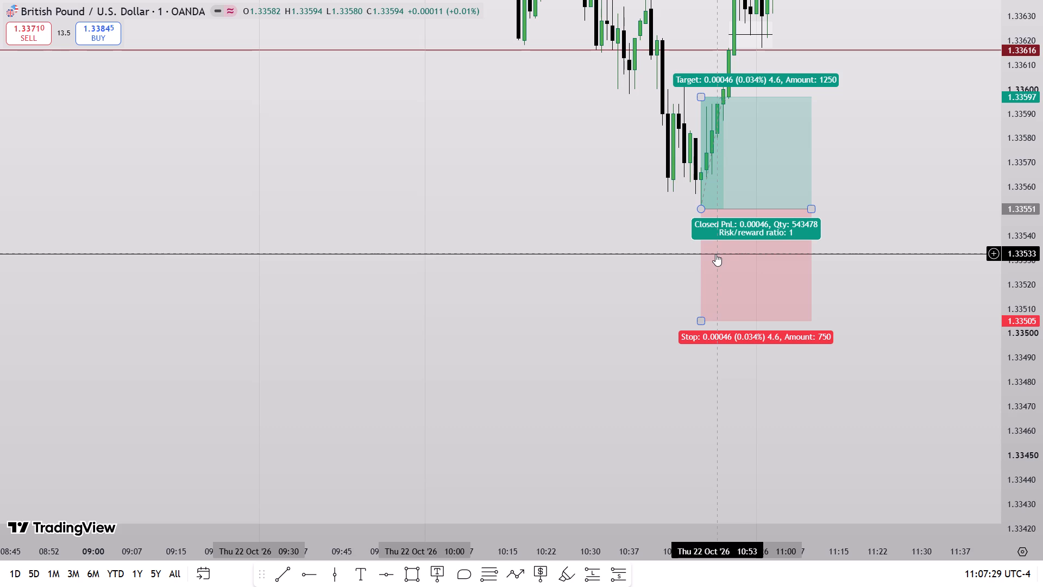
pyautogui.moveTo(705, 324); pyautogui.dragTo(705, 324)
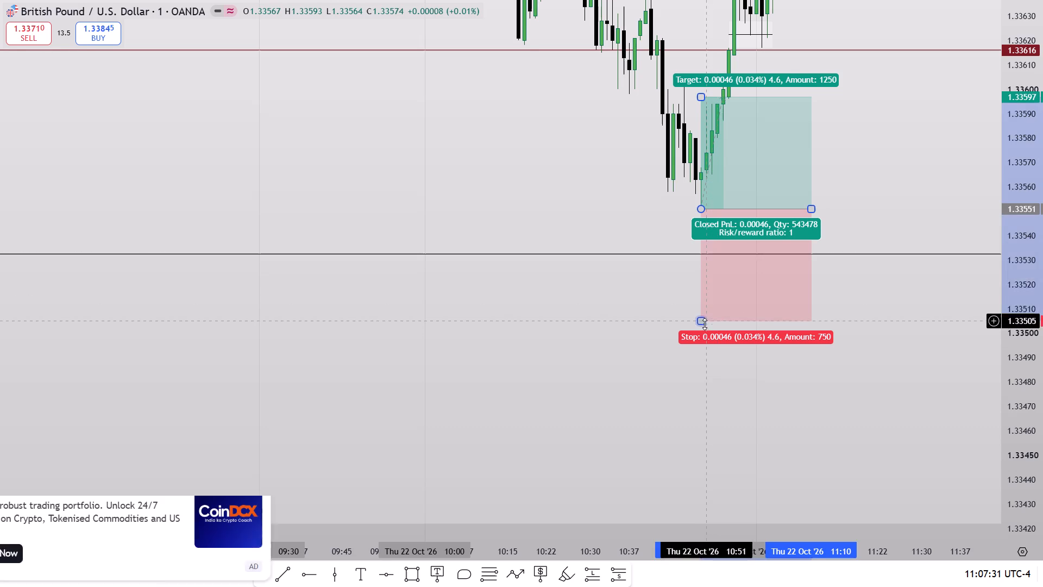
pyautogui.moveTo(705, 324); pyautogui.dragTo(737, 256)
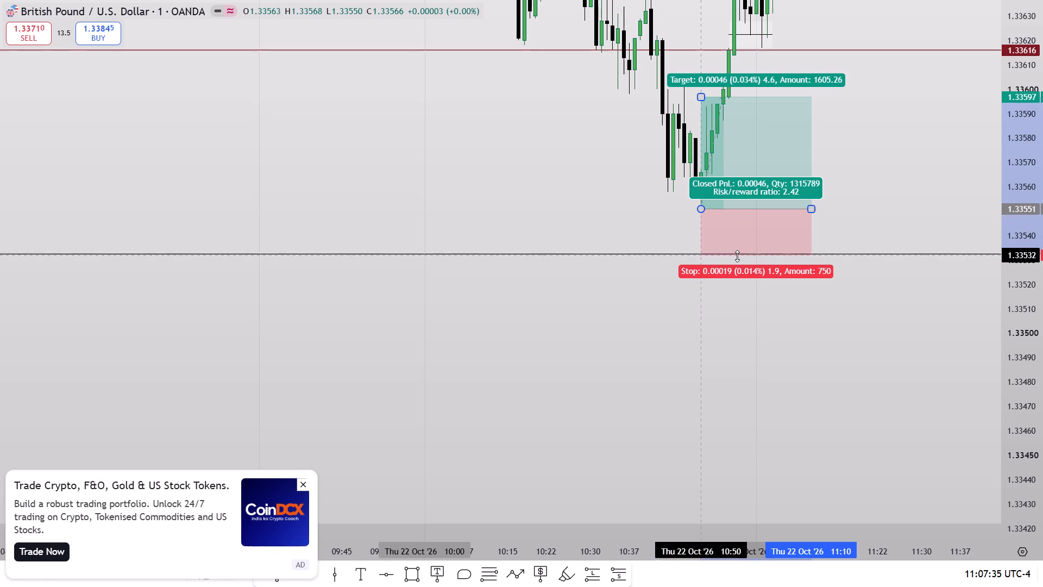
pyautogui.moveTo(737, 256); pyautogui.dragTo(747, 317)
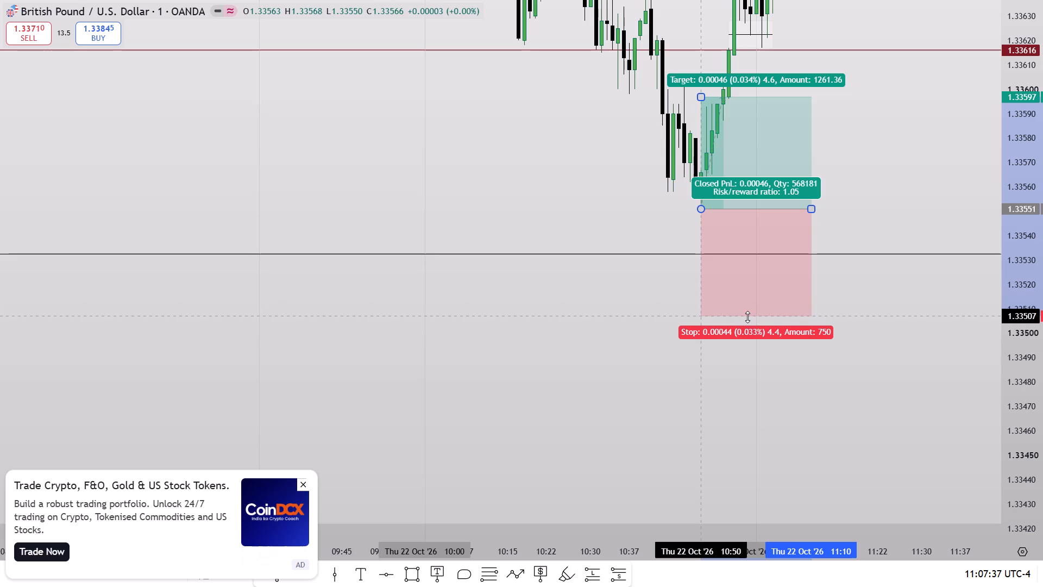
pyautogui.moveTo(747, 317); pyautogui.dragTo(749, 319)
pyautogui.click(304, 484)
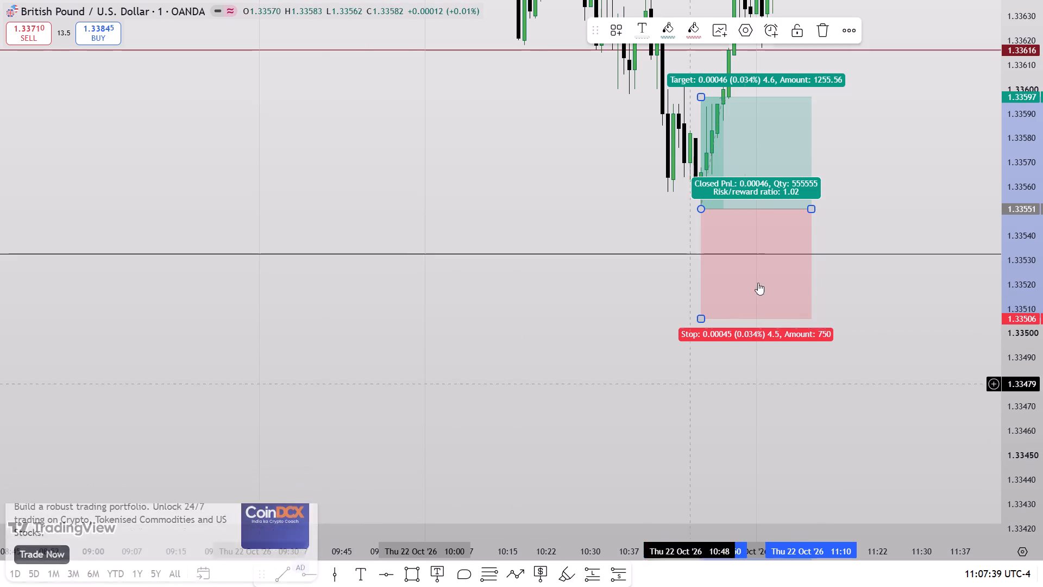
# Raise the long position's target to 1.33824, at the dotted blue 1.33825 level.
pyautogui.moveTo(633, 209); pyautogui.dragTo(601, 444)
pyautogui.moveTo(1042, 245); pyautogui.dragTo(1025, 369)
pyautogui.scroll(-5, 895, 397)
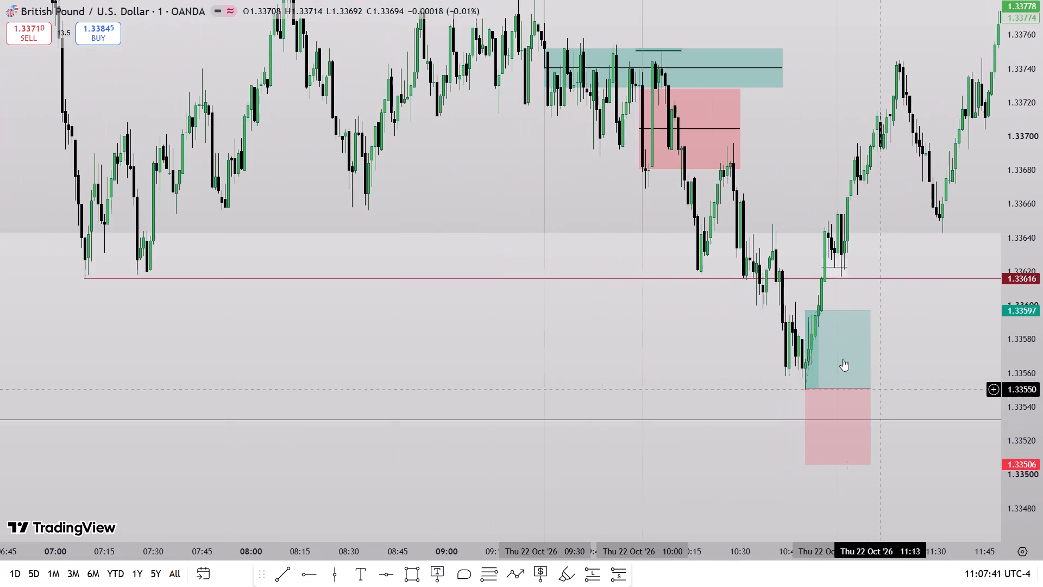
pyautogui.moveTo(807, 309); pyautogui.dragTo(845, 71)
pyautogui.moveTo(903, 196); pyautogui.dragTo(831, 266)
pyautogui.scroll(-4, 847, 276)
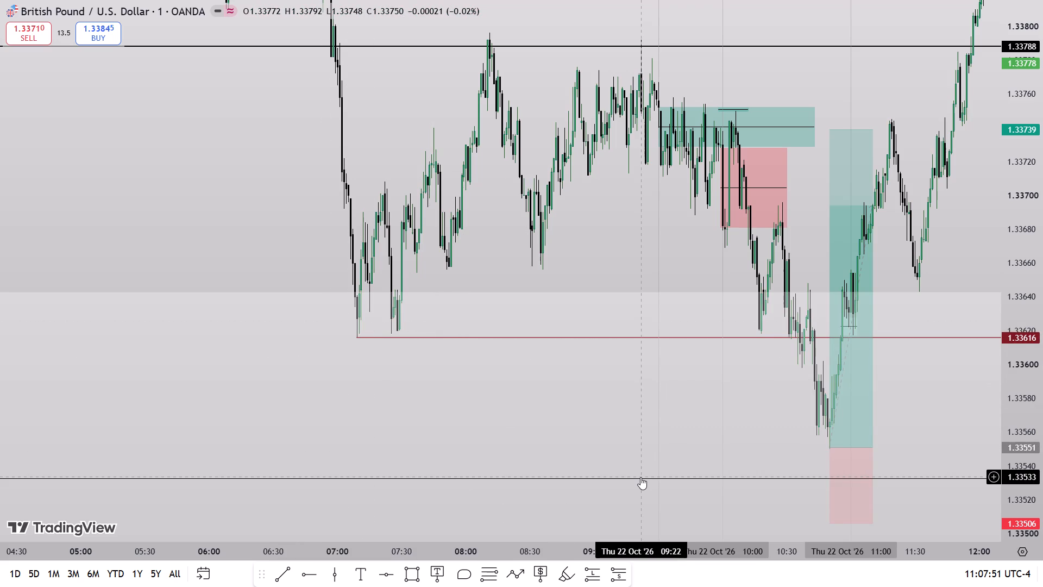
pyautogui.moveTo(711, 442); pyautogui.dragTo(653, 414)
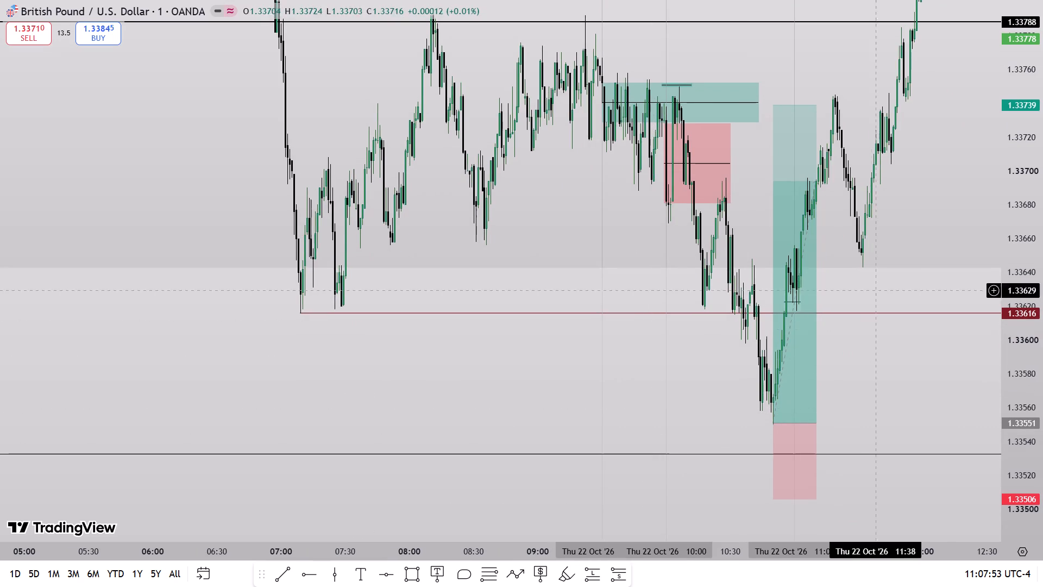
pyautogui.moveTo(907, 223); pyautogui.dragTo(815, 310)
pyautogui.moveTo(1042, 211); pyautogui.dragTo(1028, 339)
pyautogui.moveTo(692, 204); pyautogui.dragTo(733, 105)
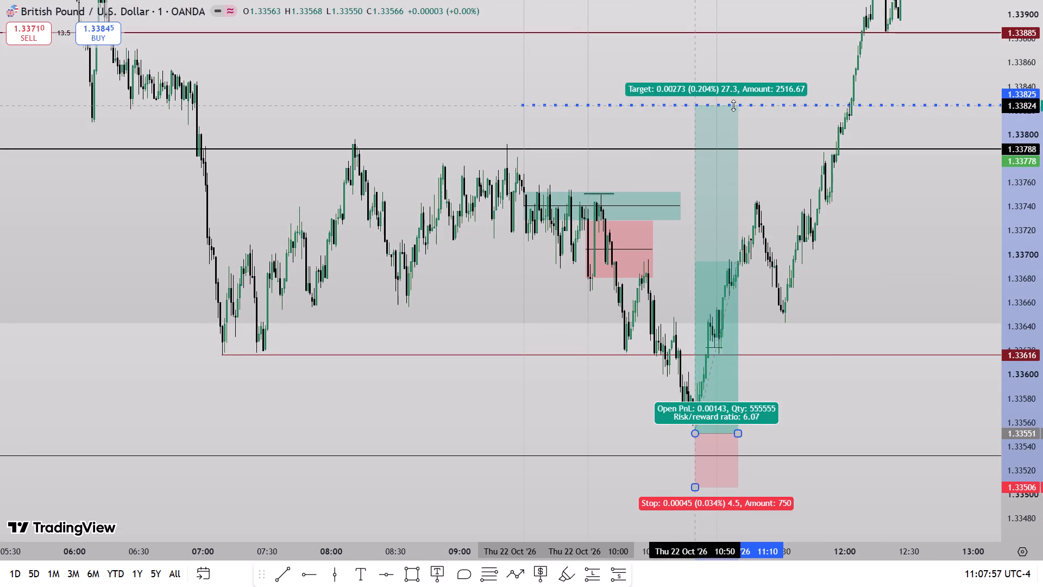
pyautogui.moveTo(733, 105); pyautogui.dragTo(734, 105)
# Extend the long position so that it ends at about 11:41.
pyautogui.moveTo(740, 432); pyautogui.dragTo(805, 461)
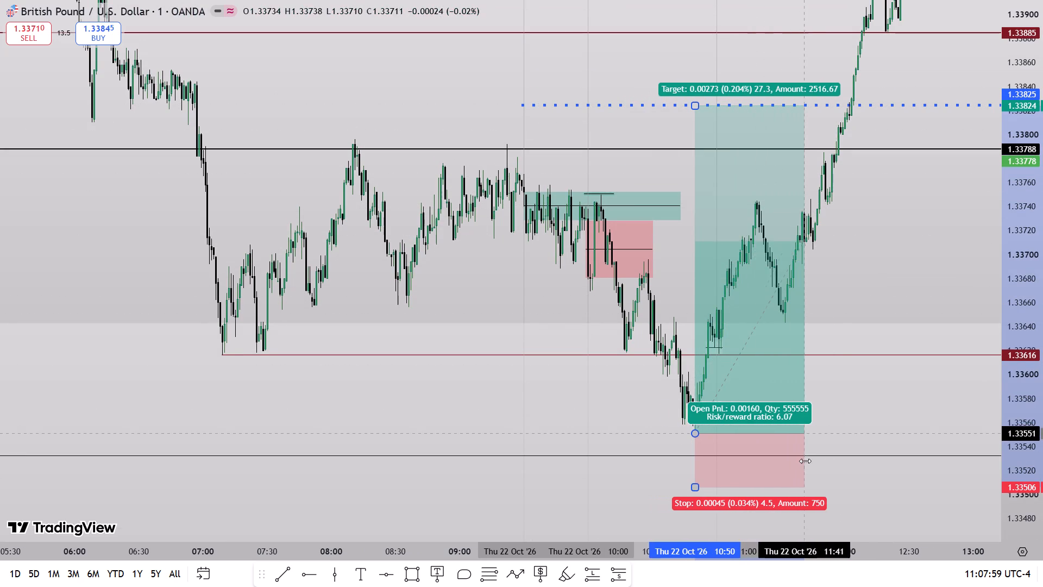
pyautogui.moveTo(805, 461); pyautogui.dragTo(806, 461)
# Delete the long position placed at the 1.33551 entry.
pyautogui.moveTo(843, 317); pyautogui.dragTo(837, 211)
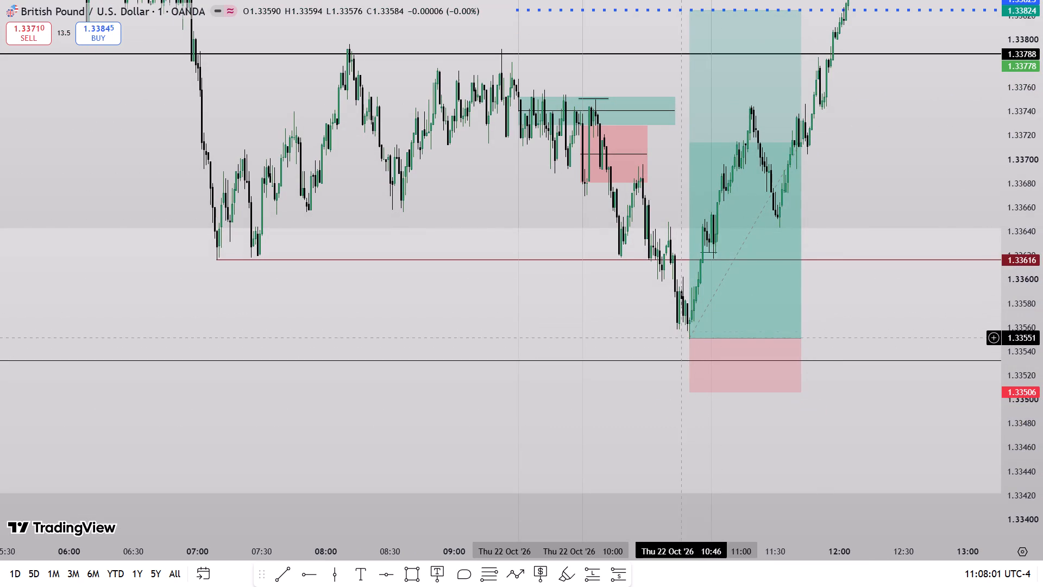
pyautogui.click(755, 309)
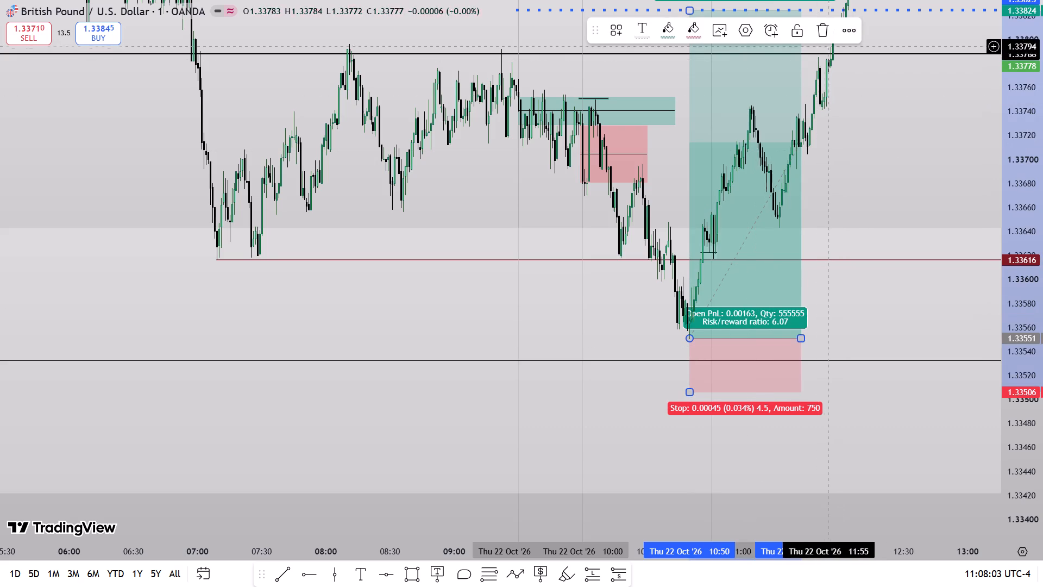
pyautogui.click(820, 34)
# Examine Thursday's price move around the 10:50 low and the marked levels, from Wednesday's session through into Friday.
pyautogui.moveTo(890, 88); pyautogui.dragTo(851, 180)
pyautogui.moveTo(1034, 134); pyautogui.dragTo(1038, 225)
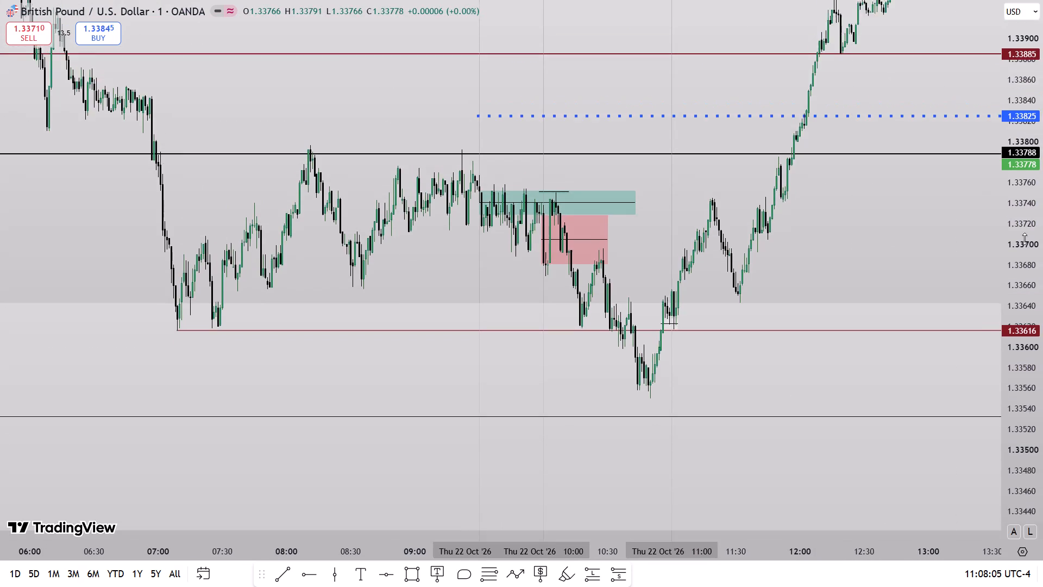
pyautogui.scroll(-3, 927, 268)
pyautogui.moveTo(903, 251); pyautogui.dragTo(875, 259)
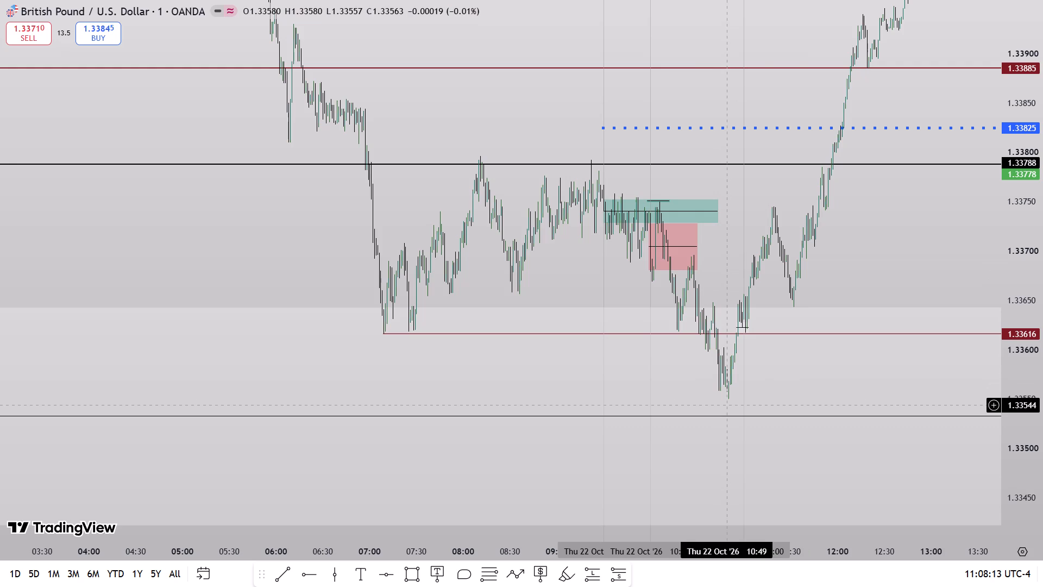
pyautogui.moveTo(851, 261); pyautogui.dragTo(780, 332)
pyautogui.moveTo(1042, 194); pyautogui.dragTo(1020, 352)
pyautogui.scroll(-6, 977, 390)
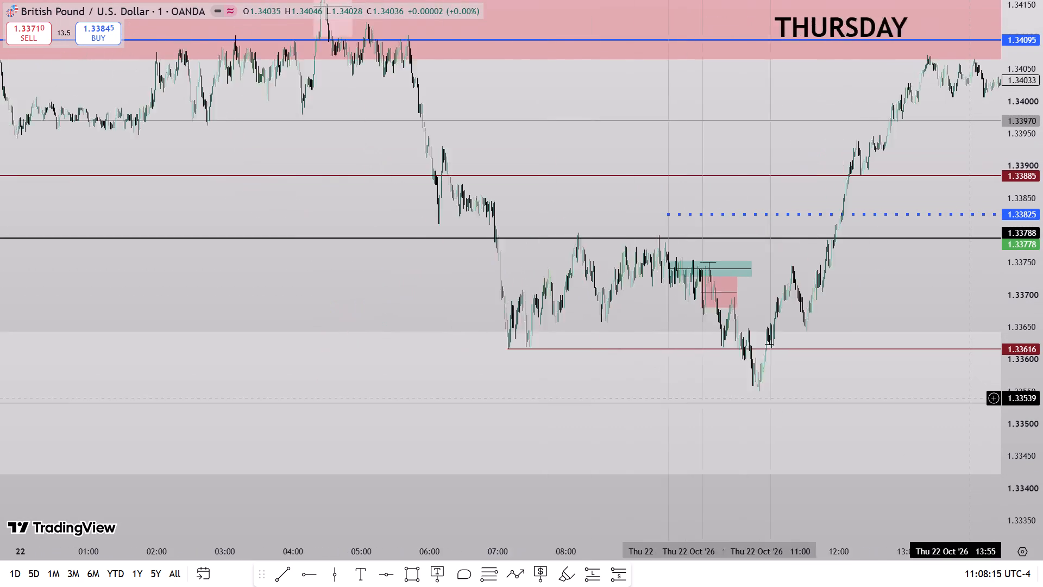
pyautogui.scroll(-8, 969, 399)
pyautogui.moveTo(834, 298); pyautogui.dragTo(526, 358)
pyautogui.moveTo(1042, 248); pyautogui.dragTo(983, 407)
pyautogui.scroll(-5, 859, 454)
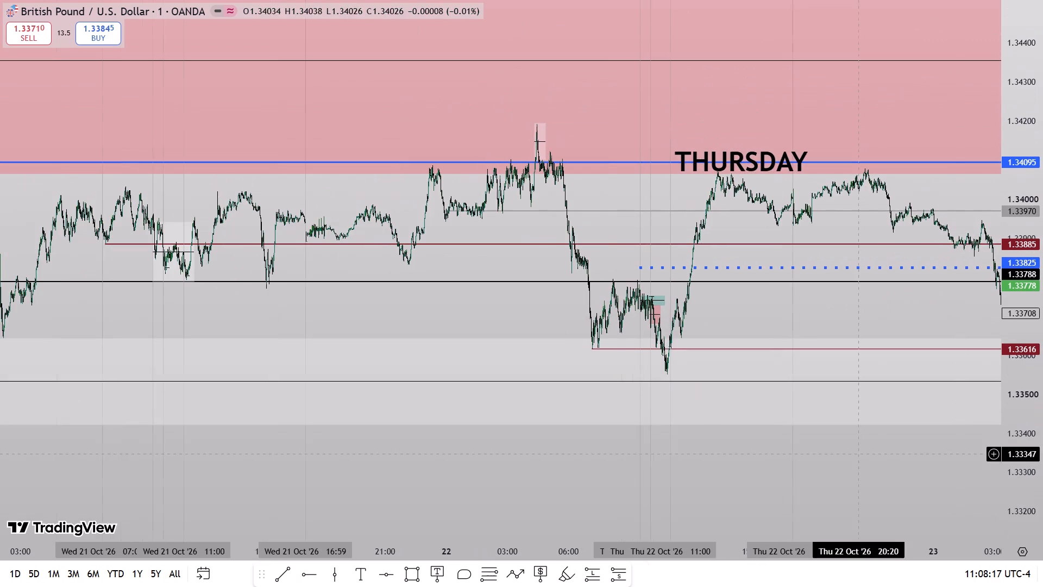
pyautogui.scroll(-2, 858, 454)
pyautogui.moveTo(786, 299); pyautogui.dragTo(687, 353)
pyautogui.moveTo(773, 351); pyautogui.dragTo(672, 347)
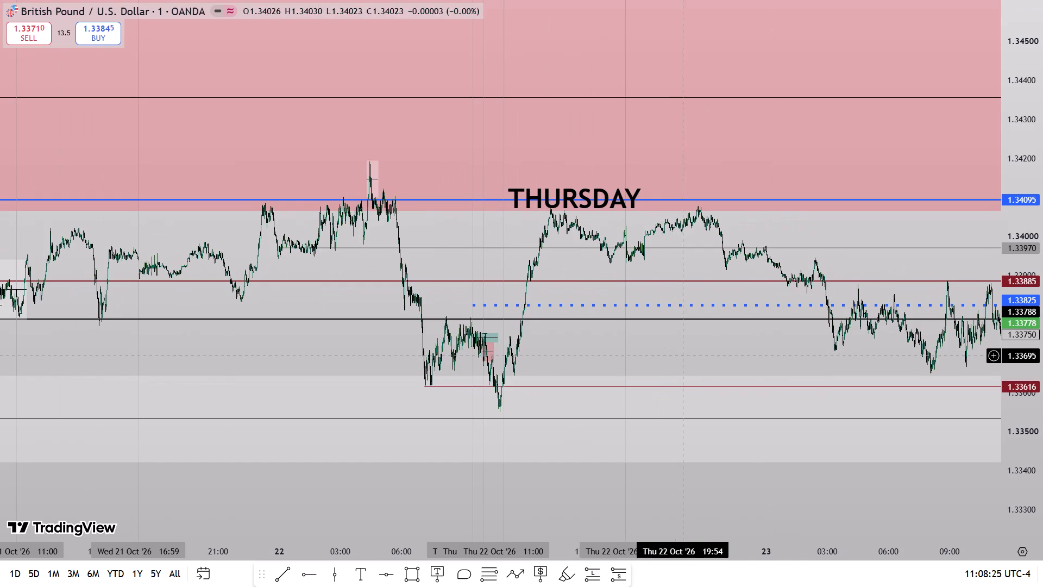
# Change the chart interval to 1 hour.
pyautogui.press('1')
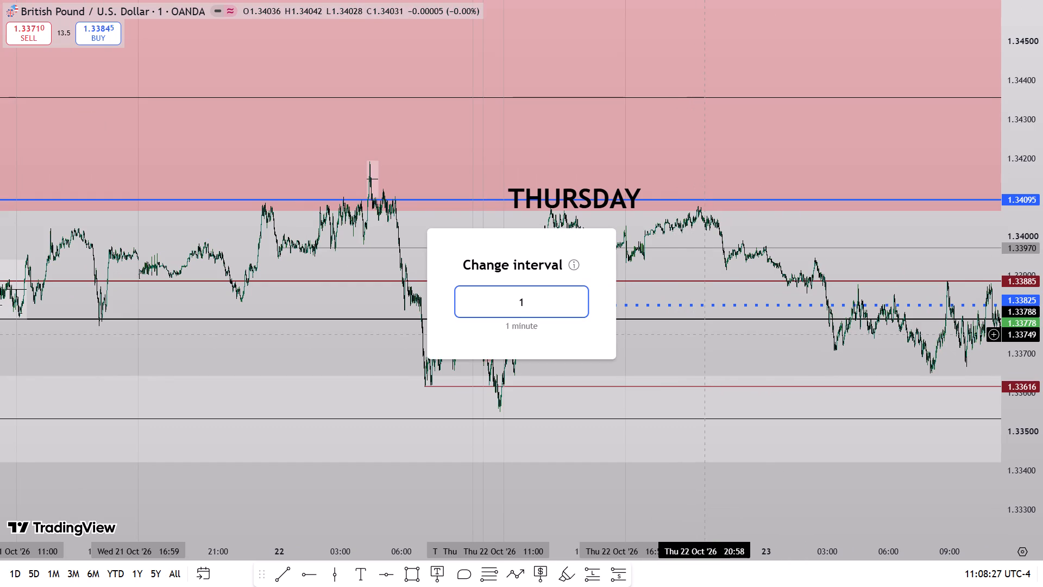
pyautogui.press('h')
pyautogui.press('Return')
# Delete the large THURSDAY text label beside the blue 1.34095 line.
pyautogui.moveTo(1042, 253); pyautogui.dragTo(1003, 395)
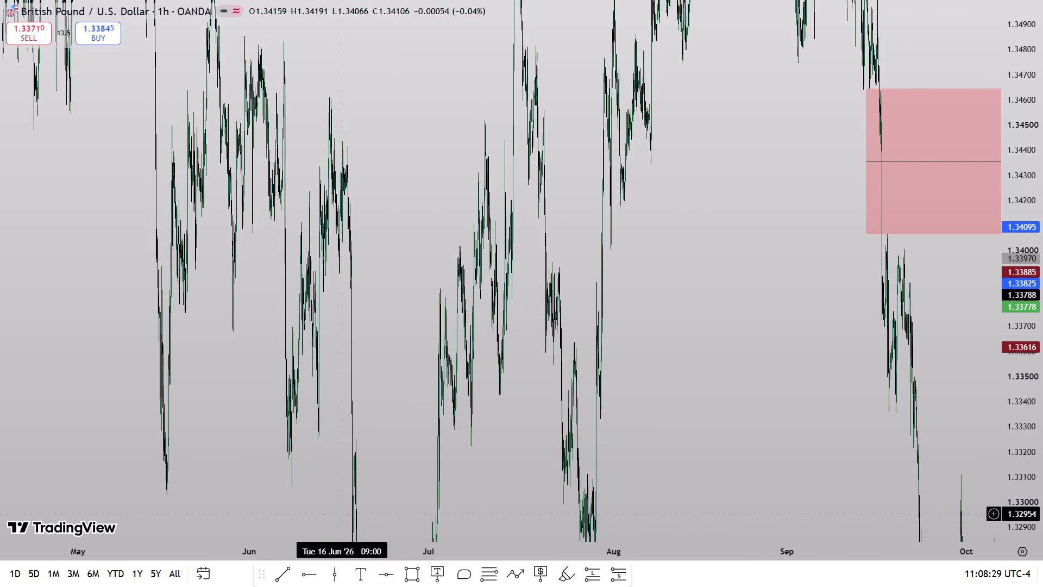
pyautogui.click(560, 516)
pyautogui.moveTo(1042, 455); pyautogui.dragTo(1022, 347)
pyautogui.moveTo(799, 177); pyautogui.dragTo(772, 247)
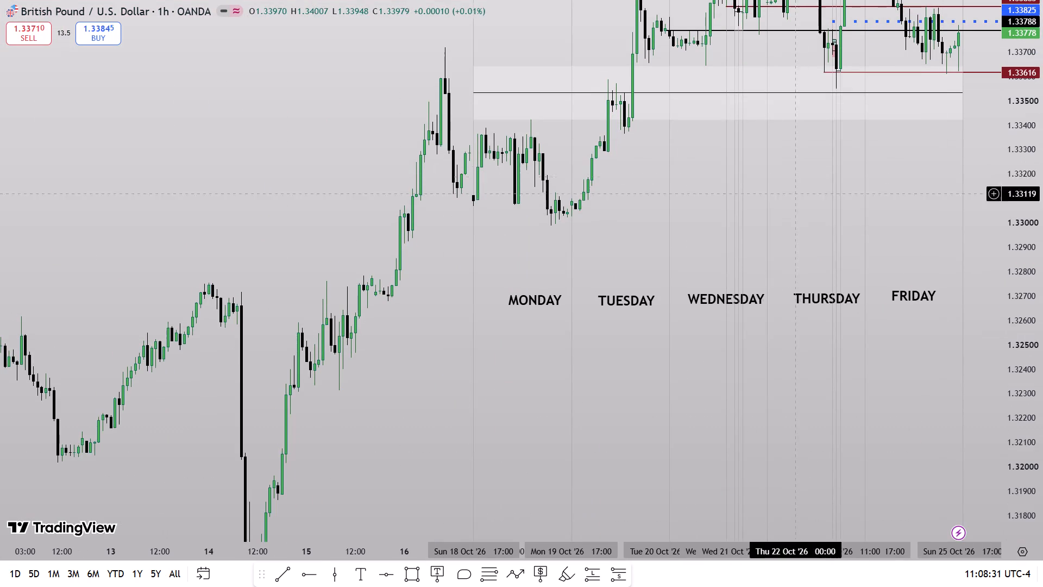
pyautogui.moveTo(772, 247); pyautogui.dragTo(720, 372)
pyautogui.click(839, 145)
pyautogui.click(766, 30)
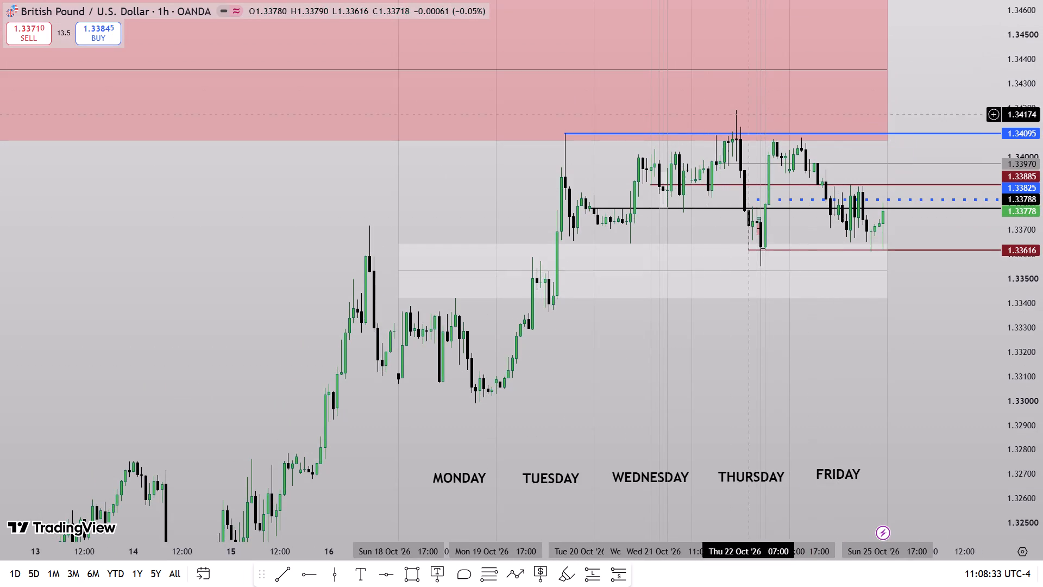
# Delete Wednesday 21 October's small rectangle between 1.33941 and 1.33788.
pyautogui.click(657, 179)
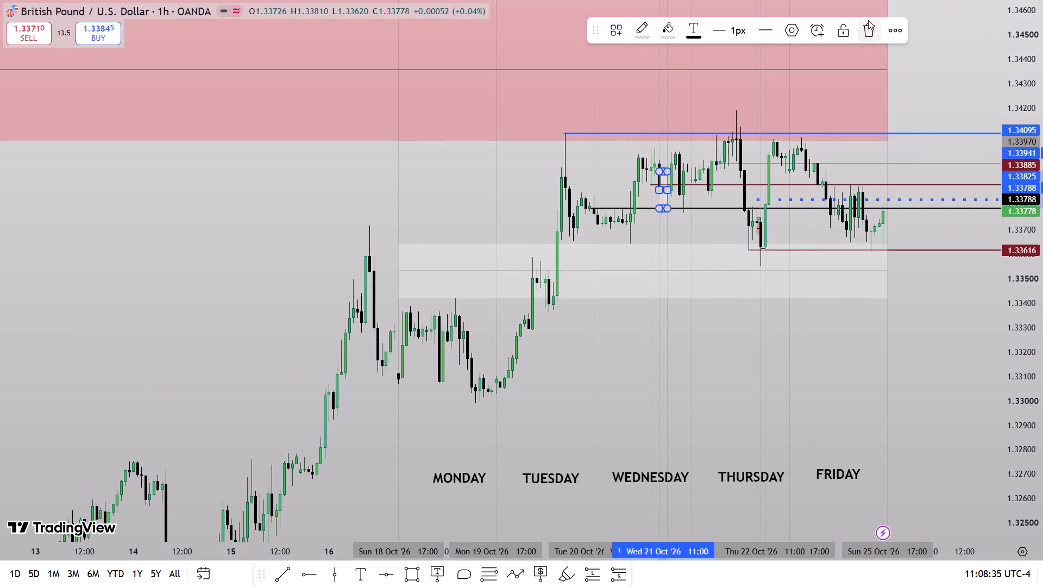
pyautogui.click(868, 20)
# Delete the vertical line at Thursday 22 October 11:00.
pyautogui.click(763, 176)
pyautogui.click(841, 33)
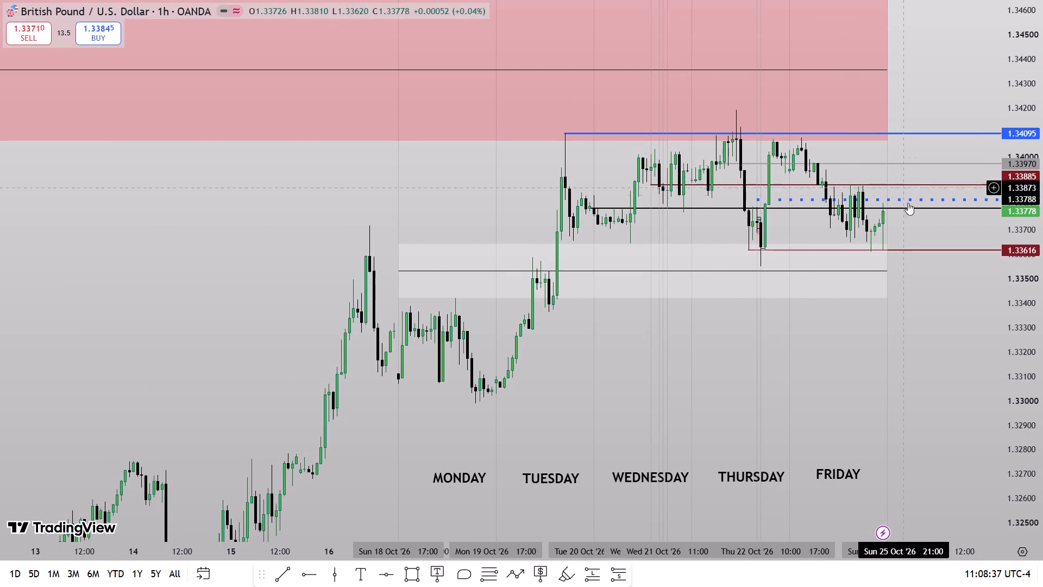
# Delete the dotted blue 1.33825 level line.
pyautogui.click(915, 200)
pyautogui.click(834, 28)
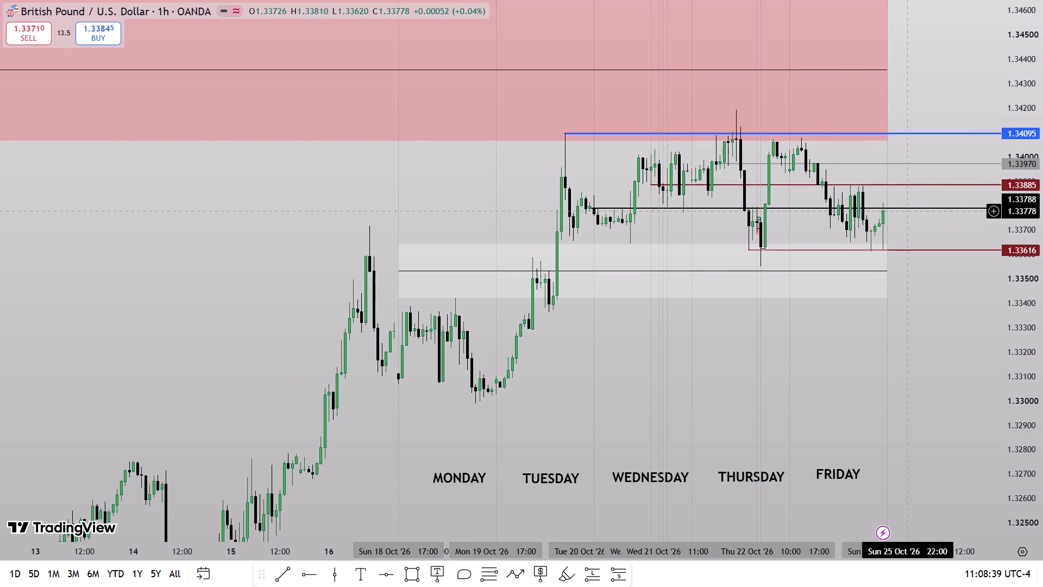
# Unlock and delete the black 1.33788 level line that starts on Tuesday 20 October.
pyautogui.click(907, 211)
pyautogui.click(909, 209)
pyautogui.click(830, 40)
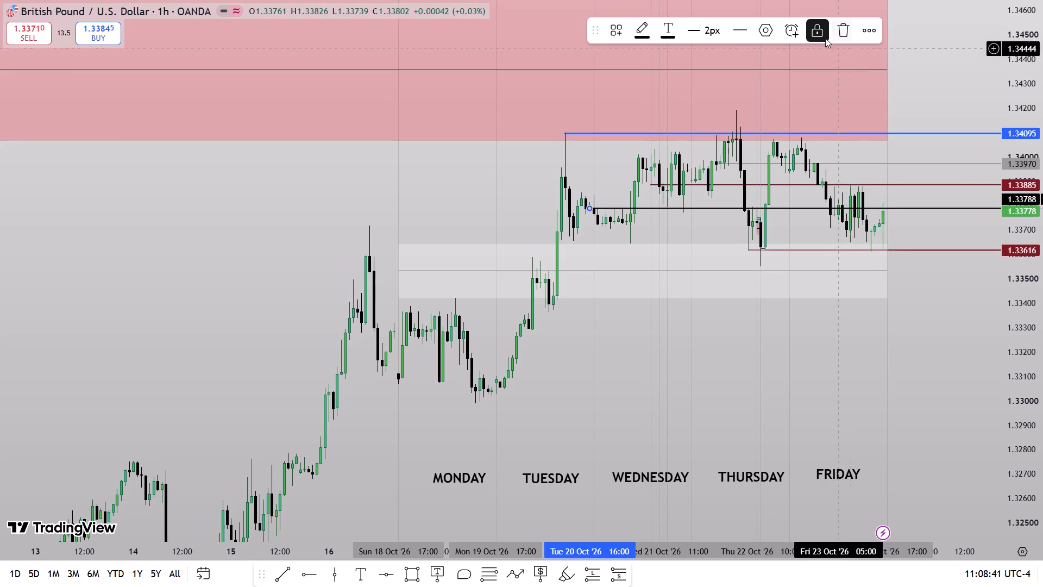
pyautogui.click(815, 33)
pyautogui.click(839, 32)
# Delete the blue 1.34095, grey 1.33970 and dark red 1.33885 level lines.
pyautogui.click(912, 135)
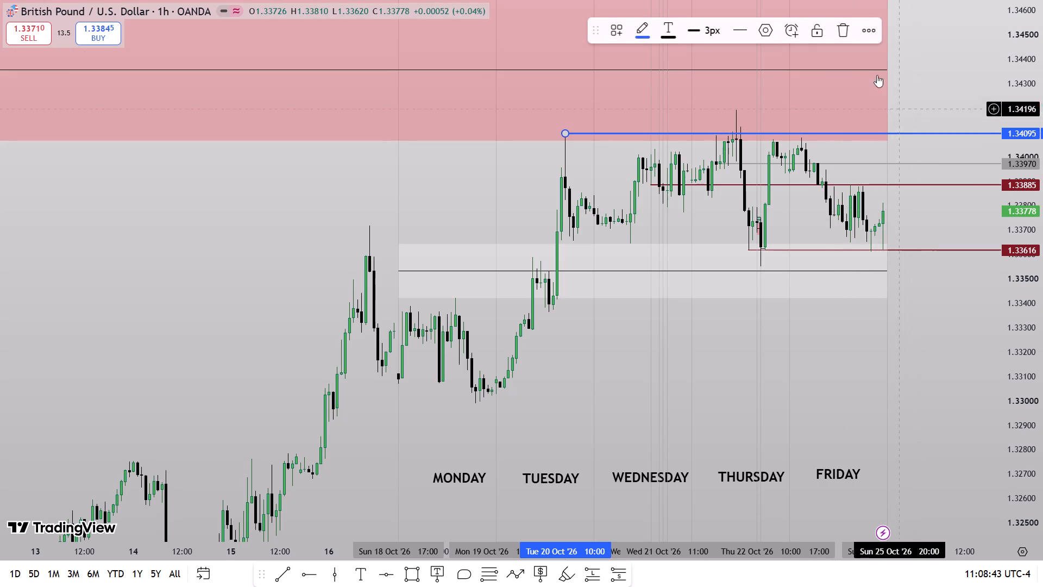
pyautogui.click(834, 36)
pyautogui.click(925, 166)
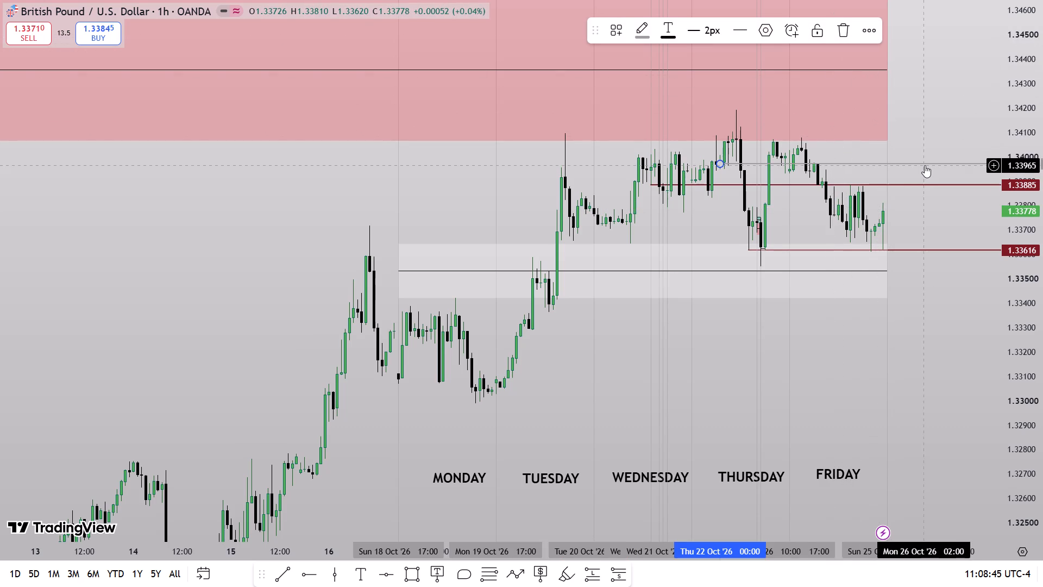
pyautogui.click(850, 38)
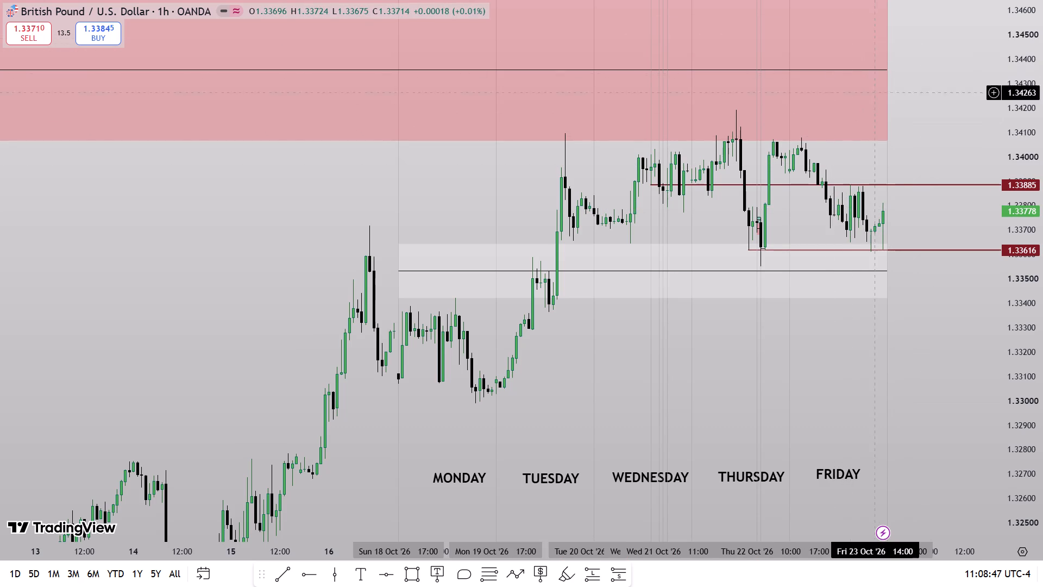
pyautogui.click(872, 186)
pyautogui.click(854, 35)
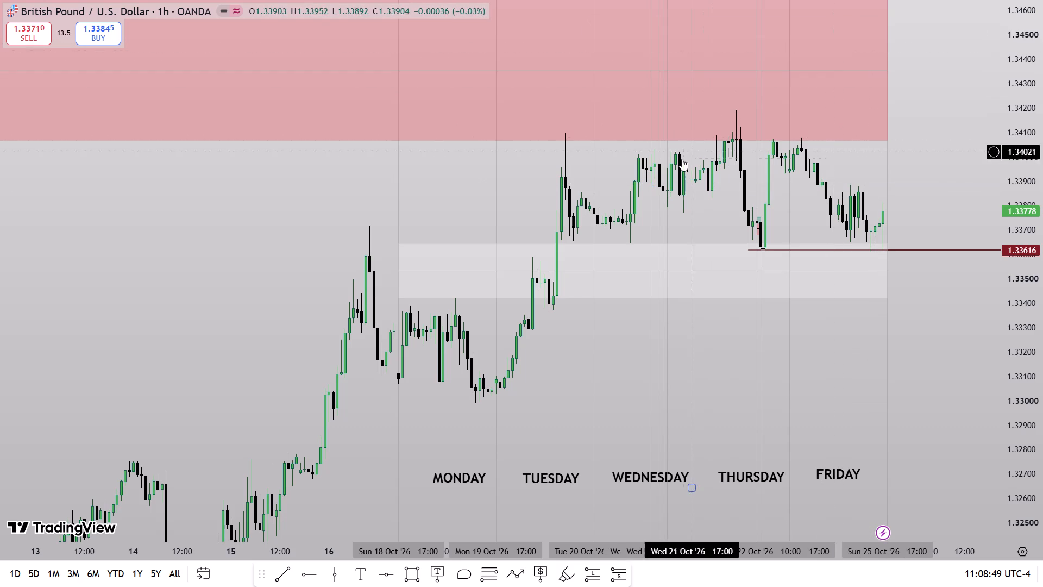
# Delete the cluster of vertical lines on Wednesday 21 October between 07:00 and 11:00.
pyautogui.click(656, 222)
pyautogui.click(659, 228)
pyautogui.click(854, 29)
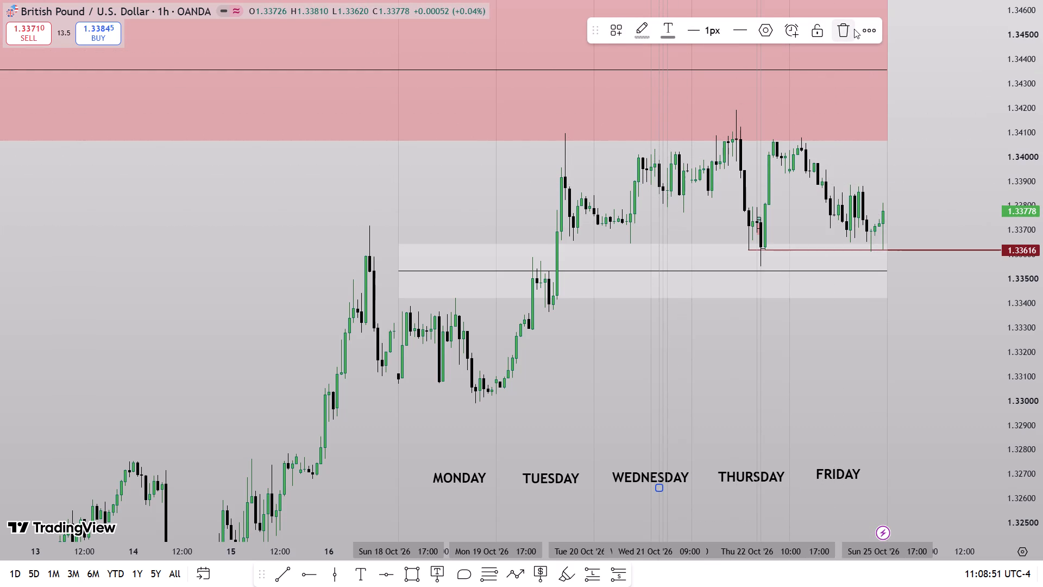
pyautogui.click(664, 225)
pyautogui.click(835, 26)
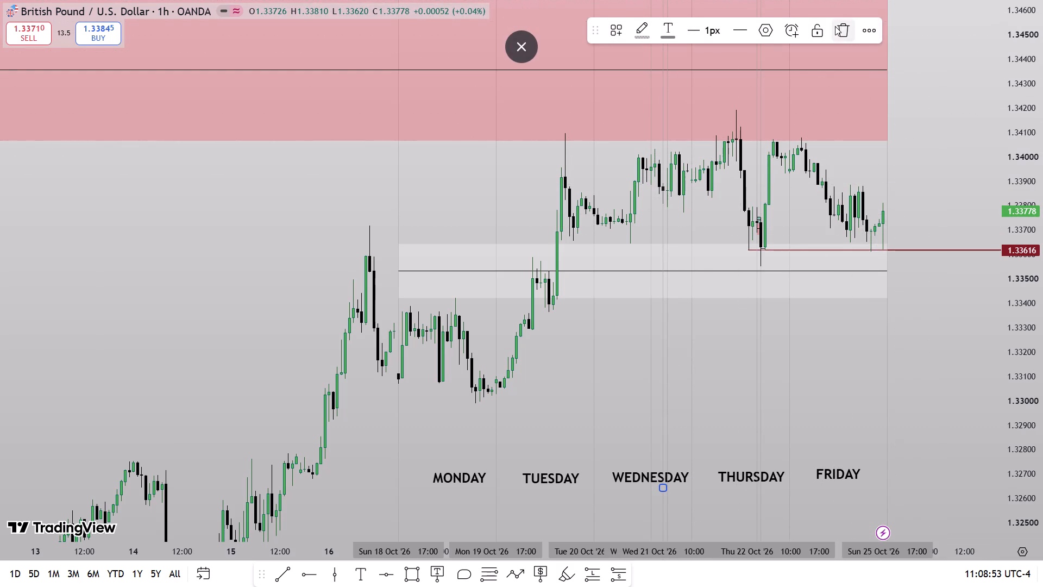
pyautogui.click(668, 222)
pyautogui.click(841, 39)
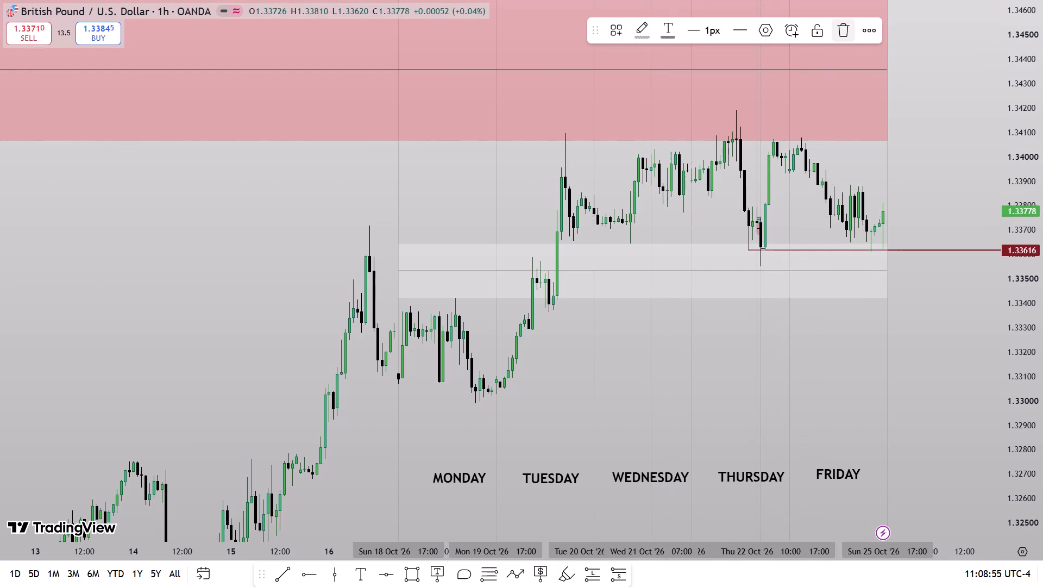
pyautogui.click(650, 220)
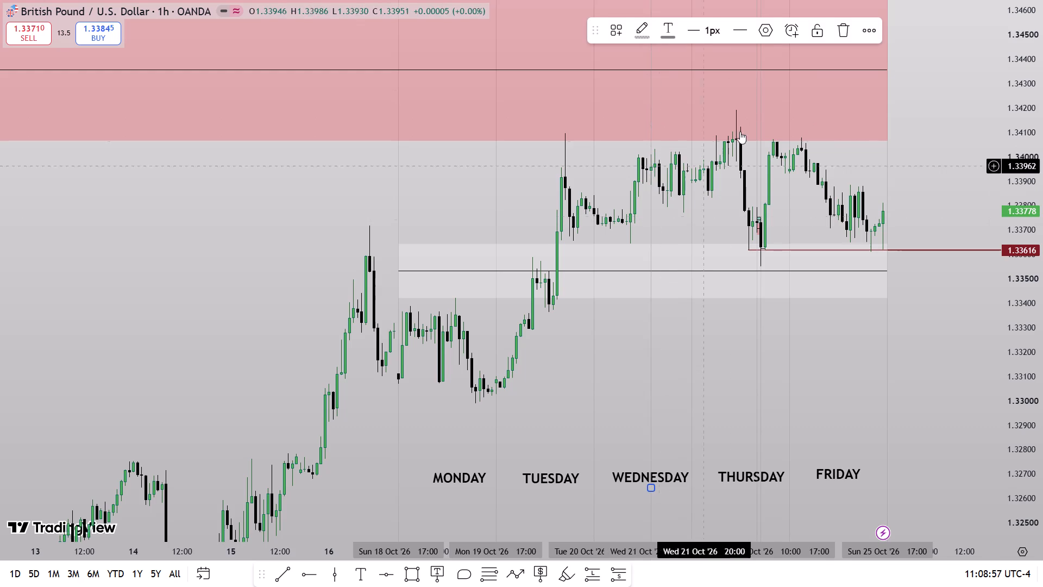
pyautogui.click(847, 33)
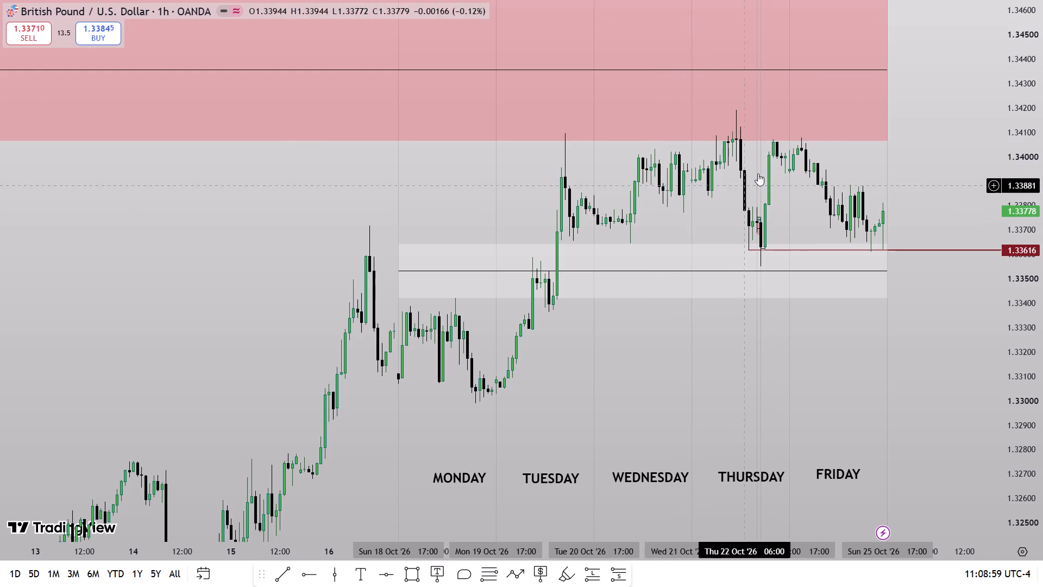
# Delete the two adjacent vertical lines on Thursday 22 October around 10:00.
pyautogui.click(761, 167)
pyautogui.click(841, 33)
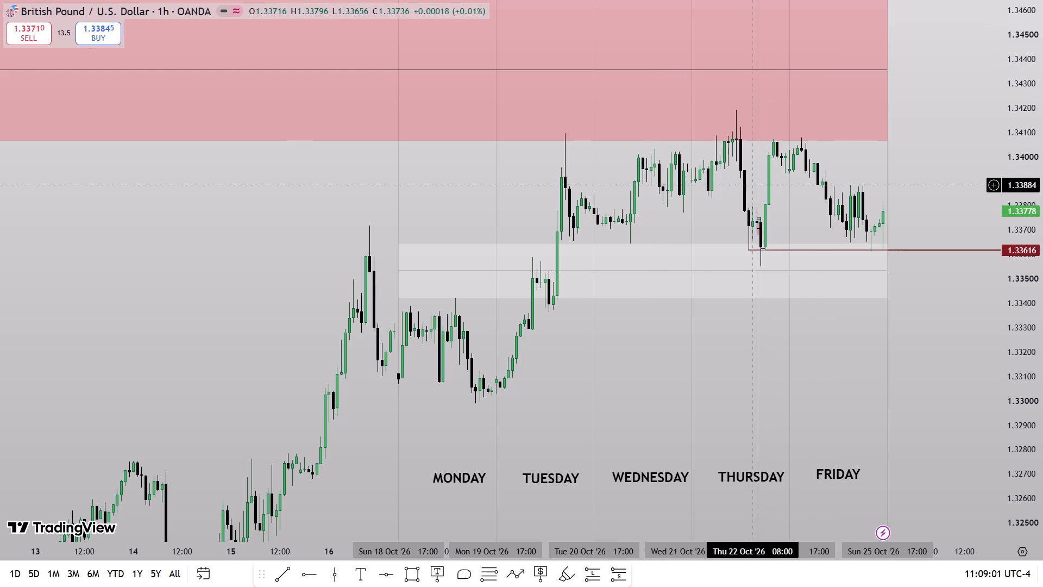
pyautogui.click(759, 179)
pyautogui.click(758, 169)
pyautogui.click(839, 34)
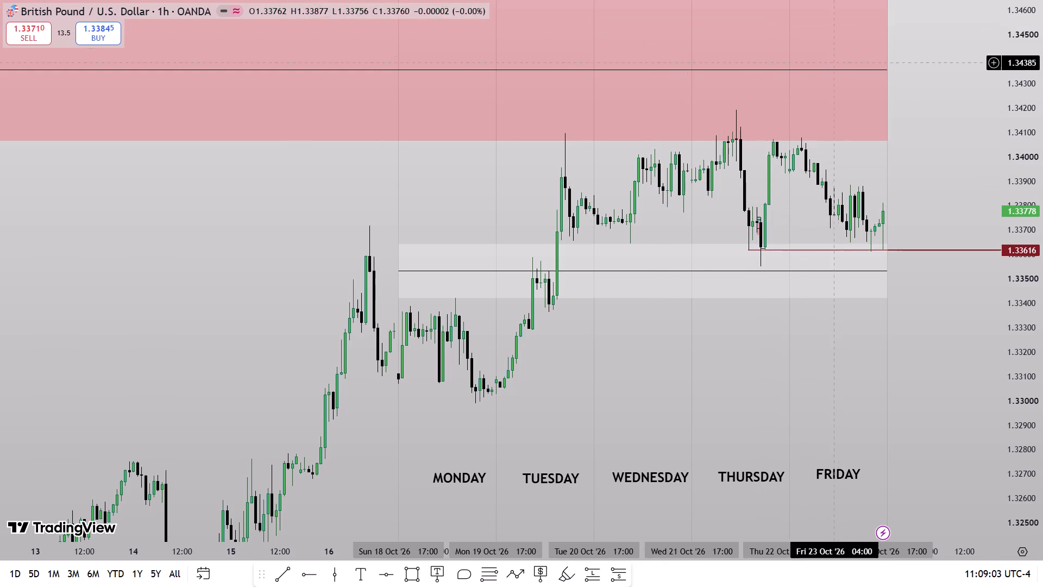
# Delete the dark red 1.33616 level line that starts on Thursday 22 October.
pyautogui.click(746, 252)
pyautogui.click(851, 38)
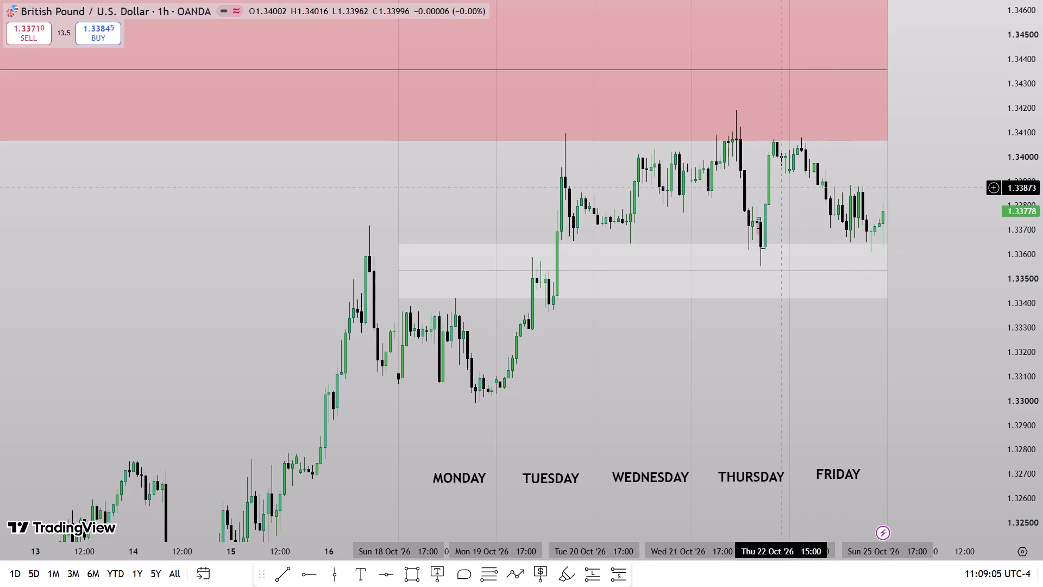
# Delete the small leftover drawings clustered on Thursday 22 October's candles near 10:00, around 1.337.
pyautogui.click(761, 218)
pyautogui.click(867, 36)
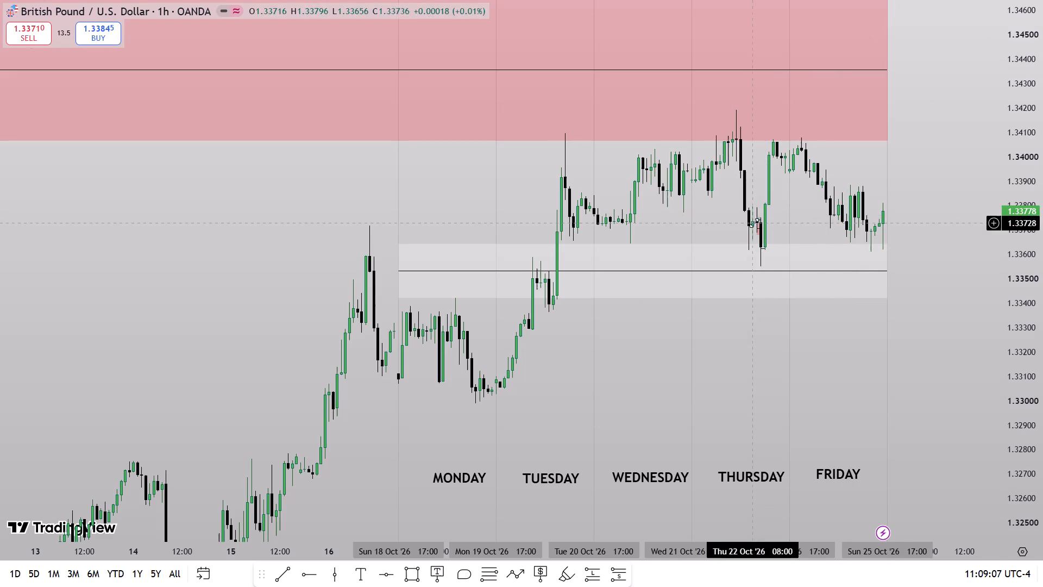
pyautogui.click(758, 221)
pyautogui.click(873, 38)
pyautogui.click(759, 228)
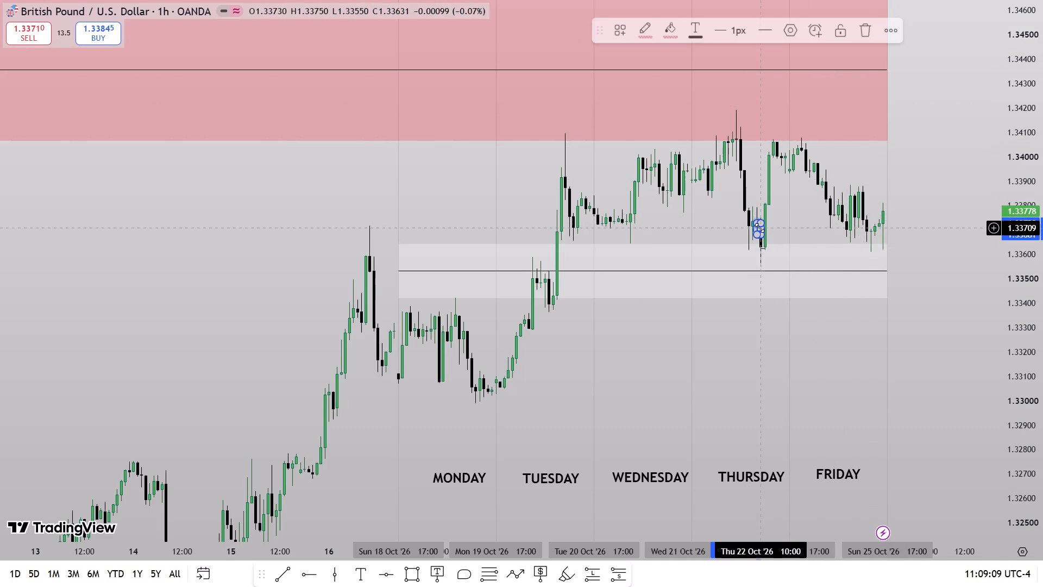
pyautogui.click(864, 34)
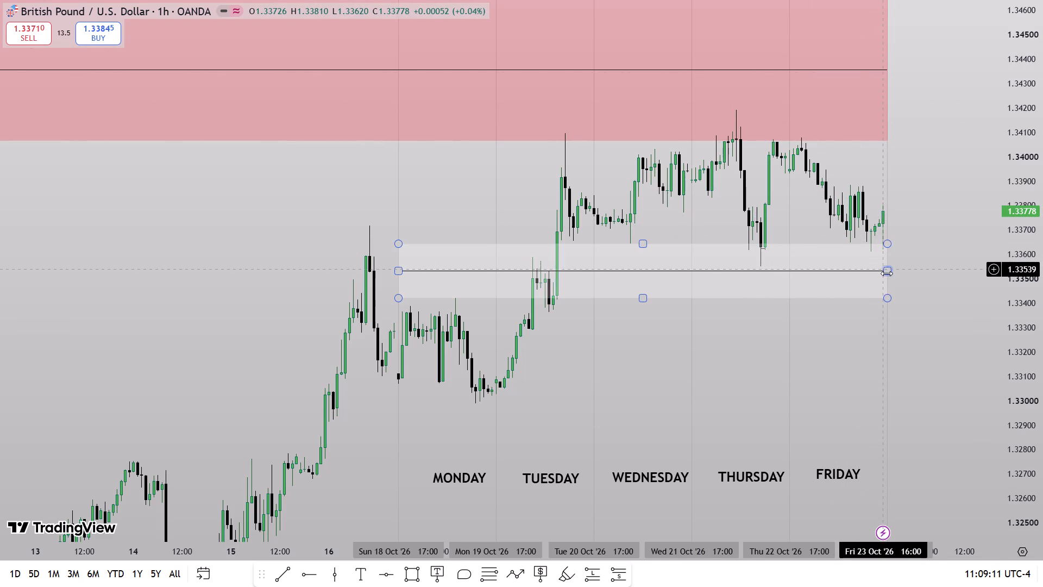
# Delete the week-wide white rectangle with the midline near 1.3354.
pyautogui.click(887, 273)
pyautogui.click(864, 33)
# Reposition the MONDAY to FRIDAY labels so each sits centred between its day's vertical separators below the candles.
pyautogui.moveTo(913, 266); pyautogui.dragTo(818, 247)
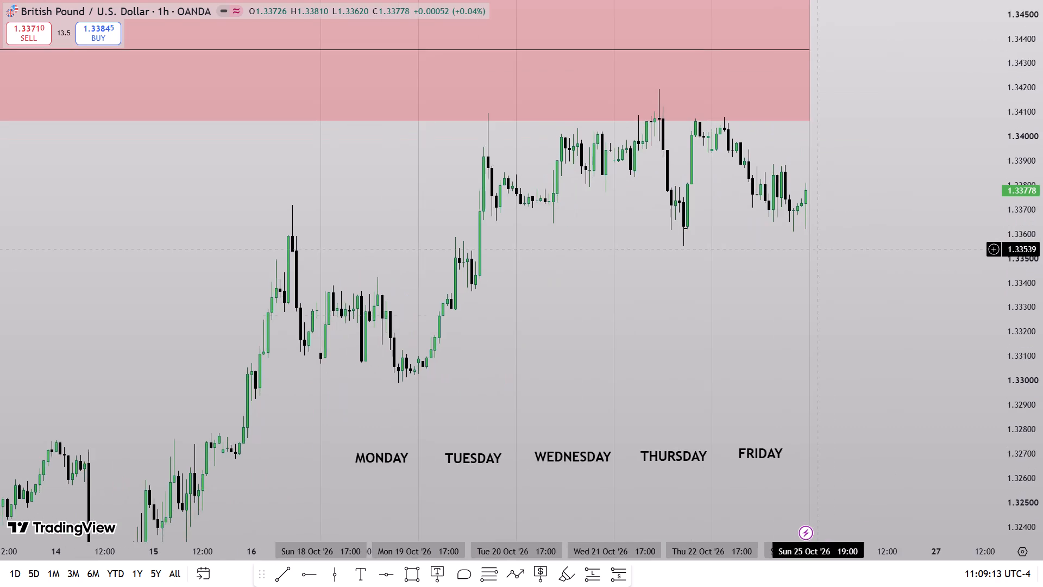
pyautogui.moveTo(1042, 350); pyautogui.dragTo(1039, 284)
pyautogui.scroll(-2, 934, 317)
pyautogui.moveTo(915, 297); pyautogui.dragTo(916, 303)
pyautogui.moveTo(1029, 251); pyautogui.dragTo(1036, 334)
pyautogui.scroll(3, 781, 404)
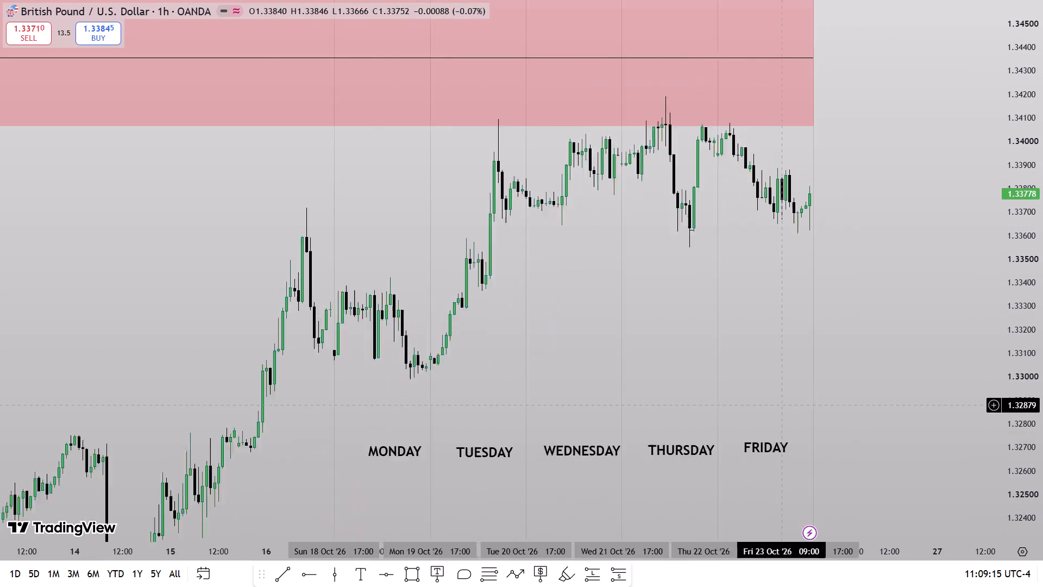
pyautogui.moveTo(540, 325); pyautogui.dragTo(574, 327)
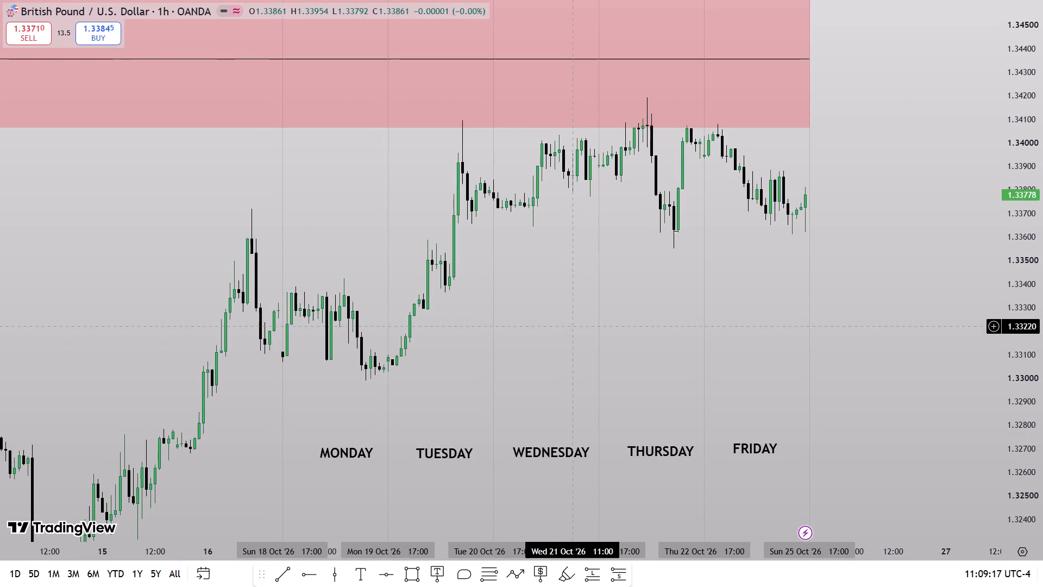
pyautogui.moveTo(574, 327); pyautogui.dragTo(563, 383)
pyautogui.moveTo(1042, 379); pyautogui.dragTo(1042, 358)
pyautogui.moveTo(406, 440); pyautogui.dragTo(419, 367)
pyautogui.scroll(2, 384, 475)
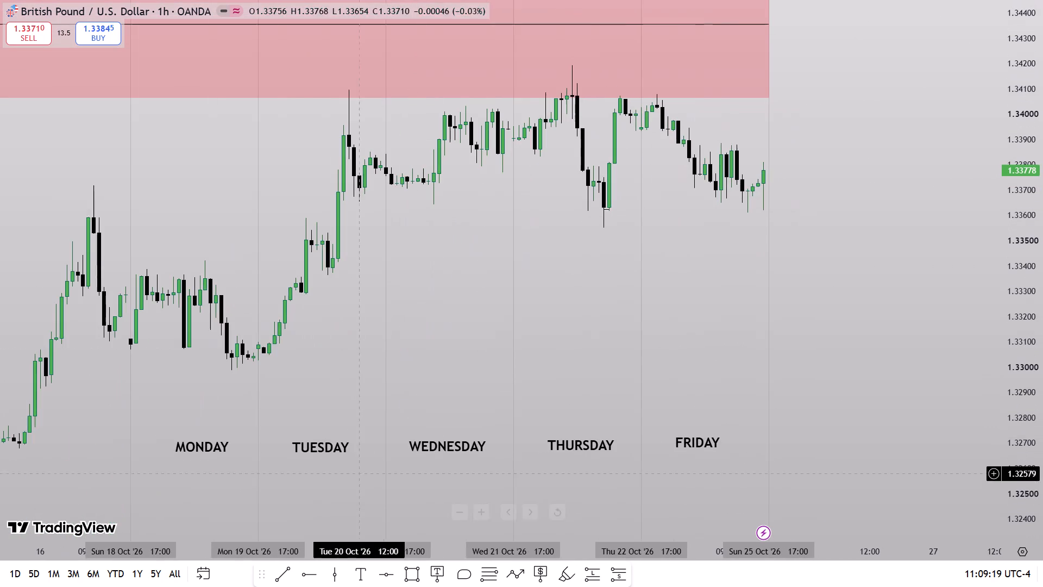
pyautogui.moveTo(199, 451); pyautogui.dragTo(193, 448)
pyautogui.click(328, 451)
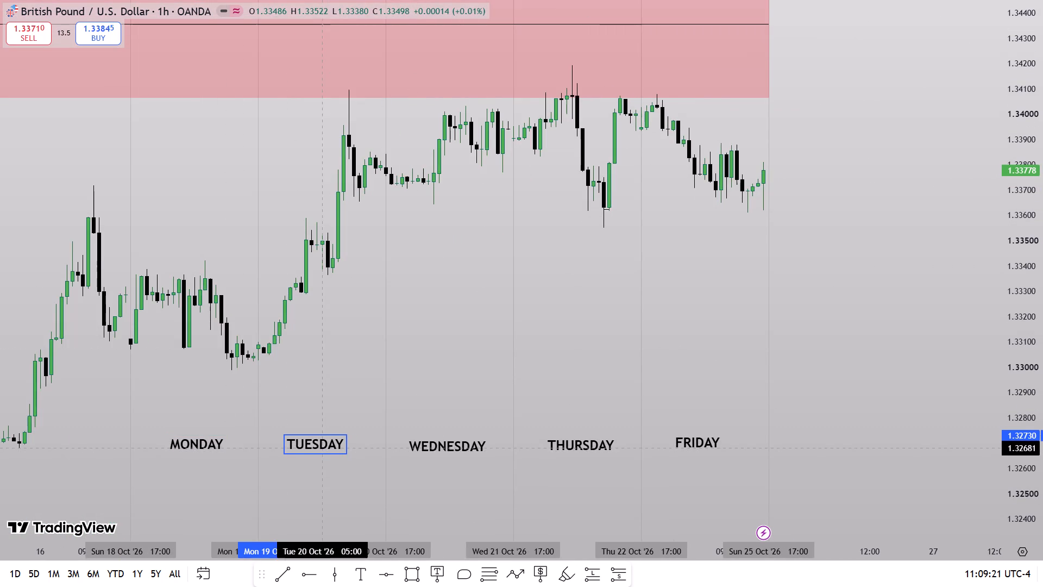
pyautogui.moveTo(426, 447); pyautogui.dragTo(441, 440)
pyautogui.moveTo(580, 448); pyautogui.dragTo(581, 448)
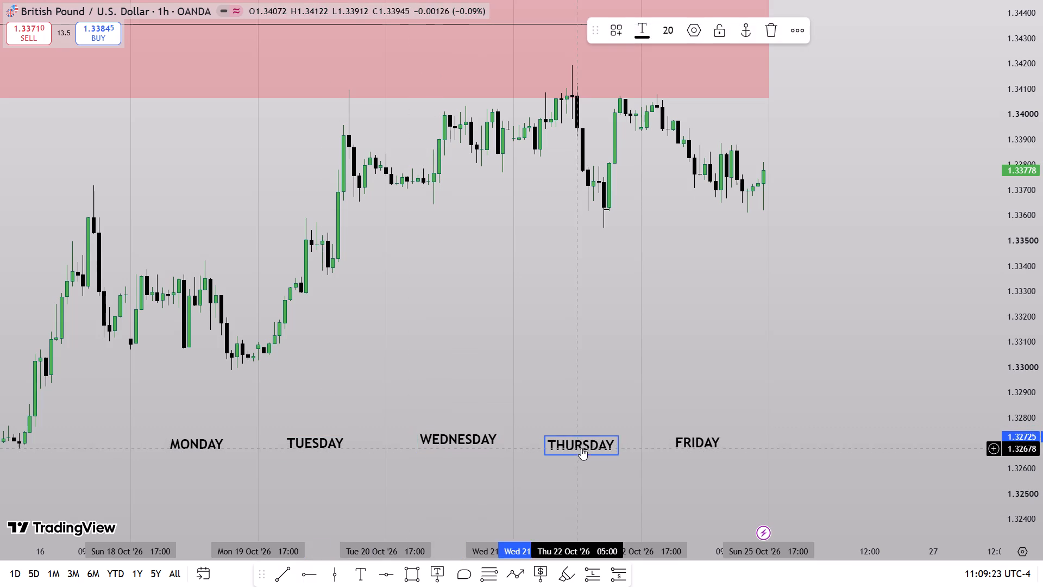
pyautogui.moveTo(581, 448); pyautogui.dragTo(589, 437)
pyautogui.moveTo(701, 442); pyautogui.dragTo(713, 434)
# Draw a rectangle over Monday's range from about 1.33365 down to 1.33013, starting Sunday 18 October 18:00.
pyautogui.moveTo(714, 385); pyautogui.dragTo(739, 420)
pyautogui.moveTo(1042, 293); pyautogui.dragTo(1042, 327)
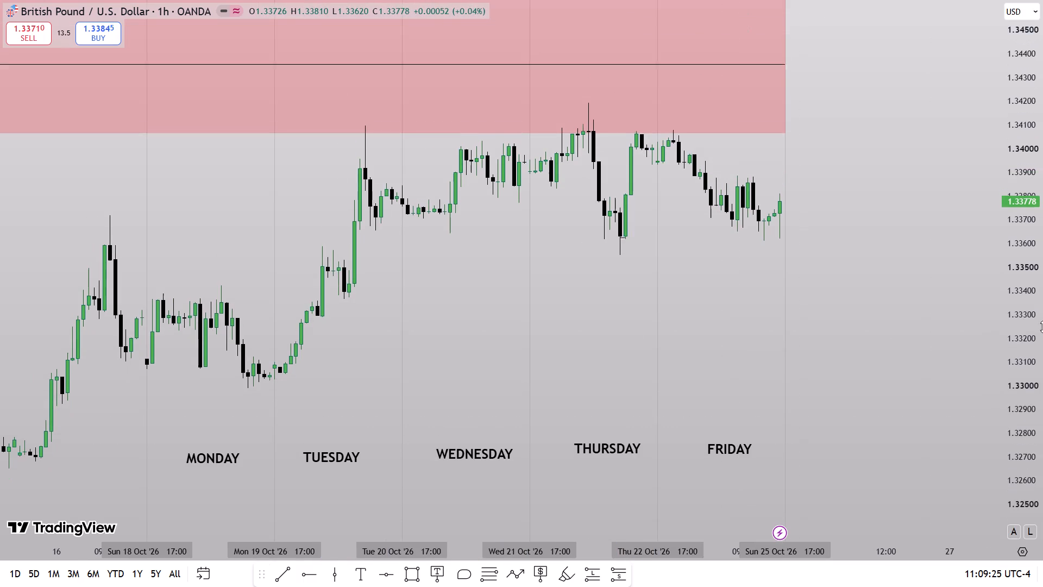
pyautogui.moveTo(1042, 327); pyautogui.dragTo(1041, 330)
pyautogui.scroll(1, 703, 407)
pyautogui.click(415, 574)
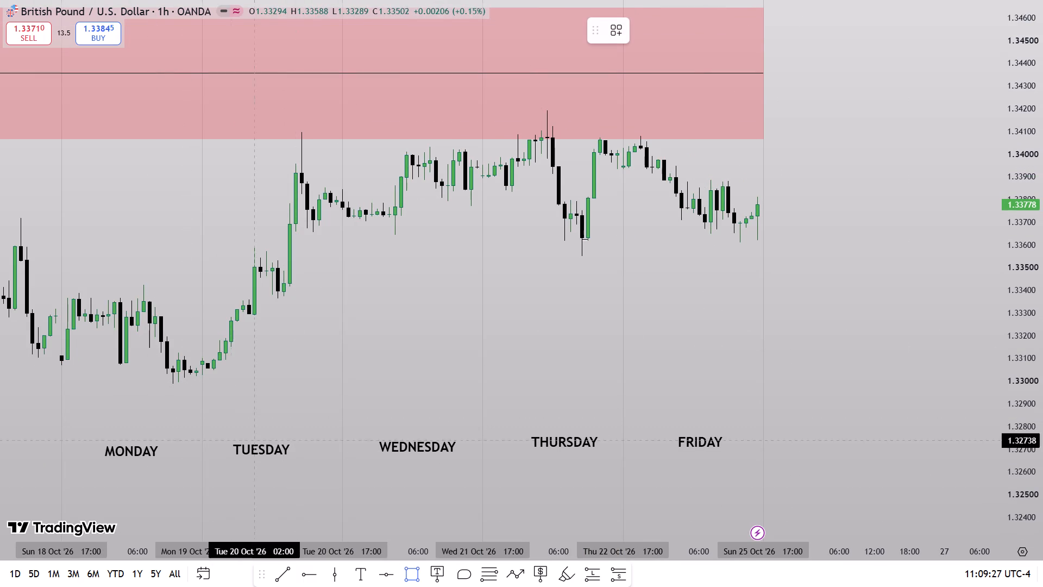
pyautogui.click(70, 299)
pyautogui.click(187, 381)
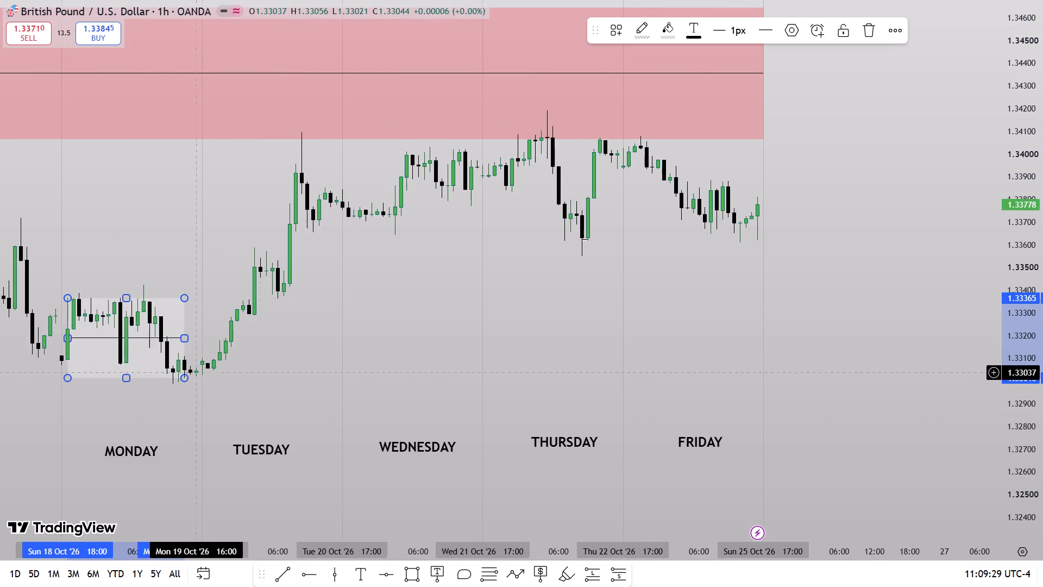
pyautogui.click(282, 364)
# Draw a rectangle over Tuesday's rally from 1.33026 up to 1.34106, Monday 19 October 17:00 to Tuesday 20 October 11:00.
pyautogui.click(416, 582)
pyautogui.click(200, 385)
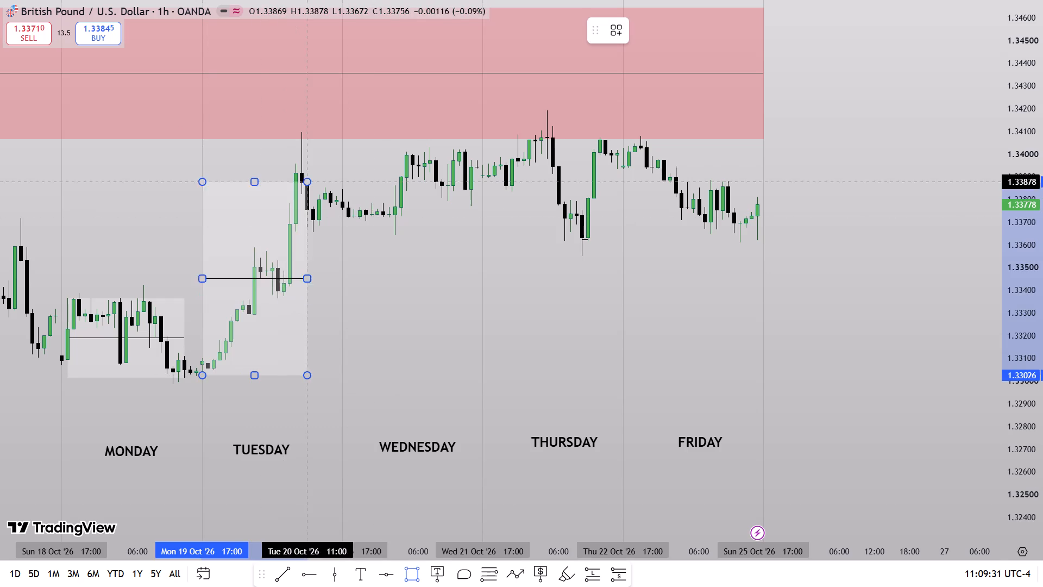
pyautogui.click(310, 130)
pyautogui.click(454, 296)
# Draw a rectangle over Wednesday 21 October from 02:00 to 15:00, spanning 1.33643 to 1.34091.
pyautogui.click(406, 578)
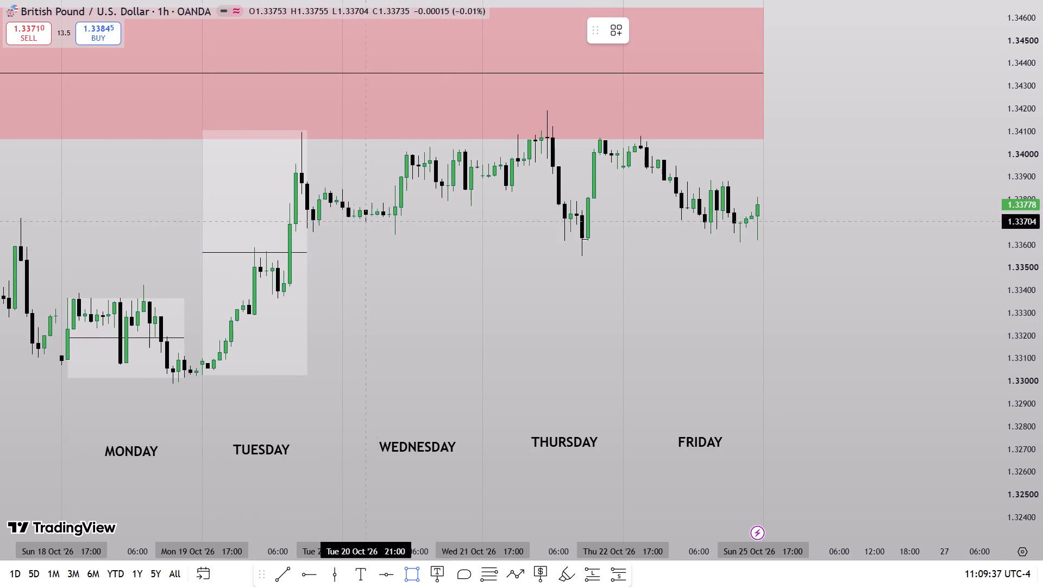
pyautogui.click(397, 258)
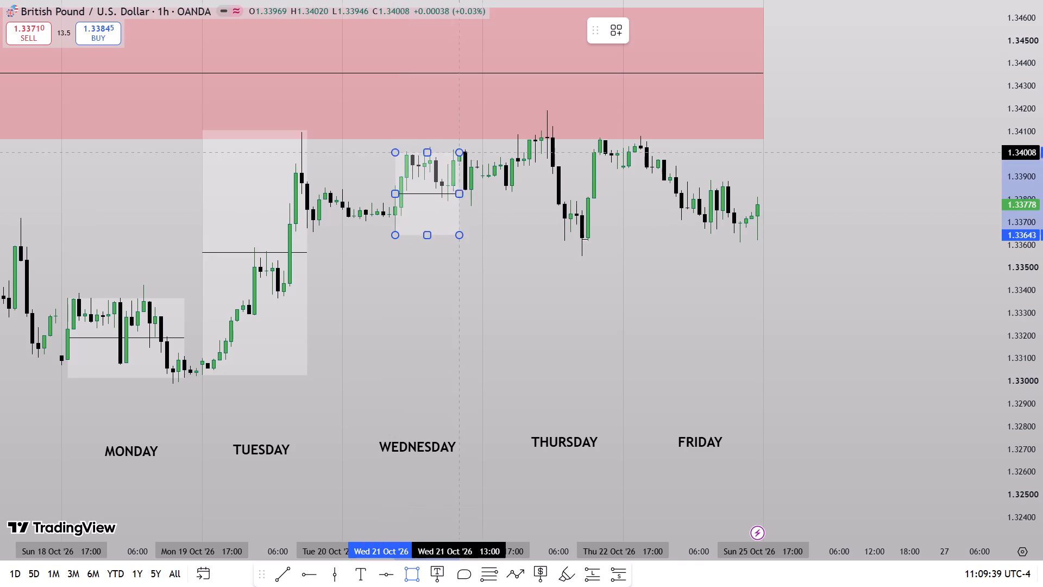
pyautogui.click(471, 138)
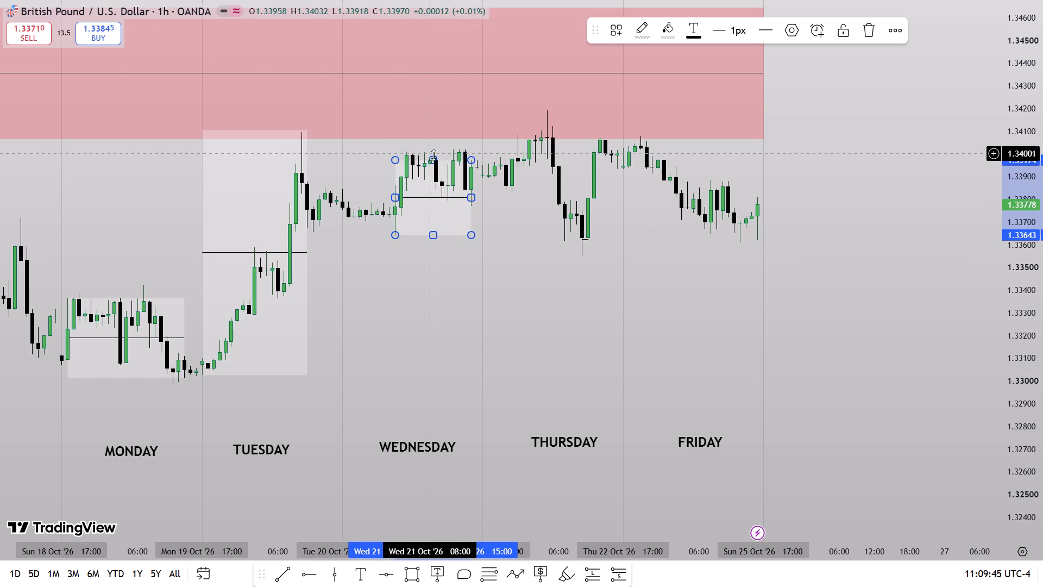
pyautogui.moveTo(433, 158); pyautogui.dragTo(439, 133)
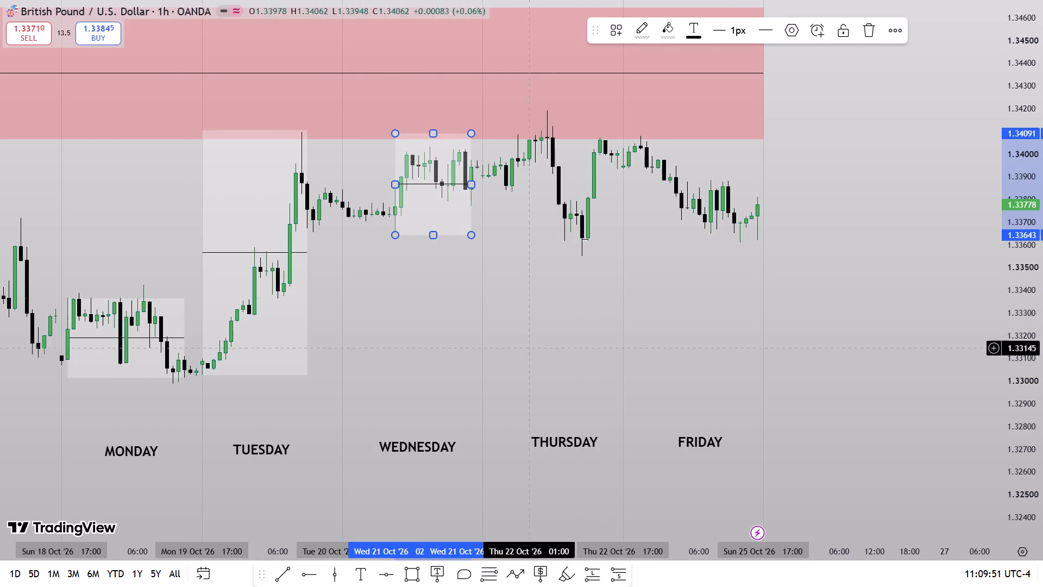
# Draw a rectangle over Friday's range from 1.34046 down to 1.33620, starting Thursday 22 October 19:00.
pyautogui.click(404, 577)
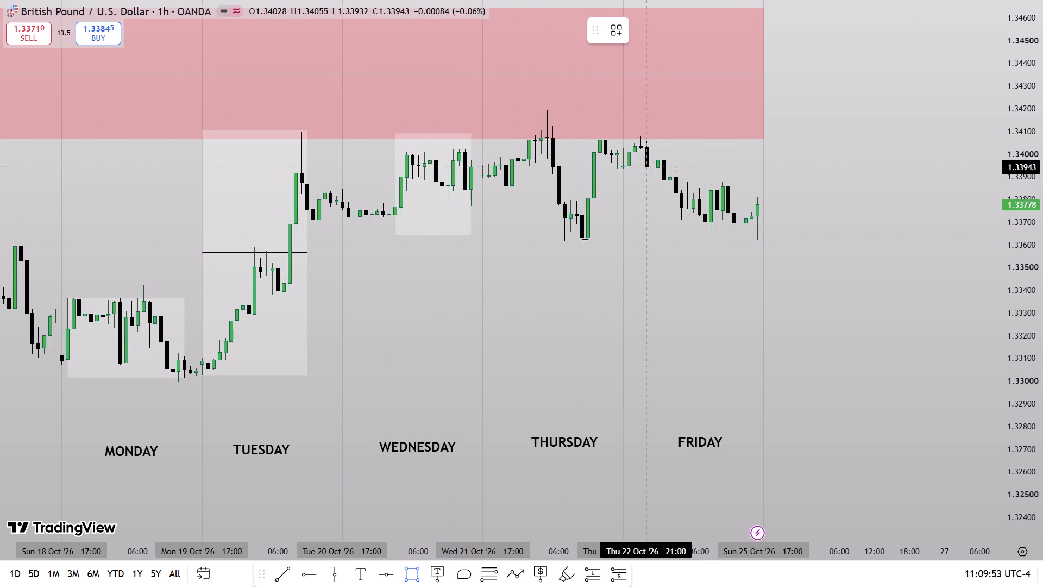
pyautogui.click(636, 140)
pyautogui.click(755, 251)
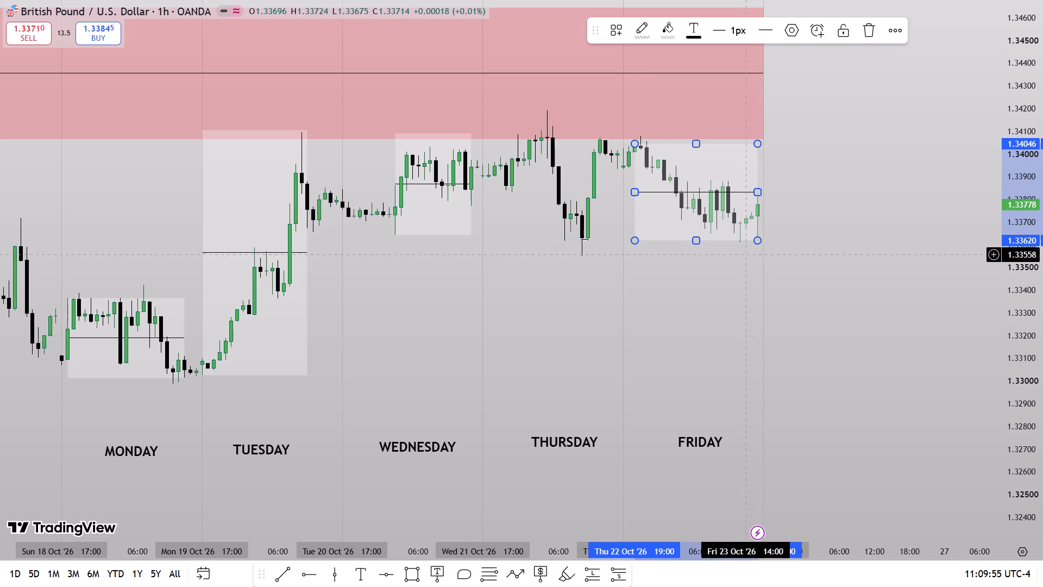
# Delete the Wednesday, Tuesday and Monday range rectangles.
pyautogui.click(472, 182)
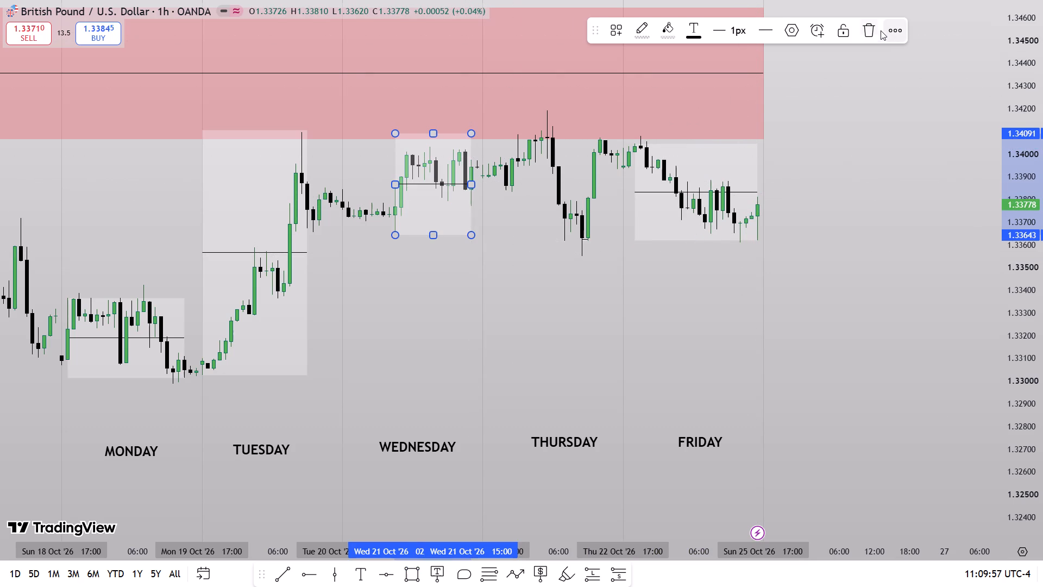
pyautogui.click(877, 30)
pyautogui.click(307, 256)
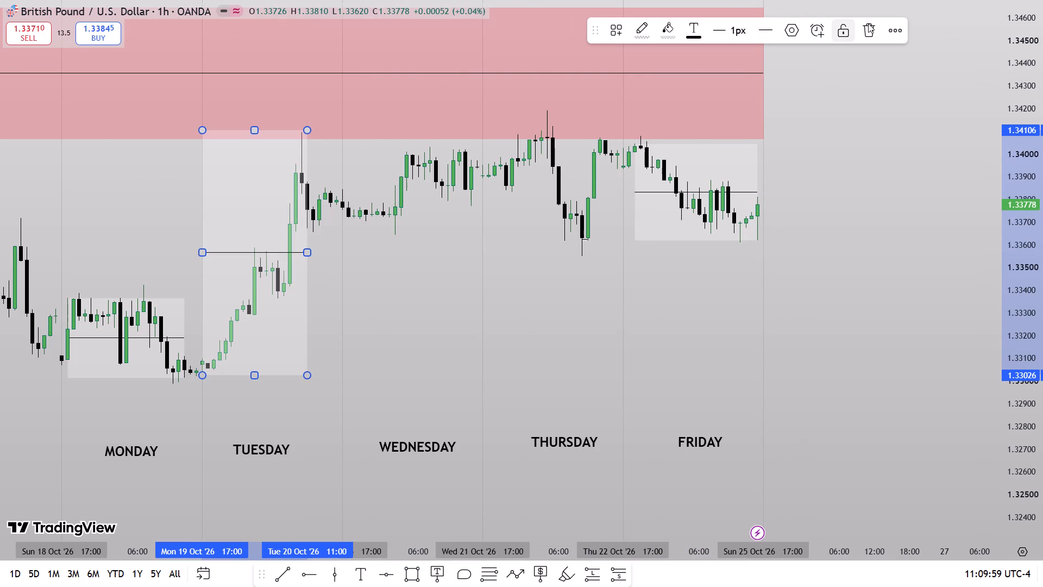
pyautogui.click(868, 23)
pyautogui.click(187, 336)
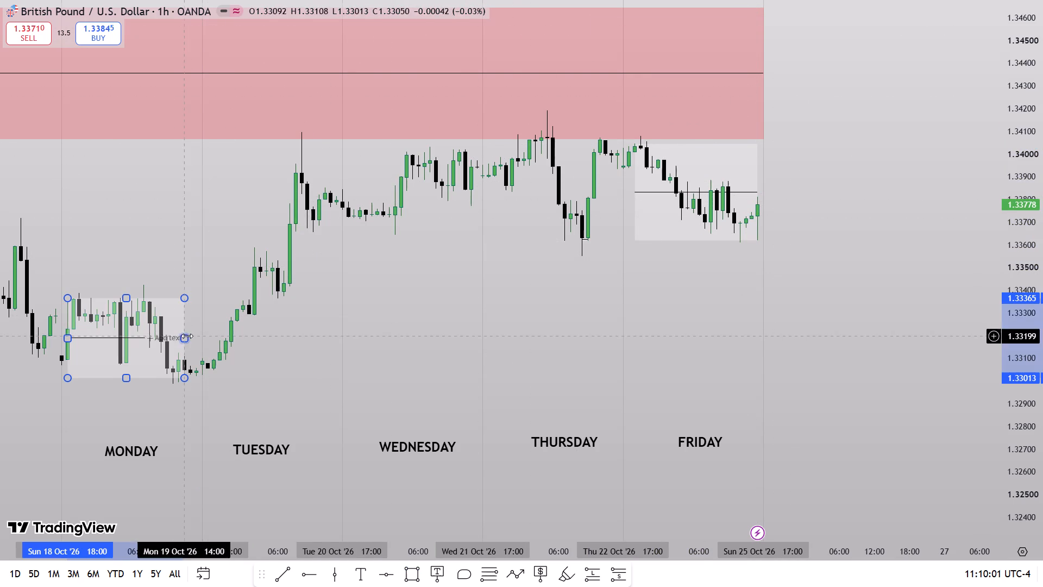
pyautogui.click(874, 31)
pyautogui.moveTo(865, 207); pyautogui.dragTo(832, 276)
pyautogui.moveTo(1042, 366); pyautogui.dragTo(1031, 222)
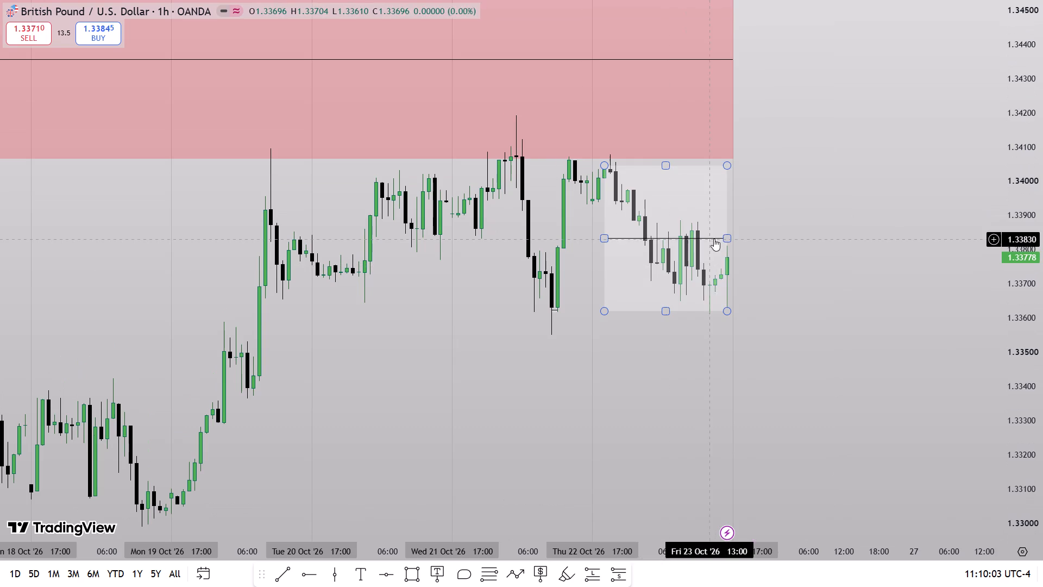
# Delete the range rectangle over Friday 23 October.
pyautogui.click(725, 239)
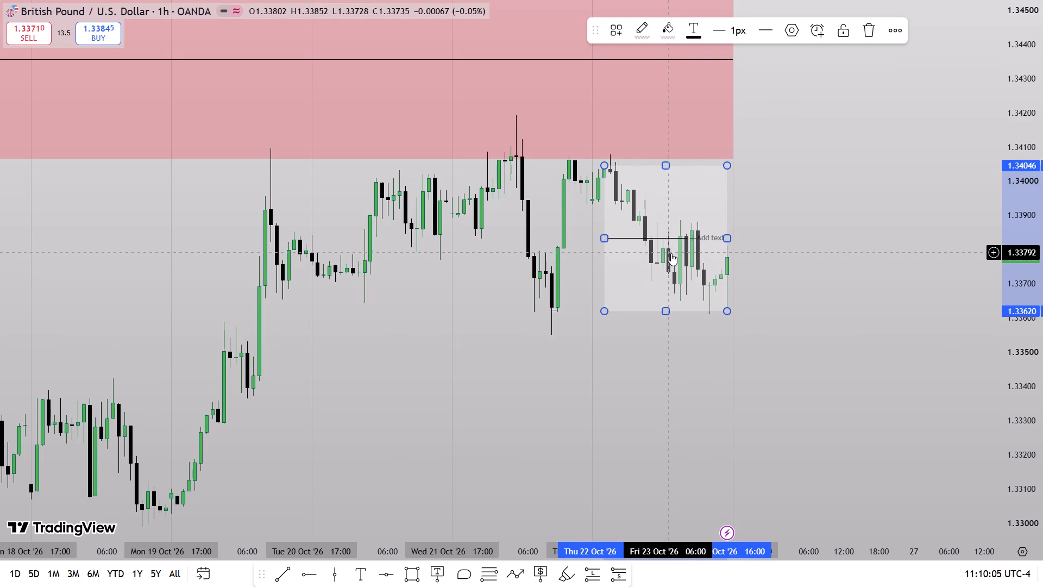
pyautogui.click(872, 36)
# Examine the week's price action up to Friday's close on the 1-hour chart.
pyautogui.moveTo(841, 249); pyautogui.dragTo(847, 248)
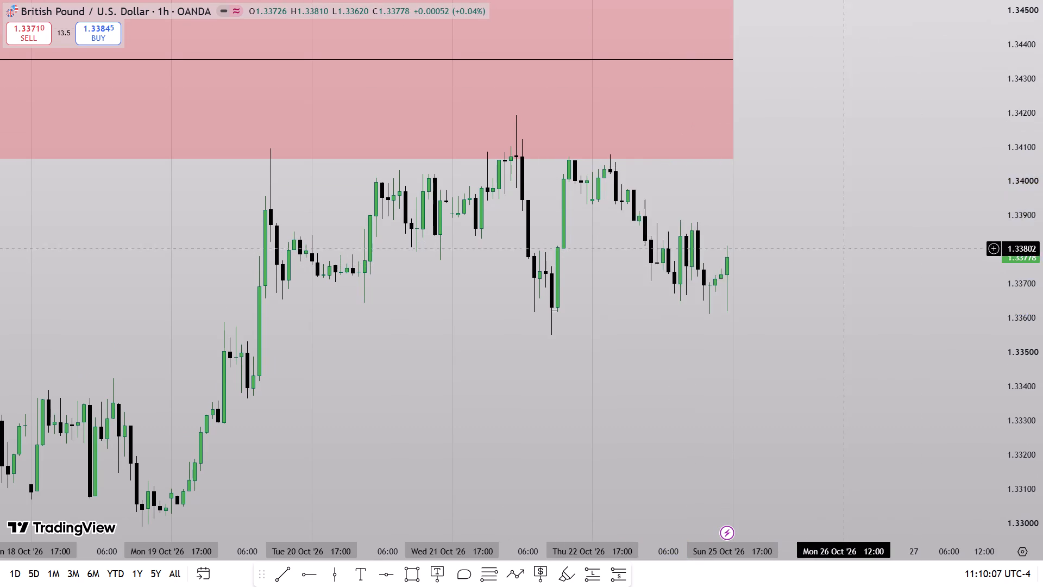
pyautogui.moveTo(847, 248); pyautogui.dragTo(866, 163)
pyautogui.moveTo(1042, 158); pyautogui.dragTo(1030, 263)
pyautogui.scroll(-4, 942, 283)
pyautogui.moveTo(913, 277); pyautogui.dragTo(843, 323)
pyautogui.moveTo(1042, 347); pyautogui.dragTo(1042, 250)
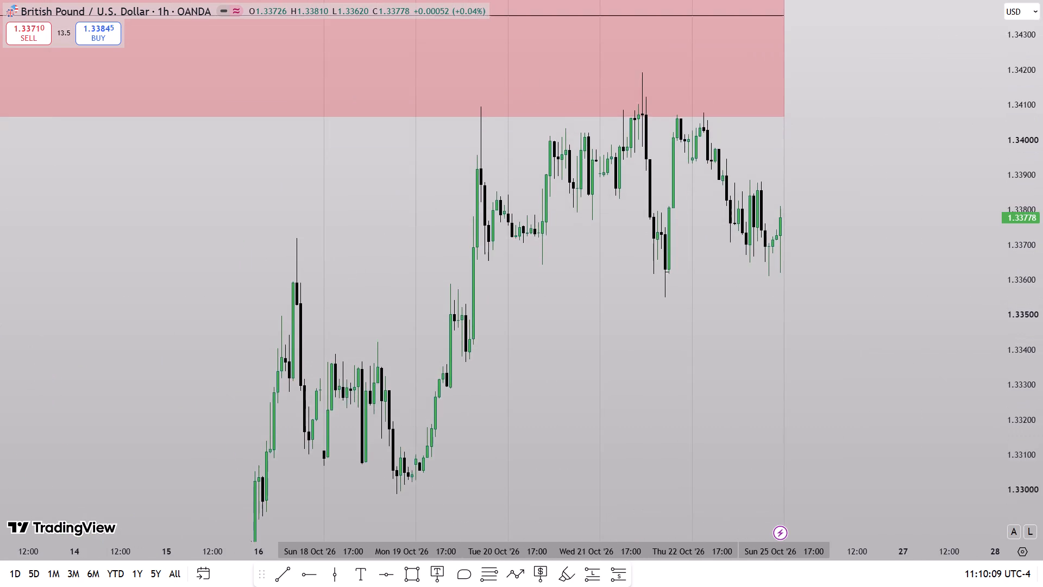
pyautogui.scroll(3, 938, 333)
pyautogui.moveTo(818, 307); pyautogui.dragTo(846, 357)
pyautogui.moveTo(1042, 410); pyautogui.dragTo(1038, 320)
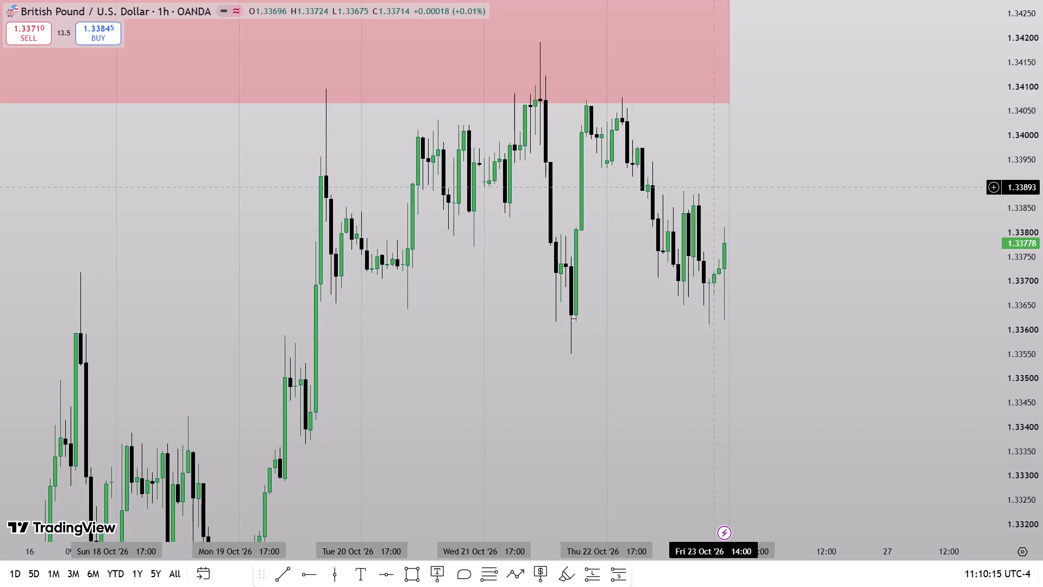
# Switch the chart to the 1-minute interval and examine the price action of Thursday 22 and Friday 23 October.
pyautogui.press('1')
pyautogui.press('Return')
pyautogui.moveTo(1042, 454); pyautogui.dragTo(998, 99)
pyautogui.scroll(-6, 666, 350)
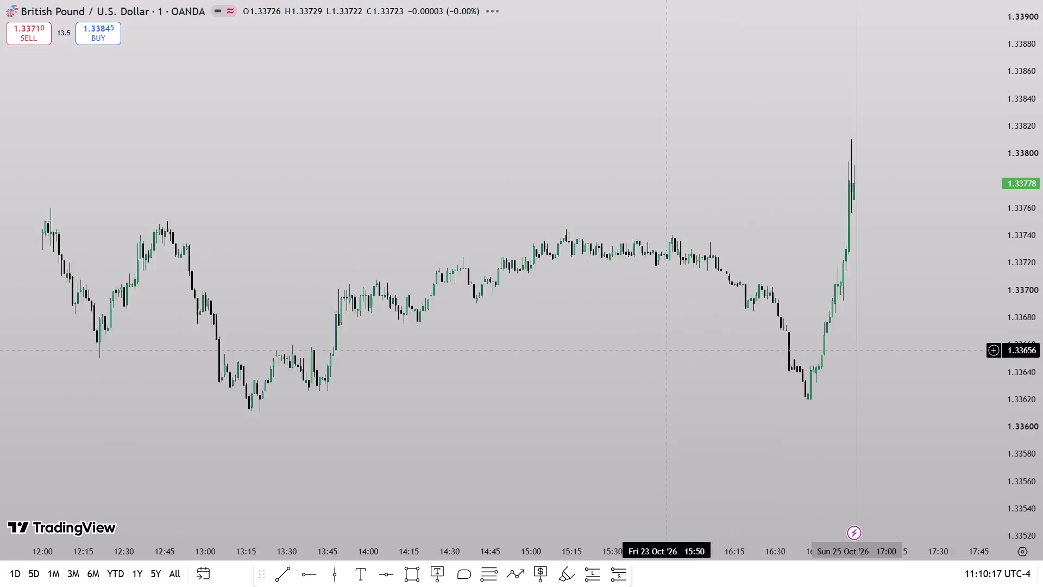
pyautogui.scroll(-17, 663, 363)
pyautogui.moveTo(588, 407); pyautogui.dragTo(715, 414)
pyautogui.moveTo(1042, 274); pyautogui.dragTo(998, 370)
pyautogui.scroll(1, 781, 404)
pyautogui.scroll(-5, 781, 404)
pyautogui.moveTo(746, 404); pyautogui.dragTo(657, 404)
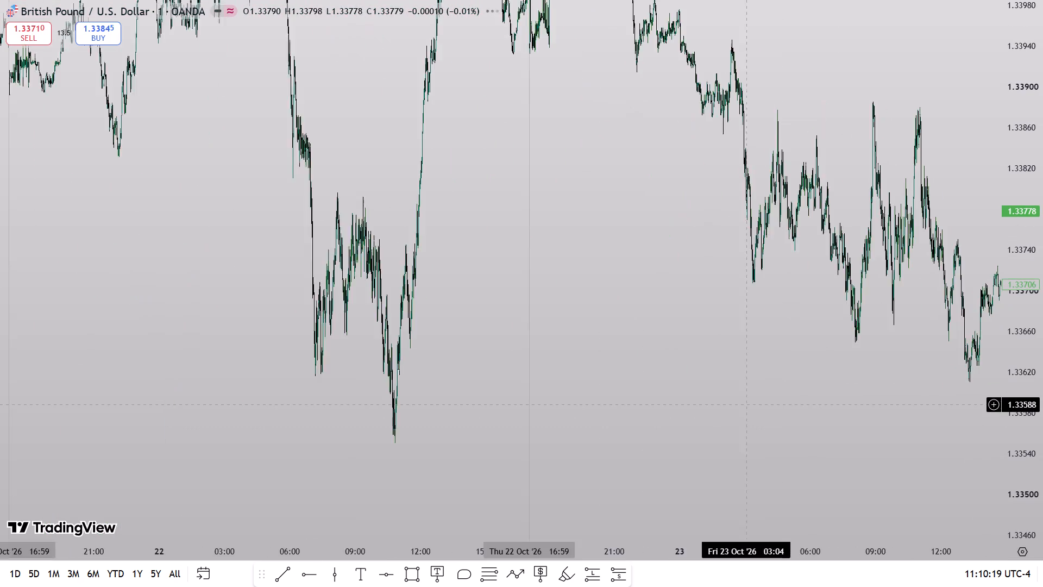
pyautogui.moveTo(657, 404); pyautogui.dragTo(590, 404)
pyautogui.moveTo(1042, 405); pyautogui.dragTo(1028, 251)
pyautogui.scroll(10, 732, 410)
pyautogui.moveTo(408, 422); pyautogui.dragTo(909, 445)
pyautogui.scroll(5, 640, 453)
pyautogui.moveTo(1042, 230); pyautogui.dragTo(1021, 376)
pyautogui.scroll(3, 548, 413)
pyautogui.moveTo(339, 397); pyautogui.dragTo(379, 419)
pyautogui.moveTo(1042, 386); pyautogui.dragTo(1020, 320)
pyautogui.moveTo(591, 429); pyautogui.dragTo(806, 428)
pyautogui.scroll(6, 766, 430)
# On the 15-minute chart, draw a rectangle from Thursday 22 October 16:45 to Friday 12:00, spanning 1.34002 down to 1.33942.
pyautogui.write('15')
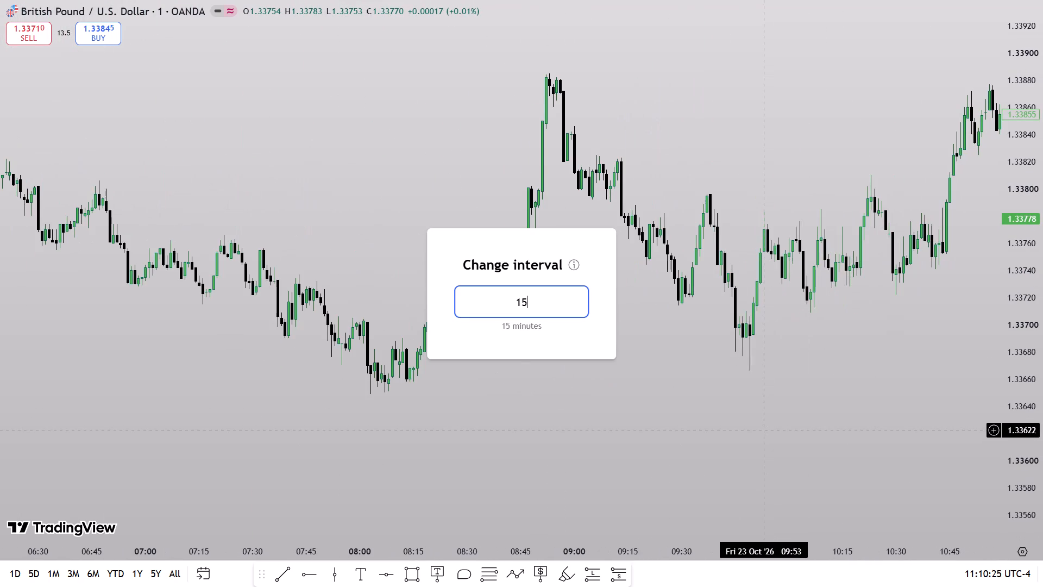
pyautogui.press('Return')
pyautogui.scroll(5, 931, 440)
pyautogui.moveTo(885, 408); pyautogui.dragTo(80, 357)
pyautogui.moveTo(1042, 248); pyautogui.dragTo(1007, 379)
pyautogui.moveTo(984, 312); pyautogui.dragTo(823, 346)
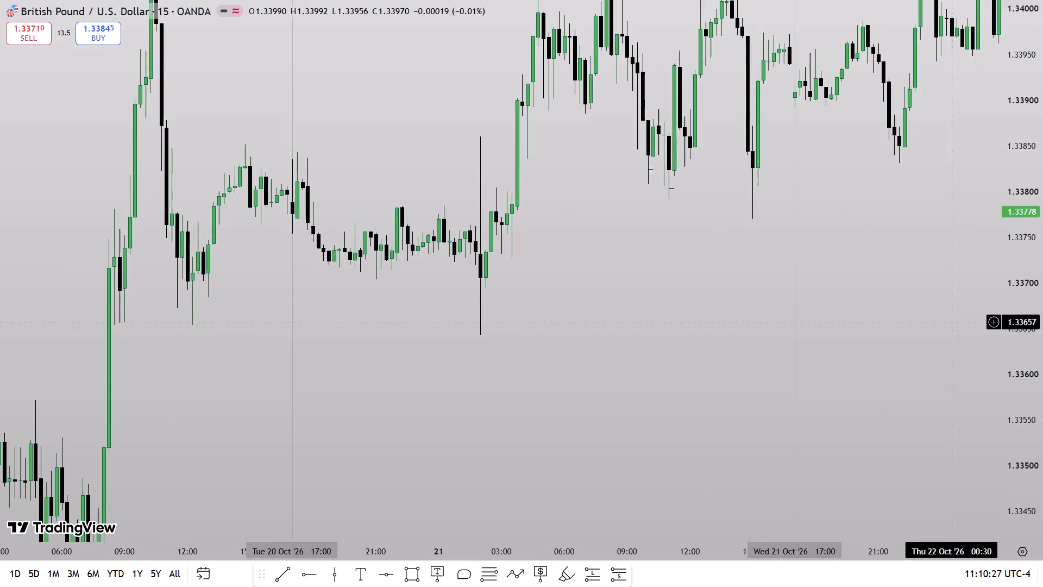
pyautogui.moveTo(823, 346); pyautogui.dragTo(396, 373)
pyautogui.moveTo(773, 426); pyautogui.dragTo(340, 427)
pyautogui.moveTo(1042, 438); pyautogui.dragTo(1022, 380)
pyautogui.scroll(4, 780, 488)
pyautogui.moveTo(545, 436); pyautogui.dragTo(855, 395)
pyautogui.moveTo(1042, 431); pyautogui.dragTo(1042, 419)
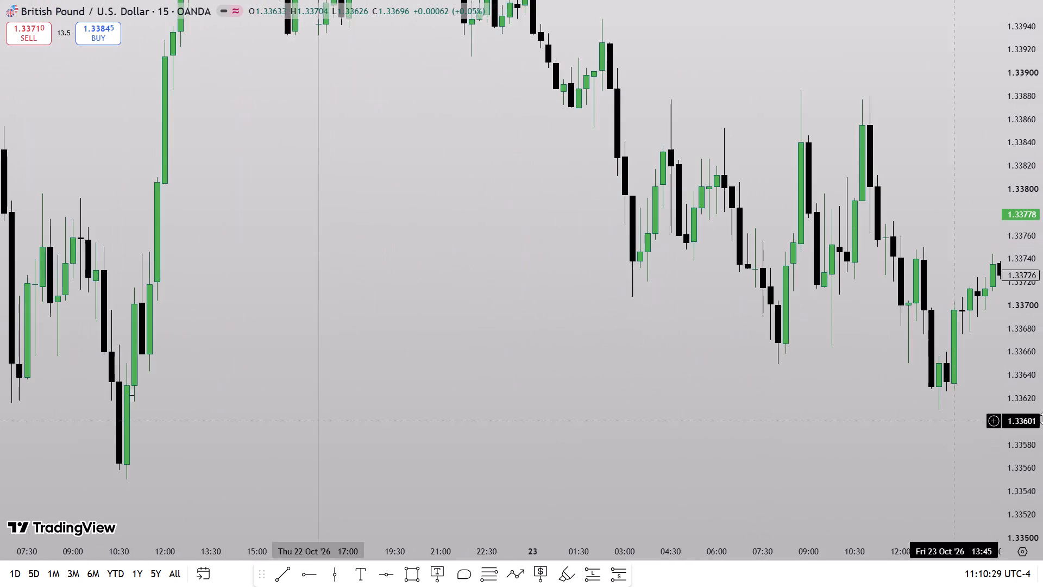
pyautogui.moveTo(1042, 419); pyautogui.dragTo(1033, 377)
pyautogui.scroll(2, 864, 468)
pyautogui.moveTo(1042, 295); pyautogui.dragTo(1028, 385)
pyautogui.moveTo(538, 345); pyautogui.dragTo(572, 492)
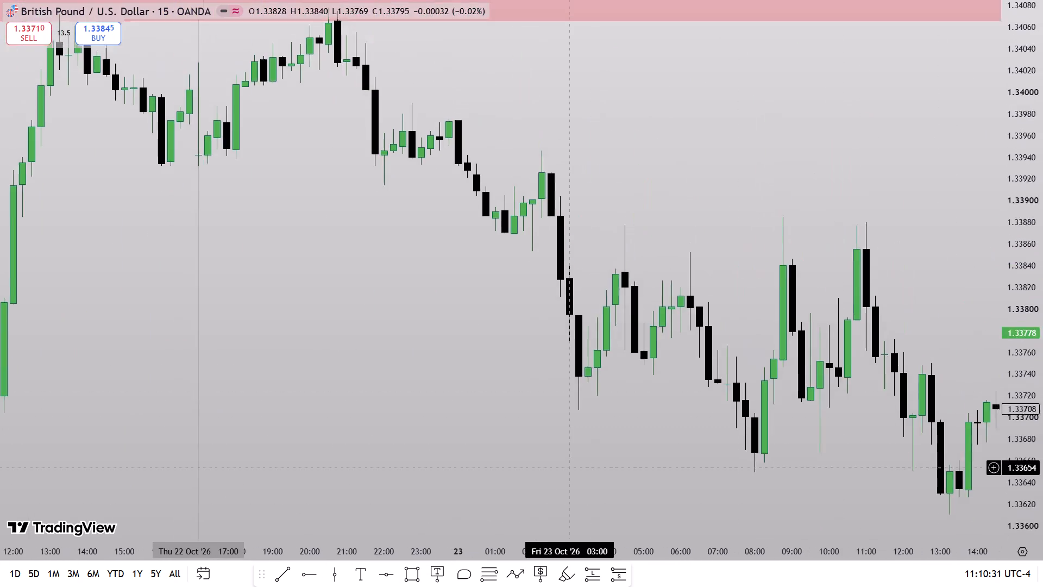
pyautogui.moveTo(572, 492); pyautogui.dragTo(574, 499)
pyautogui.moveTo(449, 355); pyautogui.dragTo(448, 415)
pyautogui.click(407, 568)
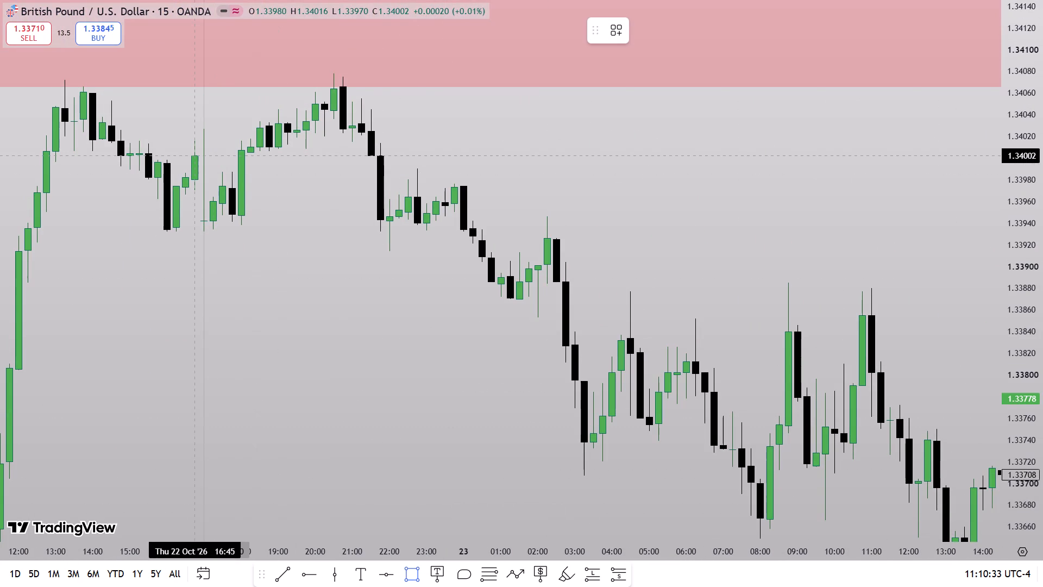
pyautogui.click(194, 163)
pyautogui.click(203, 218)
pyautogui.moveTo(203, 190); pyautogui.dragTo(907, 264)
# Colour the border and fill of the 1.34002–1.33942 rectangle purple.
pyautogui.click(641, 39)
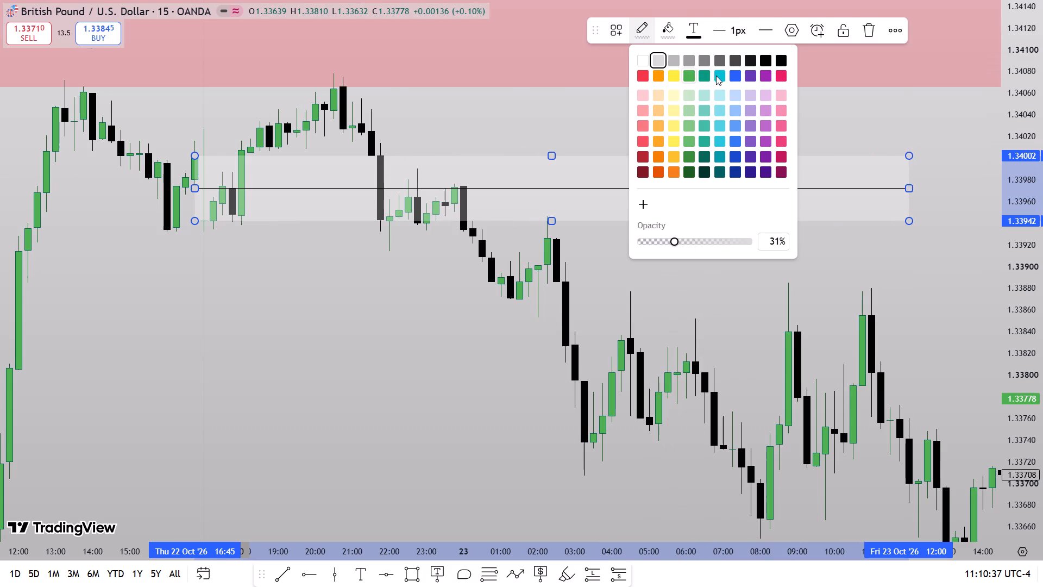
pyautogui.click(753, 77)
pyautogui.click(663, 35)
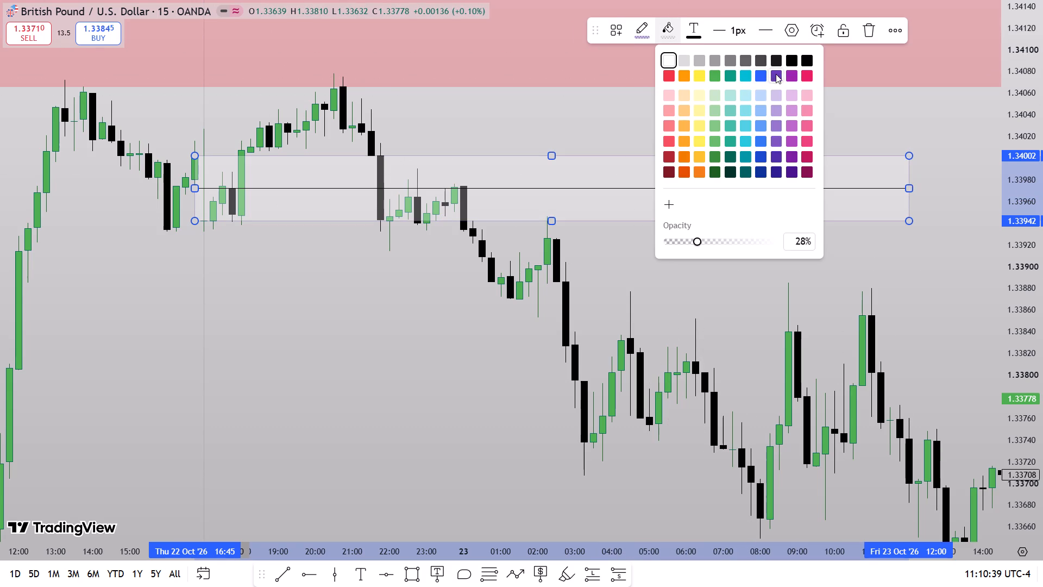
pyautogui.click(776, 74)
# Place a horizontal ray at Friday's 08:45 high, 1.33885, and style it as a solid 2px line.
pyautogui.moveTo(762, 228); pyautogui.dragTo(713, 142)
pyautogui.moveTo(1042, 305); pyautogui.dragTo(1029, 189)
pyautogui.scroll(3, 813, 347)
pyautogui.click(299, 576)
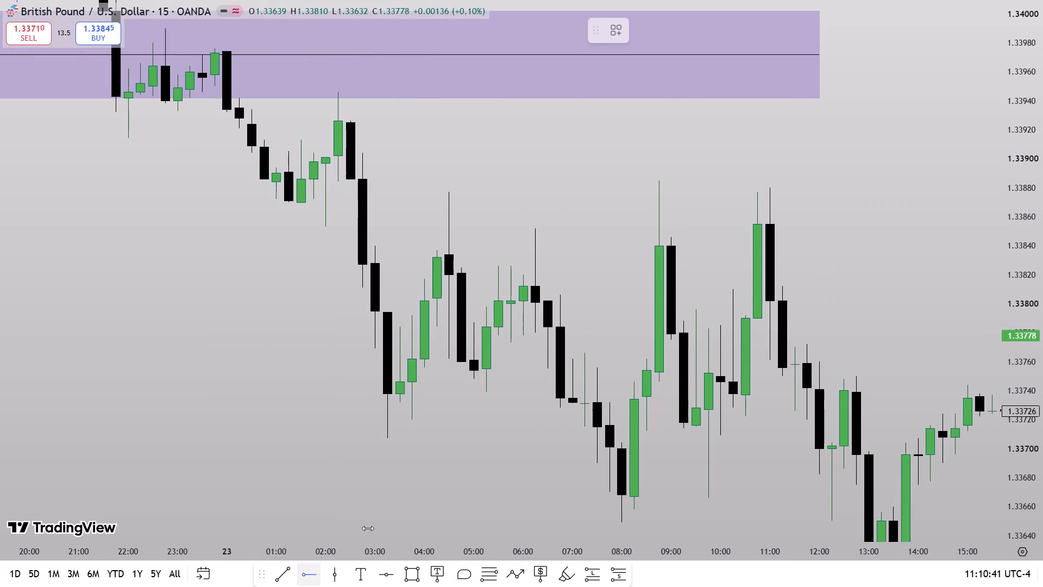
pyautogui.click(656, 154)
pyautogui.click(737, 30)
pyautogui.click(744, 59)
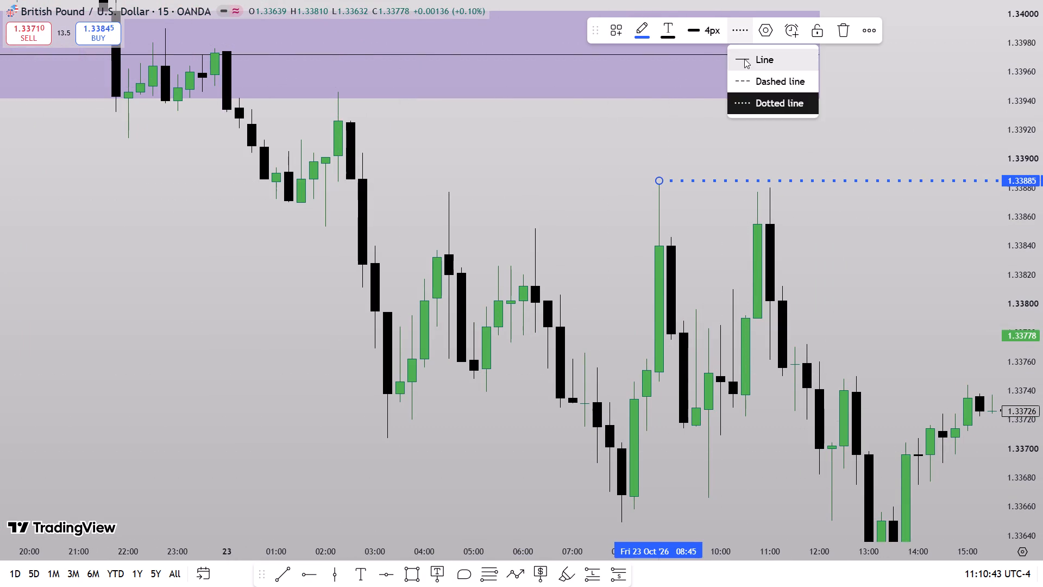
pyautogui.click(712, 33)
pyautogui.click(718, 83)
# Place a horizontal ray at Friday's 08:00 low, 1.33649, and colour it dark red.
pyautogui.moveTo(850, 153); pyautogui.dragTo(857, 68)
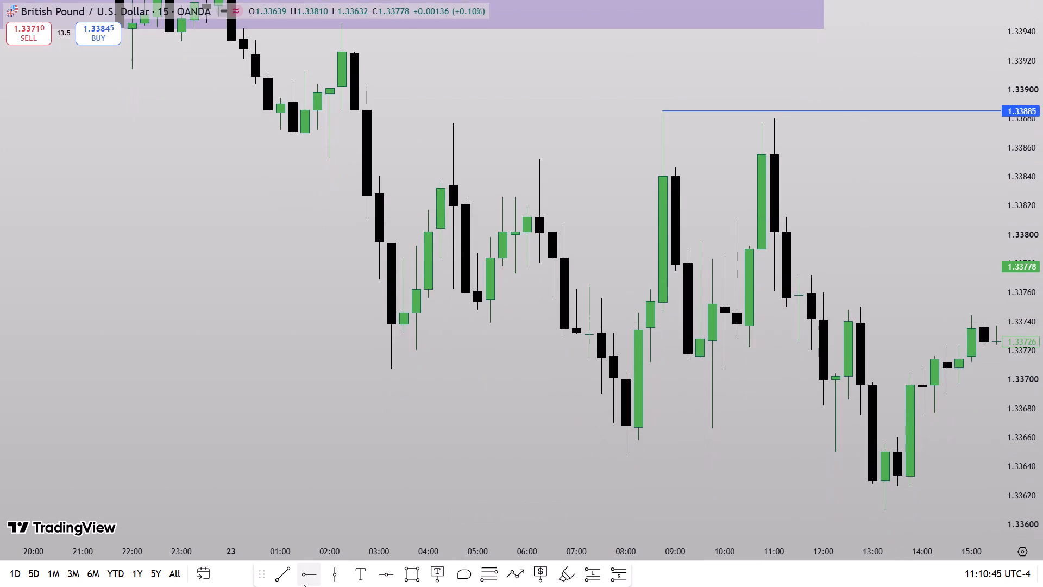
pyautogui.click(303, 583)
pyautogui.click(626, 479)
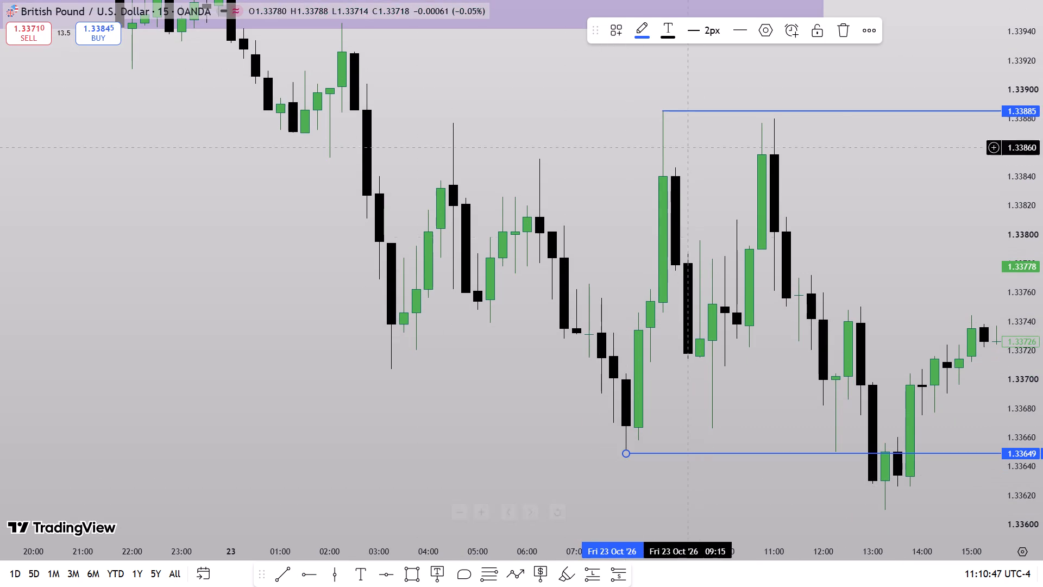
pyautogui.moveTo(734, 425); pyautogui.dragTo(477, 297)
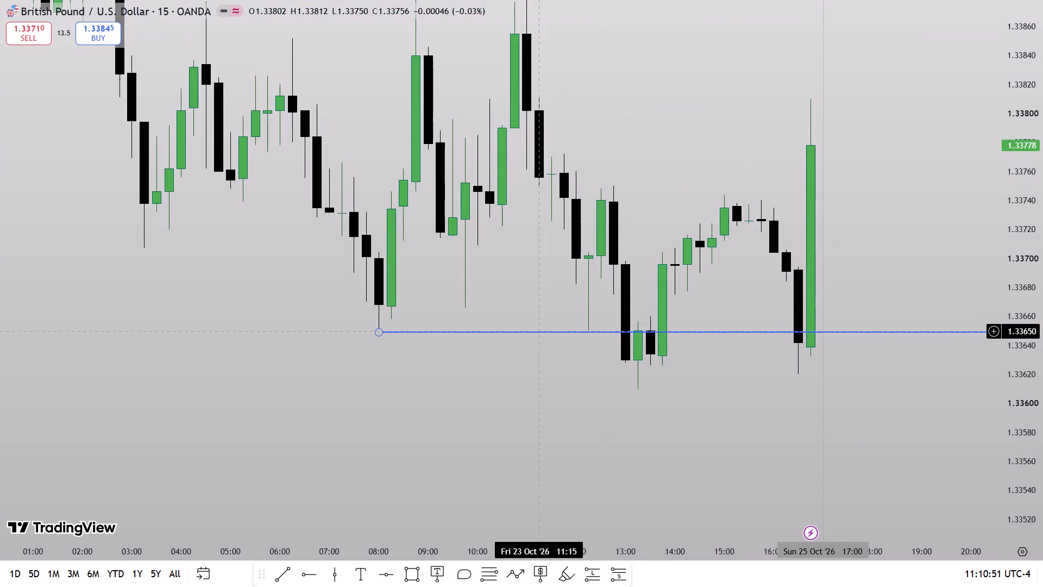
pyautogui.moveTo(512, 300); pyautogui.dragTo(695, 416)
pyautogui.click(546, 436)
pyautogui.click(640, 28)
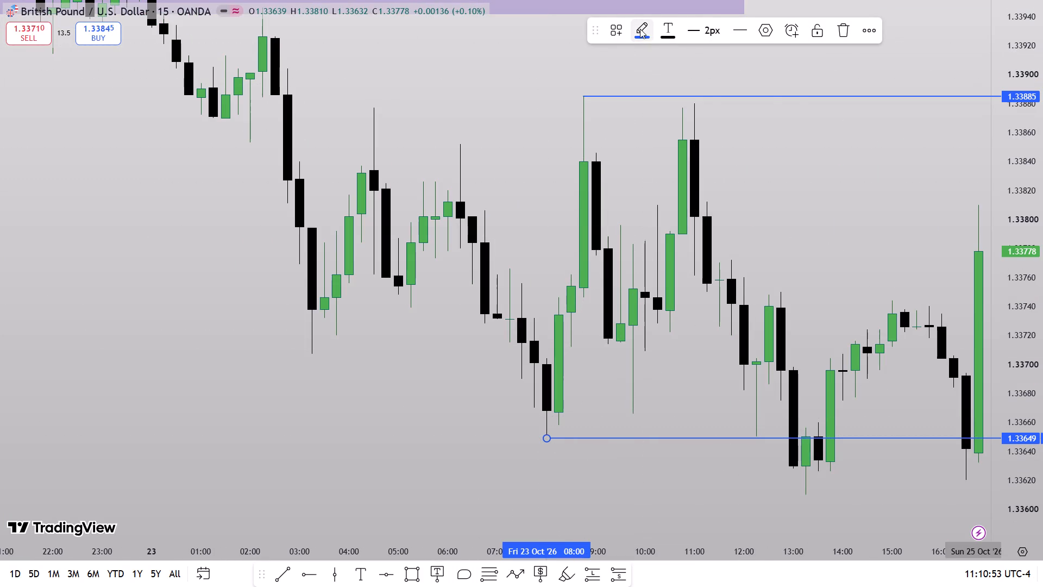
pyautogui.click(645, 171)
pyautogui.click(703, 417)
# On the 1-minute chart, move the start of the 1.33649 ray onto the exact candle that made the low after 08:00.
pyautogui.press('1')
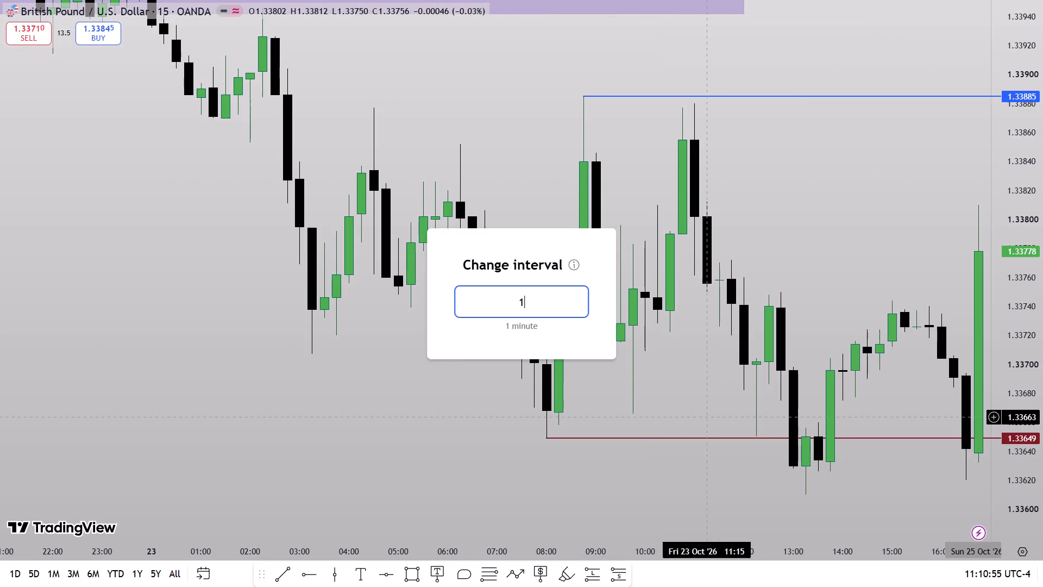
pyautogui.press('Return')
pyautogui.scroll(-18, 727, 413)
pyautogui.scroll(1, 512, 389)
pyautogui.scroll(-16, 516, 389)
pyautogui.moveTo(529, 397); pyautogui.dragTo(549, 397)
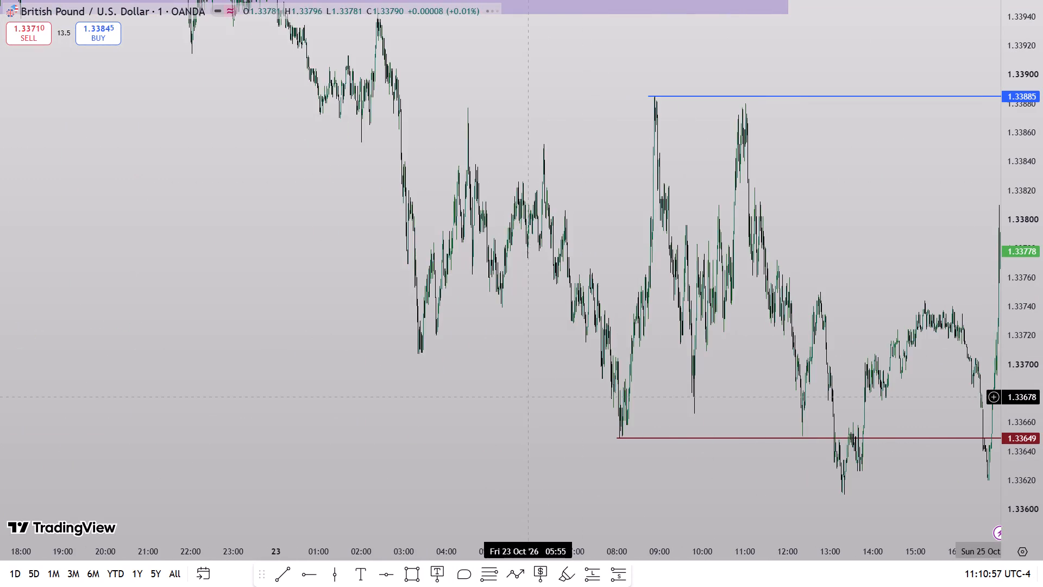
pyautogui.moveTo(549, 397); pyautogui.dragTo(972, 391)
pyautogui.scroll(12, 925, 449)
pyautogui.moveTo(895, 419); pyautogui.dragTo(492, 372)
pyautogui.scroll(10, 526, 415)
pyautogui.moveTo(536, 357); pyautogui.dragTo(597, 380)
pyautogui.moveTo(1042, 447); pyautogui.dragTo(1018, 394)
pyautogui.scroll(3, 907, 418)
pyautogui.moveTo(839, 359); pyautogui.dragTo(775, 384)
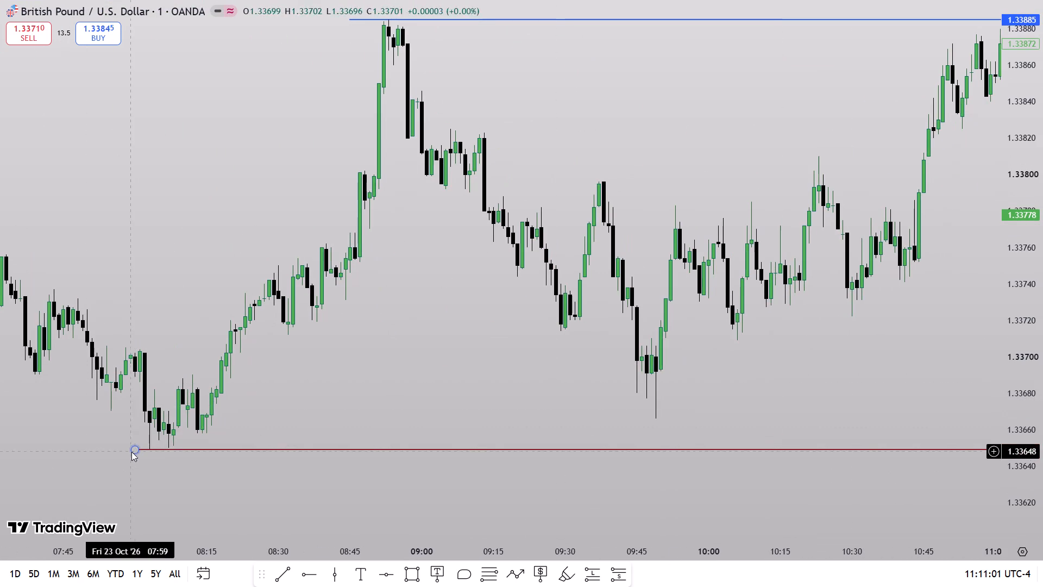
pyautogui.moveTo(131, 452); pyautogui.dragTo(149, 465)
# Move the start of the 1.33885 ray onto the 1-minute candle that made the high just before 09:00.
pyautogui.moveTo(314, 388); pyautogui.dragTo(258, 498)
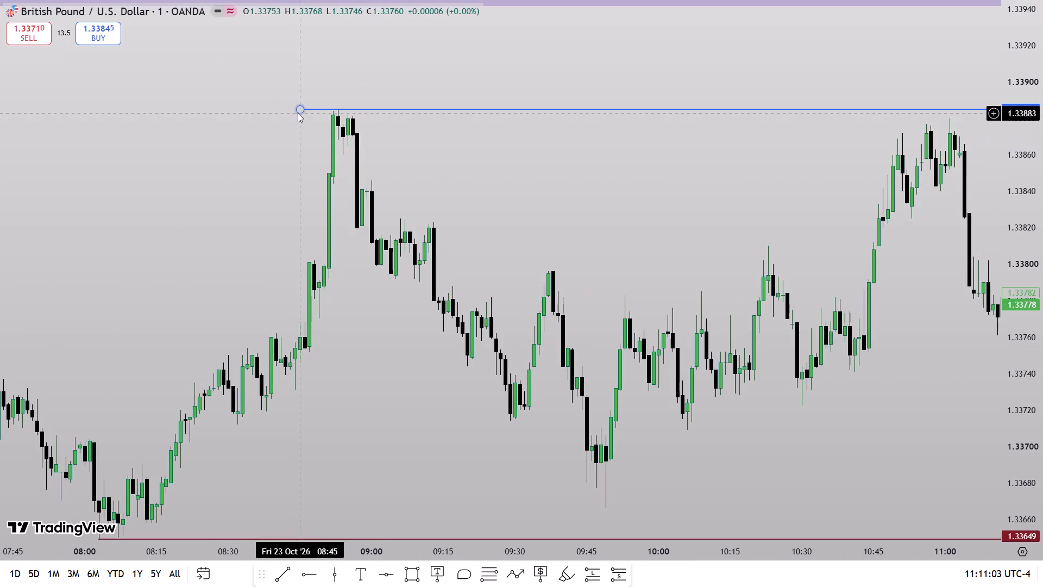
pyautogui.moveTo(298, 113); pyautogui.dragTo(338, 110)
# Place vertical lines at 09:30 and 10:00 on Friday 23 October.
pyautogui.moveTo(545, 197); pyautogui.dragTo(477, 159)
pyautogui.moveTo(1042, 145); pyautogui.dragTo(1023, 265)
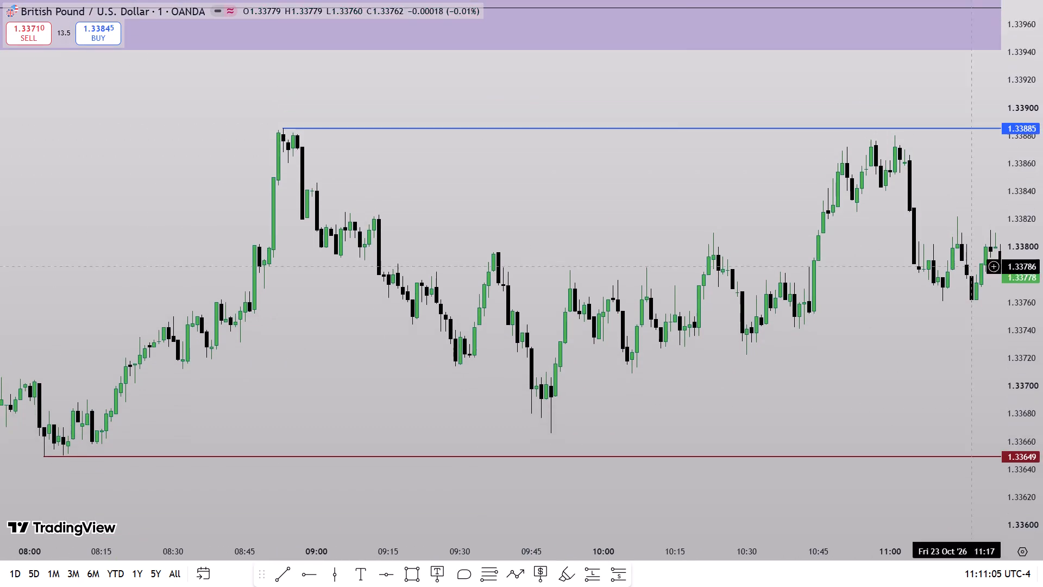
pyautogui.moveTo(683, 162); pyautogui.dragTo(652, 248)
pyautogui.moveTo(558, 328); pyautogui.dragTo(570, 231)
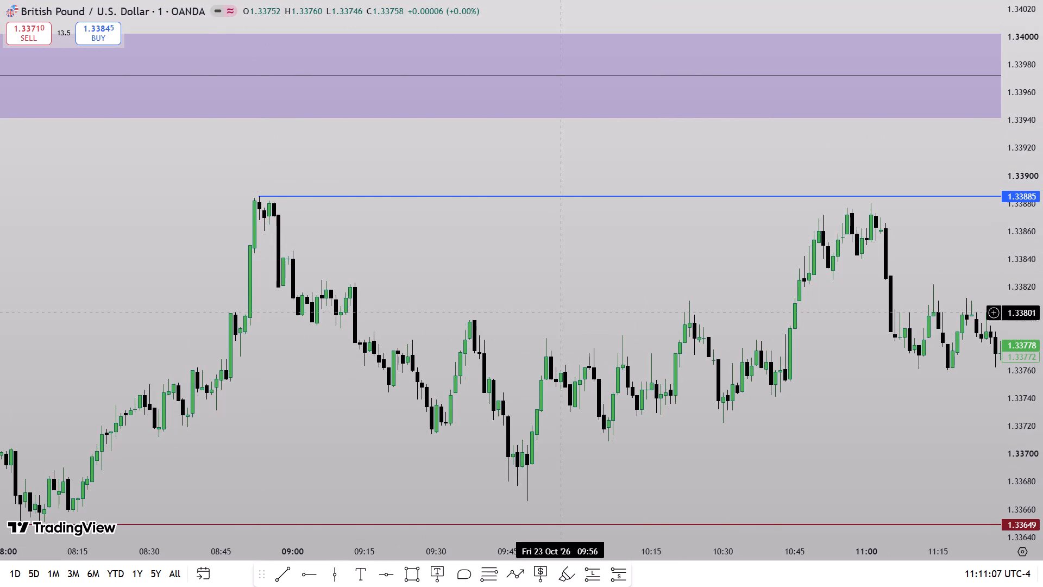
pyautogui.moveTo(570, 231); pyautogui.dragTo(574, 190)
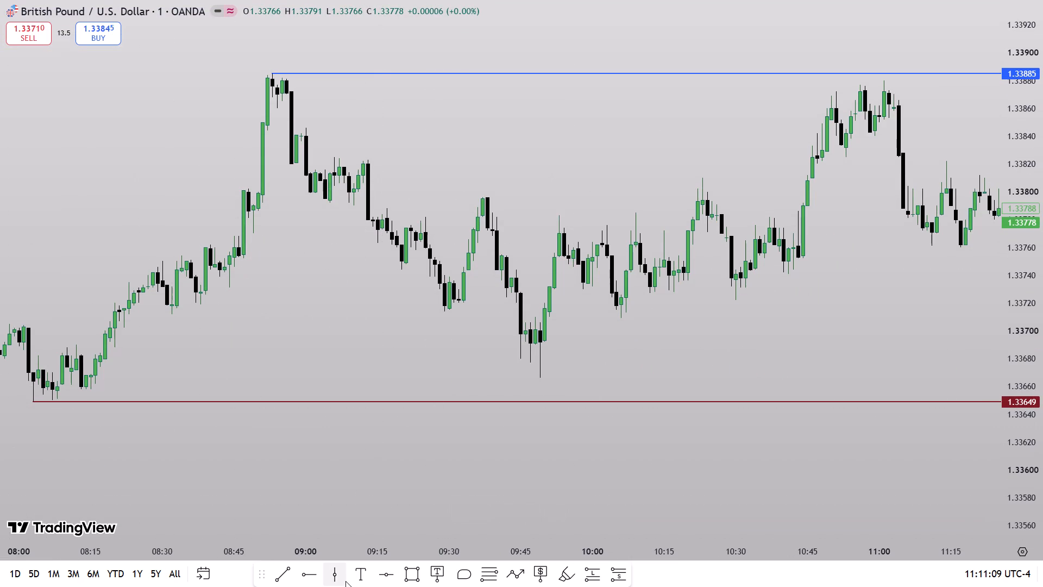
pyautogui.click(345, 581)
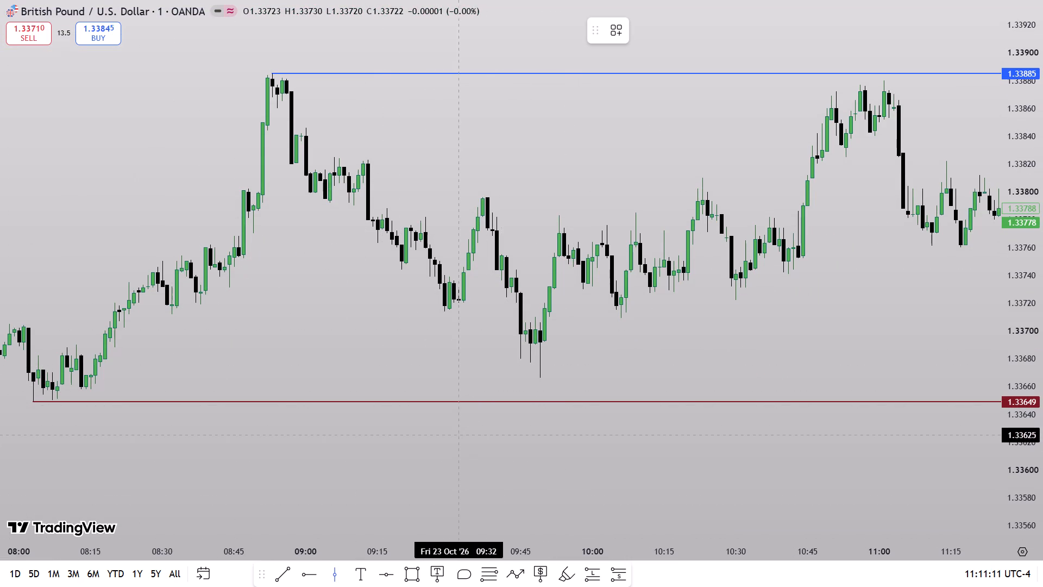
pyautogui.click(448, 446)
pyautogui.click(340, 569)
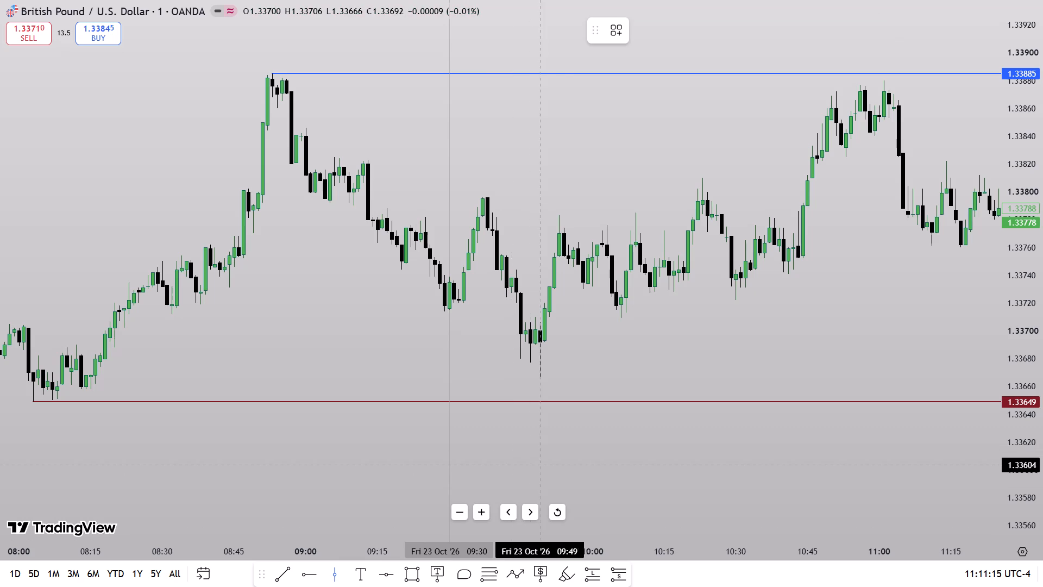
pyautogui.click(594, 454)
# Draw a rectangle from 09:50 to 10:30 on Friday, spanning 1.33720 to 1.33730.
pyautogui.moveTo(1042, 432); pyautogui.dragTo(1041, 338)
pyautogui.moveTo(1042, 447); pyautogui.dragTo(1013, 371)
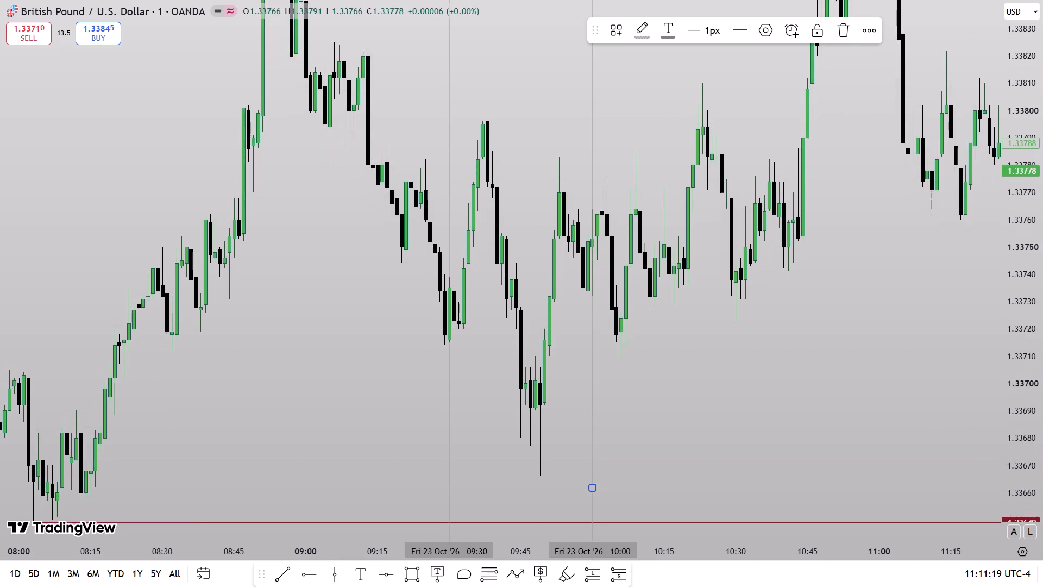
pyautogui.click(411, 572)
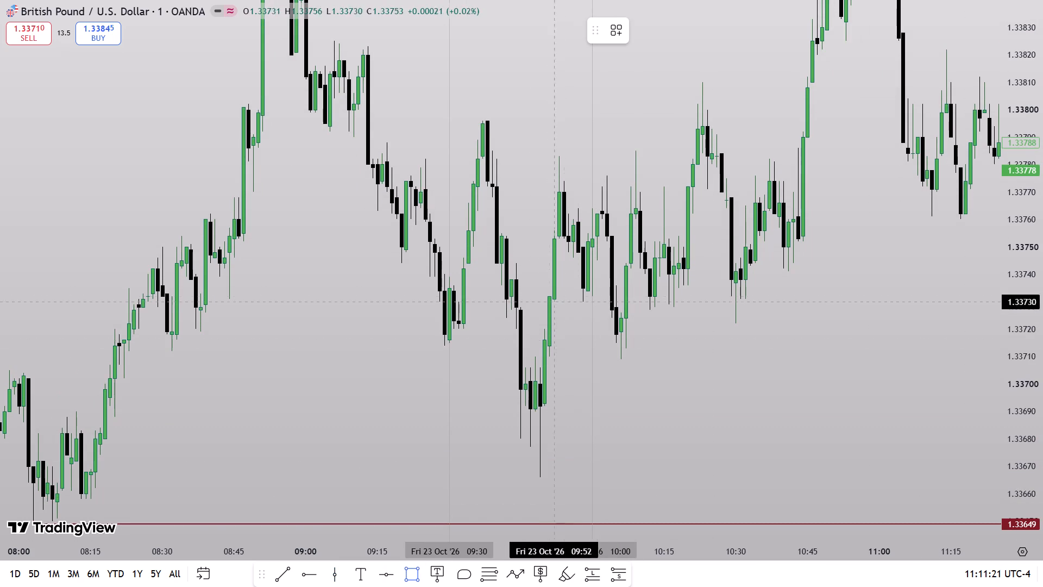
pyautogui.click(543, 335)
pyautogui.click(557, 313)
pyautogui.moveTo(557, 313); pyautogui.dragTo(555, 303)
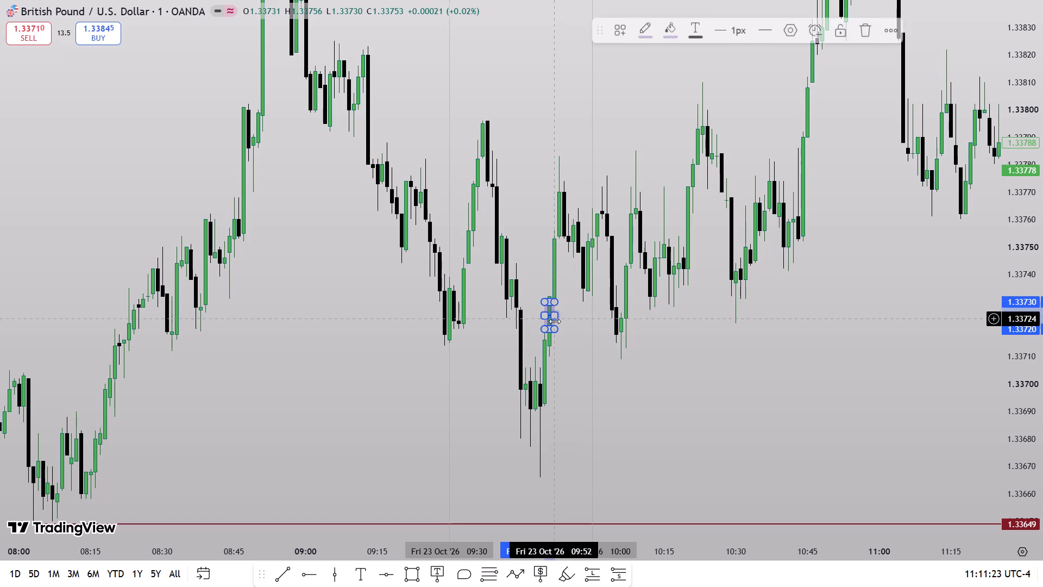
pyautogui.moveTo(556, 315); pyautogui.dragTo(738, 338)
# Recolour the 1.33720–1.33730 rectangle with a light grey border and a white fill.
pyautogui.click(651, 29)
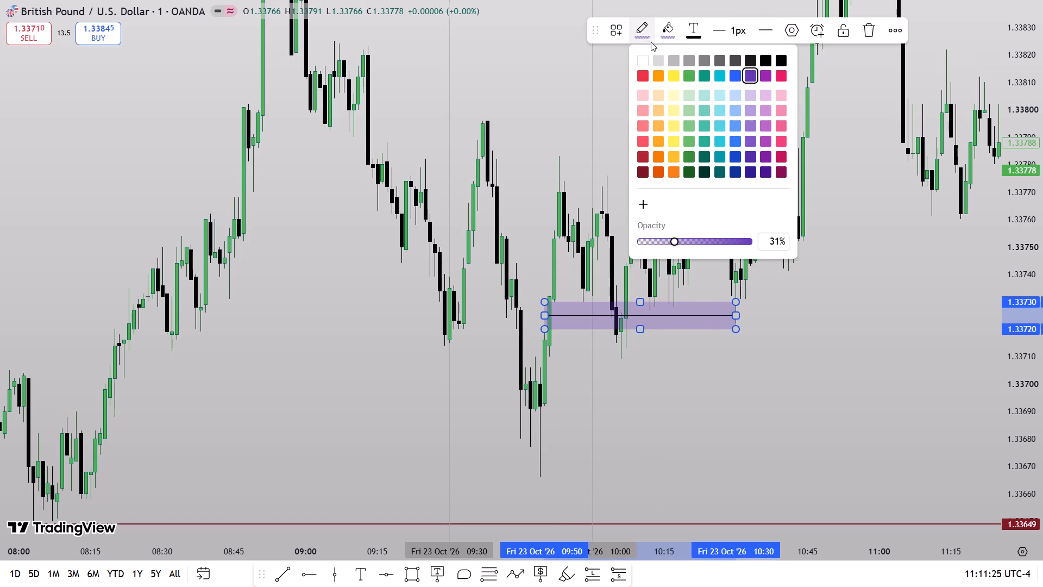
pyautogui.click(652, 54)
pyautogui.click(667, 35)
pyautogui.click(668, 59)
# Draw a rectangle over the Friday 1-minute gap from 10:06 to about 10:36, spanning 1.33724 to 1.33744.
pyautogui.moveTo(648, 85); pyautogui.dragTo(607, 120)
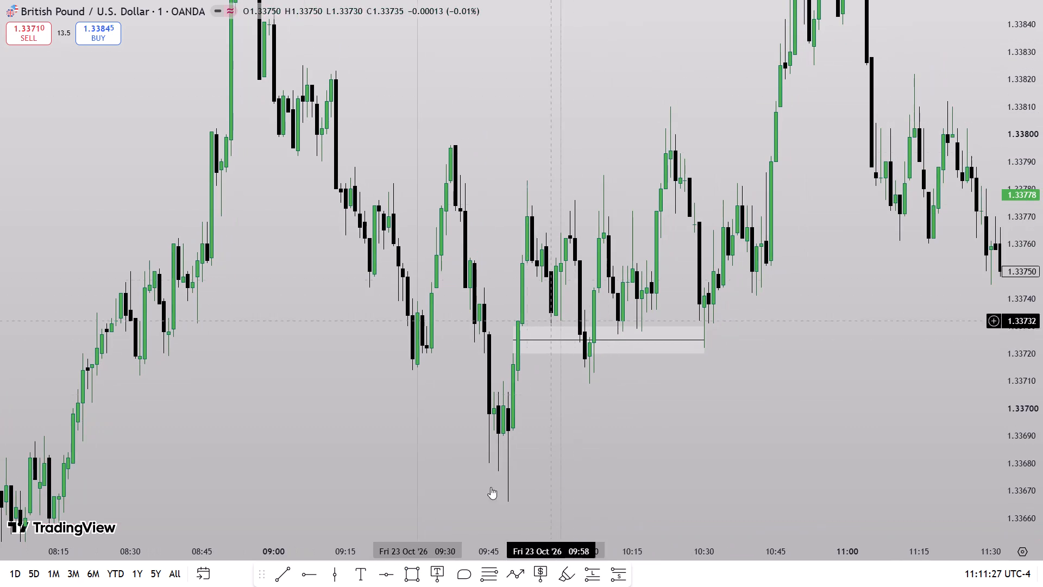
pyautogui.click(414, 578)
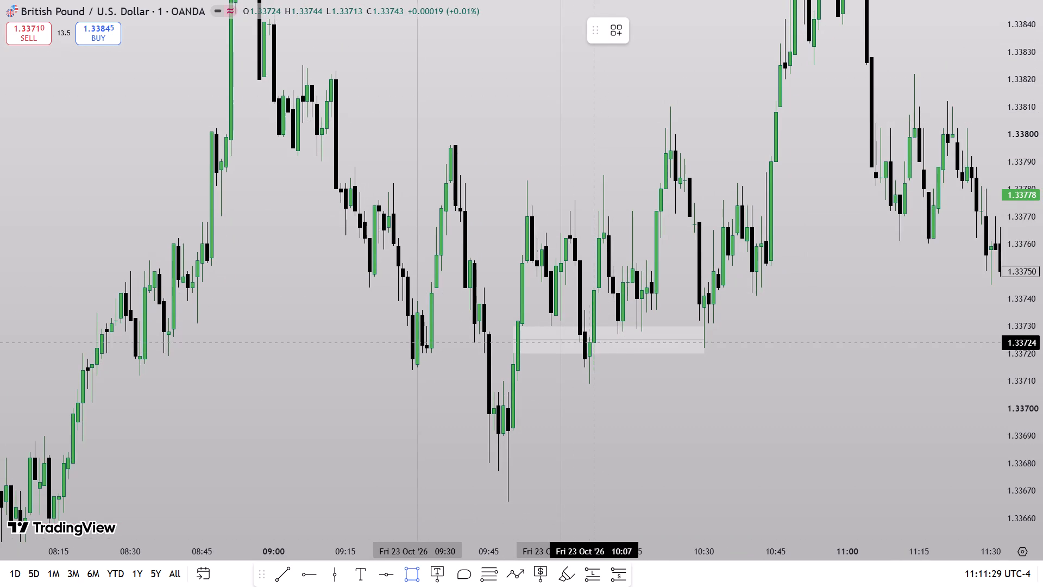
pyautogui.click(588, 346)
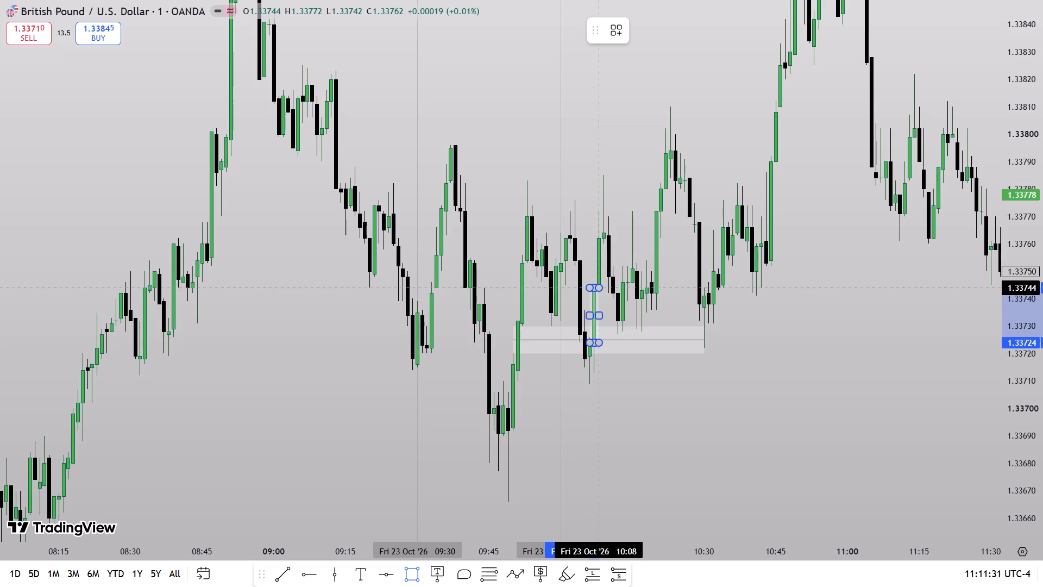
pyautogui.click(598, 283)
pyautogui.moveTo(599, 314); pyautogui.dragTo(731, 334)
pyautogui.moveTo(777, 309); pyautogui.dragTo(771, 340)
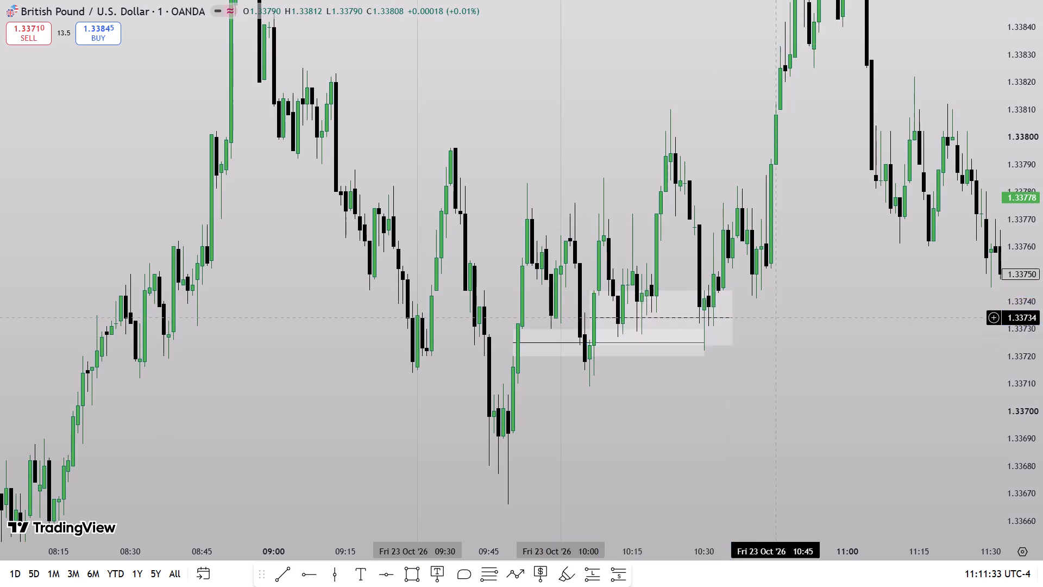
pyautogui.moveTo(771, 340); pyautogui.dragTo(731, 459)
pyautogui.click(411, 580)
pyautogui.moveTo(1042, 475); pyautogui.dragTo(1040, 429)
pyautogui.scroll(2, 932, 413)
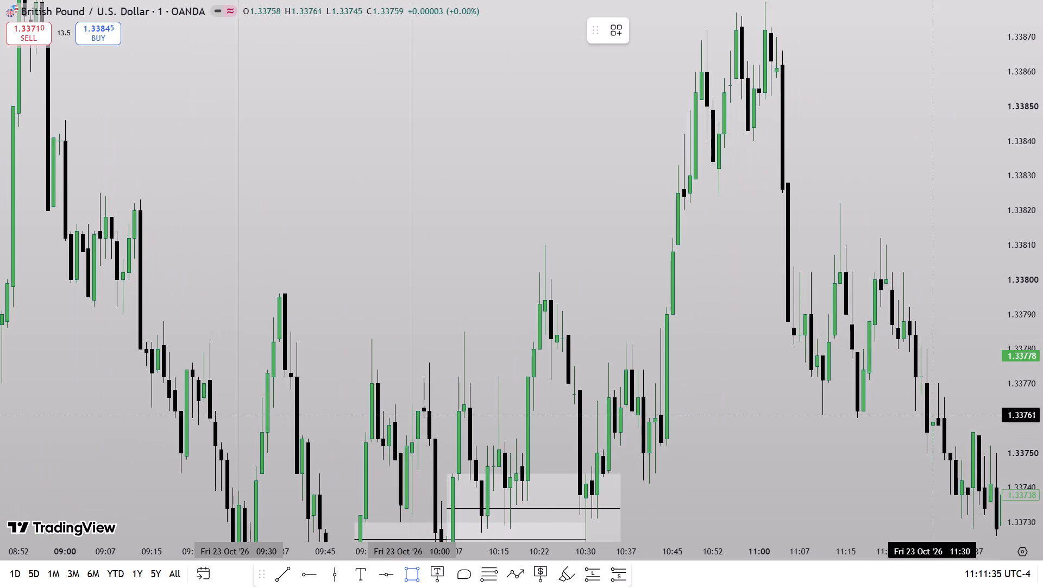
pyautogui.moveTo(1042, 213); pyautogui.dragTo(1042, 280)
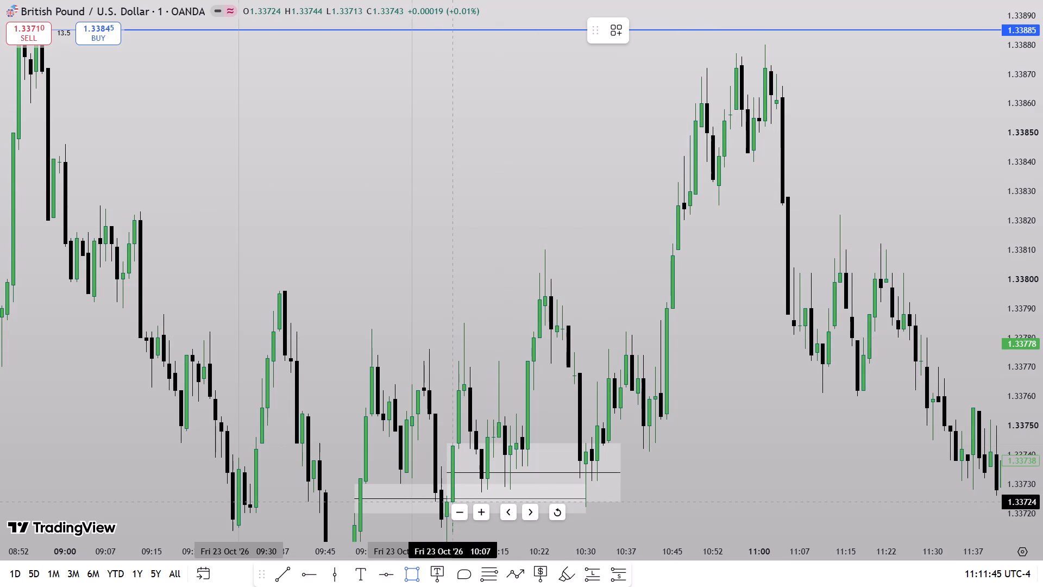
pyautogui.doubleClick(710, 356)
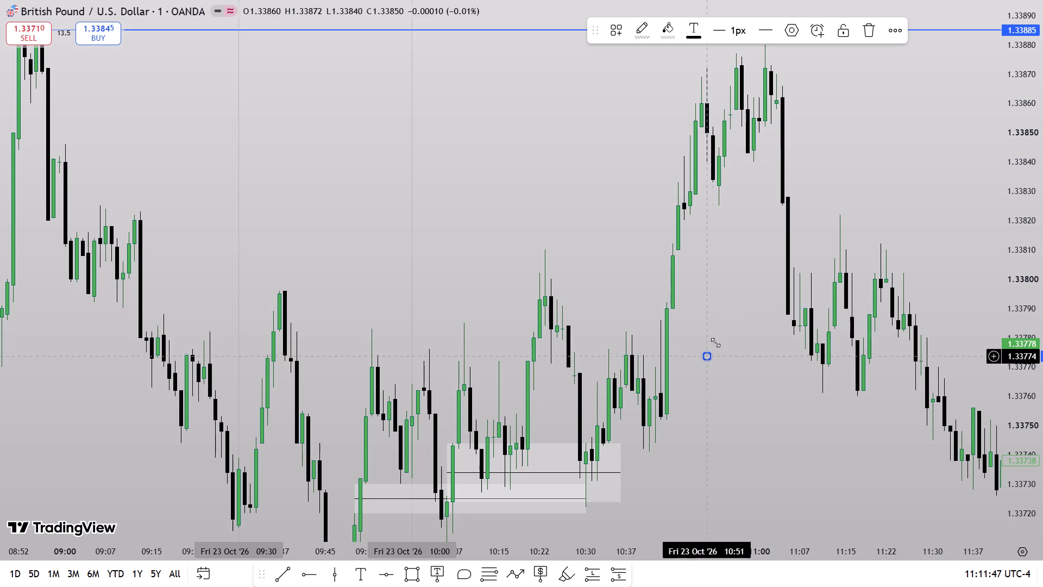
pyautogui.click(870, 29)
# Draw a horizontal trend line at 1.33796 from the 09:37 swing high to 10:26 on Friday.
pyautogui.moveTo(698, 398); pyautogui.dragTo(743, 276)
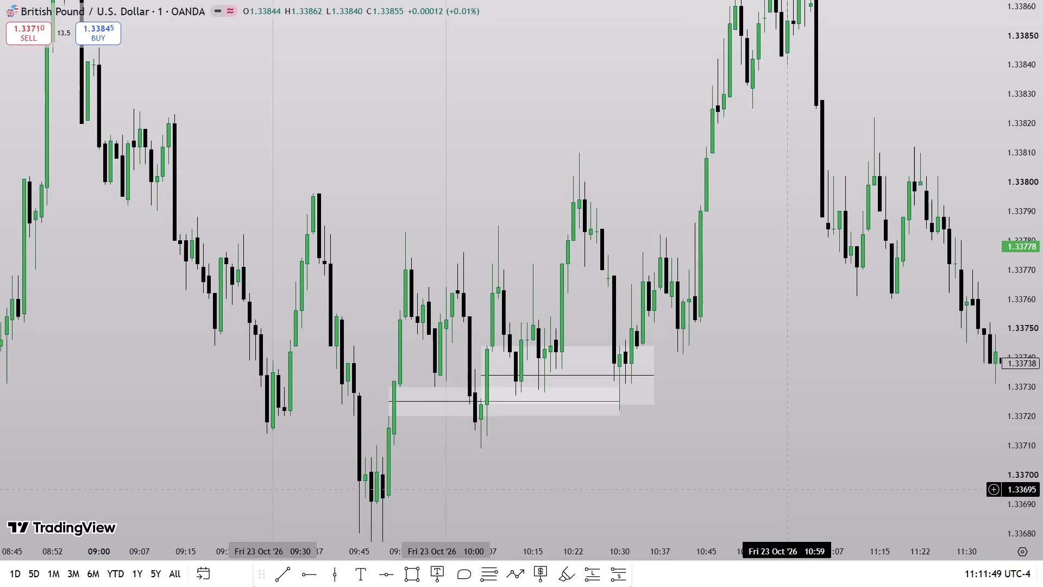
pyautogui.moveTo(766, 490); pyautogui.dragTo(792, 427)
pyautogui.moveTo(777, 401); pyautogui.dragTo(737, 428)
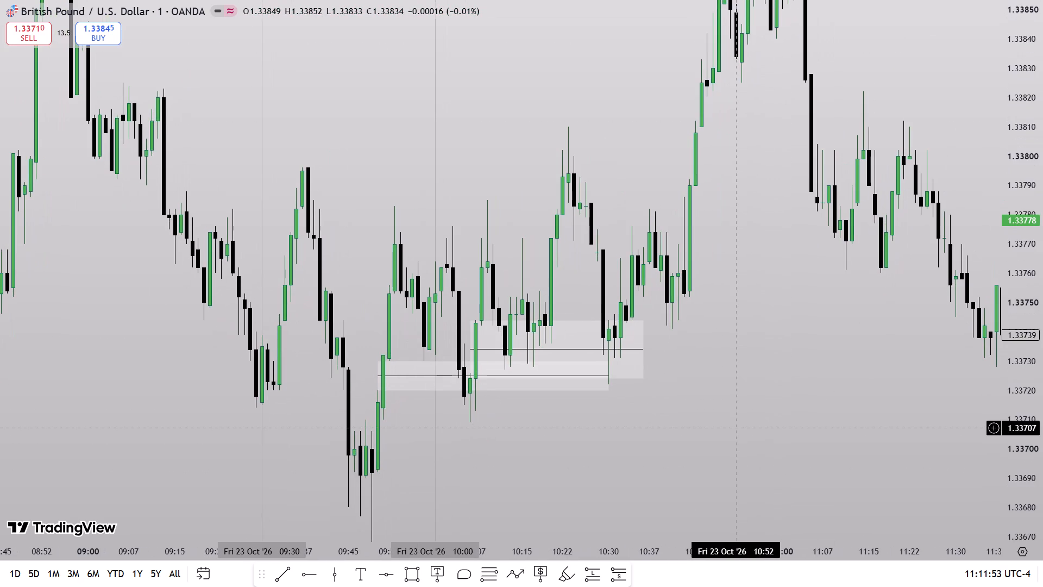
pyautogui.moveTo(704, 449); pyautogui.dragTo(727, 450)
pyautogui.moveTo(1042, 329); pyautogui.dragTo(1036, 383)
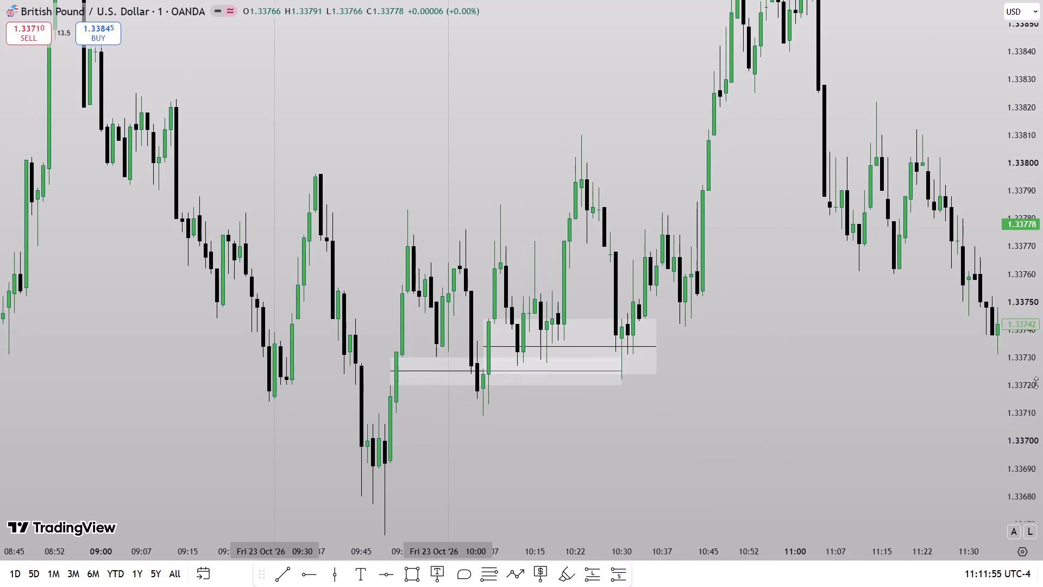
pyautogui.moveTo(1036, 383); pyautogui.dragTo(1026, 396)
pyautogui.scroll(-3, 702, 460)
pyautogui.moveTo(1042, 319); pyautogui.dragTo(930, 464)
pyautogui.moveTo(1042, 466); pyautogui.dragTo(1042, 459)
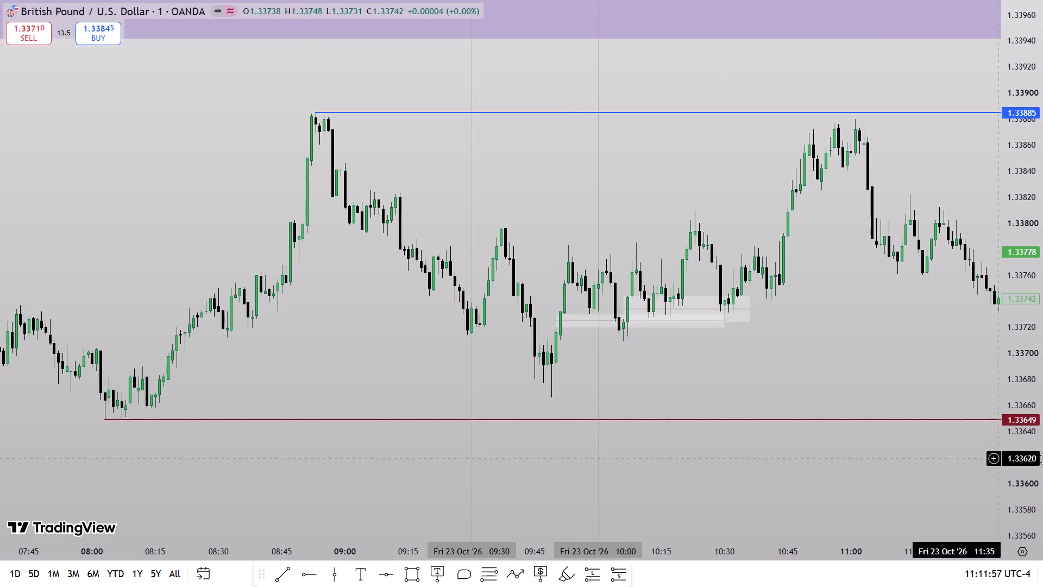
pyautogui.moveTo(1042, 459); pyautogui.dragTo(1042, 355)
pyautogui.click(275, 577)
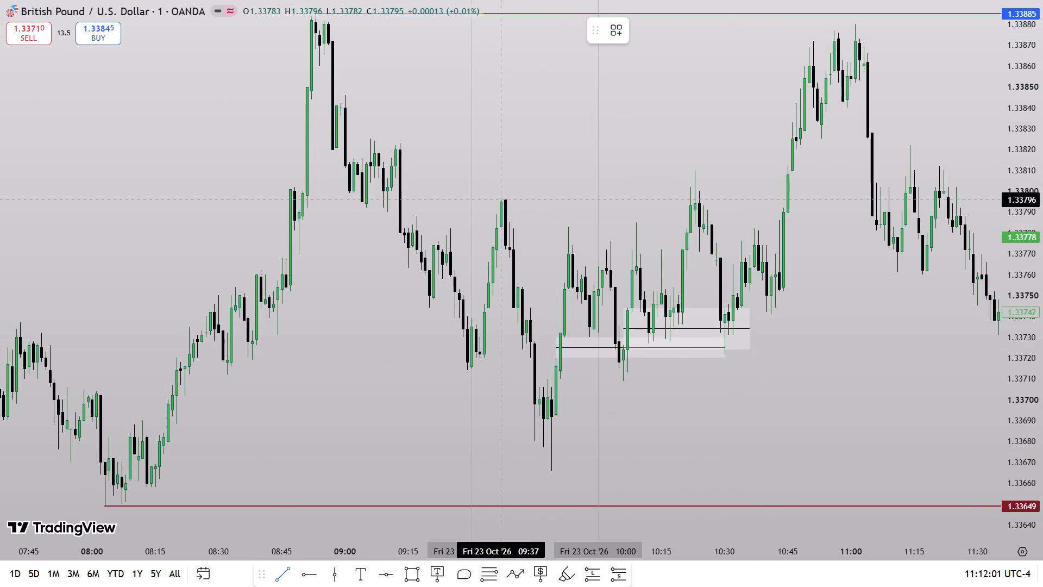
pyautogui.moveTo(500, 179); pyautogui.dragTo(703, 211)
pyautogui.keyDown('shift'); pyautogui.click(707, 211); pyautogui.keyUp('shift')
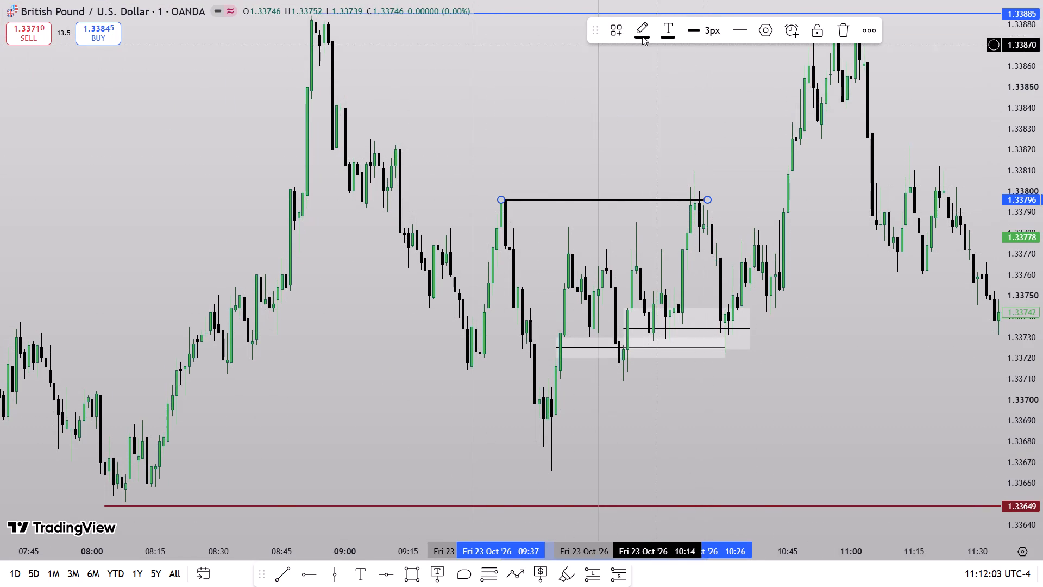
# Recolour the 1.33796 trend line blue.
pyautogui.click(632, 30)
pyautogui.click(739, 73)
pyautogui.click(732, 103)
# Examine how price reacts around the two gap rectangles between 10:00 and 10:36 on Friday.
pyautogui.scroll(4, 717, 284)
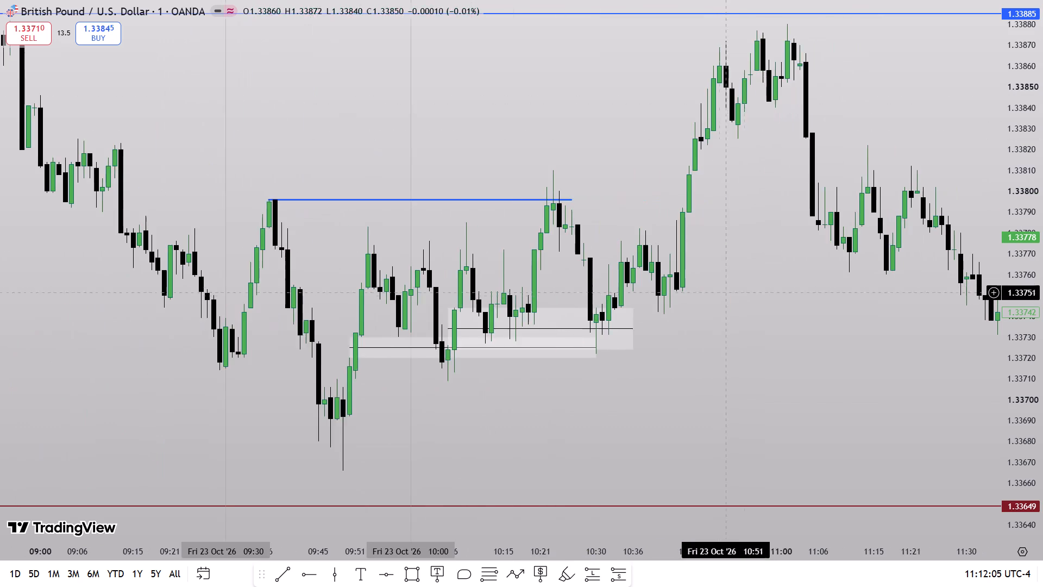
pyautogui.moveTo(1039, 349); pyautogui.dragTo(1042, 229)
pyautogui.moveTo(659, 358); pyautogui.dragTo(627, 422)
pyautogui.moveTo(750, 352); pyautogui.dragTo(750, 361)
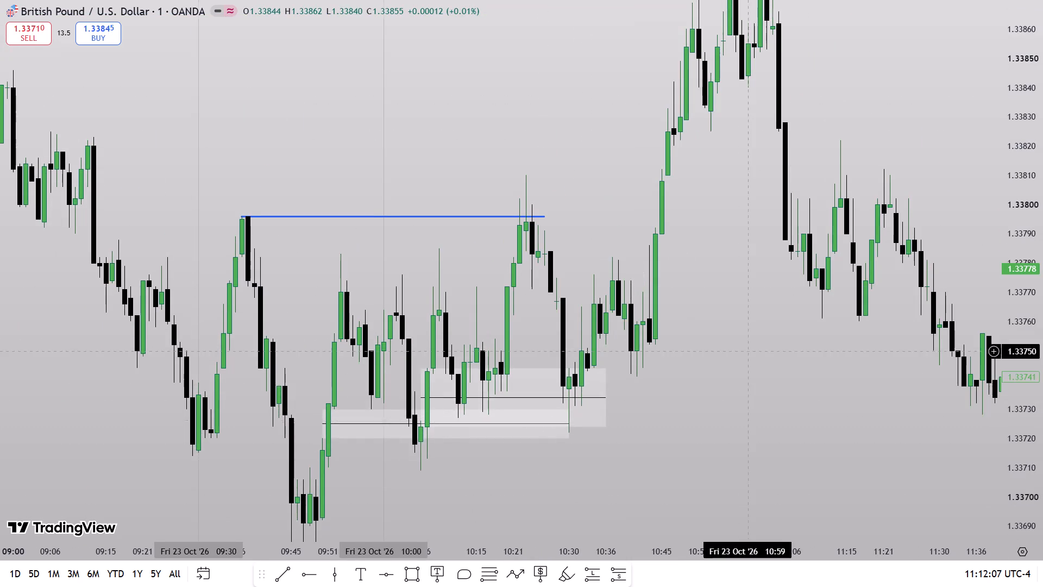
pyautogui.moveTo(750, 361); pyautogui.dragTo(742, 402)
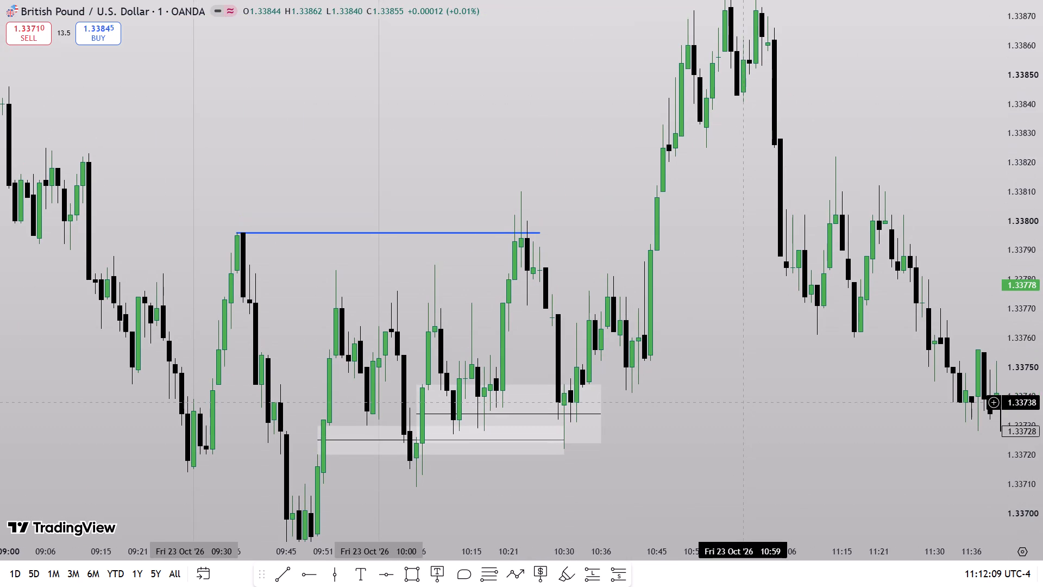
pyautogui.moveTo(699, 421); pyautogui.dragTo(703, 389)
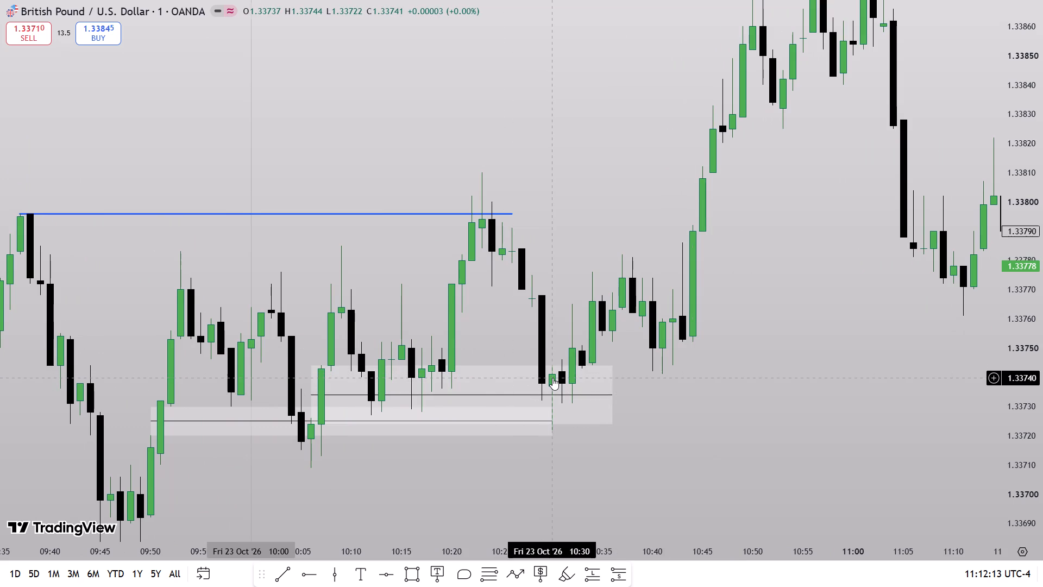
pyautogui.moveTo(827, 302); pyautogui.dragTo(822, 327)
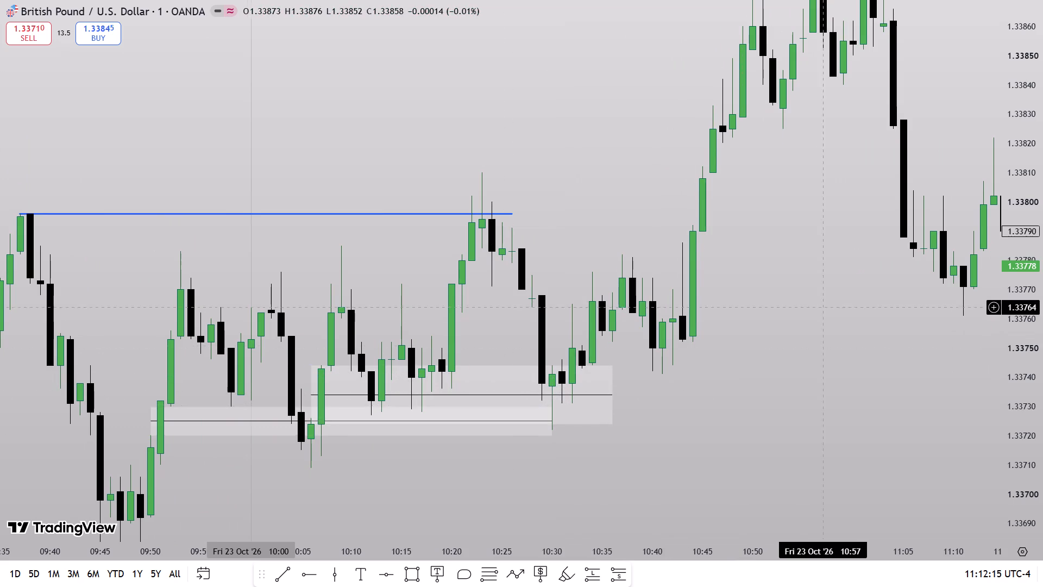
pyautogui.moveTo(822, 327); pyautogui.dragTo(805, 367)
pyautogui.moveTo(739, 427); pyautogui.dragTo(750, 349)
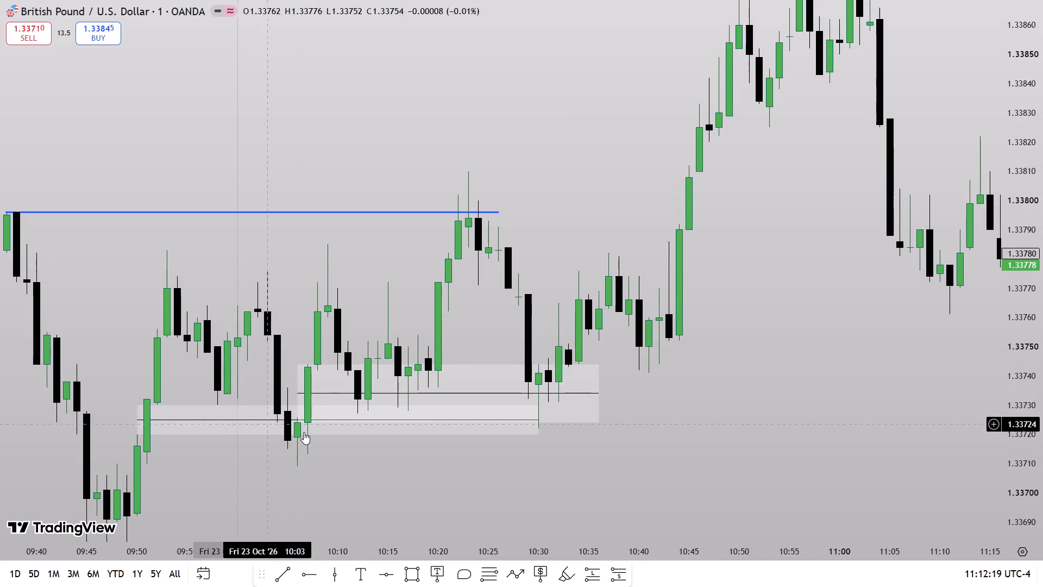
# Draw a rectangle from 10:53 to about 11:07 on Friday, spanning 1.33845 to 1.33858.
pyautogui.moveTo(757, 251); pyautogui.dragTo(681, 401)
pyautogui.moveTo(1042, 366); pyautogui.dragTo(1033, 232)
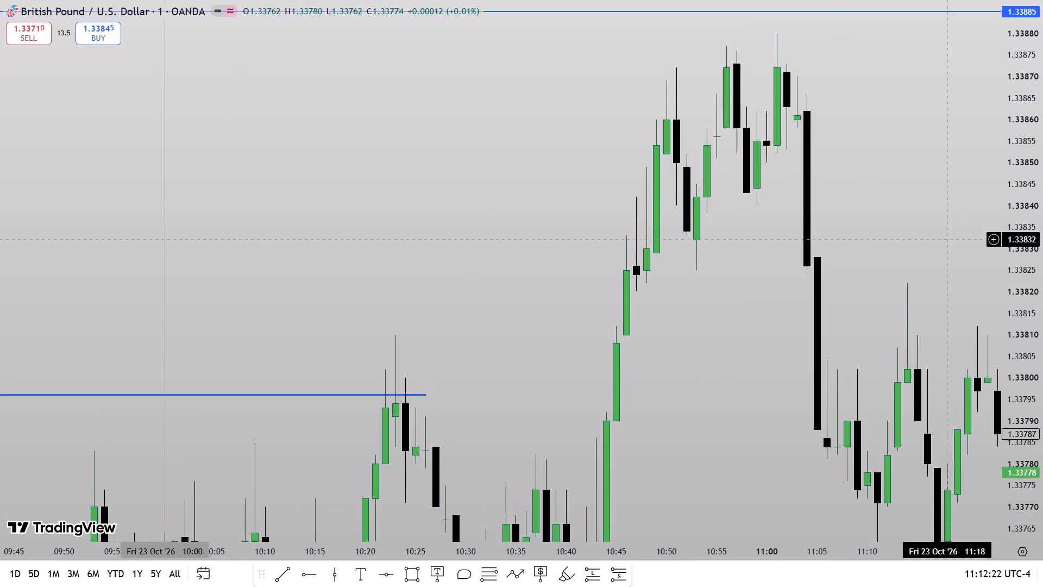
pyautogui.click(402, 574)
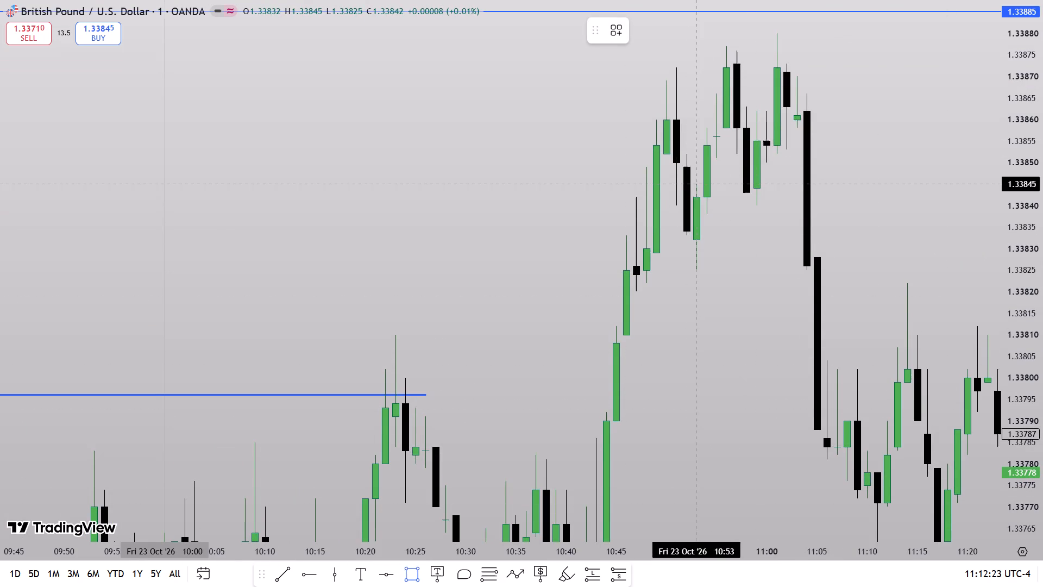
pyautogui.click(696, 176)
pyautogui.click(725, 127)
pyautogui.moveTo(726, 157); pyautogui.dragTo(781, 162)
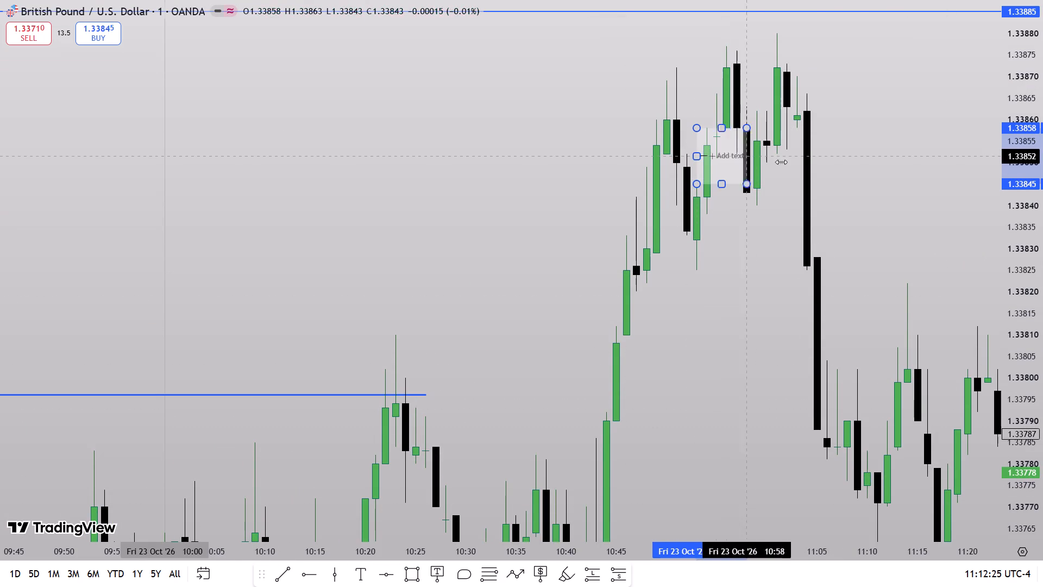
pyautogui.moveTo(781, 162); pyautogui.dragTo(797, 166)
pyautogui.click(787, 240)
pyautogui.moveTo(1042, 138); pyautogui.dragTo(1014, 249)
pyautogui.scroll(-4, 954, 276)
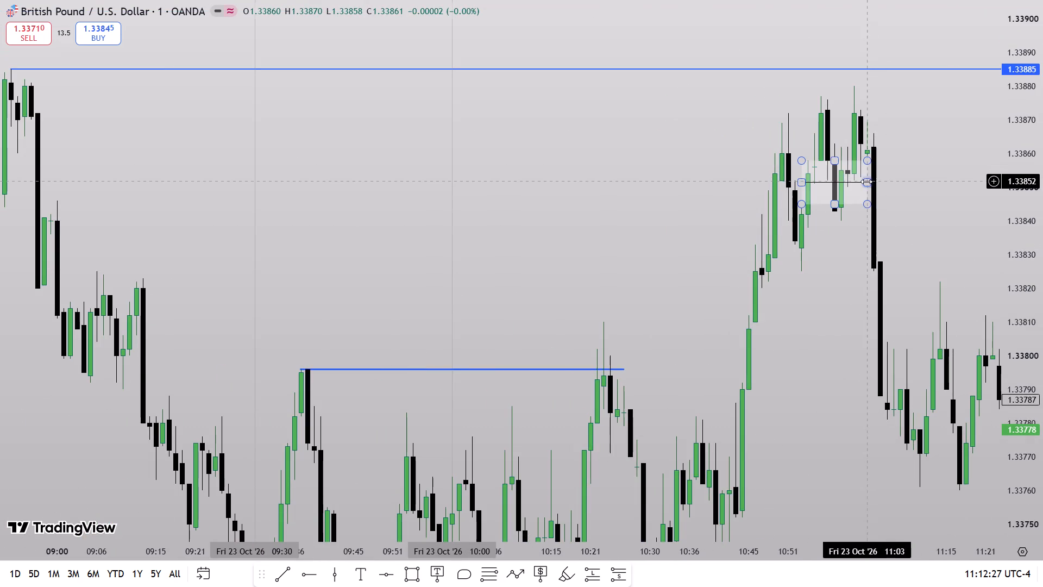
pyautogui.moveTo(866, 182); pyautogui.dragTo(890, 183)
pyautogui.click(830, 271)
# Review Friday's price action from the 1.33885 ray to the 10:53 gap rectangle, dismissing the advertisement.
pyautogui.moveTo(1042, 168); pyautogui.dragTo(1035, 229)
pyautogui.scroll(-3, 913, 271)
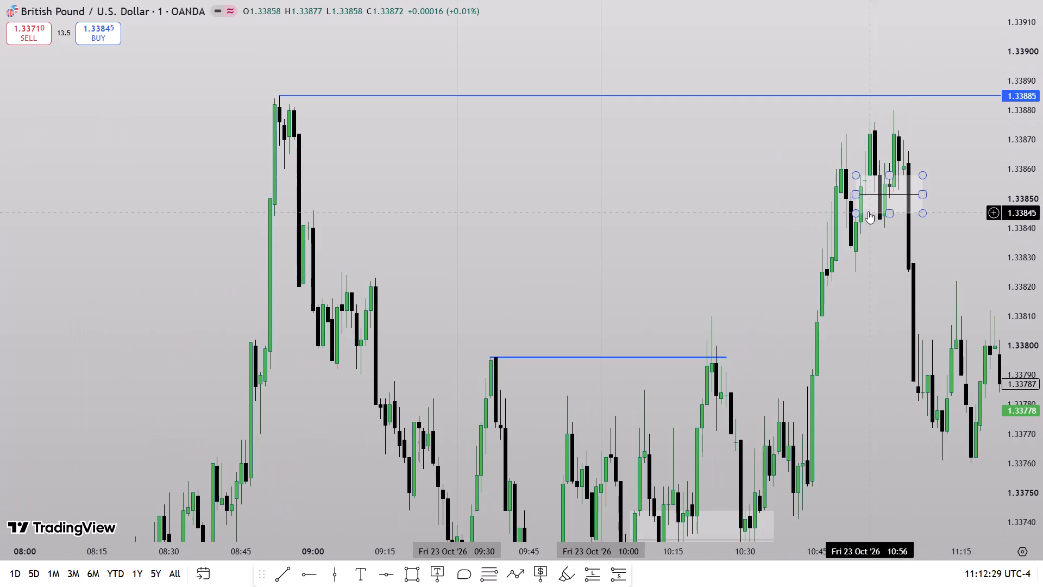
pyautogui.moveTo(859, 284); pyautogui.dragTo(746, 303)
pyautogui.moveTo(1042, 195); pyautogui.dragTo(985, 322)
pyautogui.scroll(-3, 902, 327)
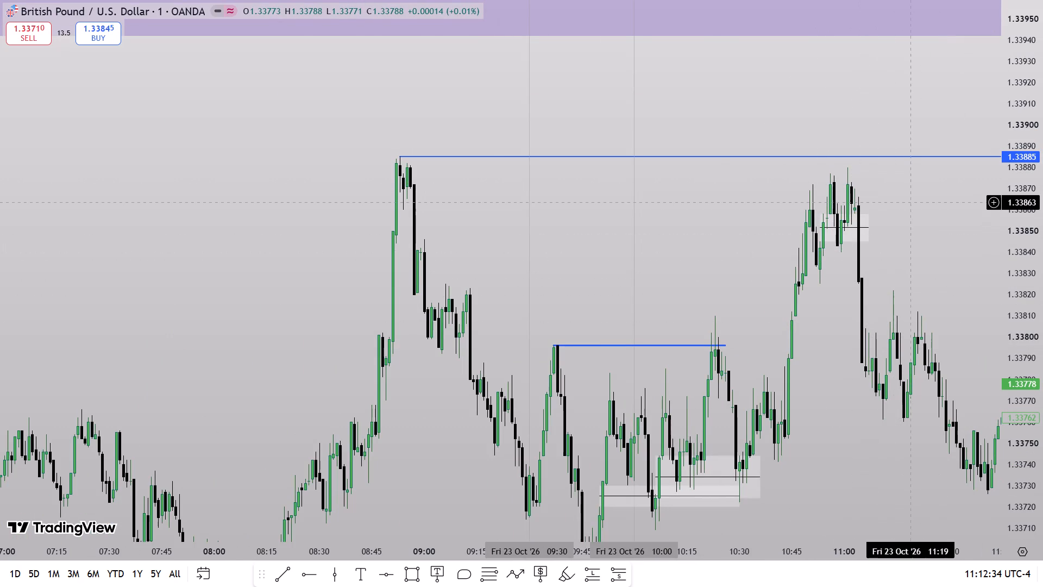
pyautogui.moveTo(919, 254); pyautogui.dragTo(901, 202)
pyautogui.moveTo(1031, 172); pyautogui.dragTo(1034, 209)
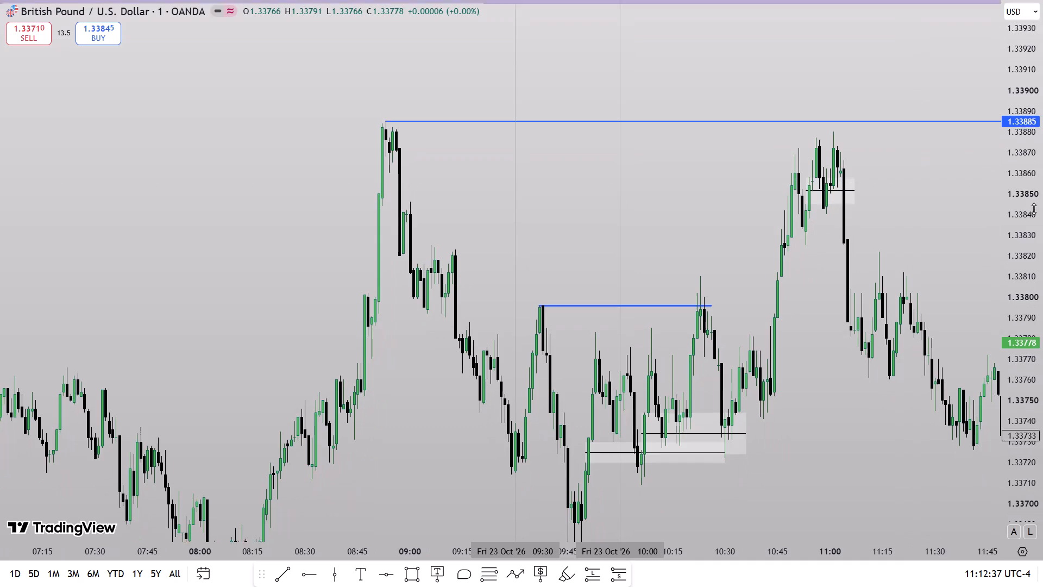
pyautogui.moveTo(1034, 209); pyautogui.dragTo(1023, 243)
pyautogui.scroll(3, 843, 279)
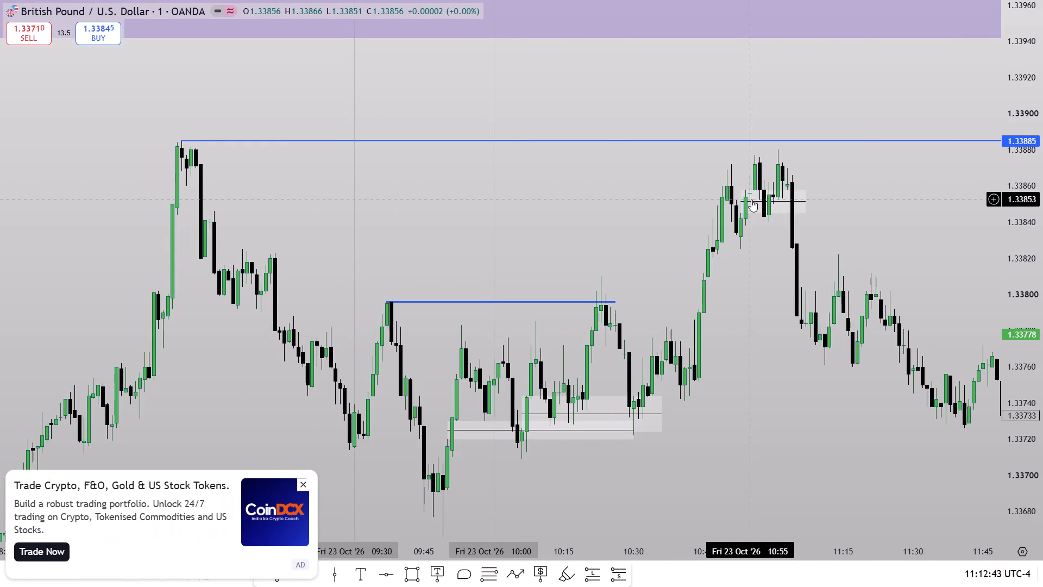
pyautogui.click(300, 484)
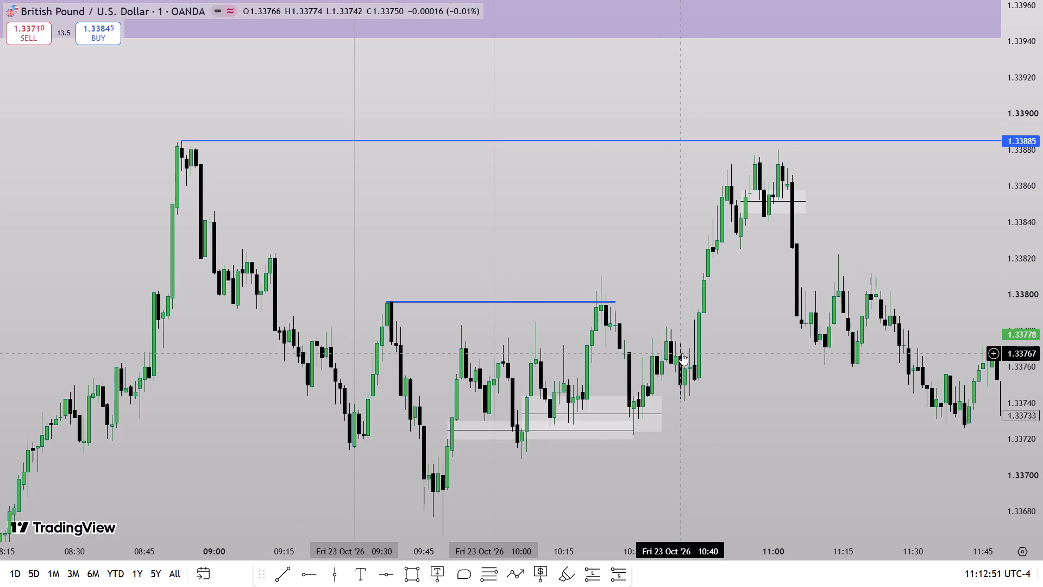
# Place a horizontal ray at 1.34078, the Thursday evening high, starting at 17:38 on Thursday 22 October.
pyautogui.scroll(-9, 682, 353)
pyautogui.moveTo(1042, 196); pyautogui.dragTo(1011, 363)
pyautogui.scroll(-8, 661, 402)
pyautogui.moveTo(549, 416); pyautogui.dragTo(844, 447)
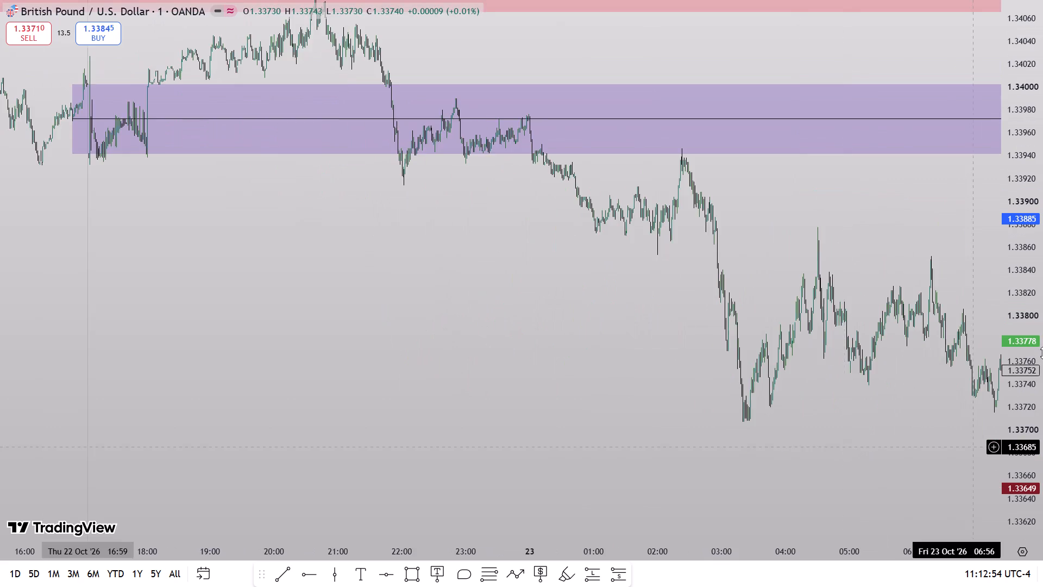
pyautogui.scroll(-6, 812, 392)
pyautogui.moveTo(756, 310); pyautogui.dragTo(712, 521)
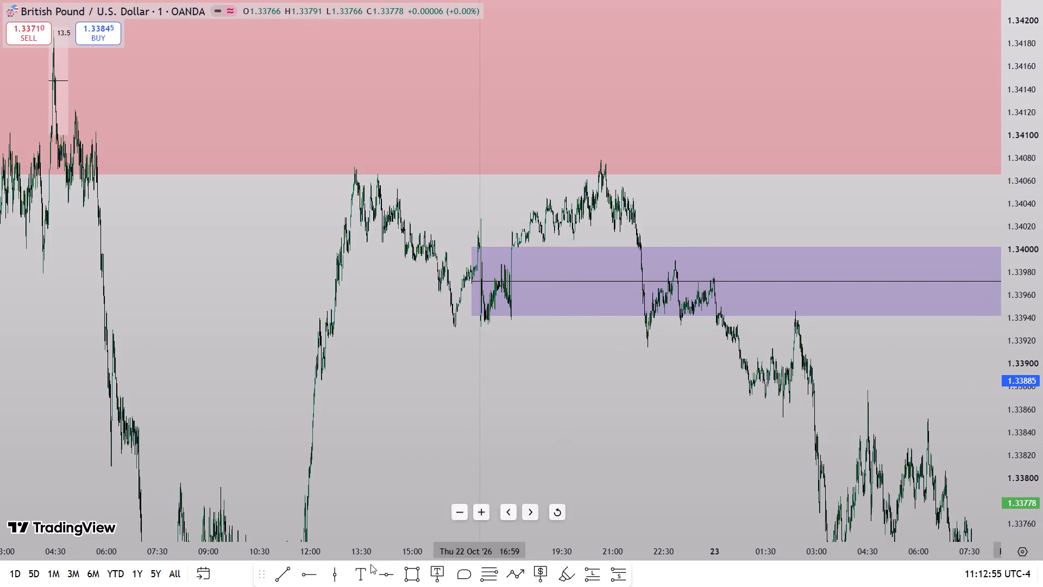
pyautogui.click(311, 572)
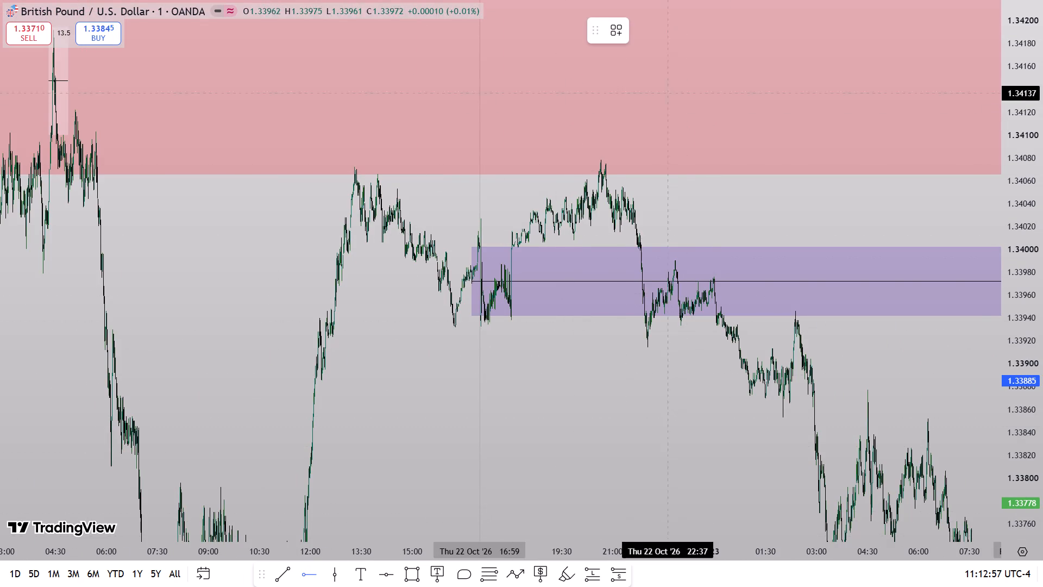
pyautogui.click(499, 160)
pyautogui.click(374, 258)
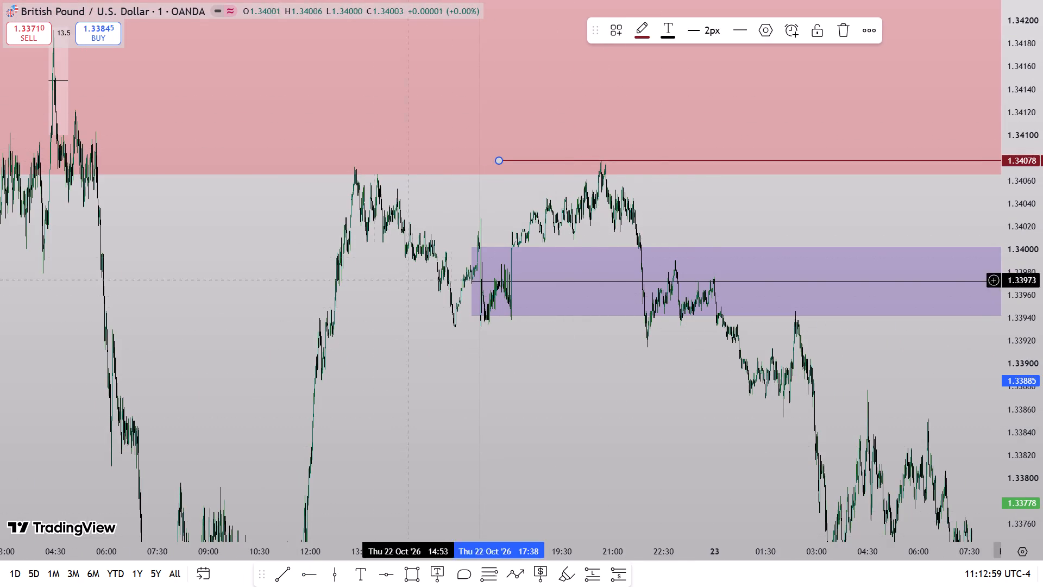
# Examine Friday's price action against the 1.33885 and 1.33649 rays, the blue trend line and the gap rectangles.
pyautogui.moveTo(648, 431); pyautogui.dragTo(394, 295)
pyautogui.moveTo(488, 401); pyautogui.dragTo(394, 302)
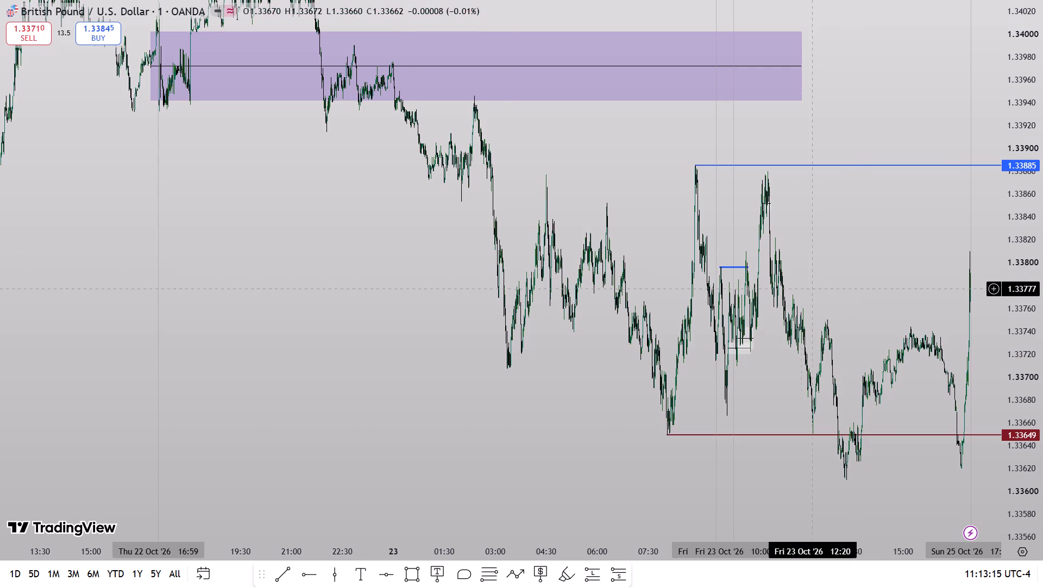
pyautogui.moveTo(800, 290); pyautogui.dragTo(933, 243)
pyautogui.scroll(10, 900, 320)
pyautogui.moveTo(783, 362); pyautogui.dragTo(1014, 409)
pyautogui.scroll(4, 1029, 358)
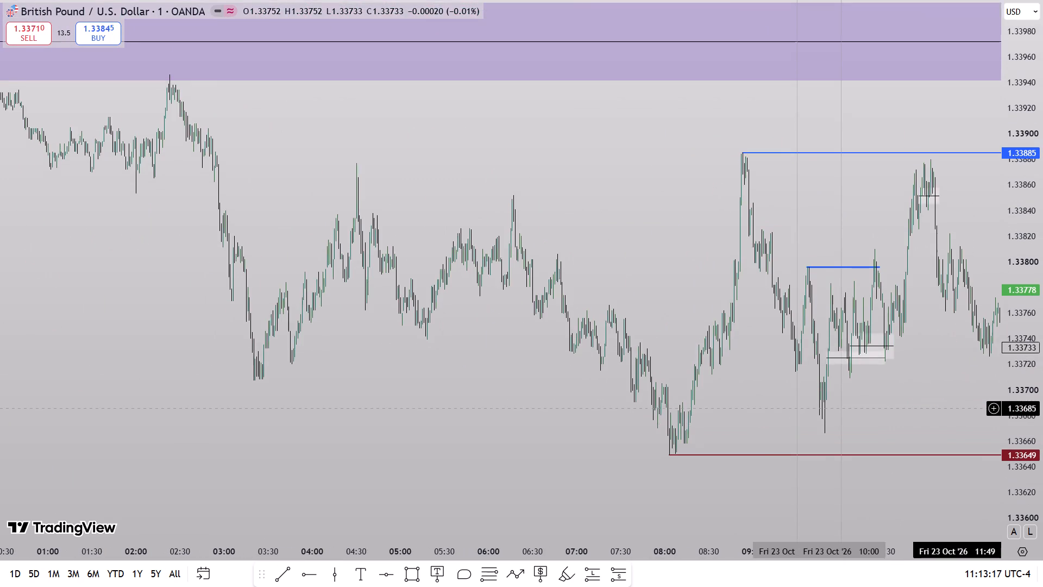
pyautogui.scroll(7, 981, 363)
pyautogui.moveTo(832, 378); pyautogui.dragTo(895, 377)
pyautogui.moveTo(1042, 394); pyautogui.dragTo(1042, 274)
pyautogui.scroll(4, 976, 337)
pyautogui.moveTo(815, 242); pyautogui.dragTo(810, 261)
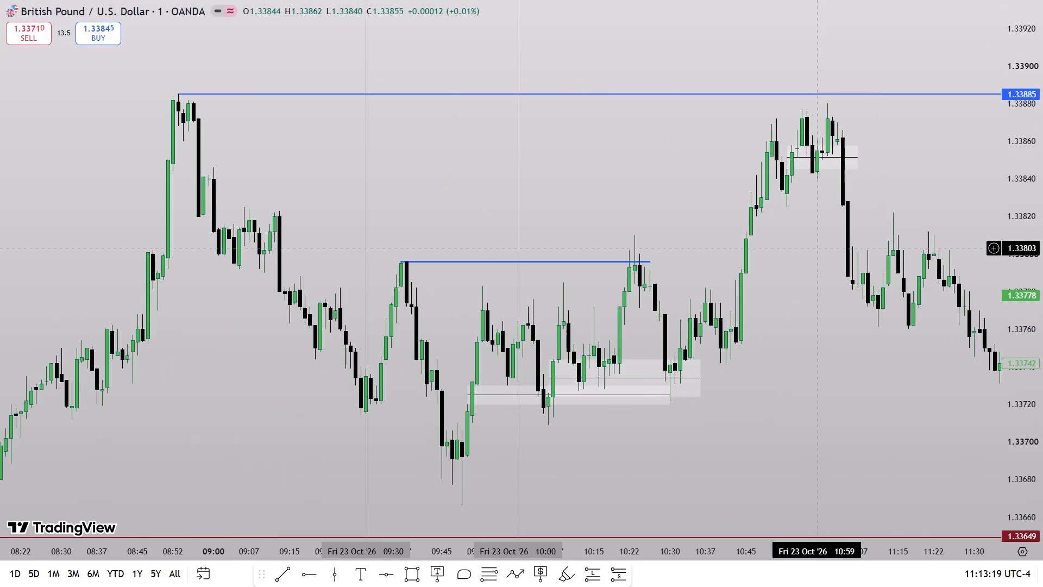
# Examine Friday's price action between the 1.33885 and 1.33649 rays, around the blue swing-high line and the gap rectangles.
pyautogui.moveTo(810, 261); pyautogui.dragTo(797, 283)
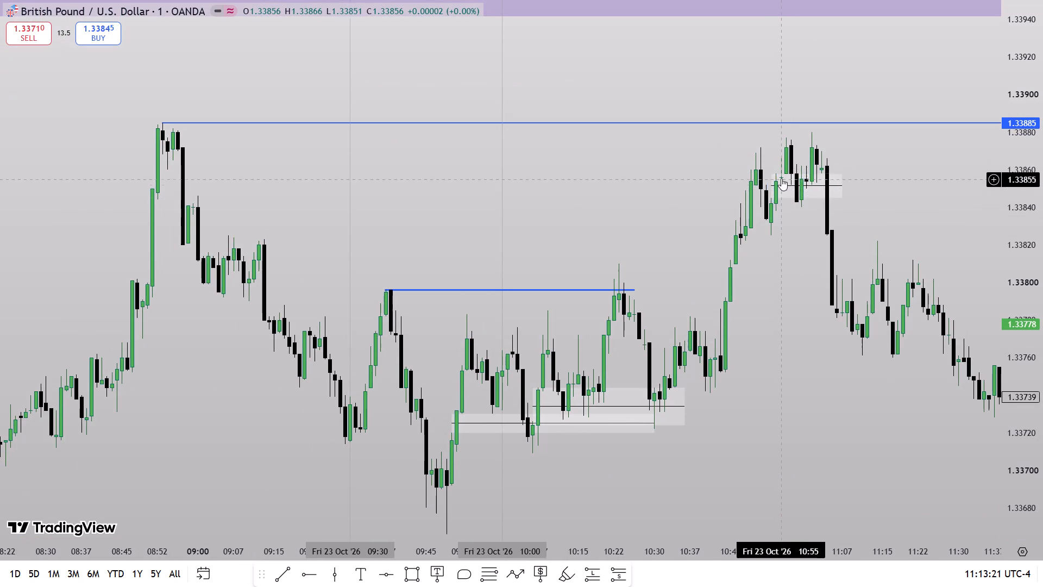
pyautogui.moveTo(785, 245); pyautogui.dragTo(787, 283)
pyautogui.moveTo(1042, 149); pyautogui.dragTo(1041, 213)
pyautogui.scroll(-4, 992, 245)
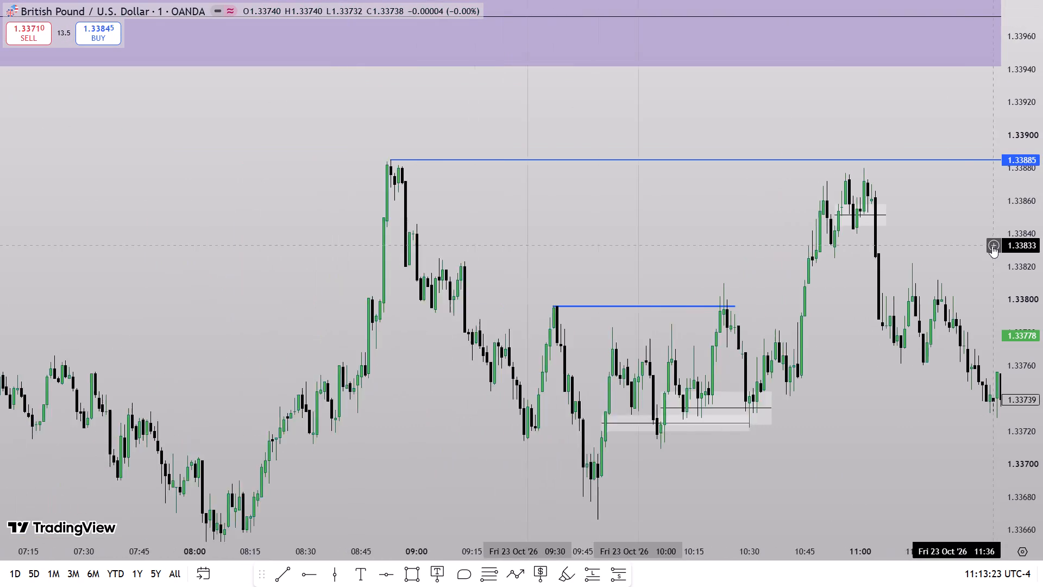
pyautogui.moveTo(965, 225); pyautogui.dragTo(913, 240)
pyautogui.moveTo(1042, 174); pyautogui.dragTo(1027, 282)
pyautogui.scroll(-6, 962, 302)
pyautogui.moveTo(845, 245); pyautogui.dragTo(789, 304)
pyautogui.scroll(5, 838, 318)
pyautogui.moveTo(801, 364); pyautogui.dragTo(817, 250)
pyautogui.moveTo(1042, 290); pyautogui.dragTo(1034, 238)
pyautogui.scroll(3, 912, 292)
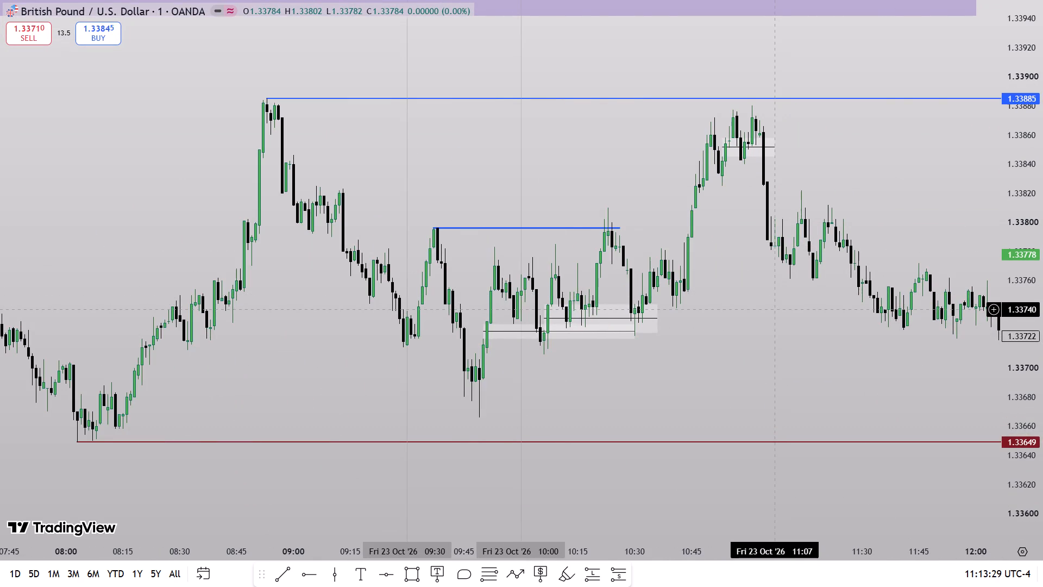
pyautogui.moveTo(719, 304); pyautogui.dragTo(765, 340)
pyautogui.moveTo(1042, 357); pyautogui.dragTo(1020, 283)
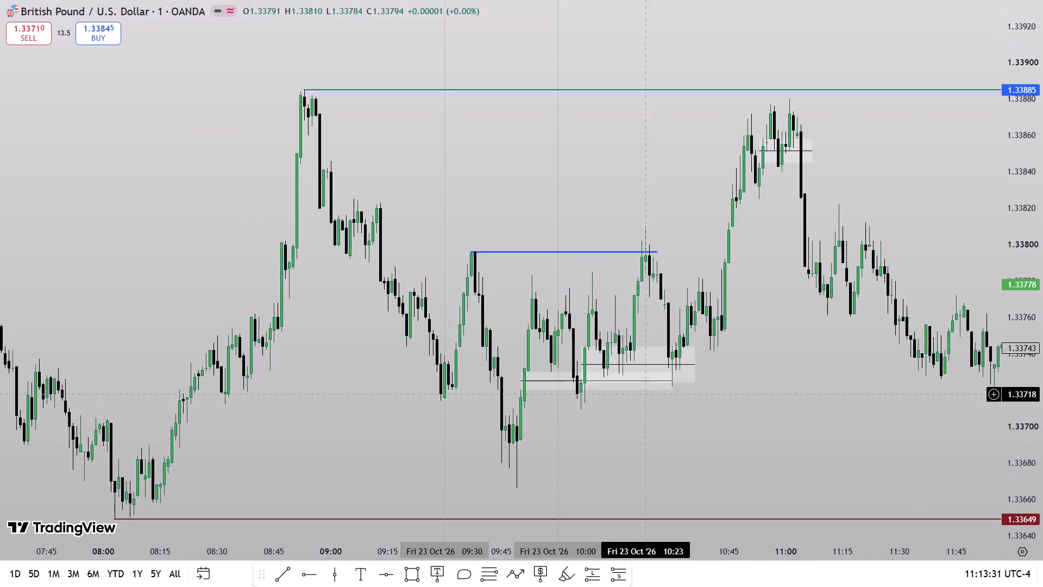
pyautogui.moveTo(691, 447); pyautogui.dragTo(683, 383)
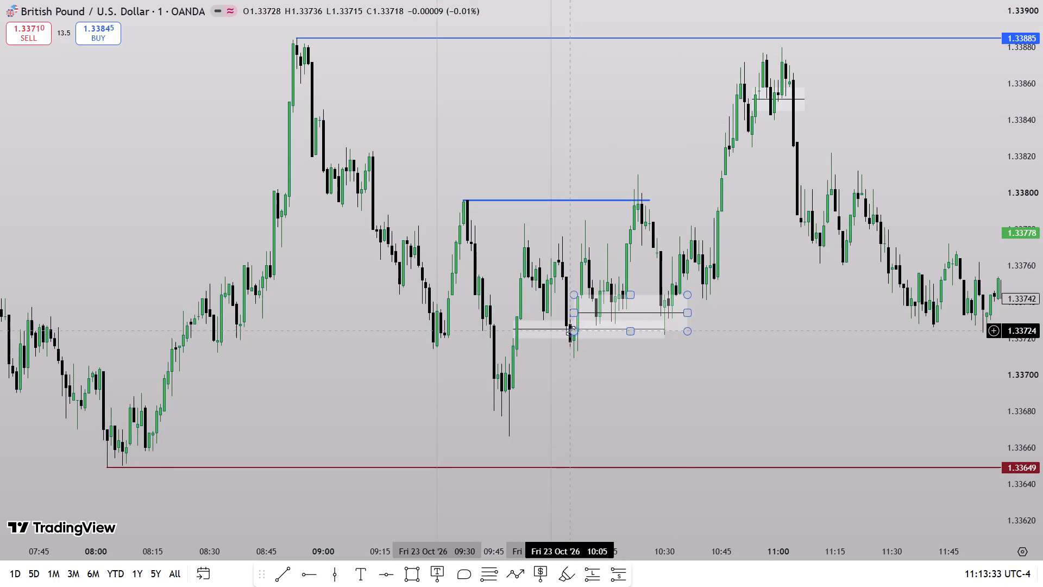
pyautogui.moveTo(670, 381); pyautogui.dragTo(574, 419)
pyautogui.moveTo(1042, 307); pyautogui.dragTo(1020, 389)
pyautogui.scroll(-8, 950, 402)
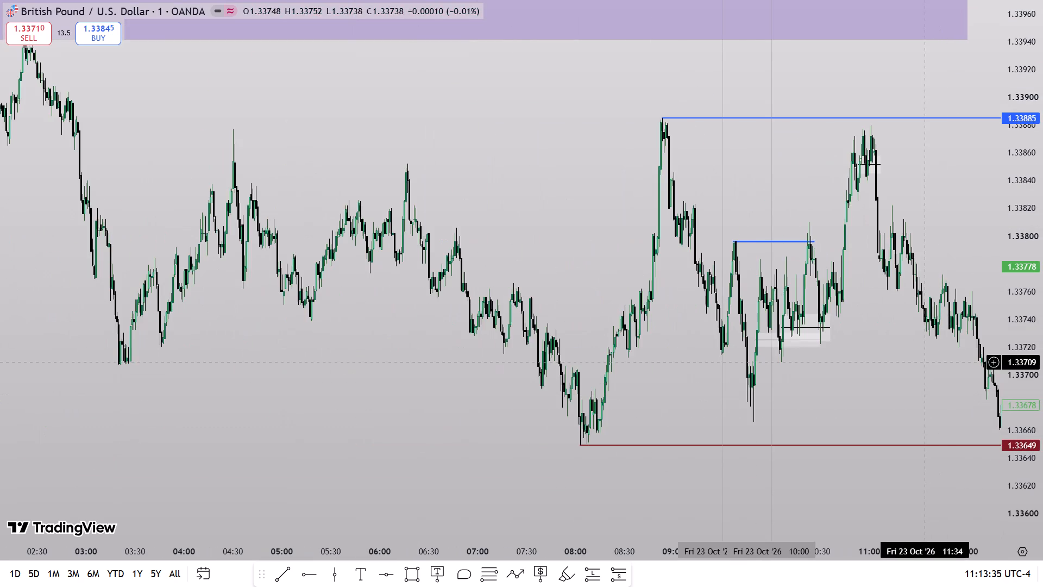
pyautogui.moveTo(896, 369); pyautogui.dragTo(884, 432)
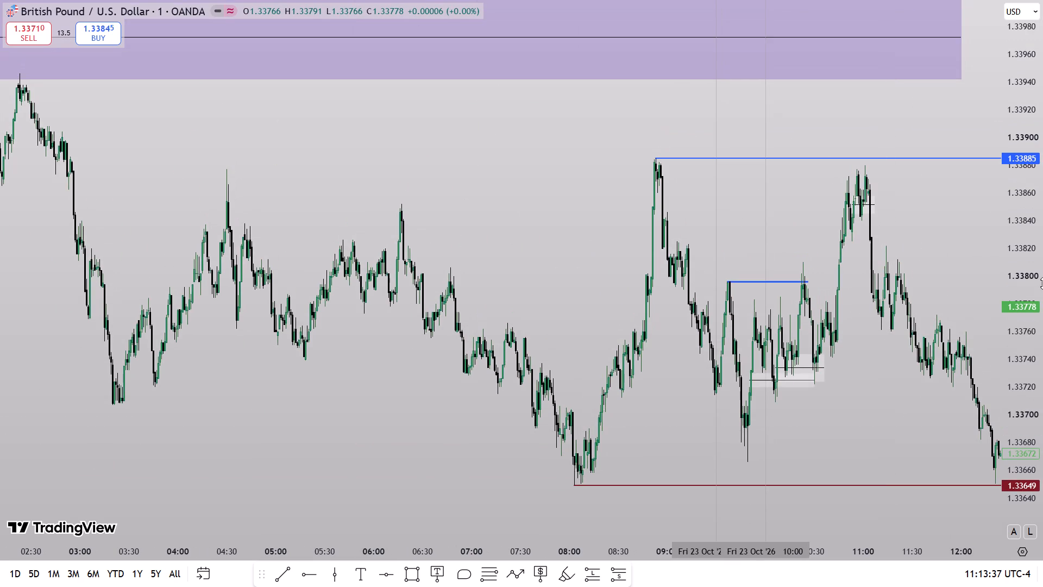
pyautogui.scroll(2, 776, 323)
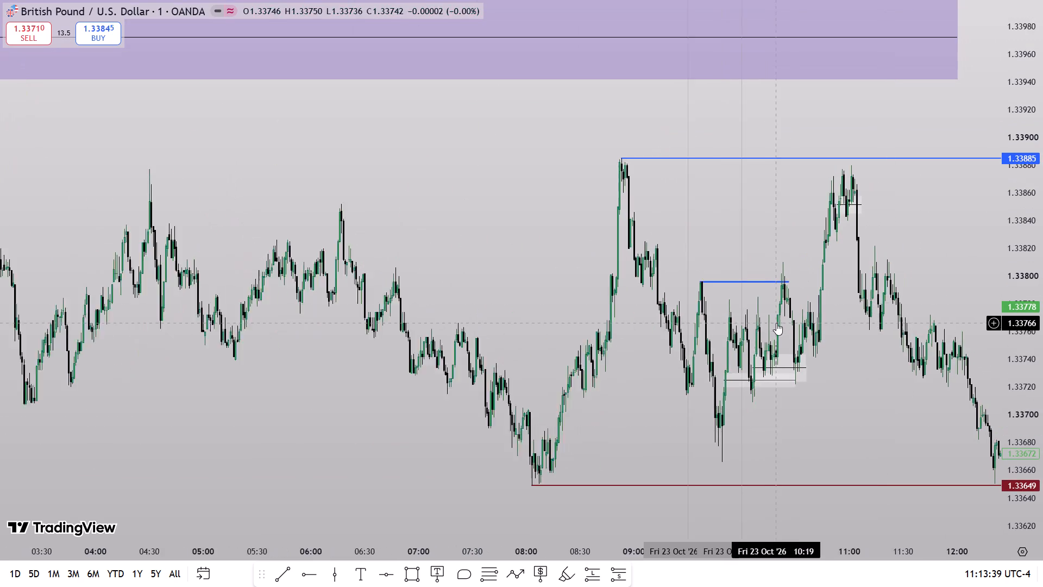
pyautogui.scroll(2, 776, 323)
pyautogui.moveTo(793, 381); pyautogui.dragTo(881, 363)
pyautogui.scroll(2, 817, 396)
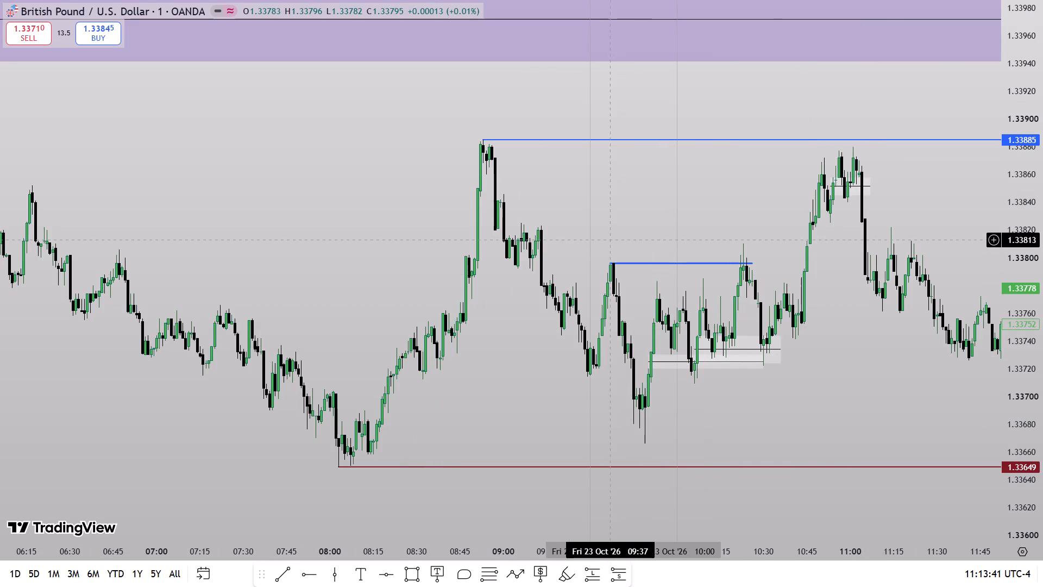
# Compare the wider move from the Thursday evening high at 1.34078 and the purple zone with Friday's 09:00 to 11:30 price action.
pyautogui.moveTo(1042, 168); pyautogui.dragTo(1040, 277)
pyautogui.scroll(-7, 958, 311)
pyautogui.moveTo(1042, 120); pyautogui.dragTo(1023, 267)
pyautogui.scroll(-8, 916, 284)
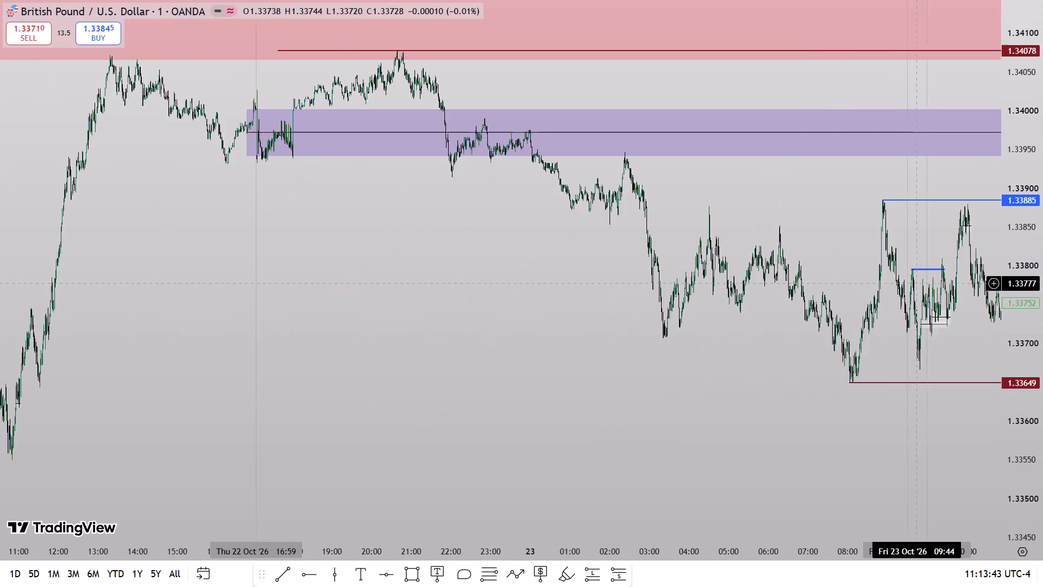
pyautogui.scroll(-8, 906, 290)
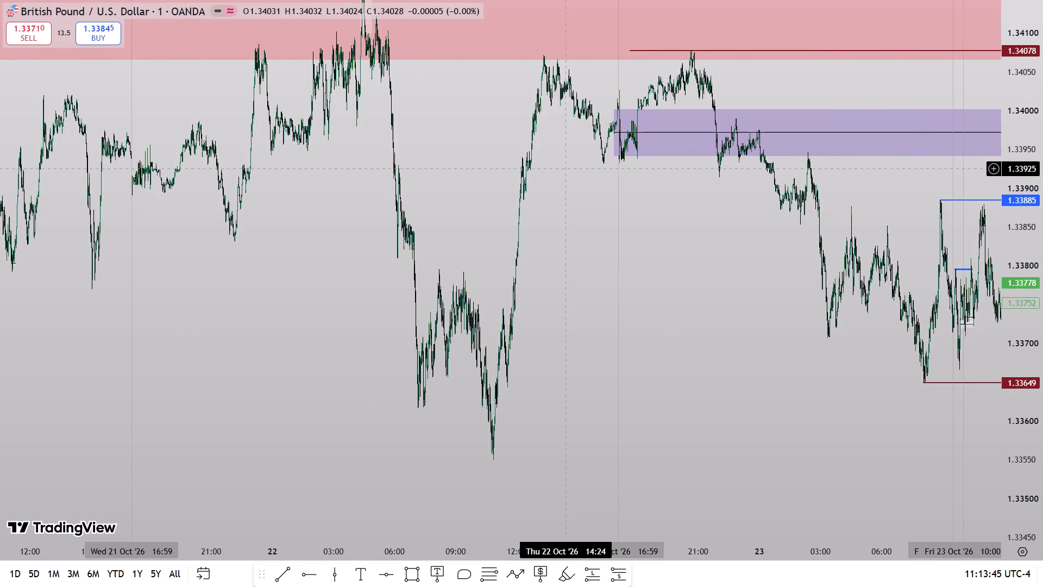
pyautogui.scroll(6, 812, 276)
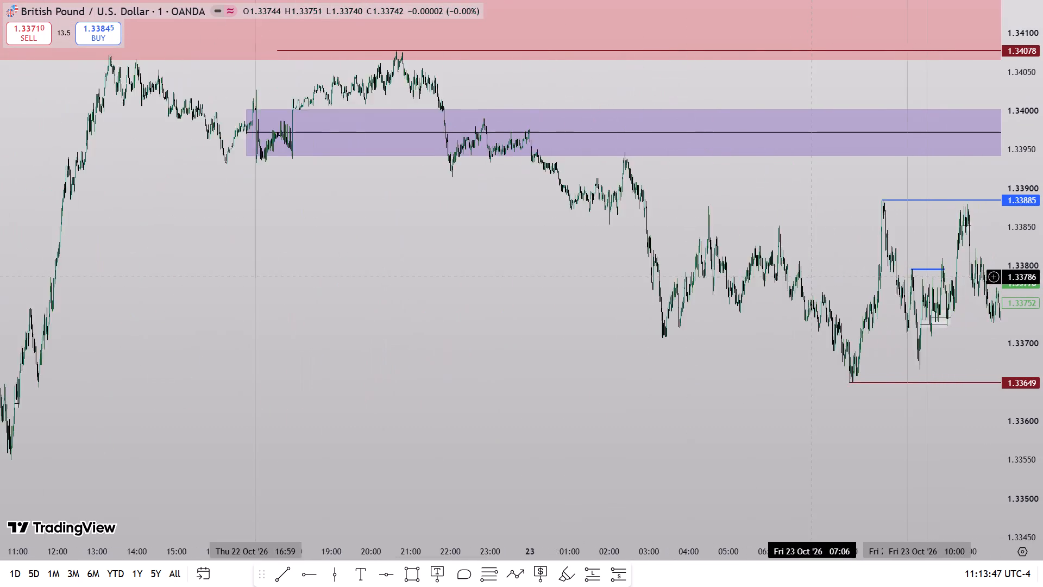
pyautogui.scroll(16, 809, 278)
pyautogui.moveTo(1042, 378); pyautogui.dragTo(1040, 109)
pyautogui.moveTo(907, 339); pyautogui.dragTo(941, 280)
pyautogui.moveTo(1042, 353); pyautogui.dragTo(1041, 229)
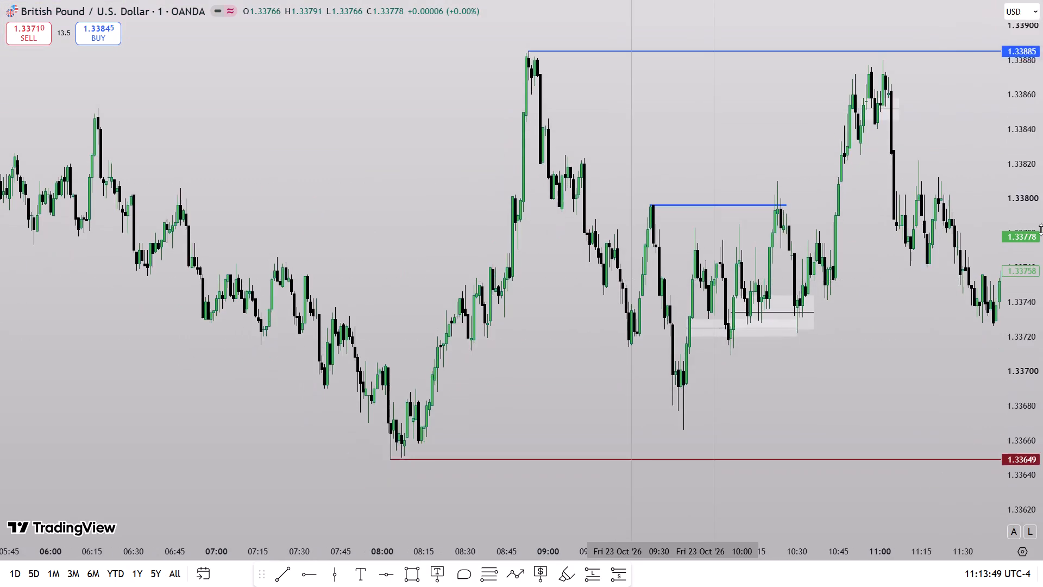
pyautogui.moveTo(1041, 229); pyautogui.dragTo(1040, 228)
pyautogui.scroll(4, 904, 367)
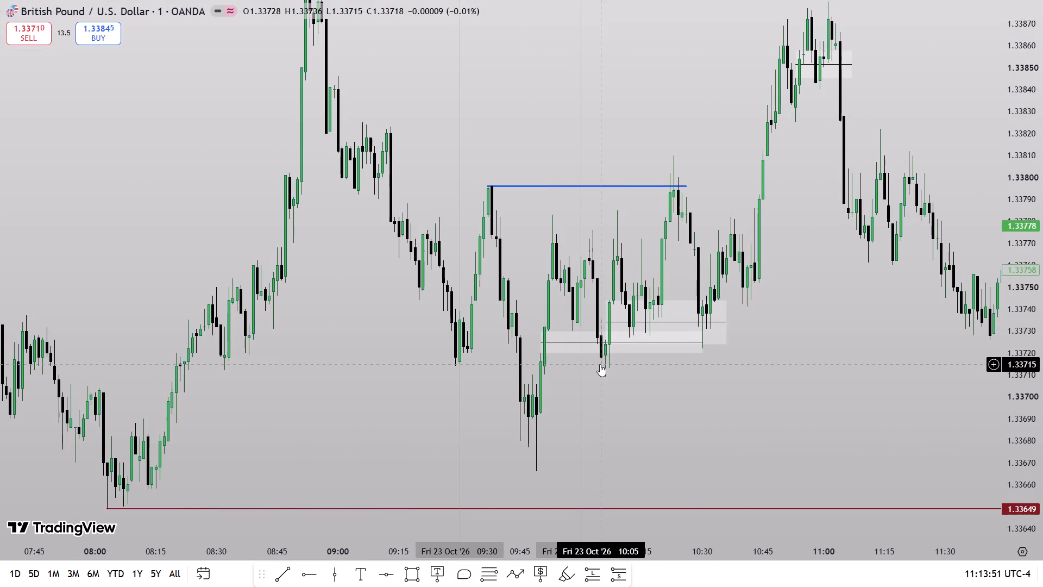
pyautogui.moveTo(719, 74); pyautogui.dragTo(717, 265)
pyautogui.moveTo(751, 329); pyautogui.dragTo(752, 267)
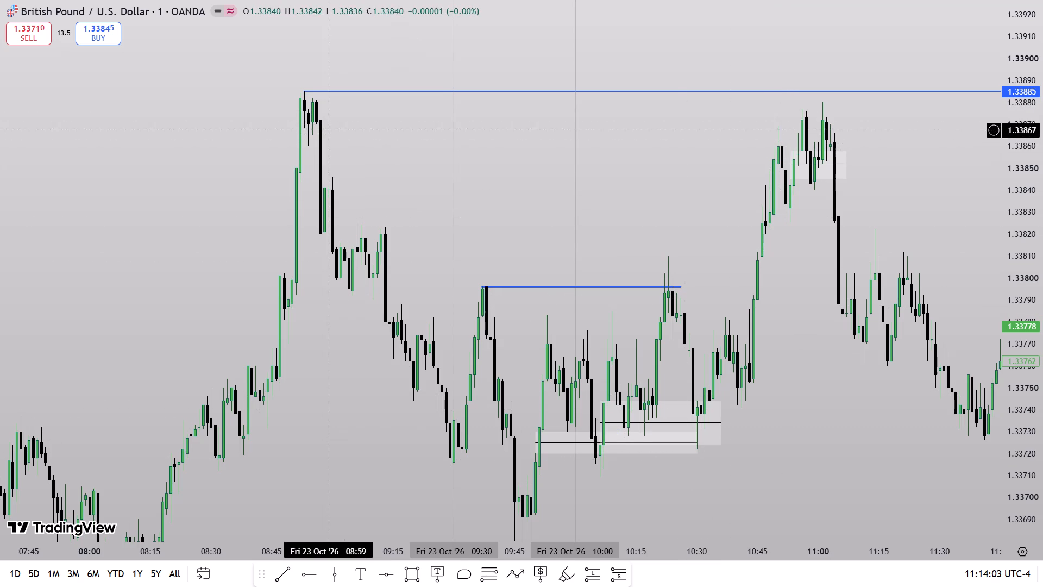
pyautogui.moveTo(1042, 98); pyautogui.dragTo(1040, 171)
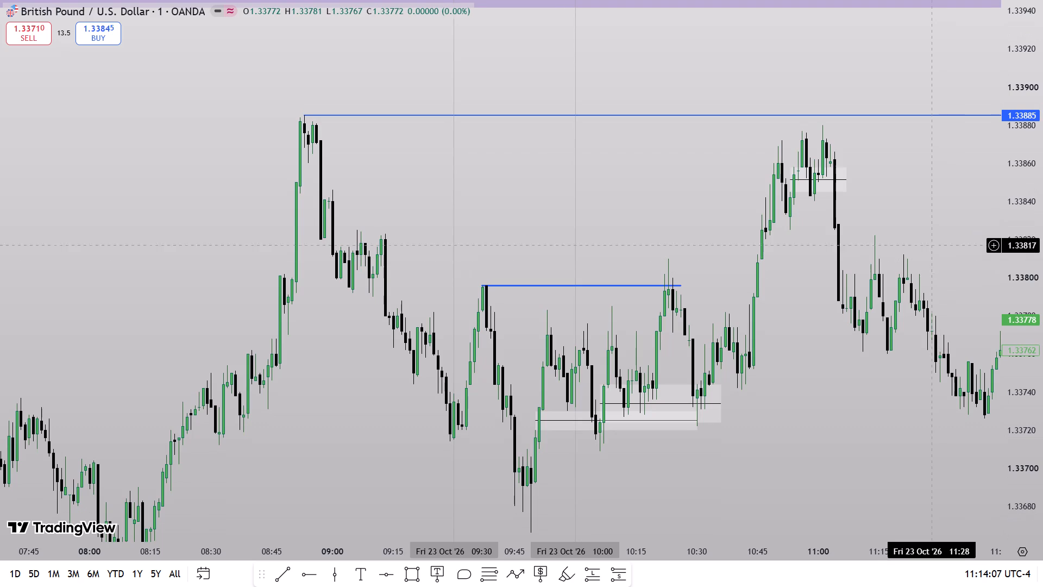
# Place a long position at 10:05 on Friday with entry at 1.33725 in the lower gap rectangle and stop at 1.33680.
pyautogui.scroll(2, 801, 304)
pyautogui.moveTo(794, 399); pyautogui.dragTo(841, 310)
pyautogui.moveTo(1042, 402); pyautogui.dragTo(1017, 233)
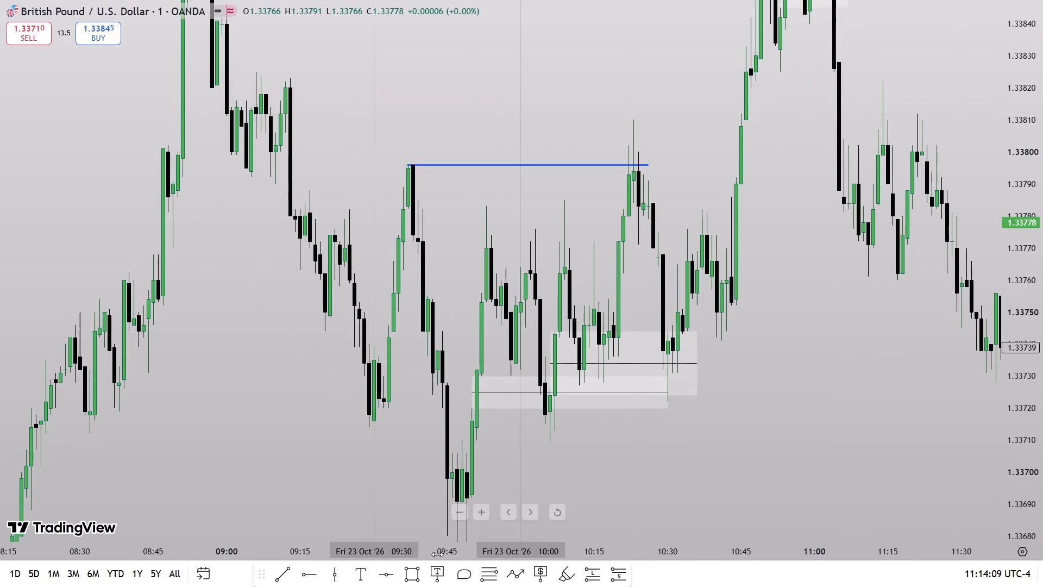
pyautogui.click(588, 573)
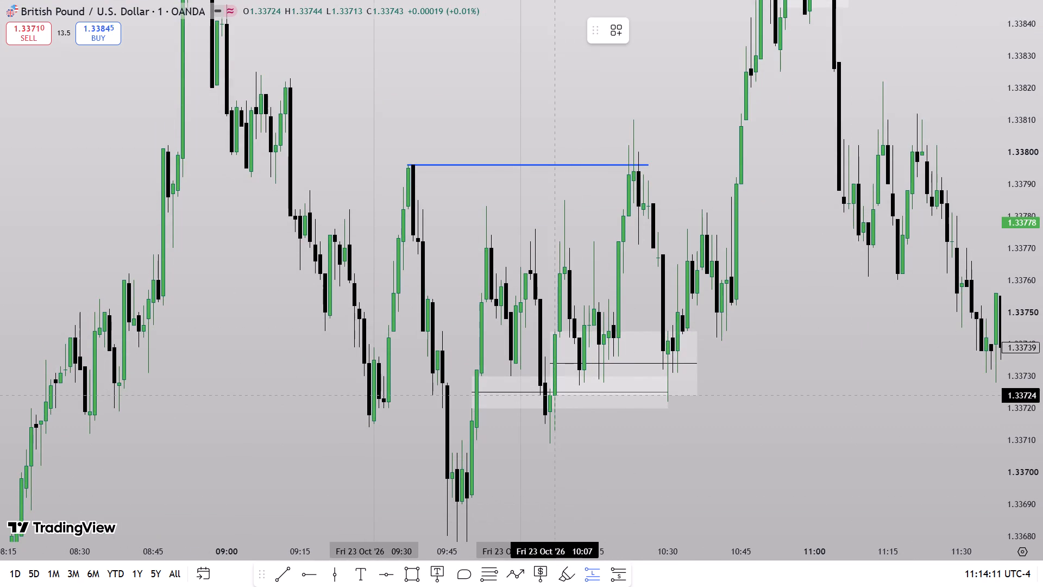
pyautogui.click(543, 398)
pyautogui.moveTo(566, 440); pyautogui.dragTo(564, 449)
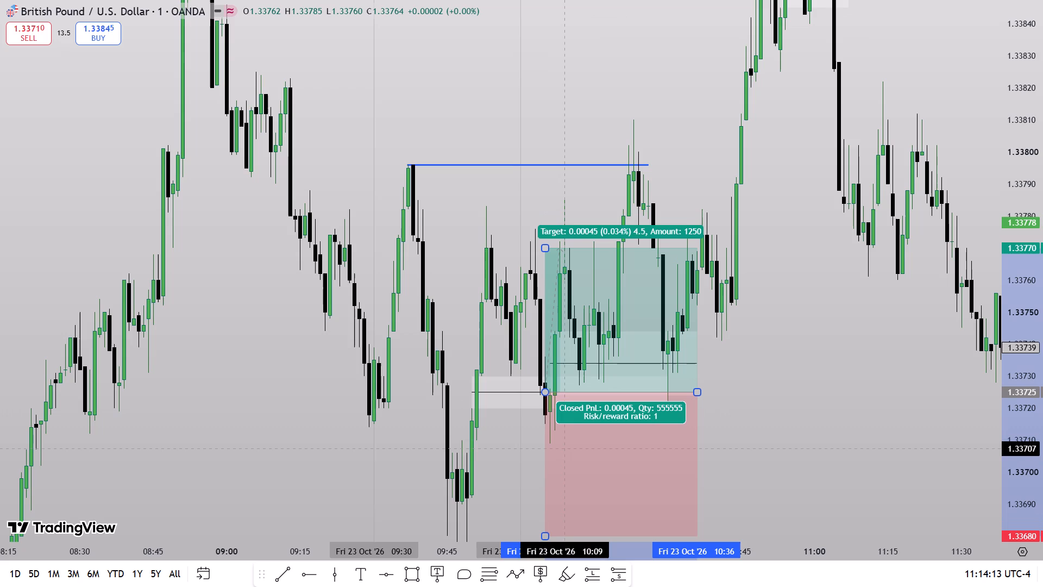
pyautogui.moveTo(564, 449); pyautogui.dragTo(563, 451)
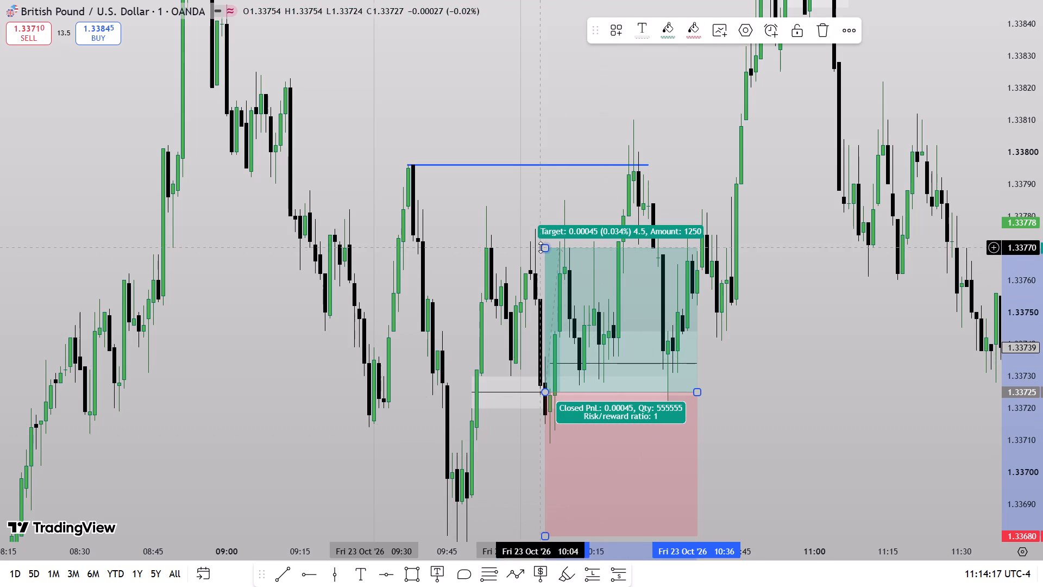
# Raise the long position's target to 1.33875, just below the 1.33885 ray.
pyautogui.moveTo(548, 248); pyautogui.dragTo(562, 97)
pyautogui.moveTo(487, 97); pyautogui.dragTo(456, 289)
pyautogui.moveTo(516, 282); pyautogui.dragTo(516, 279)
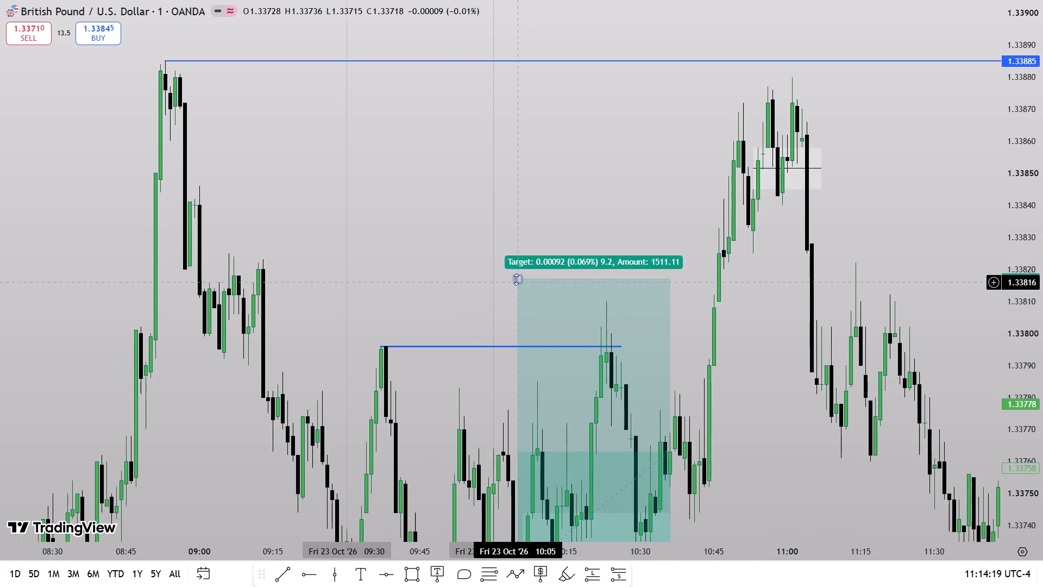
pyautogui.moveTo(516, 279); pyautogui.dragTo(583, 83)
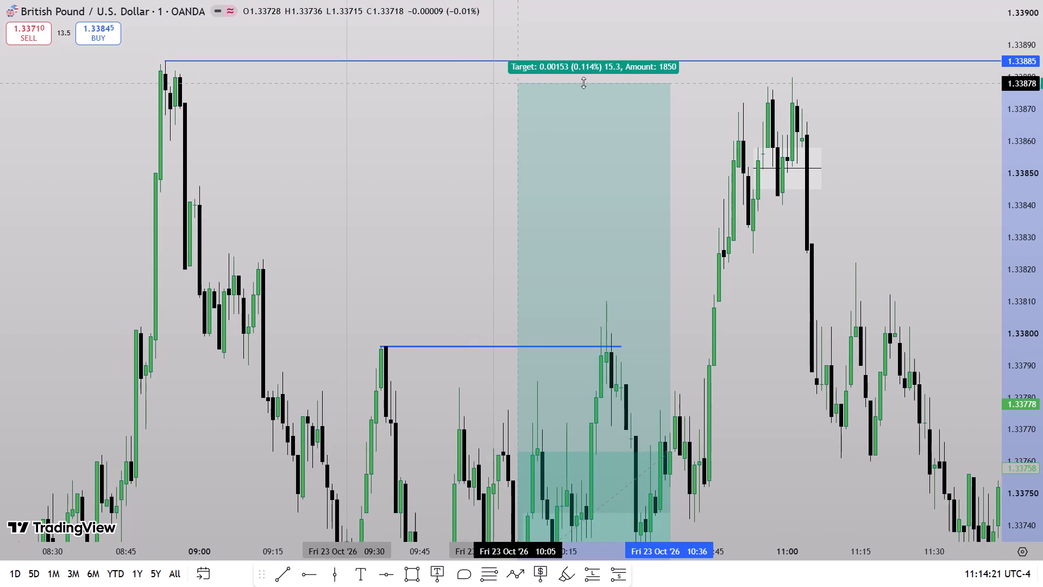
pyautogui.moveTo(583, 83); pyautogui.dragTo(585, 92)
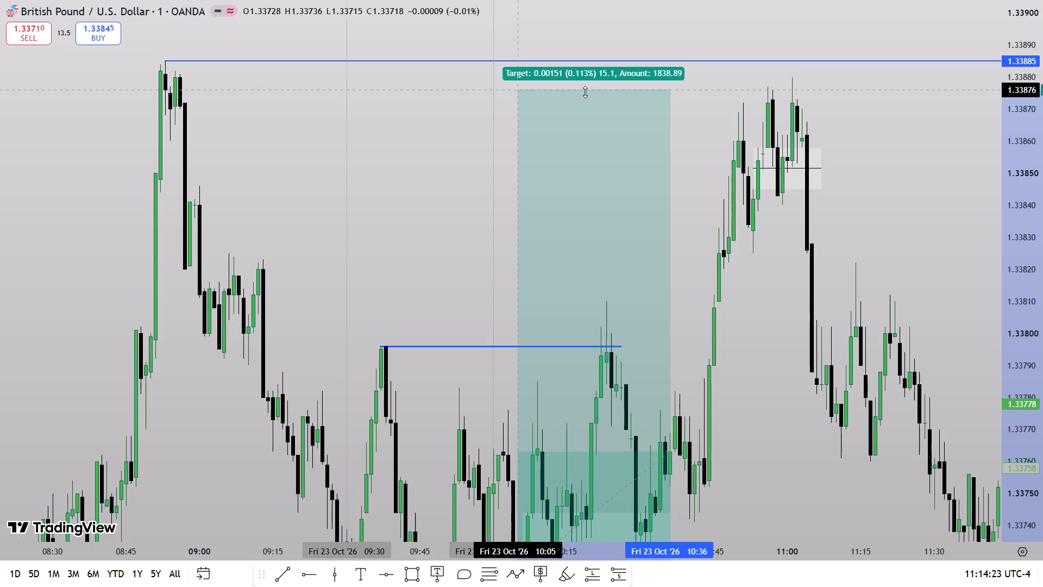
pyautogui.moveTo(585, 92); pyautogui.dragTo(584, 95)
pyautogui.moveTo(769, 289); pyautogui.dragTo(765, 225)
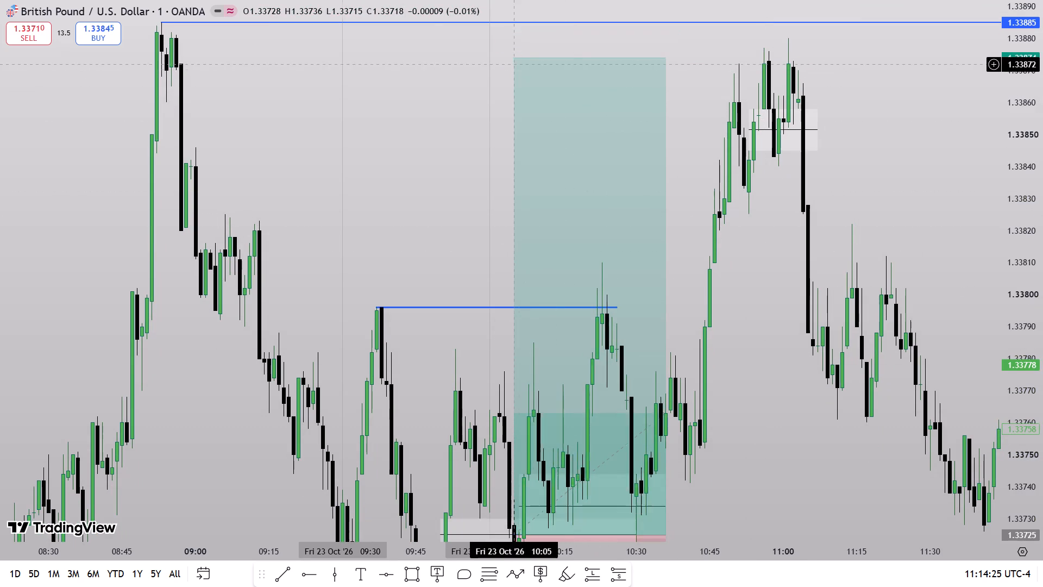
pyautogui.moveTo(512, 58); pyautogui.dragTo(520, 54)
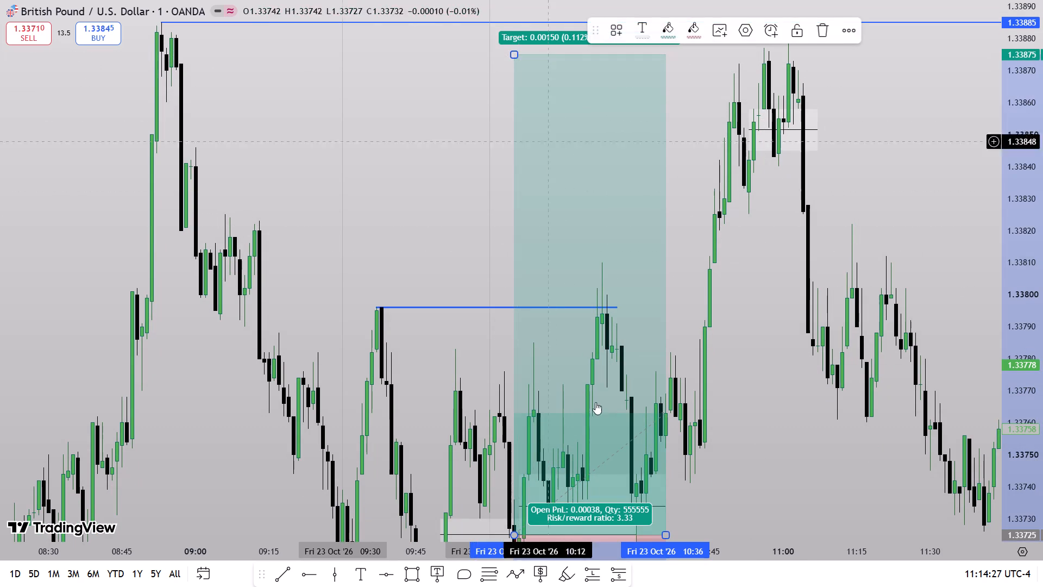
# Extend the long position's end time to 11:06 on Friday, with its entry level at 1.33724.
pyautogui.moveTo(789, 474); pyautogui.dragTo(787, 391)
pyautogui.moveTo(661, 472); pyautogui.dragTo(713, 475)
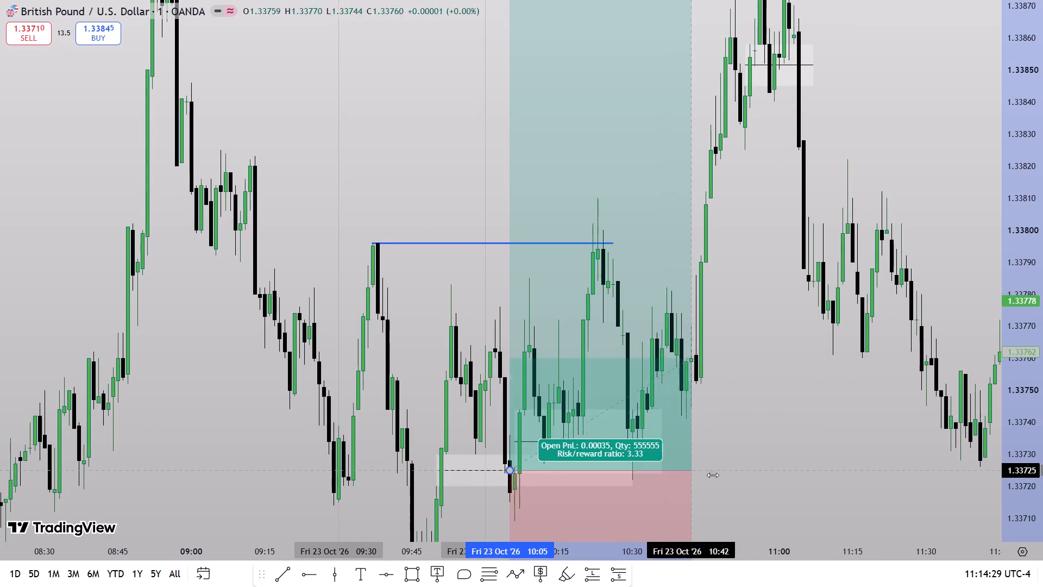
pyautogui.moveTo(713, 475); pyautogui.dragTo(809, 484)
pyautogui.moveTo(864, 483); pyautogui.dragTo(866, 401)
pyautogui.moveTo(1042, 294); pyautogui.dragTo(1042, 391)
pyautogui.click(724, 447)
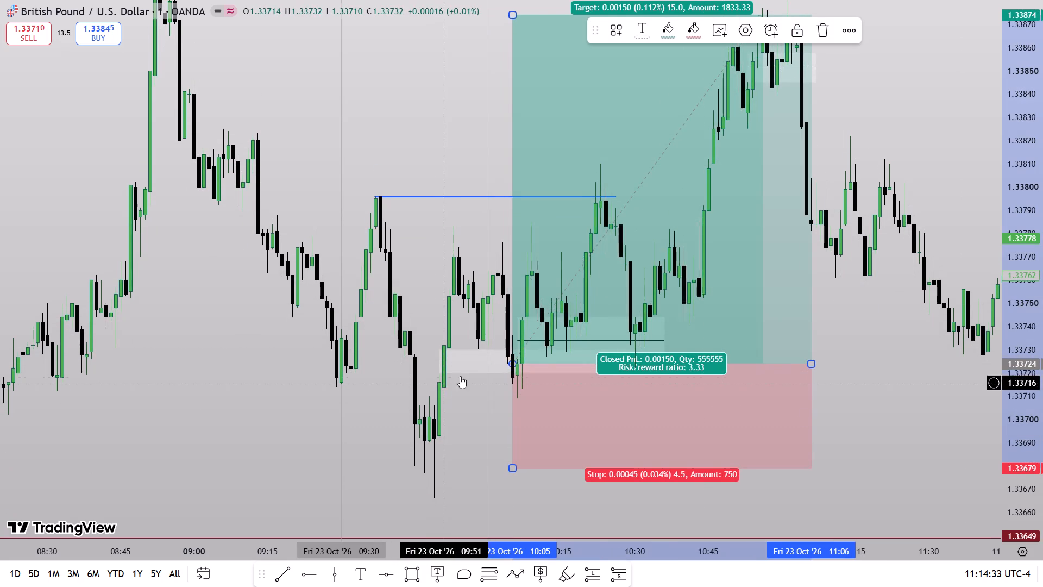
# Examine the long position's entry around the 10:05 candles and gap rectangles, and its span between the two session rays.
pyautogui.moveTo(1042, 440); pyautogui.dragTo(1026, 335)
pyautogui.moveTo(867, 466); pyautogui.dragTo(894, 333)
pyautogui.moveTo(1042, 426); pyautogui.dragTo(1042, 280)
pyautogui.scroll(4, 884, 383)
pyautogui.moveTo(1042, 448); pyautogui.dragTo(1022, 373)
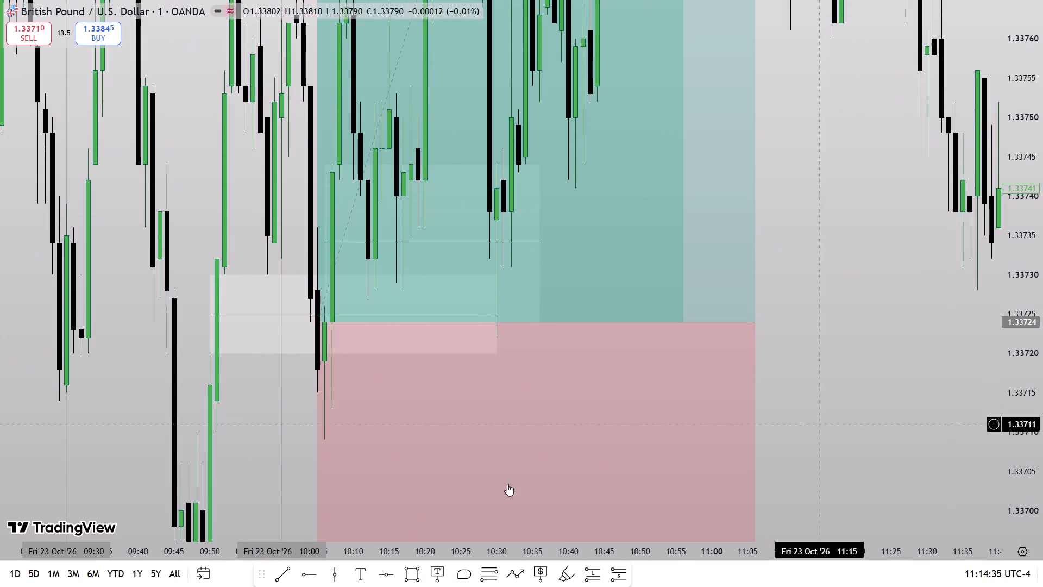
pyautogui.click(474, 498)
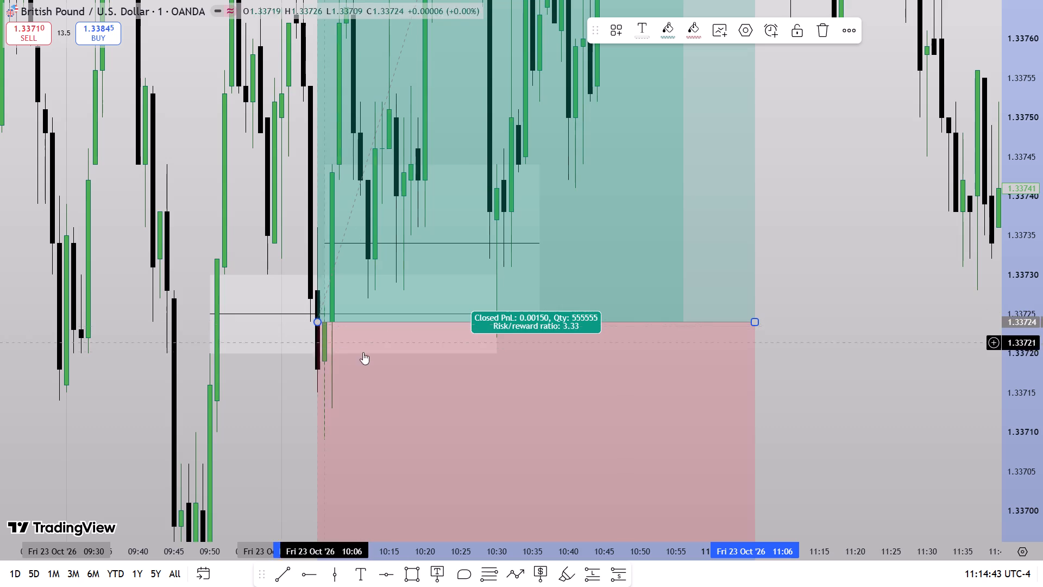
pyautogui.moveTo(1042, 261); pyautogui.dragTo(1035, 495)
pyautogui.scroll(-7, 977, 489)
pyautogui.moveTo(1042, 302); pyautogui.dragTo(999, 517)
pyautogui.scroll(-5, 952, 504)
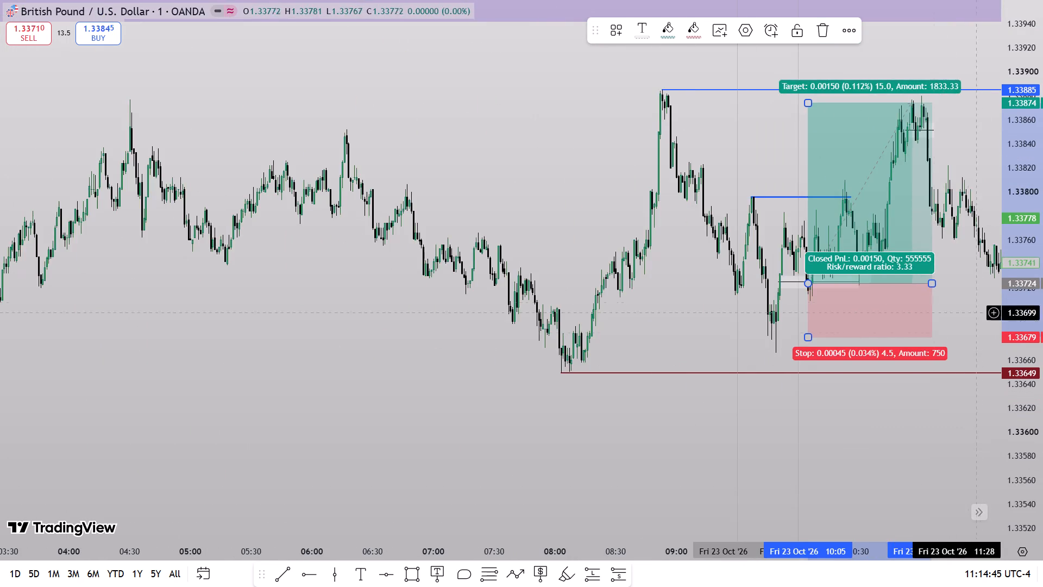
pyautogui.moveTo(977, 277); pyautogui.dragTo(895, 388)
pyautogui.moveTo(1042, 482); pyautogui.dragTo(1029, 310)
pyautogui.scroll(5, 830, 453)
pyautogui.scroll(-1, 830, 453)
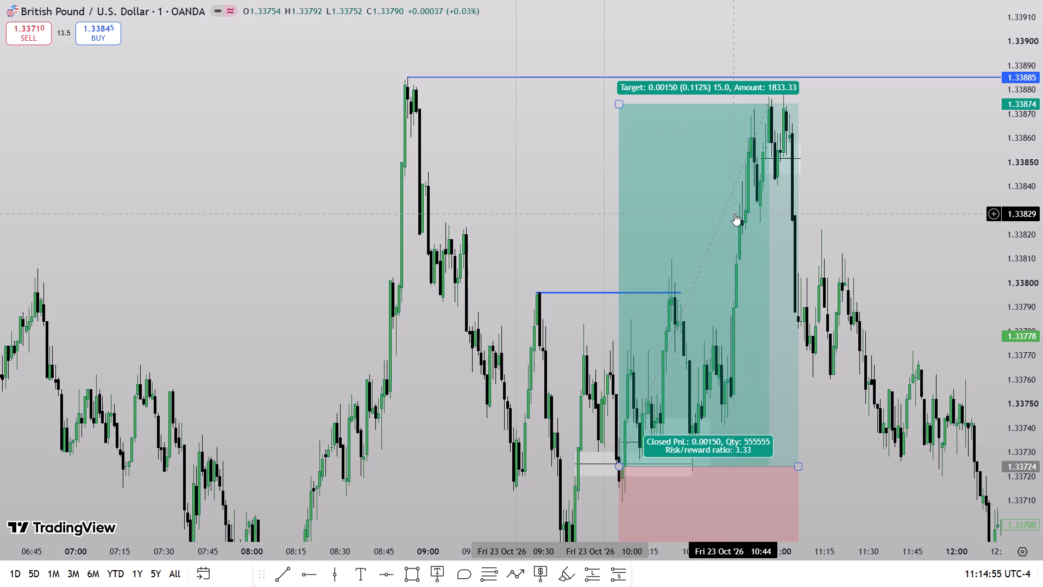
# Review the long position's stop and target against Friday's price action through 12:15 and the preceding overnight decline.
pyautogui.scroll(4, 771, 365)
pyautogui.moveTo(792, 444); pyautogui.dragTo(773, 276)
pyautogui.moveTo(1042, 389); pyautogui.dragTo(1033, 328)
pyautogui.scroll(-3, 762, 394)
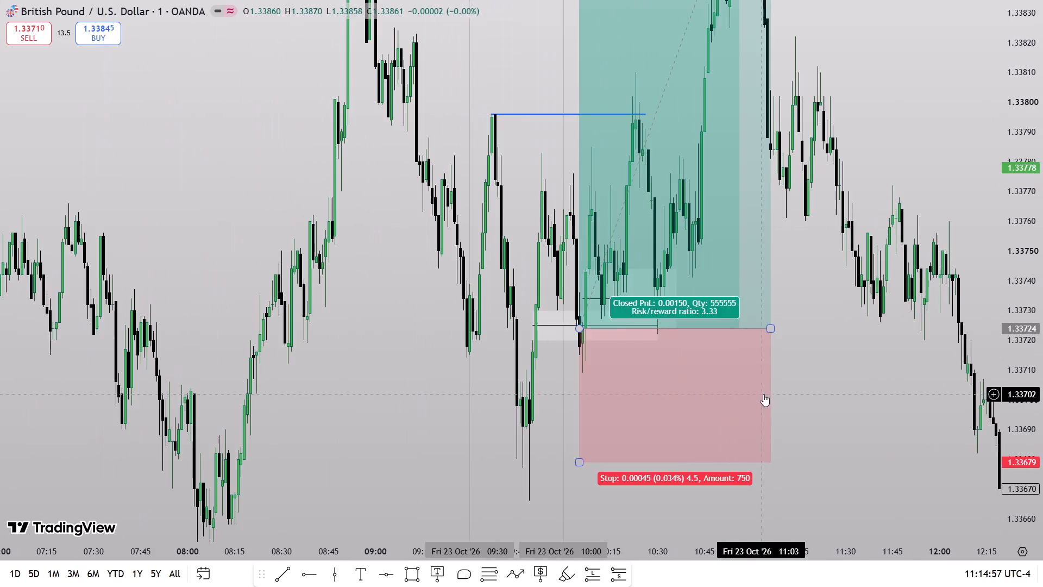
pyautogui.moveTo(808, 367); pyautogui.dragTo(779, 430)
pyautogui.moveTo(1042, 303); pyautogui.dragTo(1038, 401)
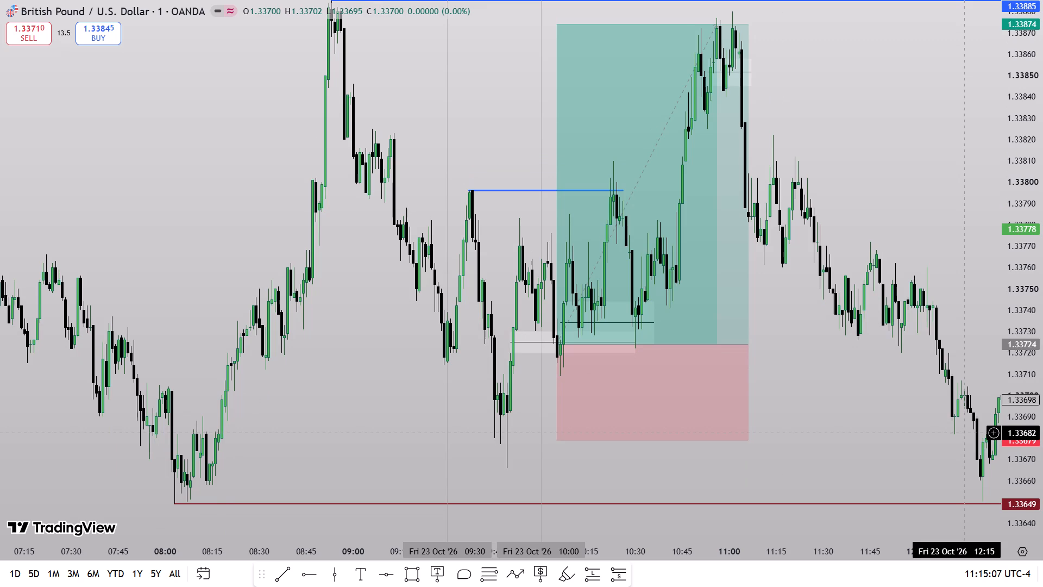
pyautogui.moveTo(1042, 136); pyautogui.dragTo(1020, 274)
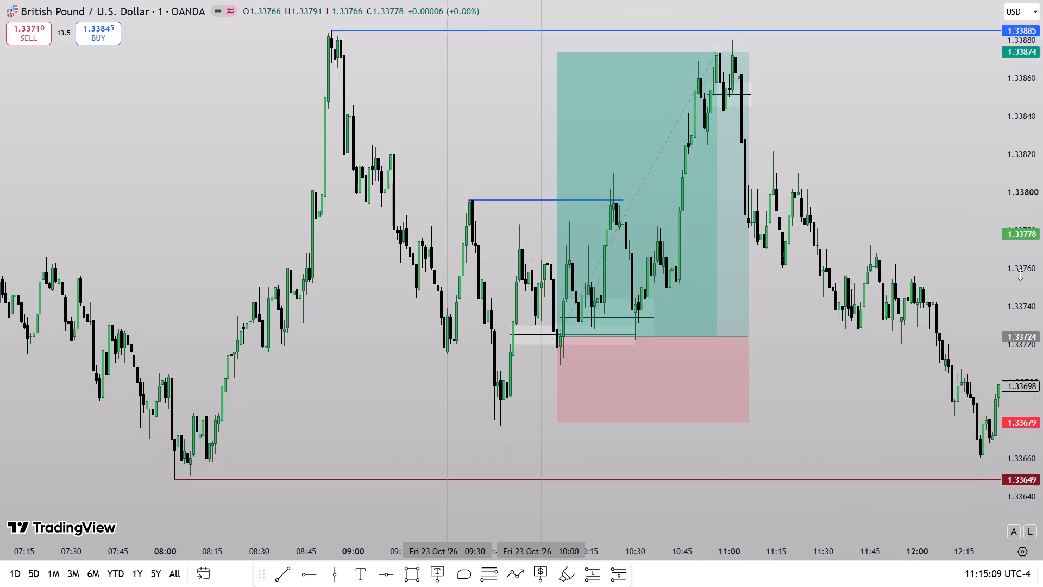
pyautogui.moveTo(1020, 274); pyautogui.dragTo(1026, 268)
pyautogui.scroll(-11, 937, 322)
pyautogui.moveTo(1042, 232); pyautogui.dragTo(1034, 334)
pyautogui.scroll(-5, 965, 368)
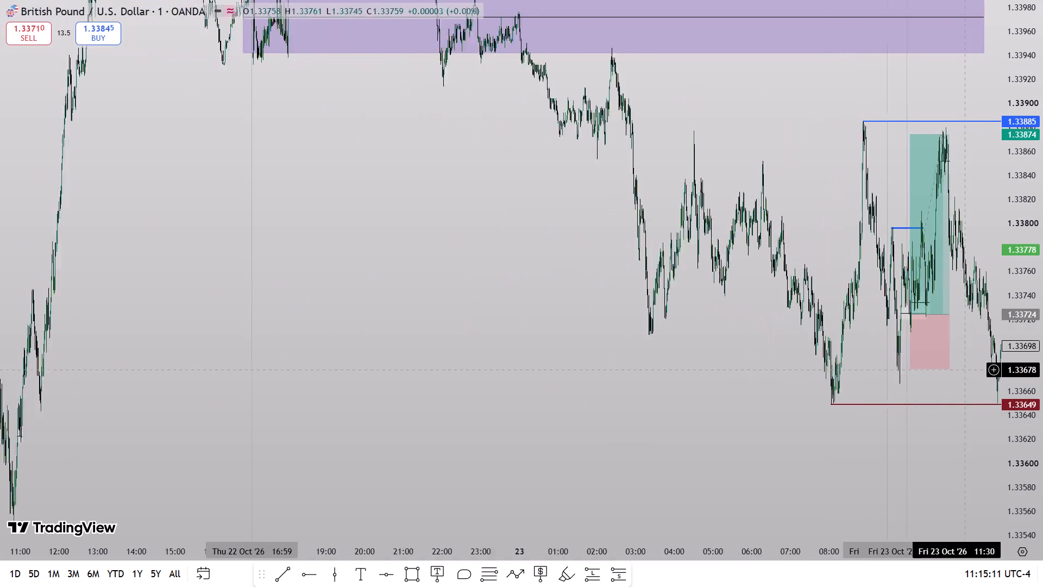
# Delete the long position drawn from the 10:05 gap retest on Friday 23 October.
pyautogui.moveTo(959, 384); pyautogui.dragTo(826, 401)
pyautogui.scroll(11, 821, 404)
pyautogui.moveTo(658, 258); pyautogui.dragTo(875, 243)
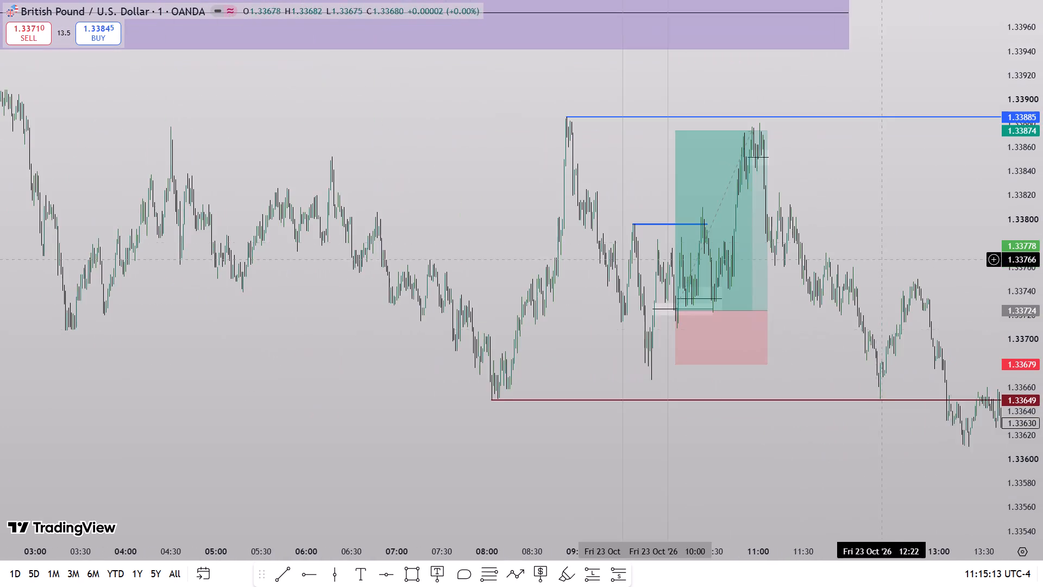
pyautogui.moveTo(1042, 328); pyautogui.dragTo(1042, 236)
pyautogui.scroll(6, 814, 397)
pyautogui.moveTo(706, 385); pyautogui.dragTo(841, 387)
pyautogui.moveTo(1042, 407); pyautogui.dragTo(1036, 324)
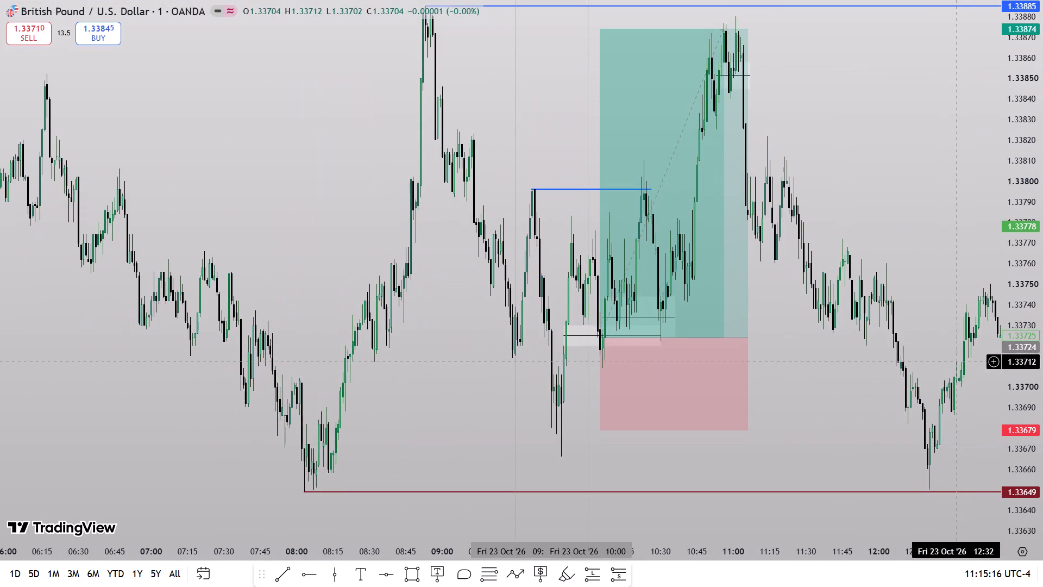
pyautogui.moveTo(828, 353); pyautogui.dragTo(894, 354)
pyautogui.moveTo(1042, 264); pyautogui.dragTo(1024, 364)
pyautogui.scroll(-5, 868, 415)
pyautogui.click(863, 326)
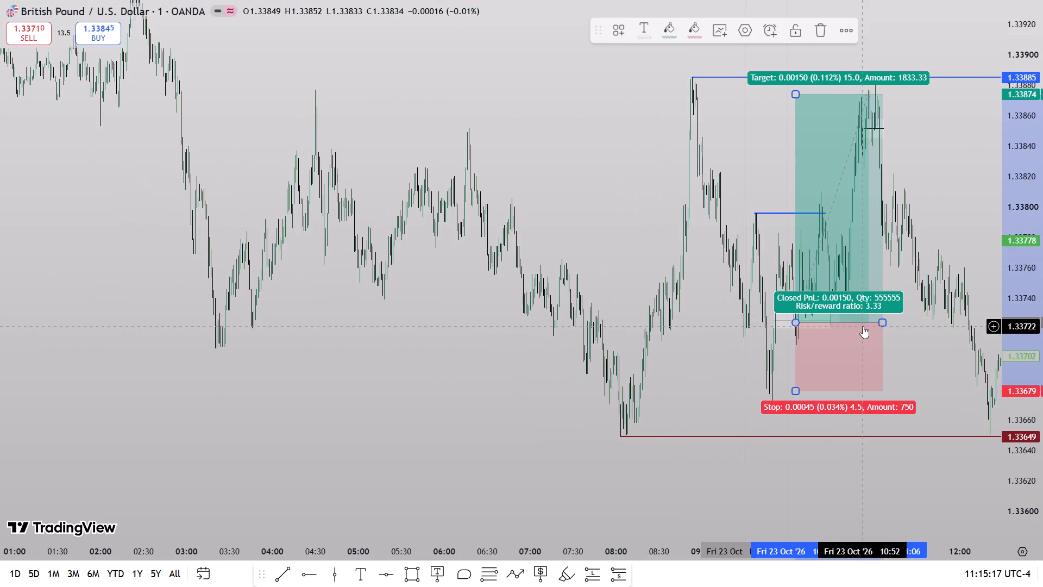
pyautogui.click(817, 34)
# Delete the dark red 1.34078 ray that starts on Thursday 22 October at 17:38.
pyautogui.scroll(8, 825, 334)
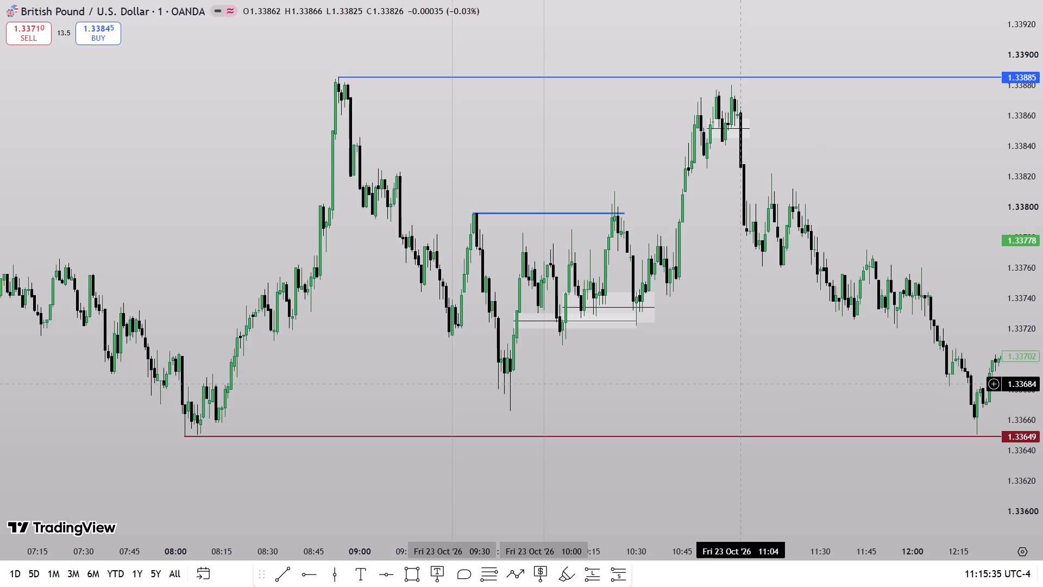
pyautogui.scroll(-7, 589, 426)
pyautogui.moveTo(463, 456); pyautogui.dragTo(578, 299)
pyautogui.moveTo(1042, 209); pyautogui.dragTo(958, 382)
pyautogui.scroll(-15, 535, 392)
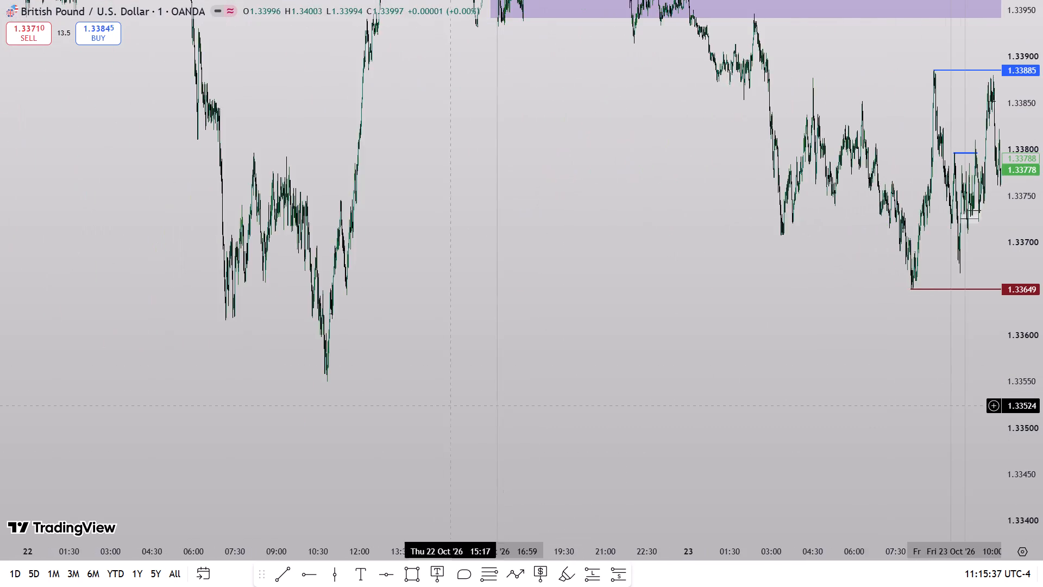
pyautogui.moveTo(322, 419); pyautogui.dragTo(793, 335)
pyautogui.moveTo(548, 391); pyautogui.dragTo(881, 360)
pyautogui.moveTo(409, 365); pyautogui.dragTo(803, 406)
pyautogui.moveTo(426, 371); pyautogui.dragTo(575, 432)
pyautogui.scroll(-5, 701, 369)
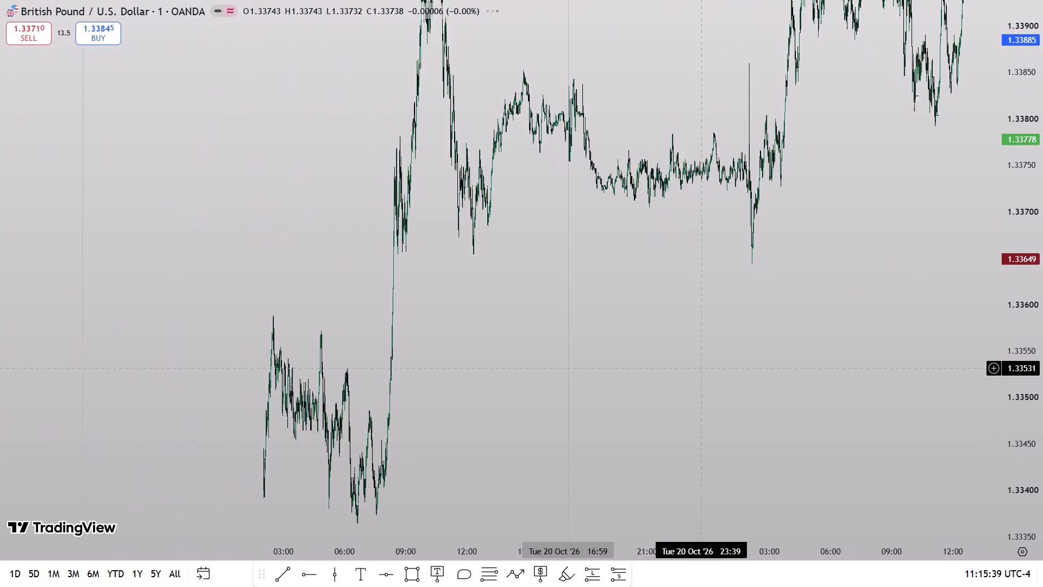
pyautogui.moveTo(798, 373); pyautogui.dragTo(63, 397)
pyautogui.moveTo(691, 374); pyautogui.dragTo(552, 381)
pyautogui.moveTo(1042, 264); pyautogui.dragTo(946, 446)
pyautogui.moveTo(521, 383); pyautogui.dragTo(274, 363)
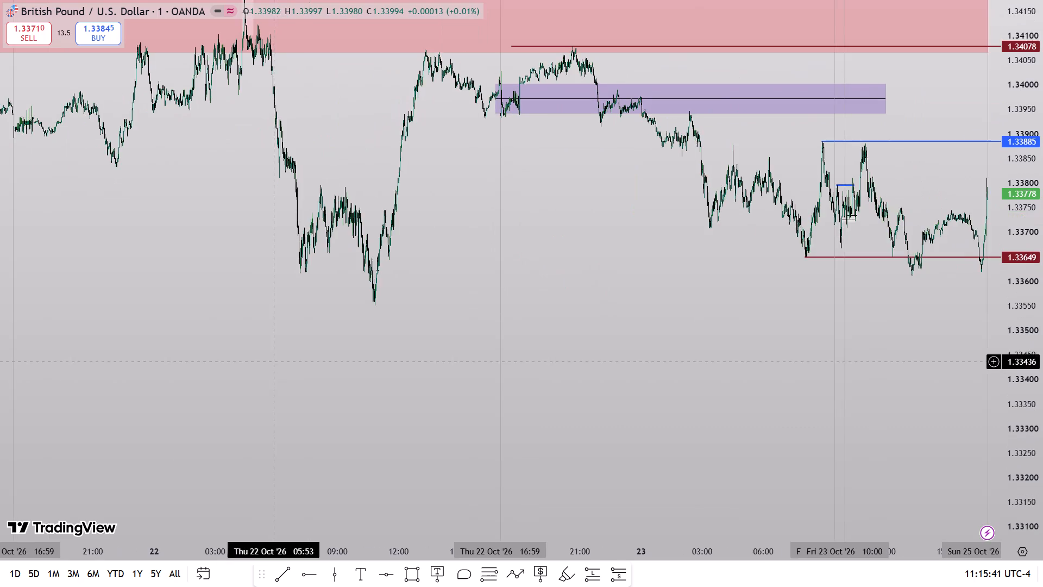
pyautogui.moveTo(783, 242); pyautogui.dragTo(634, 352)
pyautogui.click(375, 148)
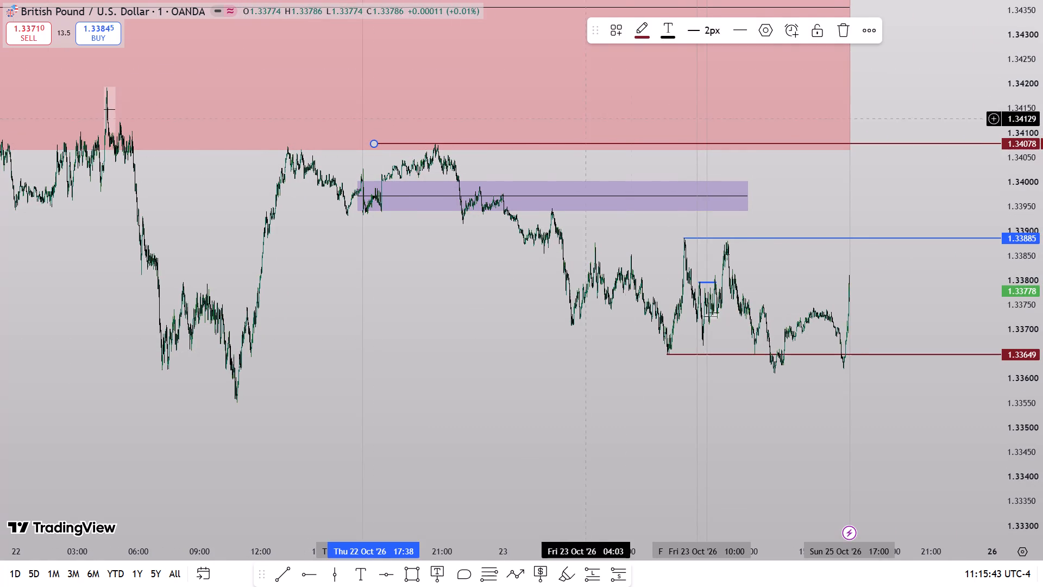
pyautogui.click(846, 32)
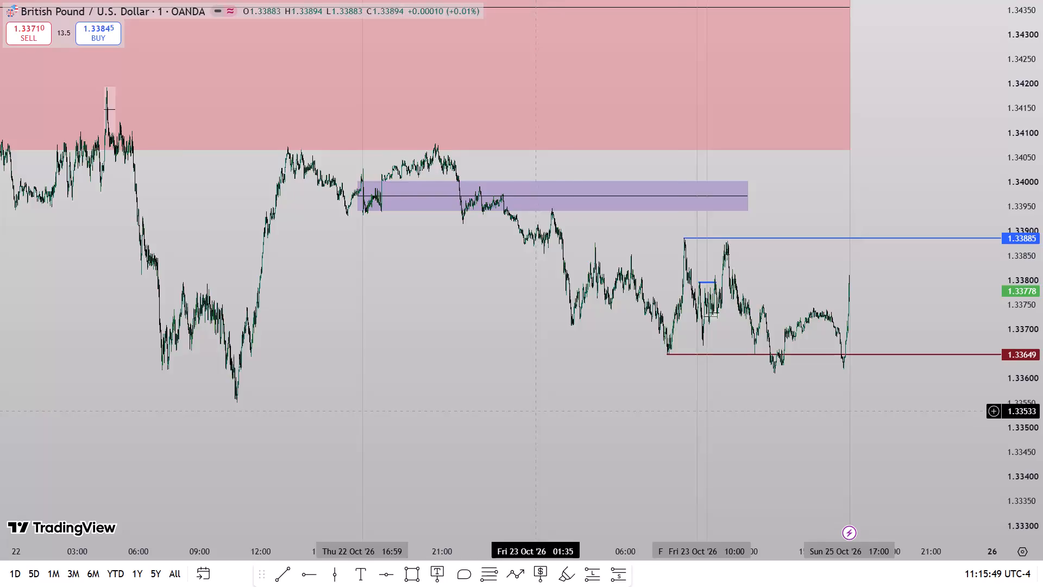
# Examine Friday 23 October's price action between the session rays and around the 09:50 to 10:30 gap rectangles.
pyautogui.scroll(7, 537, 410)
pyautogui.moveTo(403, 430); pyautogui.dragTo(641, 349)
pyautogui.moveTo(1042, 397); pyautogui.dragTo(1021, 216)
pyautogui.scroll(5, 714, 415)
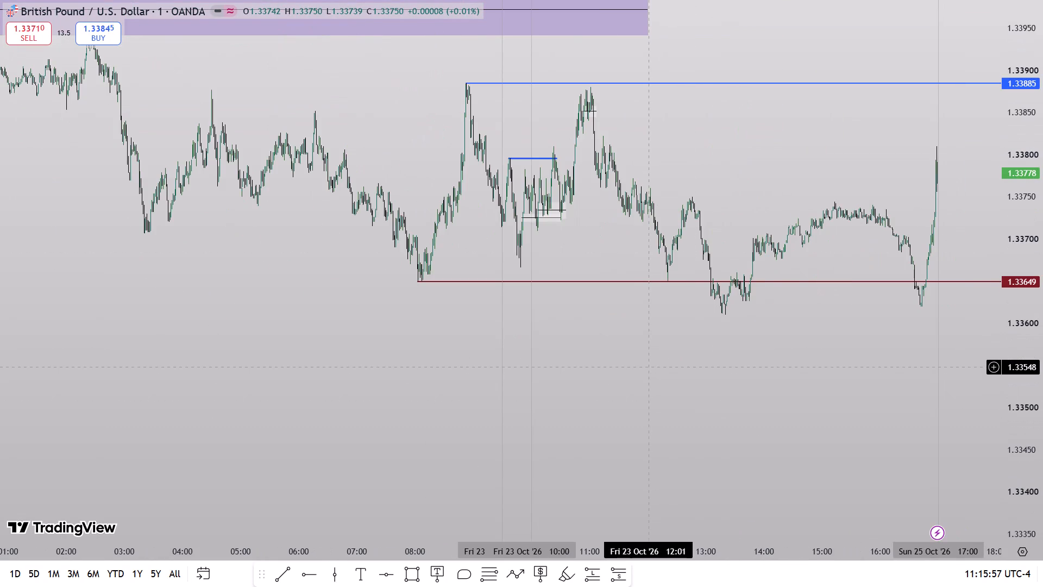
pyautogui.scroll(6, 649, 366)
pyautogui.moveTo(445, 390); pyautogui.dragTo(764, 398)
pyautogui.moveTo(1042, 429); pyautogui.dragTo(1022, 247)
pyautogui.scroll(3, 642, 378)
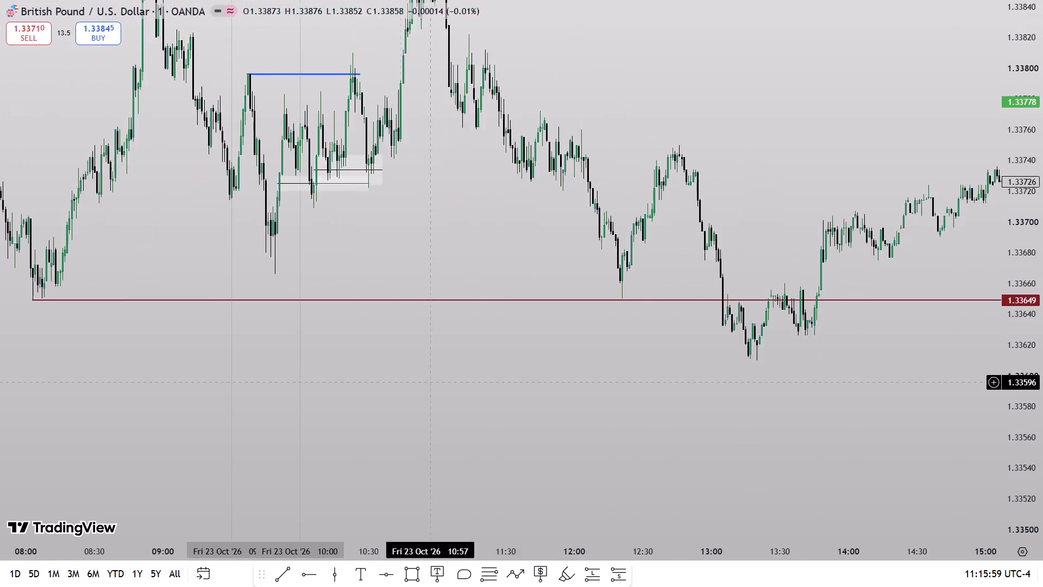
pyautogui.moveTo(401, 380); pyautogui.dragTo(662, 505)
pyautogui.moveTo(1042, 438); pyautogui.dragTo(1035, 345)
pyautogui.scroll(4, 774, 399)
pyautogui.moveTo(495, 369); pyautogui.dragTo(788, 457)
pyautogui.moveTo(1042, 426); pyautogui.dragTo(1041, 381)
pyautogui.scroll(3, 850, 438)
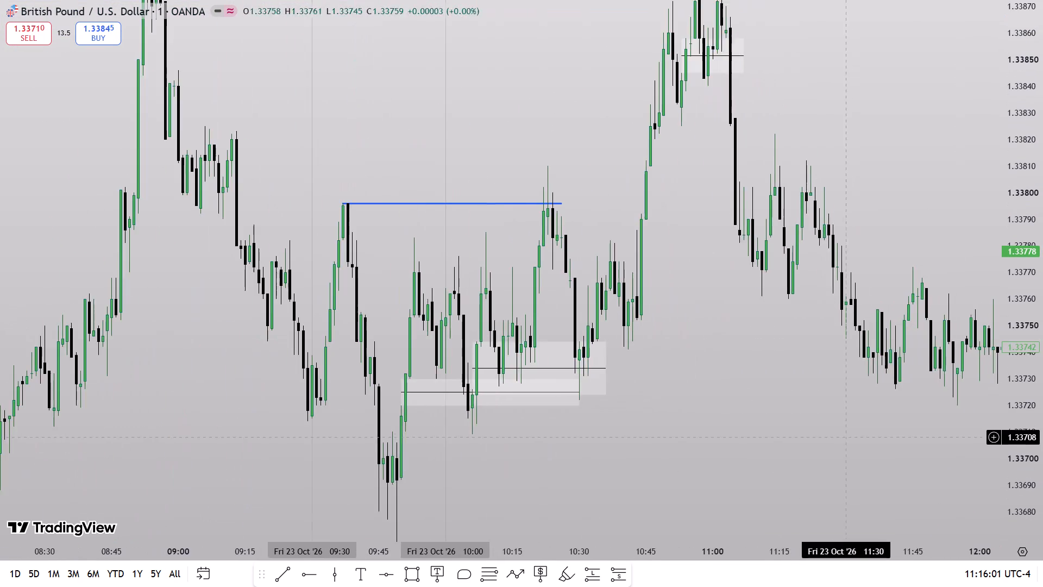
pyautogui.moveTo(715, 440); pyautogui.dragTo(790, 445)
pyautogui.moveTo(737, 389); pyautogui.dragTo(759, 311)
pyautogui.moveTo(1042, 167); pyautogui.dragTo(1042, 204)
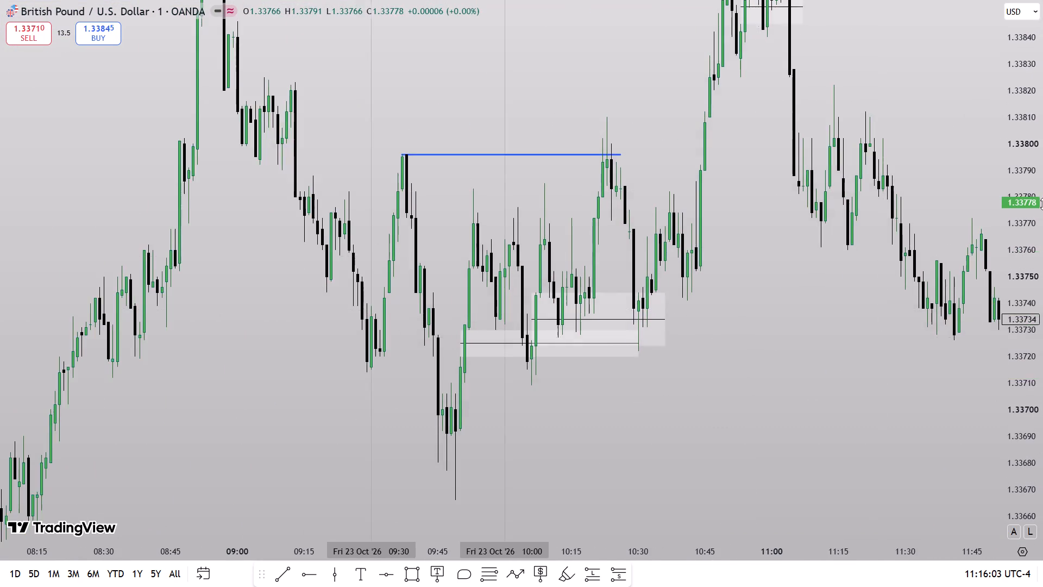
# Look back through the week's earlier price action on Tuesday 20 and Wednesday 21 October below the large red zone.
pyautogui.moveTo(1042, 204); pyautogui.dragTo(998, 416)
pyautogui.scroll(-12, 904, 421)
pyautogui.moveTo(1042, 210); pyautogui.dragTo(1008, 415)
pyautogui.scroll(-8, 852, 399)
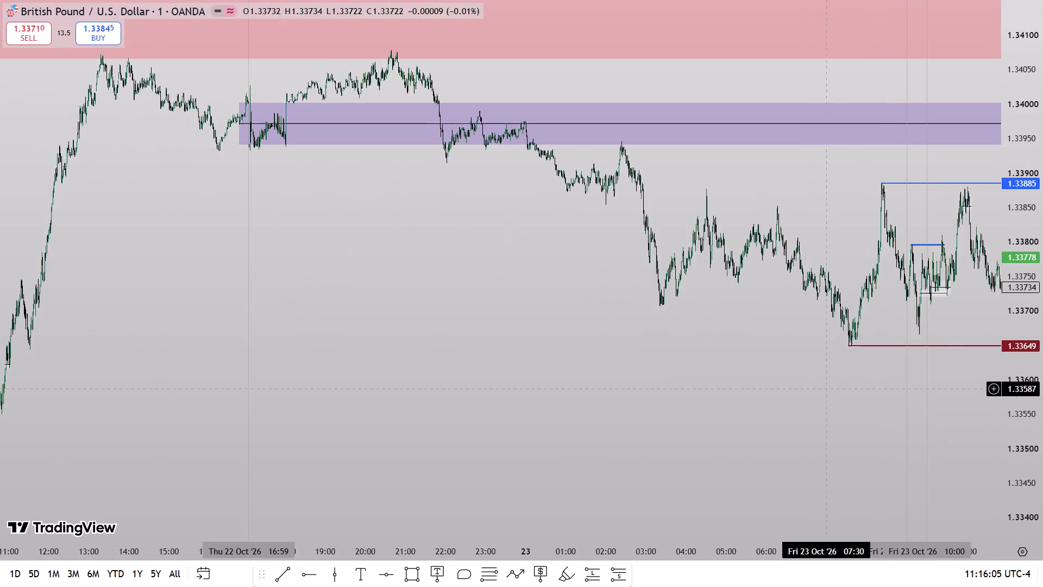
pyautogui.scroll(-9, 802, 402)
pyautogui.moveTo(734, 409); pyautogui.dragTo(796, 320)
pyautogui.moveTo(1042, 251); pyautogui.dragTo(1001, 446)
pyautogui.scroll(-7, 862, 436)
pyautogui.moveTo(852, 335); pyautogui.dragTo(561, 401)
pyautogui.moveTo(215, 413); pyautogui.dragTo(794, 398)
pyautogui.moveTo(296, 392); pyautogui.dragTo(794, 390)
pyautogui.moveTo(372, 368); pyautogui.dragTo(419, 366)
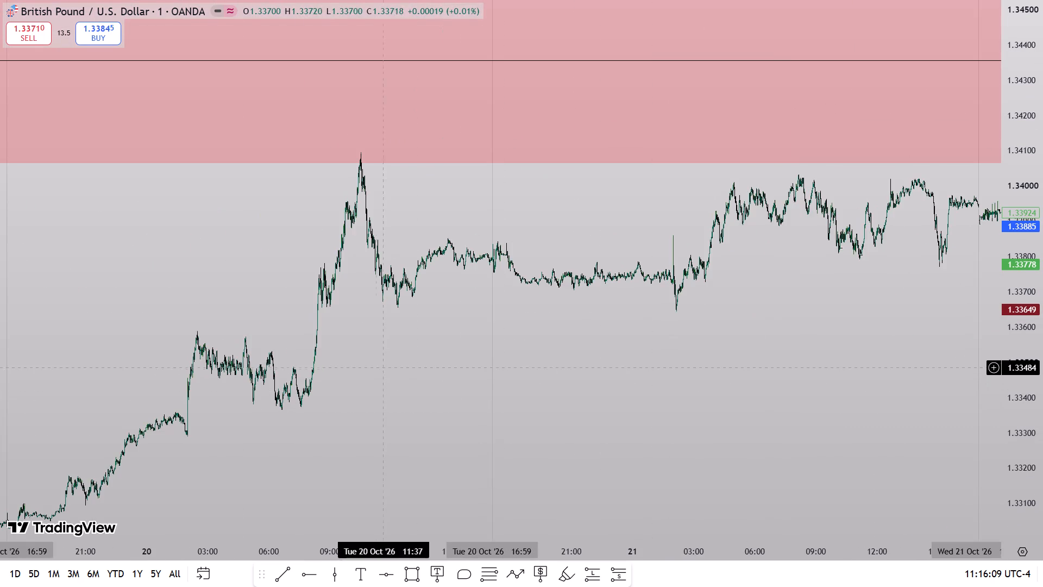
pyautogui.moveTo(419, 366); pyautogui.dragTo(700, 360)
pyautogui.moveTo(986, 412); pyautogui.dragTo(613, 363)
pyautogui.moveTo(1042, 423); pyautogui.dragTo(1013, 252)
# Draw a rectangle over Wednesday 21 October's 10:00 bearish gap, from 1.33878 to 1.33846, spanning 09:59 to 11:05.
pyautogui.moveTo(618, 273); pyautogui.dragTo(759, 446)
pyautogui.scroll(9, 907, 471)
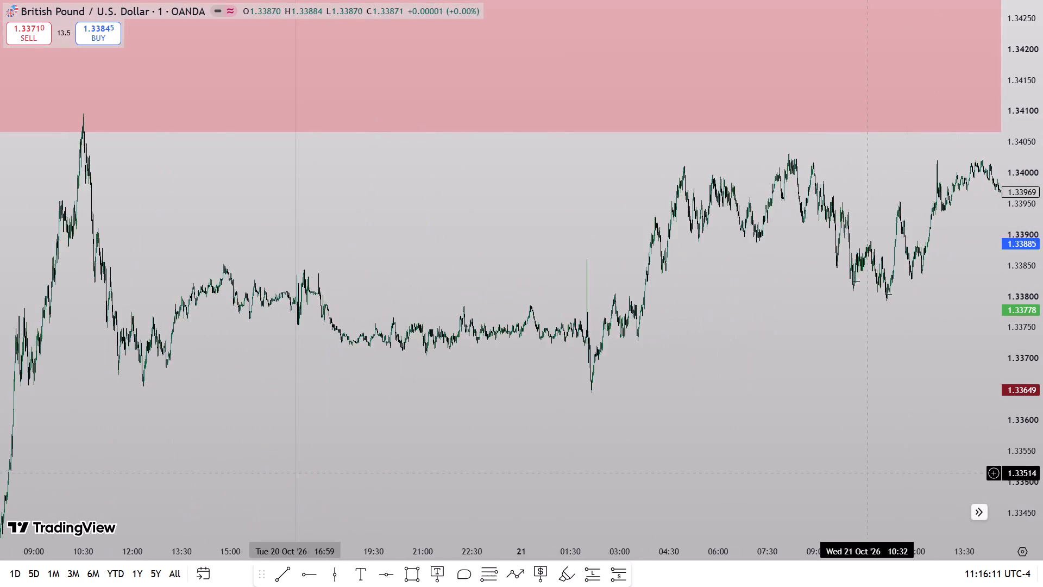
pyautogui.scroll(2, 865, 474)
pyautogui.moveTo(1042, 504); pyautogui.dragTo(1009, 287)
pyautogui.scroll(5, 773, 421)
pyautogui.moveTo(512, 293); pyautogui.dragTo(728, 484)
pyautogui.scroll(3, 712, 493)
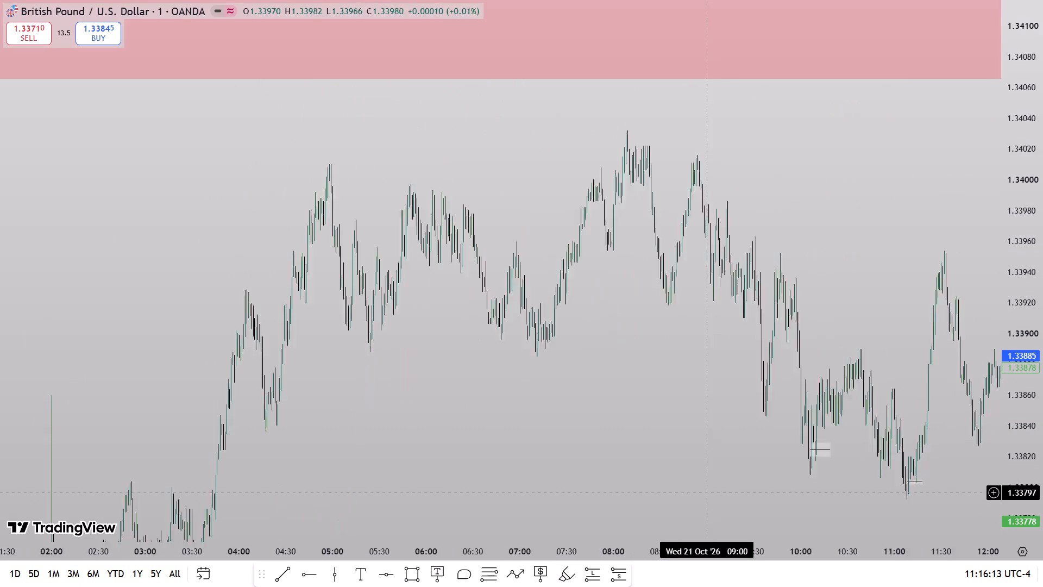
pyautogui.scroll(7, 706, 493)
pyautogui.moveTo(427, 456); pyautogui.dragTo(648, 443)
pyautogui.moveTo(1042, 495); pyautogui.dragTo(1037, 342)
pyautogui.scroll(5, 843, 433)
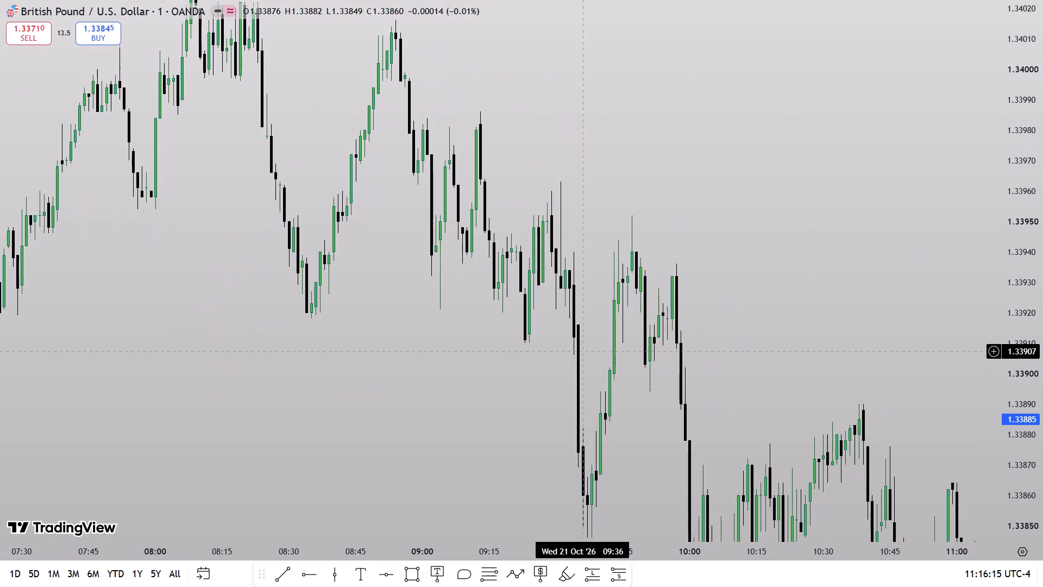
pyautogui.moveTo(641, 410); pyautogui.dragTo(609, 231)
pyautogui.scroll(5, 567, 341)
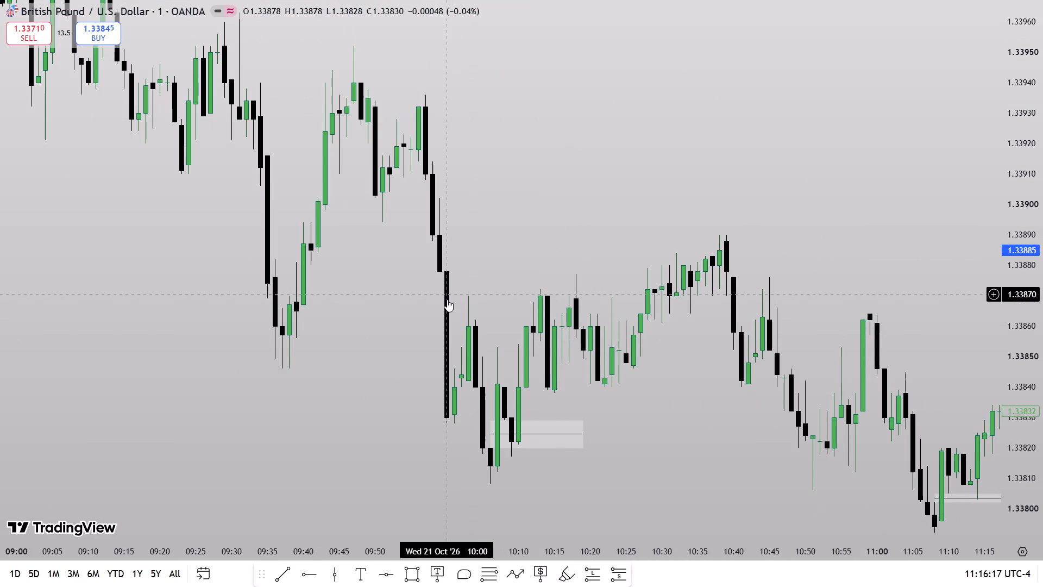
pyautogui.click(409, 580)
pyautogui.click(439, 289)
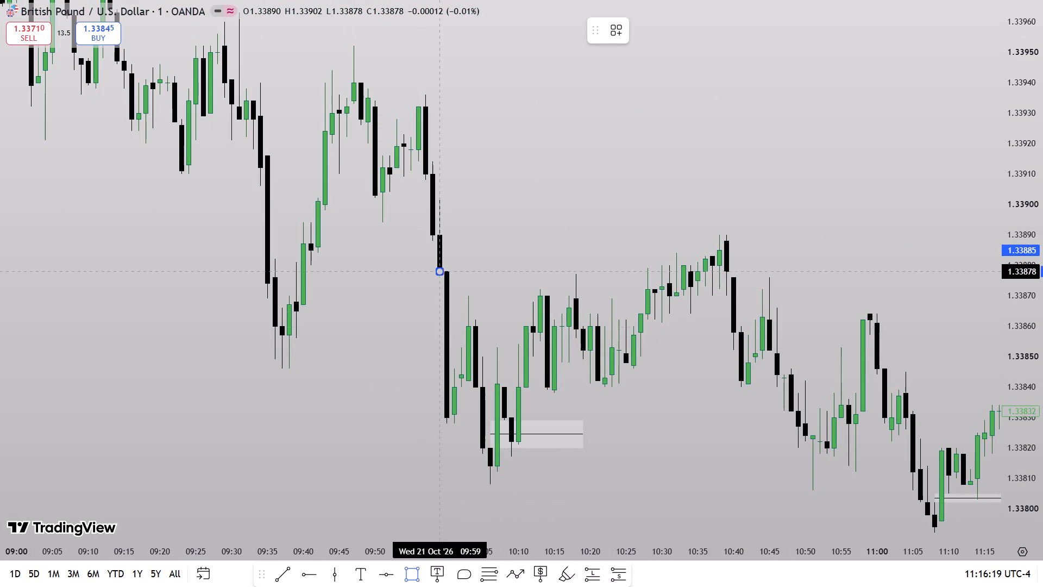
pyautogui.click(453, 365)
pyautogui.moveTo(454, 320); pyautogui.dragTo(912, 330)
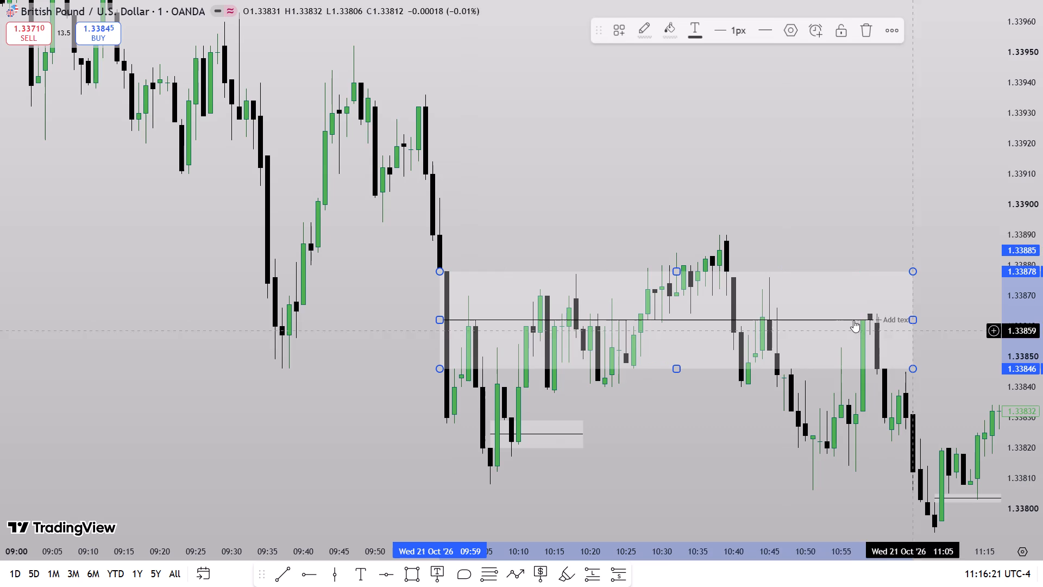
# Set the new gap rectangle's border and fill to red.
pyautogui.click(653, 28)
pyautogui.click(643, 78)
pyautogui.click(660, 41)
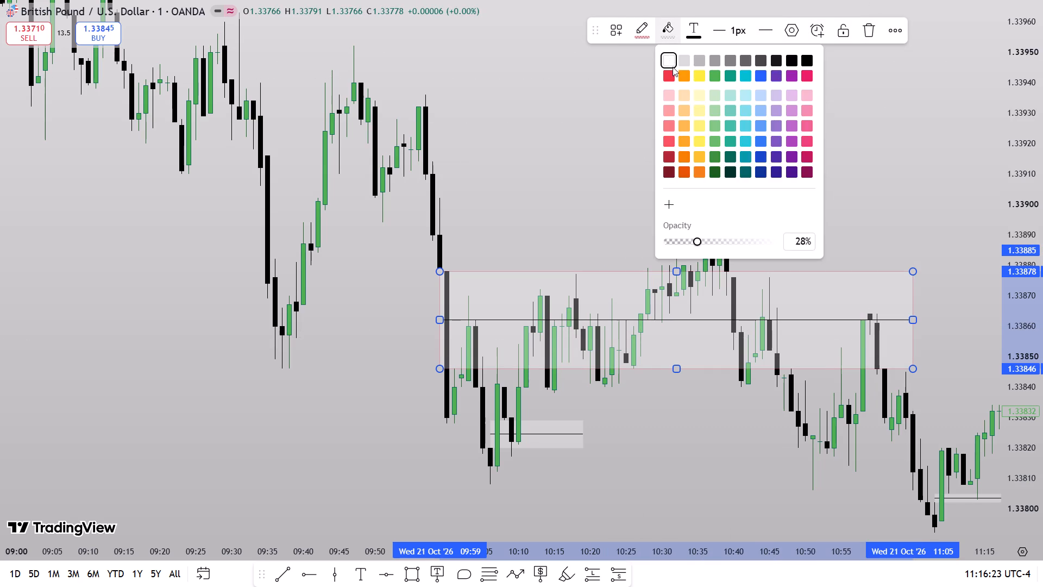
pyautogui.click(667, 74)
# Place a short position with its entry at 1.33846, the red gap rectangle's lower edge, at 10:01 on Wednesday.
pyautogui.moveTo(618, 131); pyautogui.dragTo(607, 80)
pyautogui.click(615, 584)
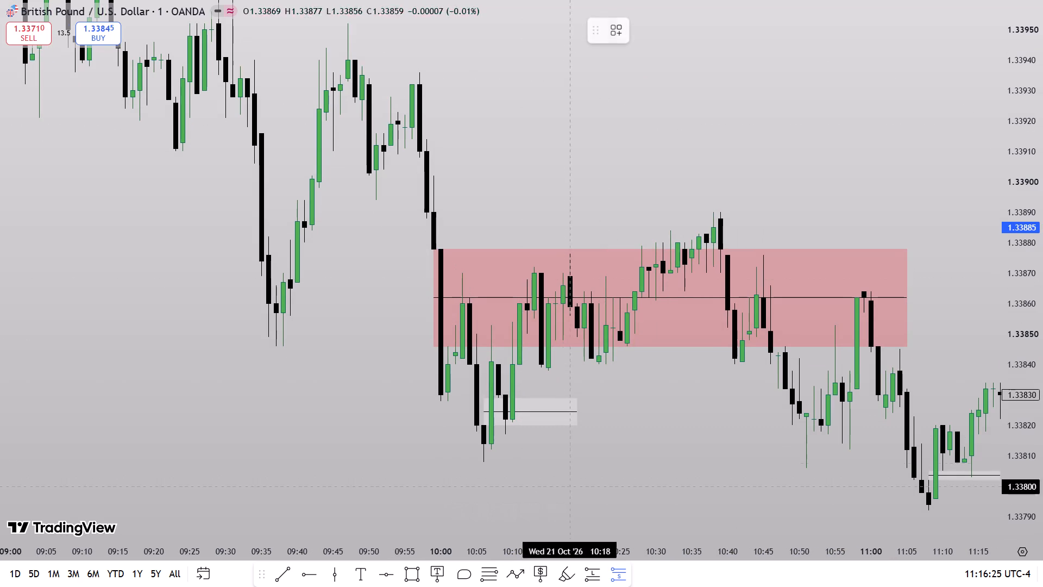
pyautogui.click(447, 347)
# Review the short position and red gap against Wednesday 21 October's overnight, morning and afternoon price action.
pyautogui.moveTo(1042, 256); pyautogui.dragTo(1022, 340)
pyautogui.scroll(-5, 850, 441)
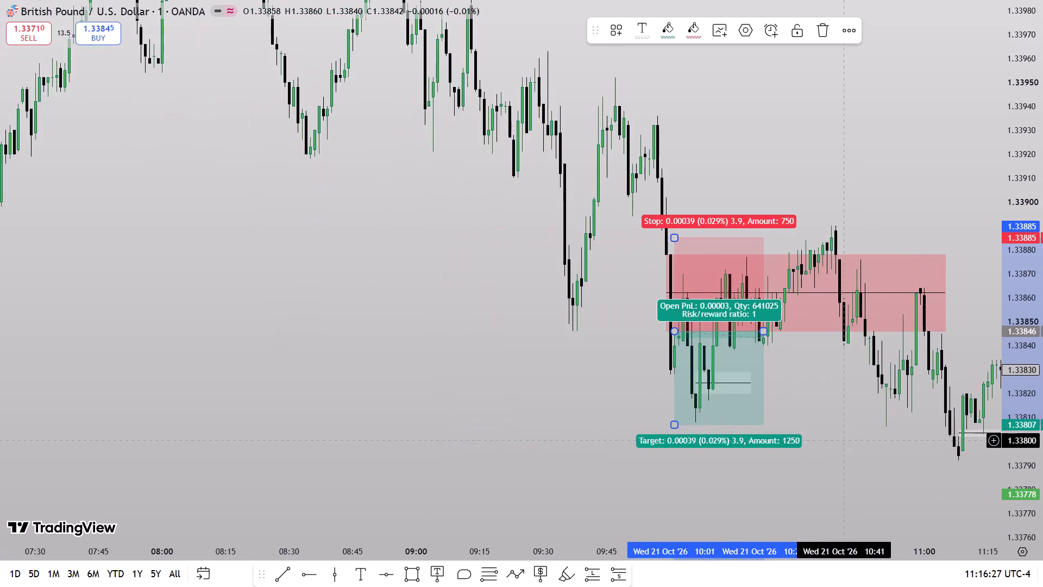
pyautogui.moveTo(844, 438); pyautogui.dragTo(682, 355)
pyautogui.moveTo(1042, 223); pyautogui.dragTo(1034, 375)
pyautogui.scroll(-8, 910, 448)
pyautogui.moveTo(828, 451); pyautogui.dragTo(682, 491)
pyautogui.moveTo(722, 460); pyautogui.dragTo(723, 482)
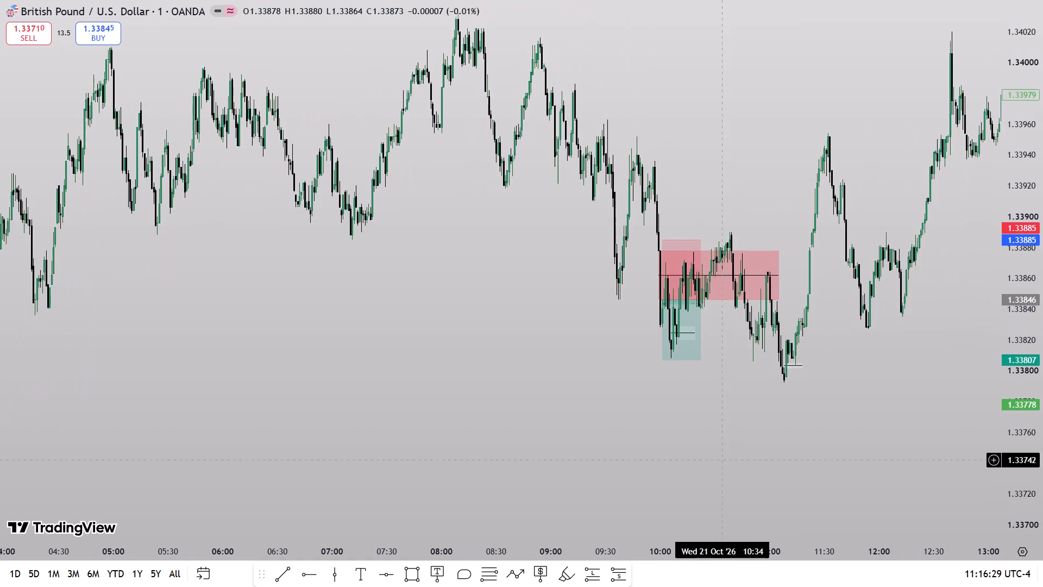
pyautogui.moveTo(723, 482); pyautogui.dragTo(721, 510)
pyautogui.moveTo(1042, 290); pyautogui.dragTo(1042, 405)
pyautogui.moveTo(492, 436); pyautogui.dragTo(775, 428)
pyautogui.scroll(-7, 530, 403)
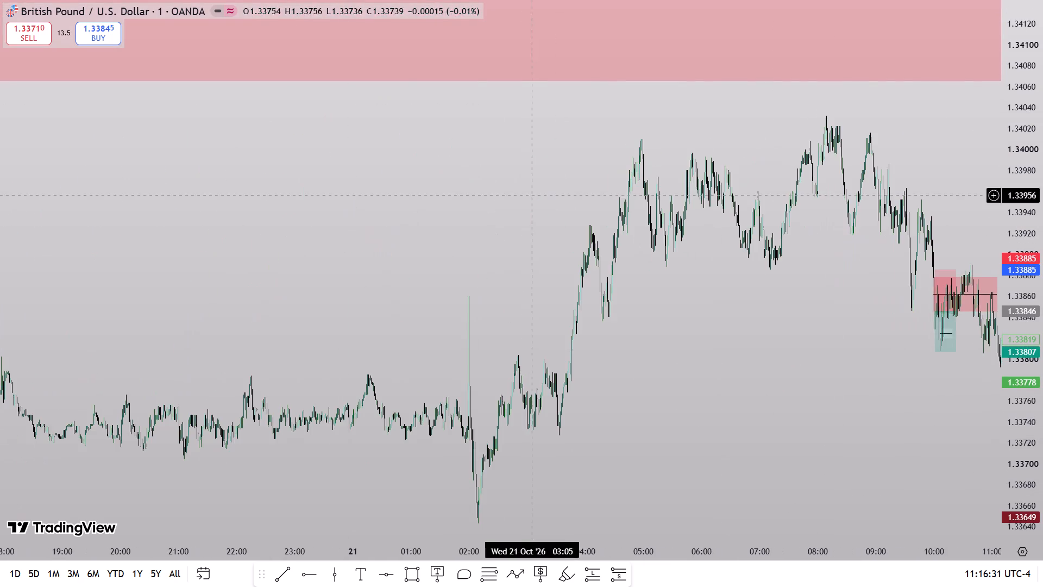
pyautogui.moveTo(681, 334); pyautogui.dragTo(615, 161)
pyautogui.moveTo(712, 373); pyautogui.dragTo(578, 486)
pyautogui.moveTo(818, 366); pyautogui.dragTo(709, 457)
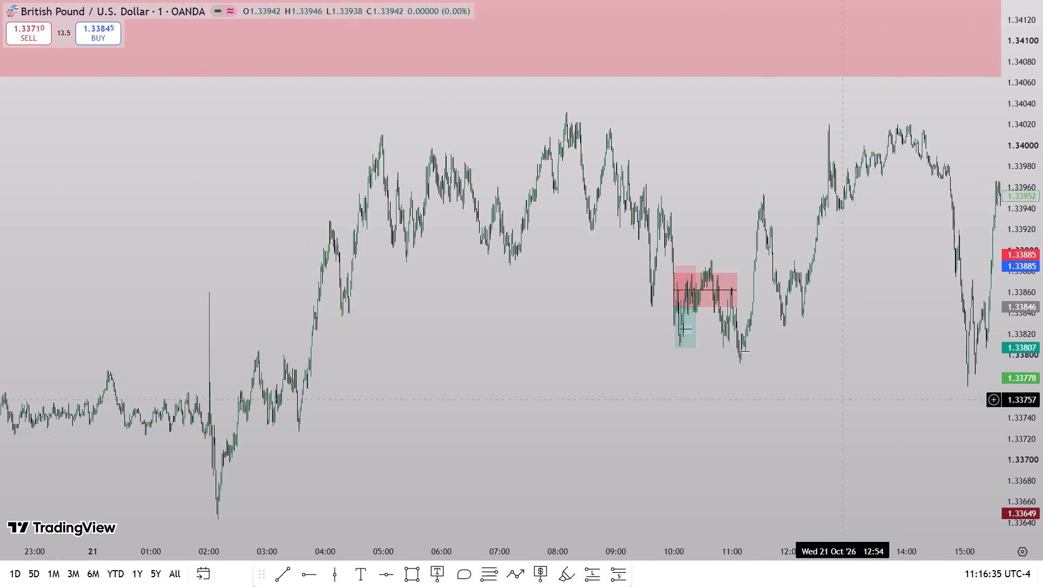
pyautogui.moveTo(830, 436); pyautogui.dragTo(904, 395)
pyautogui.moveTo(1042, 427); pyautogui.dragTo(1031, 197)
pyautogui.scroll(6, 774, 421)
pyautogui.moveTo(499, 435); pyautogui.dragTo(772, 394)
pyautogui.scroll(10, 720, 427)
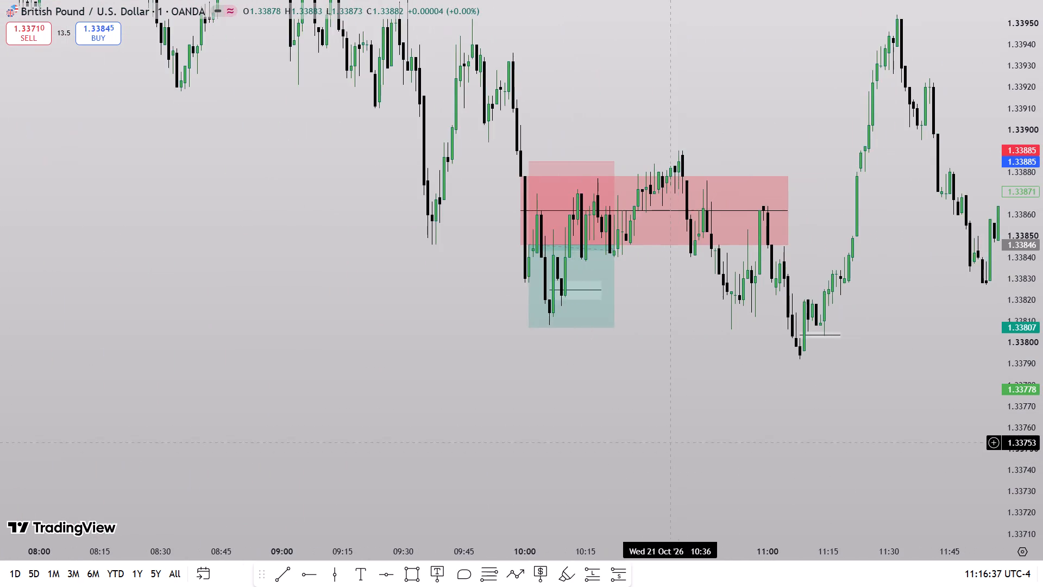
# Lower the short position's target to 1.33792, at the low reached shortly before 11:10.
pyautogui.moveTo(665, 442); pyautogui.dragTo(673, 382)
pyautogui.moveTo(1042, 396); pyautogui.dragTo(1031, 313)
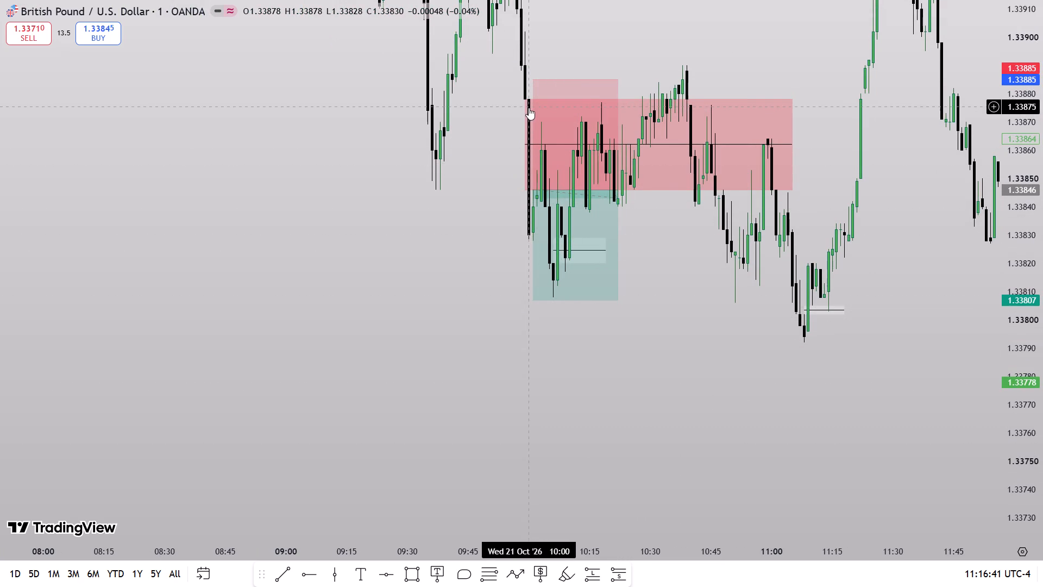
pyautogui.moveTo(532, 302); pyautogui.dragTo(538, 334)
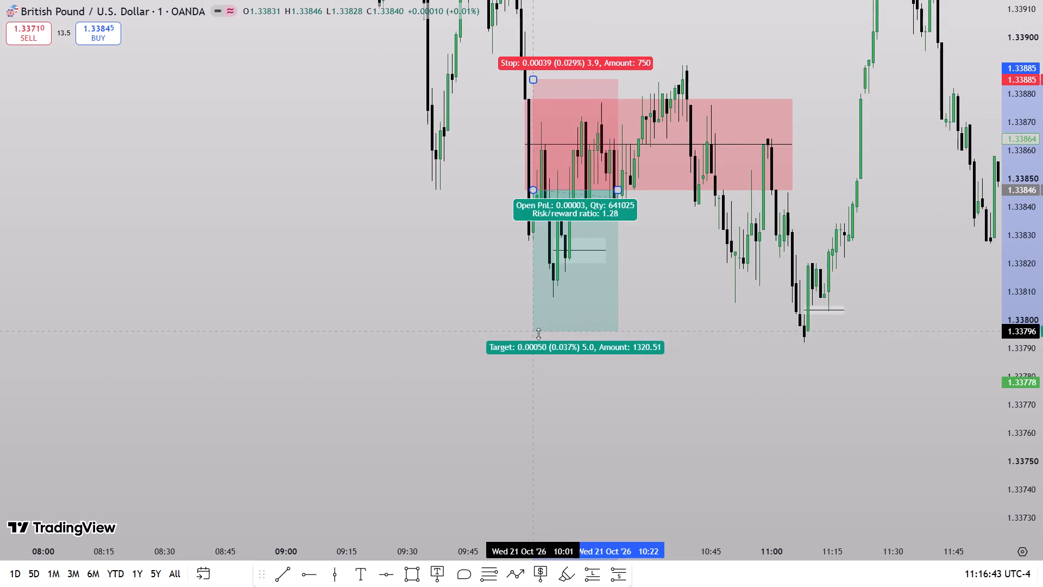
pyautogui.moveTo(538, 334); pyautogui.dragTo(546, 342)
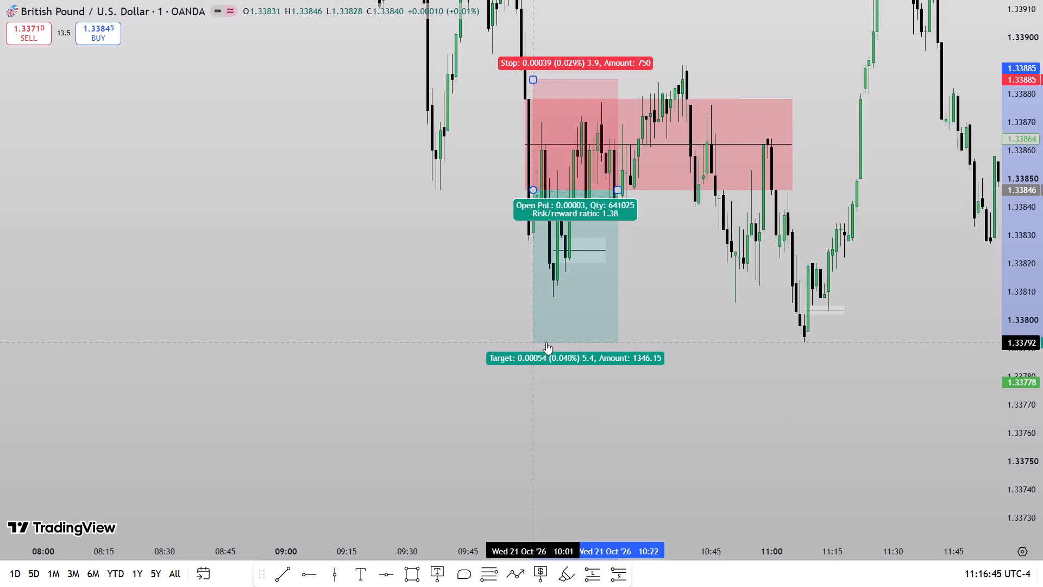
# Extend the short position's end time to 11:18 on Wednesday 21 October.
pyautogui.moveTo(693, 320); pyautogui.dragTo(704, 382)
pyautogui.moveTo(1042, 393); pyautogui.dragTo(998, 222)
pyautogui.moveTo(623, 207); pyautogui.dragTo(734, 222)
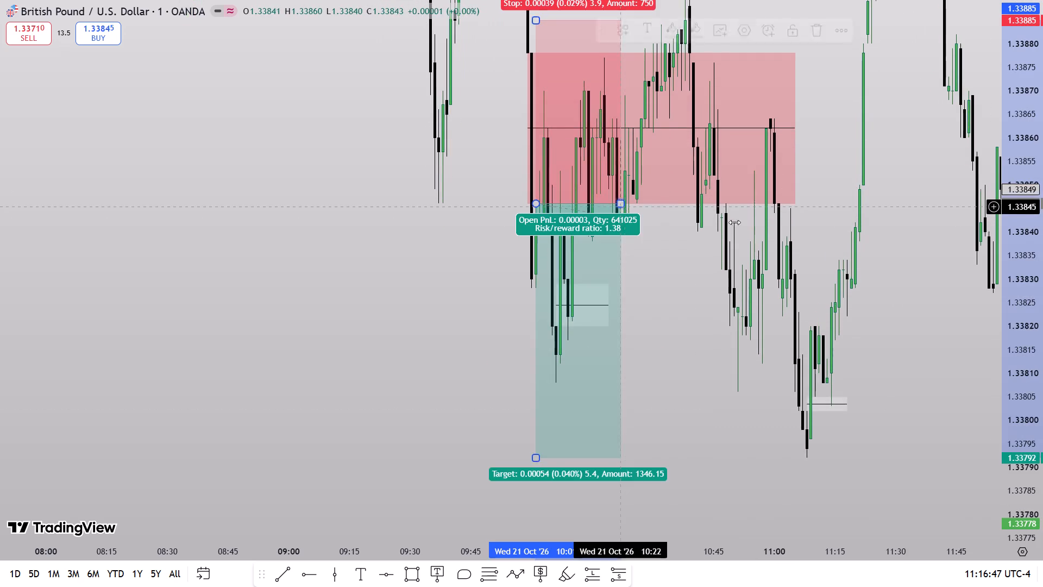
pyautogui.moveTo(734, 222); pyautogui.dragTo(849, 242)
# Raise the short position's stop to 1.33905, above the swing high just before 10:40, keeping the entry at 1.33846.
pyautogui.moveTo(427, 296); pyautogui.dragTo(460, 372)
pyautogui.scroll(4, 465, 405)
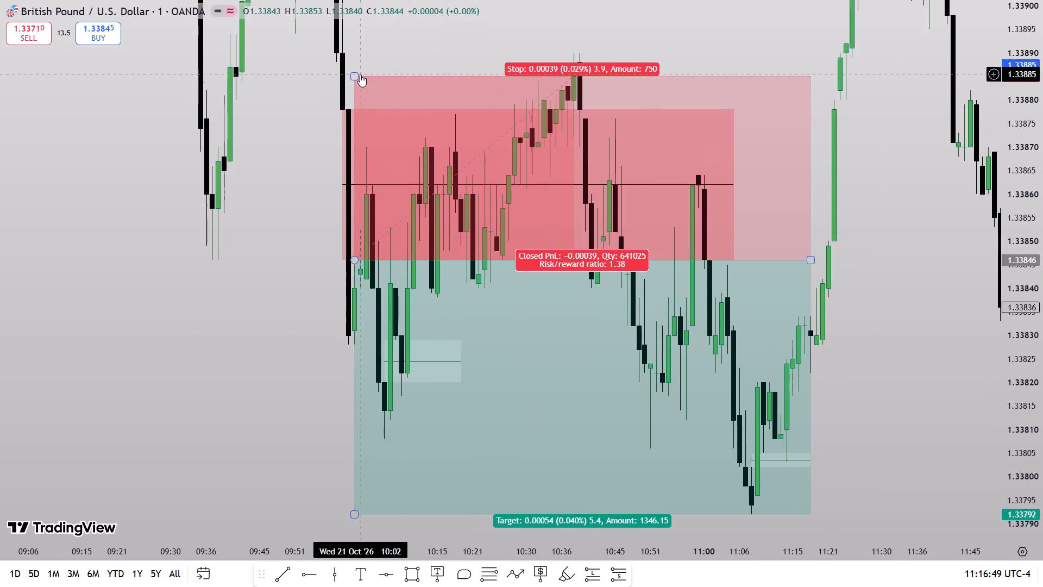
pyautogui.moveTo(360, 74); pyautogui.dragTo(378, 9)
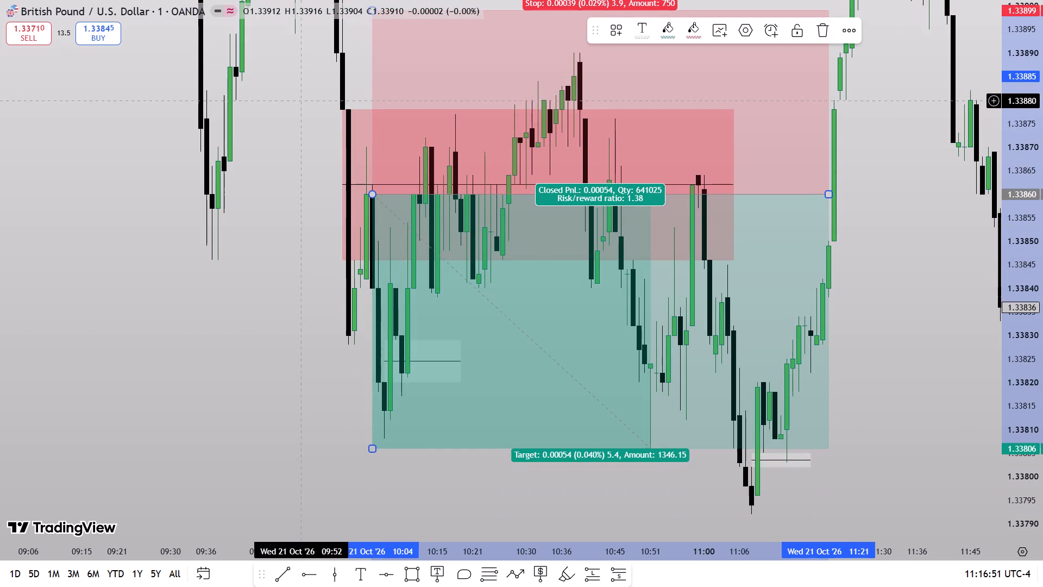
pyautogui.hotkey('ctrl', 'z')
pyautogui.moveTo(253, 174); pyautogui.dragTo(248, 294)
pyautogui.moveTo(354, 163); pyautogui.dragTo(365, 72)
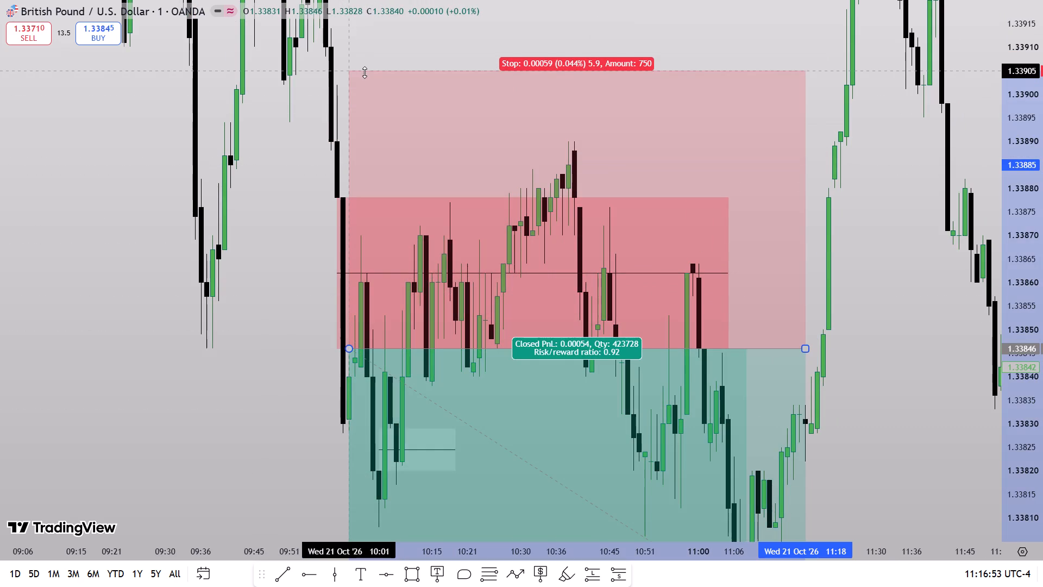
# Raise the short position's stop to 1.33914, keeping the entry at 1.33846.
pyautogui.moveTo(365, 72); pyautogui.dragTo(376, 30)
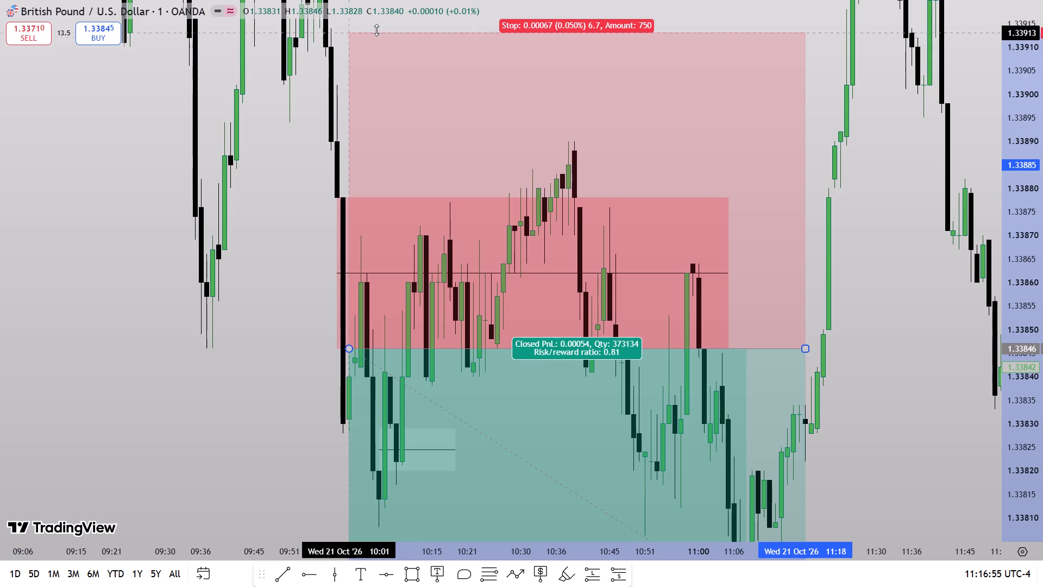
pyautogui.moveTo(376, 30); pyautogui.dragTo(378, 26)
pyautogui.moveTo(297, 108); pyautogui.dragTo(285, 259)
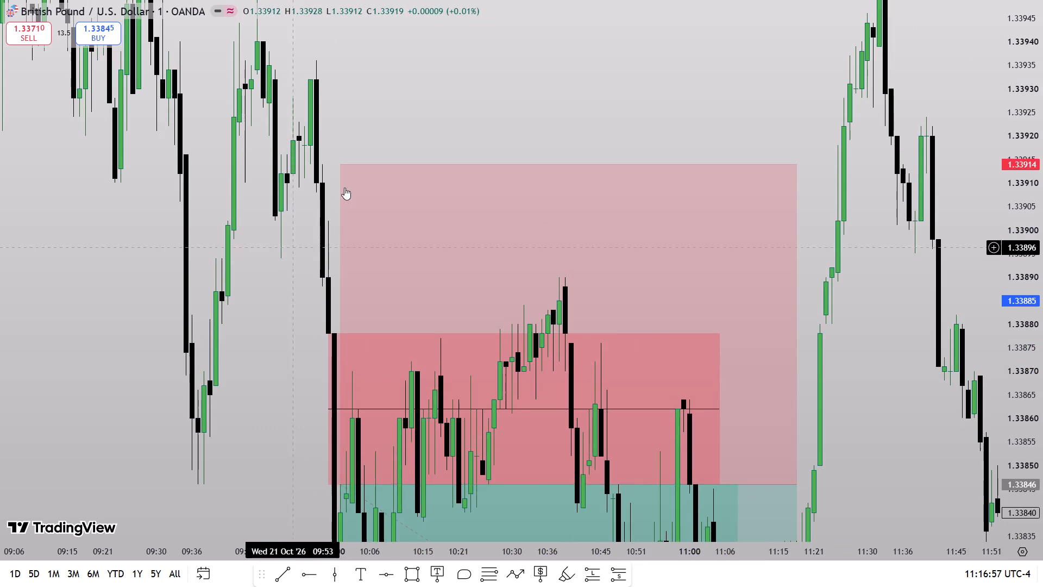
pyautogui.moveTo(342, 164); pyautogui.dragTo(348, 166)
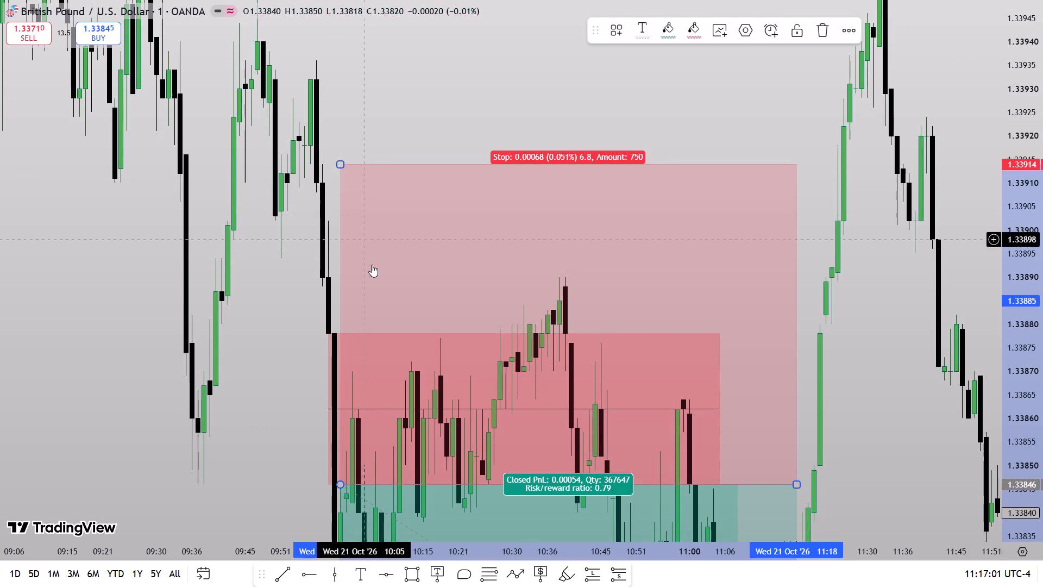
# Place a vertical line at 11:00 on Wednesday 21 October.
pyautogui.moveTo(280, 390); pyautogui.dragTo(275, 233)
pyautogui.moveTo(229, 447); pyautogui.dragTo(241, 266)
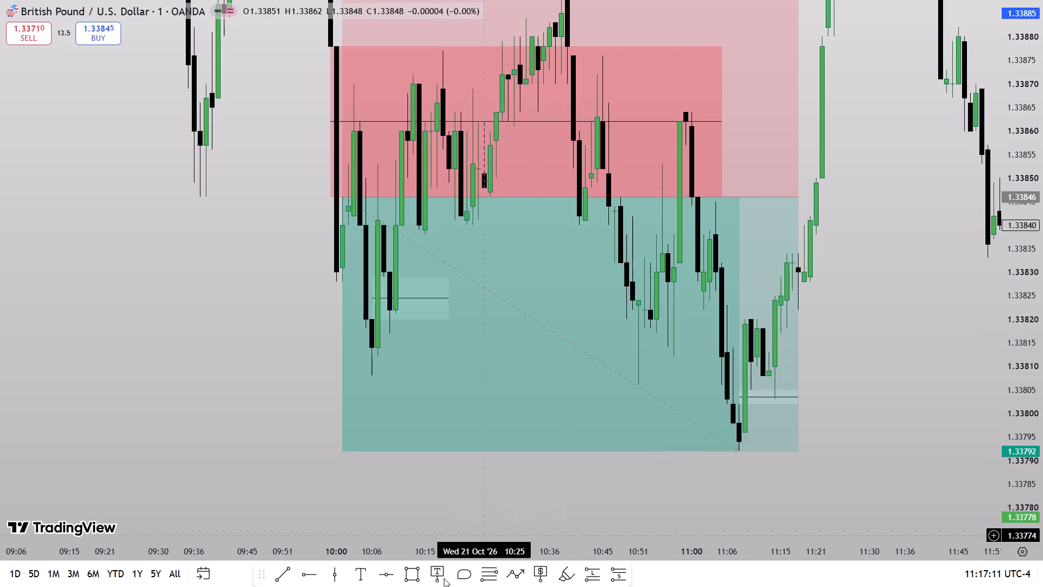
pyautogui.click(340, 577)
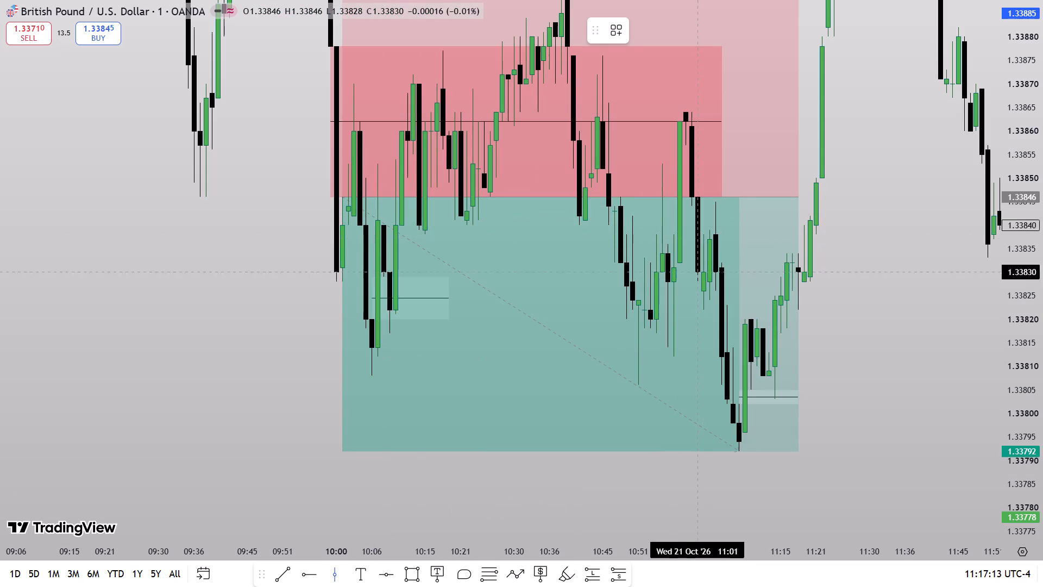
pyautogui.click(694, 245)
# Delete the short position that starts at 10:01 on Wednesday 21 October.
pyautogui.moveTo(875, 283); pyautogui.dragTo(876, 321)
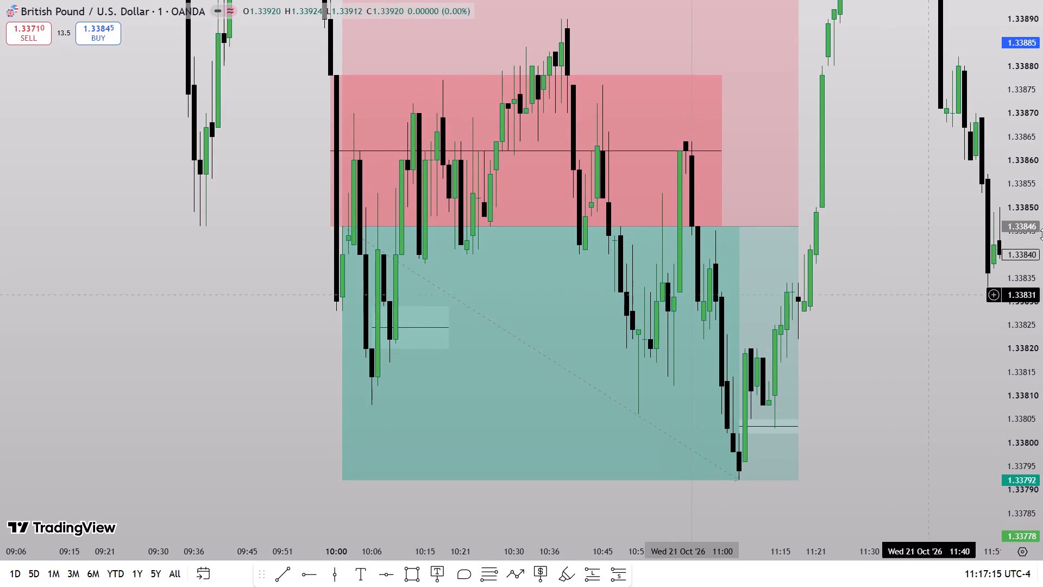
pyautogui.moveTo(1042, 233); pyautogui.dragTo(1032, 338)
pyautogui.scroll(-3, 981, 351)
pyautogui.moveTo(947, 272); pyautogui.dragTo(889, 341)
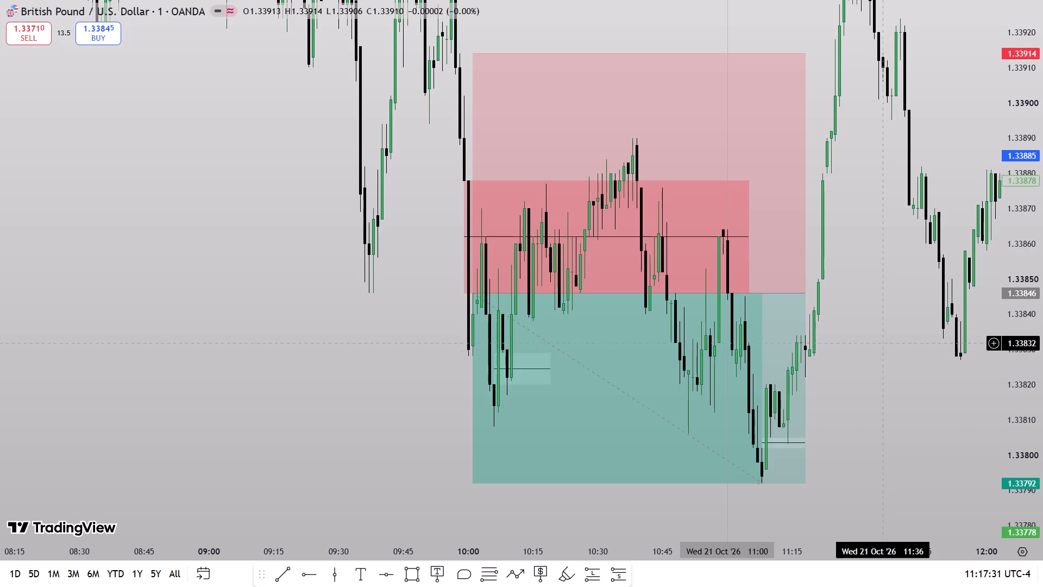
pyautogui.moveTo(849, 345); pyautogui.dragTo(875, 304)
pyautogui.moveTo(1042, 201); pyautogui.dragTo(1037, 296)
pyautogui.scroll(3, 946, 372)
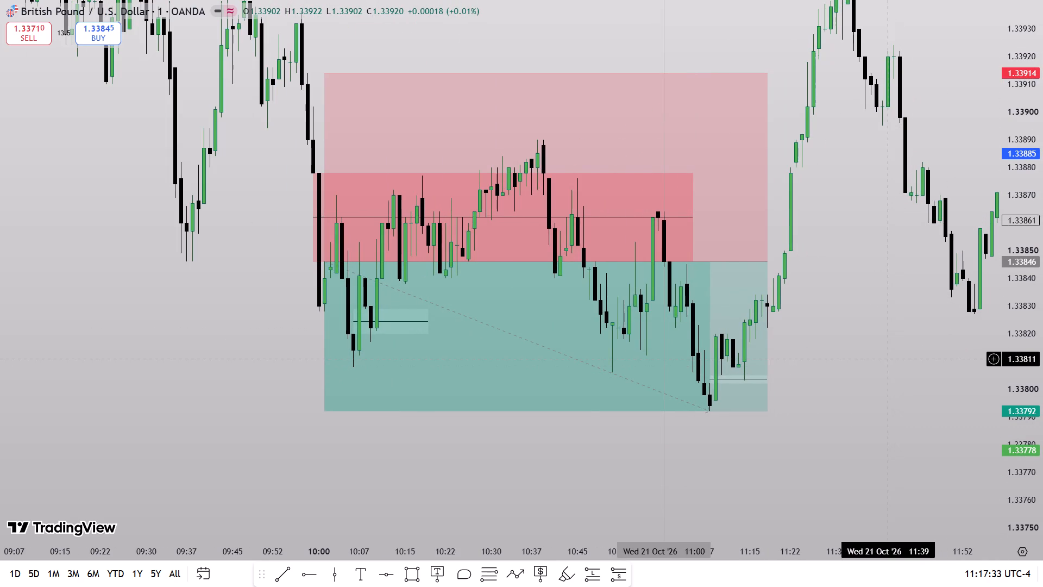
pyautogui.moveTo(1042, 380); pyautogui.dragTo(1042, 295)
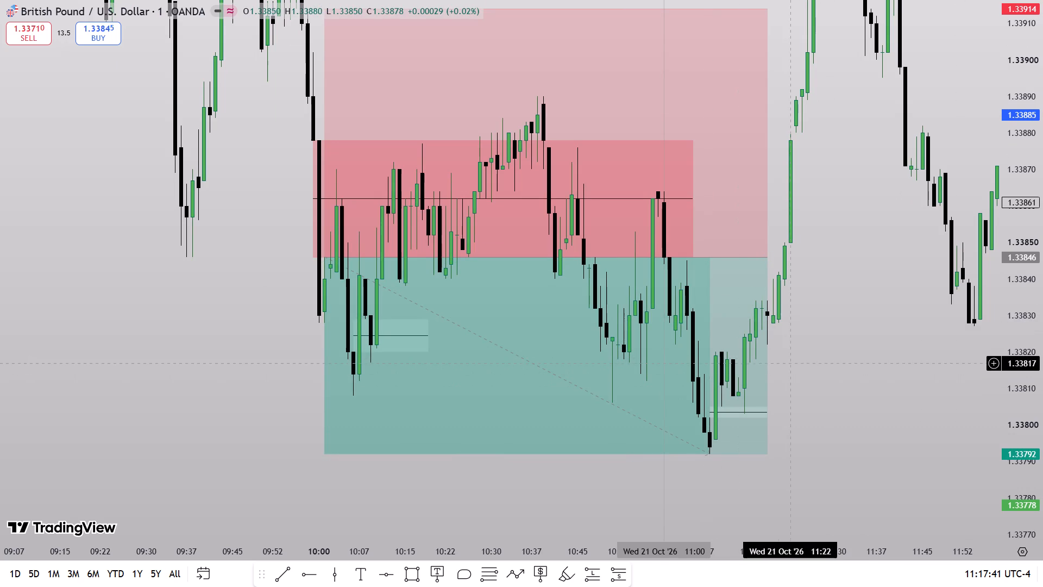
pyautogui.click(730, 247)
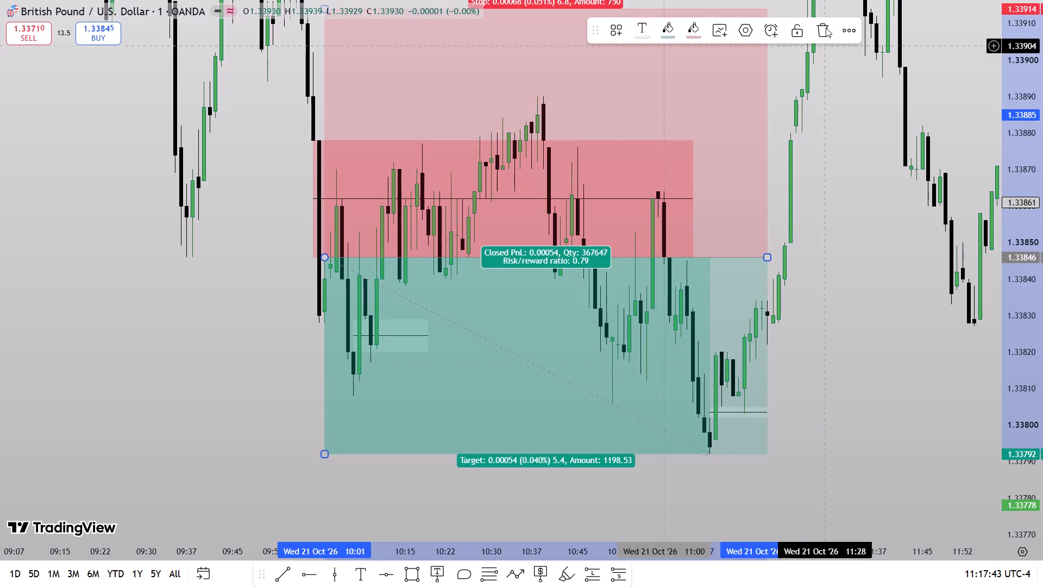
pyautogui.click(826, 28)
# Examine Wednesday 21 October's price action around the red 10:00 gap, the 11:00 line and the moves on either side.
pyautogui.moveTo(1042, 55); pyautogui.dragTo(1006, 253)
pyautogui.scroll(-5, 746, 387)
pyautogui.moveTo(661, 408); pyautogui.dragTo(679, 428)
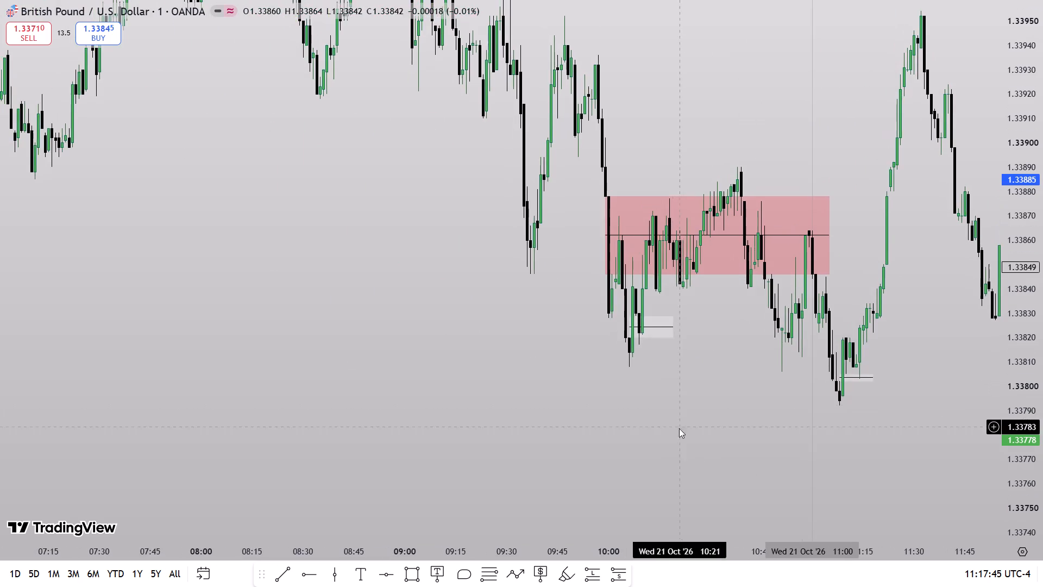
pyautogui.scroll(3, 644, 455)
pyautogui.moveTo(575, 429); pyautogui.dragTo(605, 466)
pyautogui.moveTo(1042, 430); pyautogui.dragTo(1021, 371)
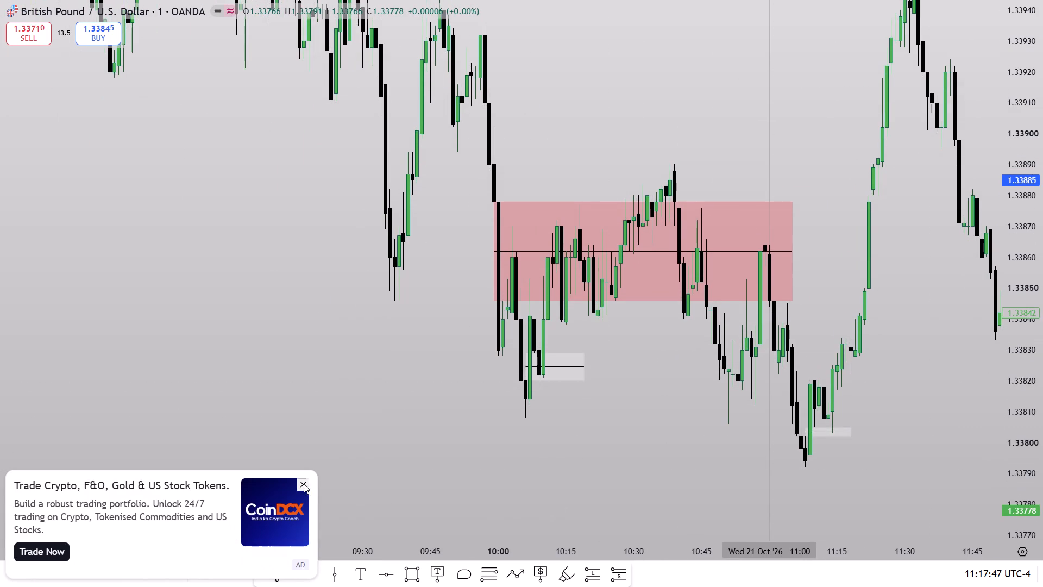
pyautogui.click(304, 484)
pyautogui.moveTo(571, 472); pyautogui.dragTo(576, 432)
pyautogui.moveTo(607, 446); pyautogui.dragTo(551, 455)
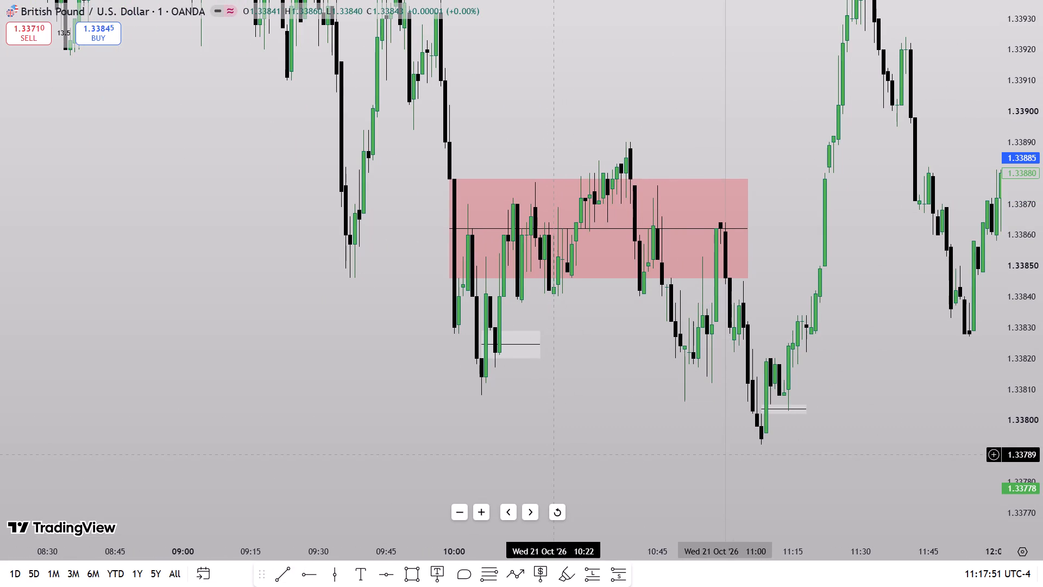
pyautogui.moveTo(582, 457); pyautogui.dragTo(554, 457)
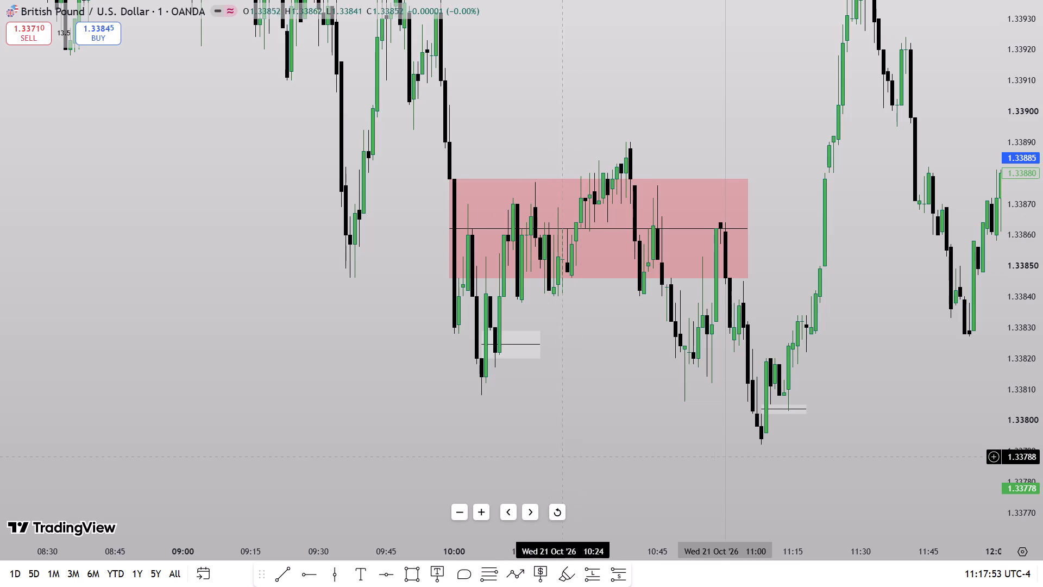
pyautogui.moveTo(554, 457); pyautogui.dragTo(468, 455)
pyautogui.moveTo(1042, 354); pyautogui.dragTo(1026, 420)
pyautogui.scroll(-3, 919, 454)
pyautogui.moveTo(891, 453); pyautogui.dragTo(686, 493)
pyautogui.moveTo(1042, 319); pyautogui.dragTo(1017, 385)
pyautogui.moveTo(780, 413); pyautogui.dragTo(922, 386)
pyautogui.moveTo(1042, 419); pyautogui.dragTo(1031, 348)
pyautogui.scroll(5, 802, 465)
pyautogui.moveTo(688, 466); pyautogui.dragTo(761, 490)
pyautogui.moveTo(1042, 438); pyautogui.dragTo(1033, 356)
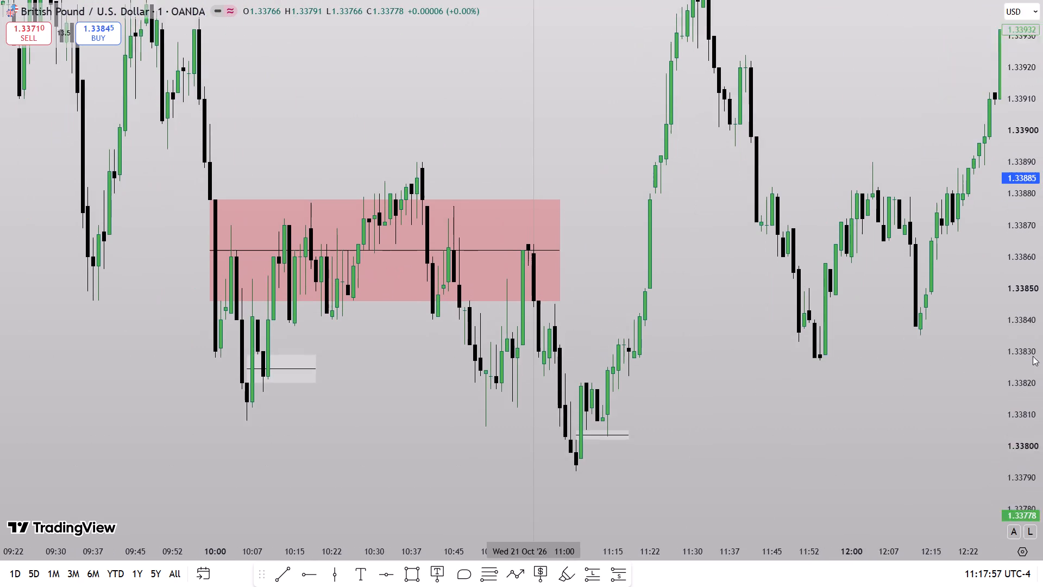
pyautogui.moveTo(1033, 356); pyautogui.dragTo(1034, 358)
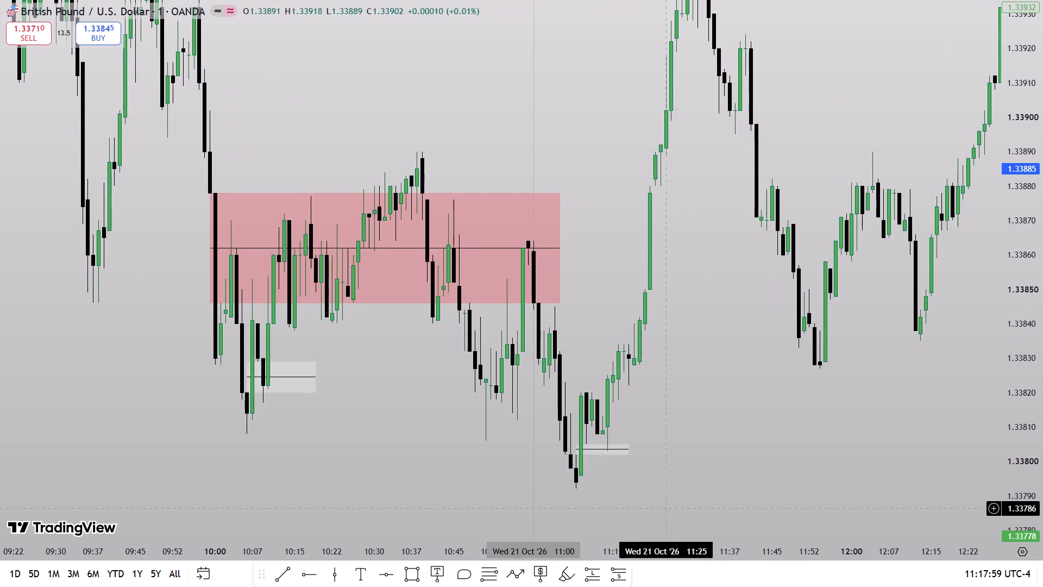
pyautogui.moveTo(404, 453); pyautogui.dragTo(630, 411)
pyautogui.moveTo(1042, 457); pyautogui.dragTo(1041, 411)
pyautogui.scroll(2, 776, 513)
pyautogui.moveTo(517, 440); pyautogui.dragTo(517, 424)
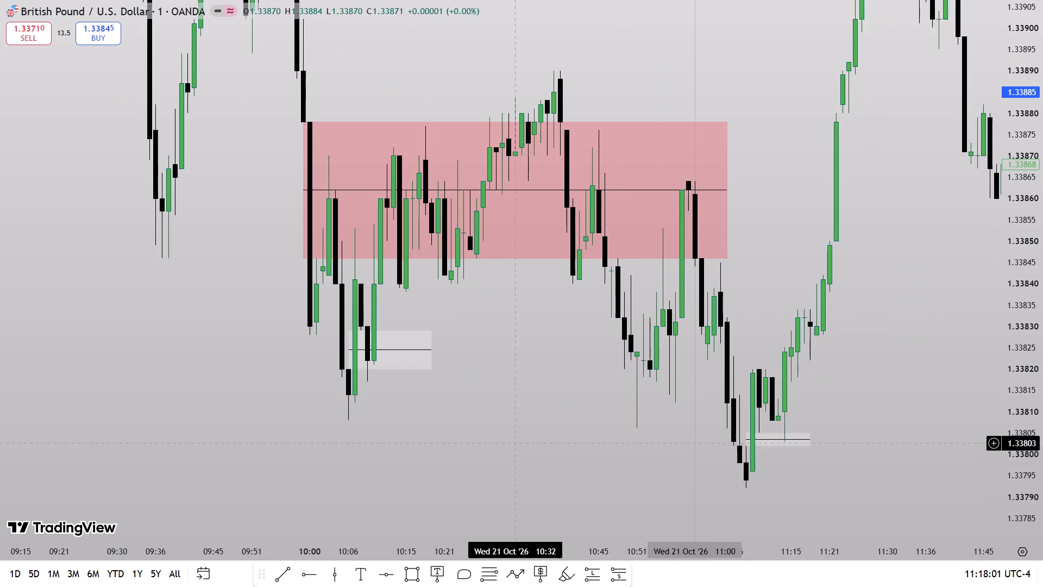
pyautogui.moveTo(517, 424); pyautogui.dragTo(516, 397)
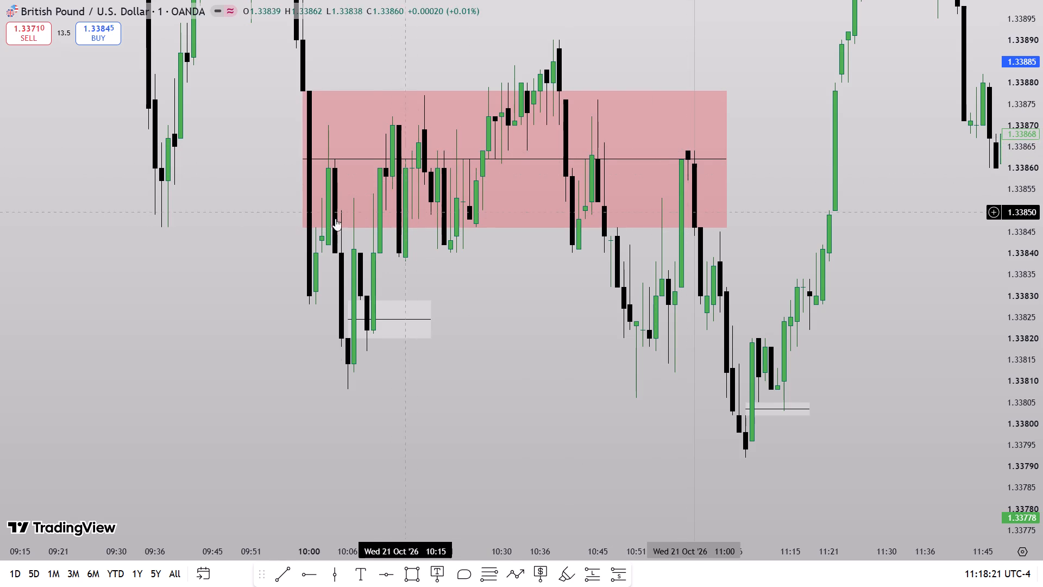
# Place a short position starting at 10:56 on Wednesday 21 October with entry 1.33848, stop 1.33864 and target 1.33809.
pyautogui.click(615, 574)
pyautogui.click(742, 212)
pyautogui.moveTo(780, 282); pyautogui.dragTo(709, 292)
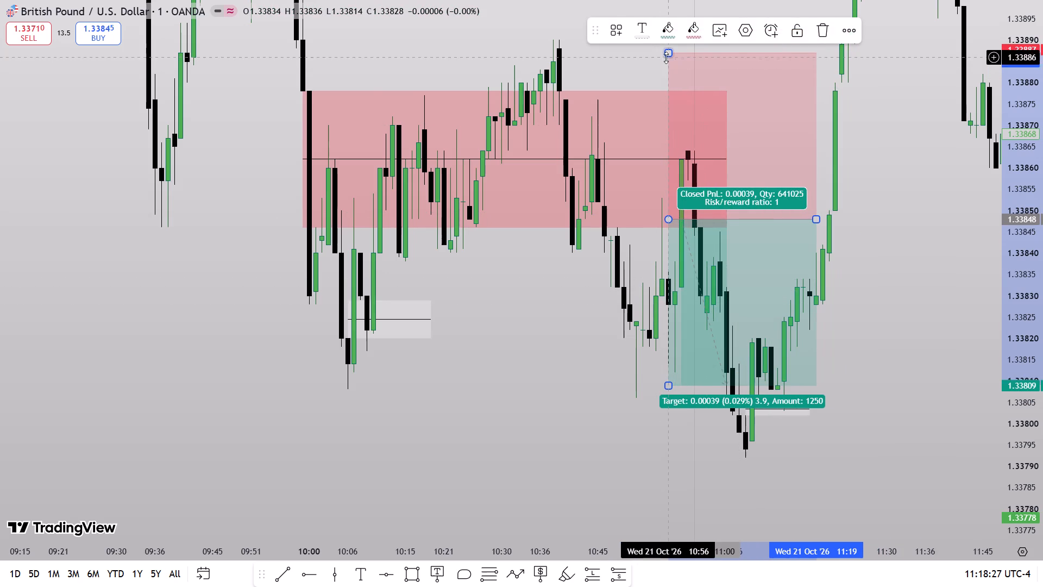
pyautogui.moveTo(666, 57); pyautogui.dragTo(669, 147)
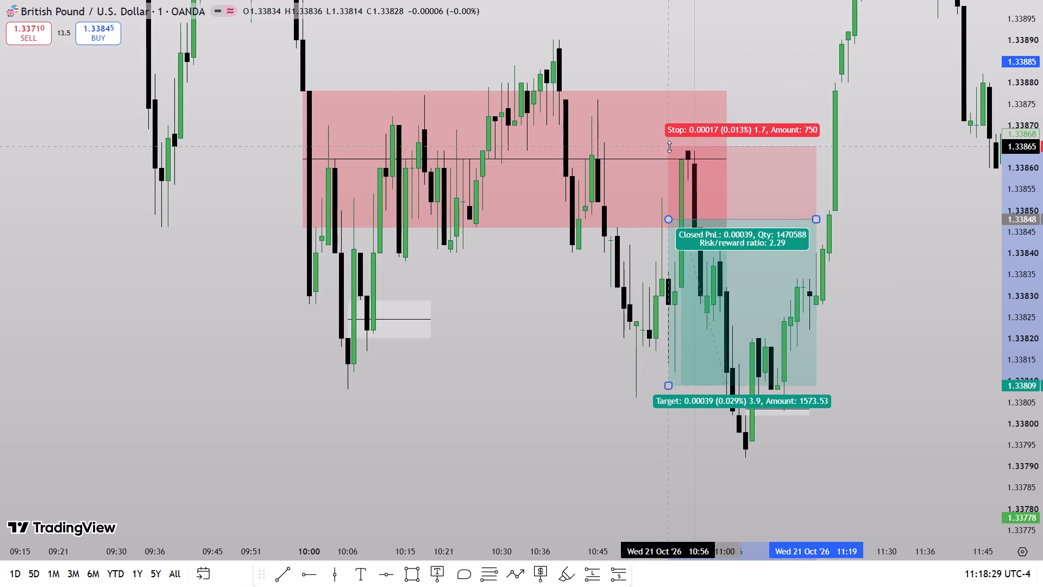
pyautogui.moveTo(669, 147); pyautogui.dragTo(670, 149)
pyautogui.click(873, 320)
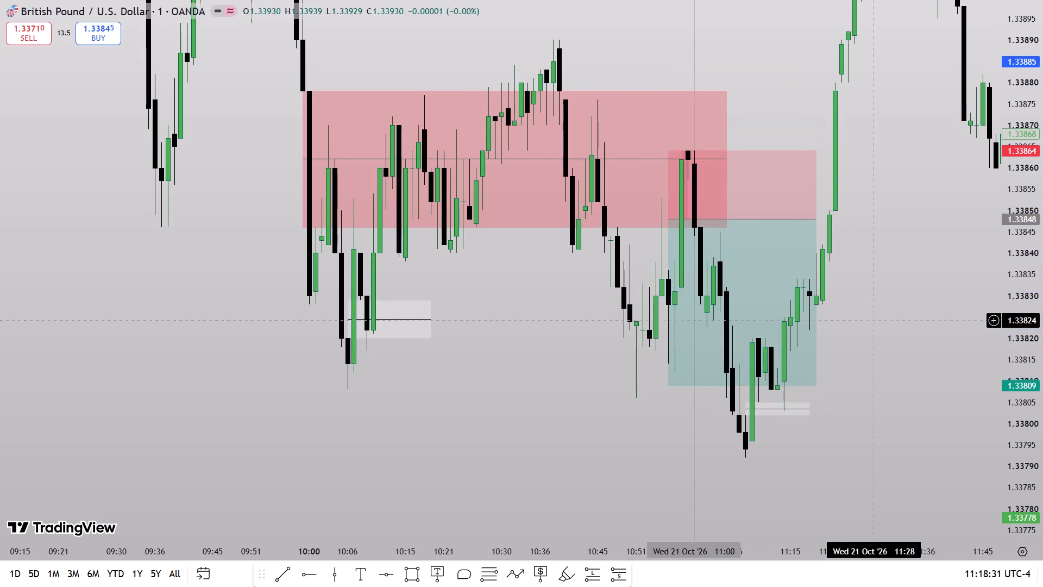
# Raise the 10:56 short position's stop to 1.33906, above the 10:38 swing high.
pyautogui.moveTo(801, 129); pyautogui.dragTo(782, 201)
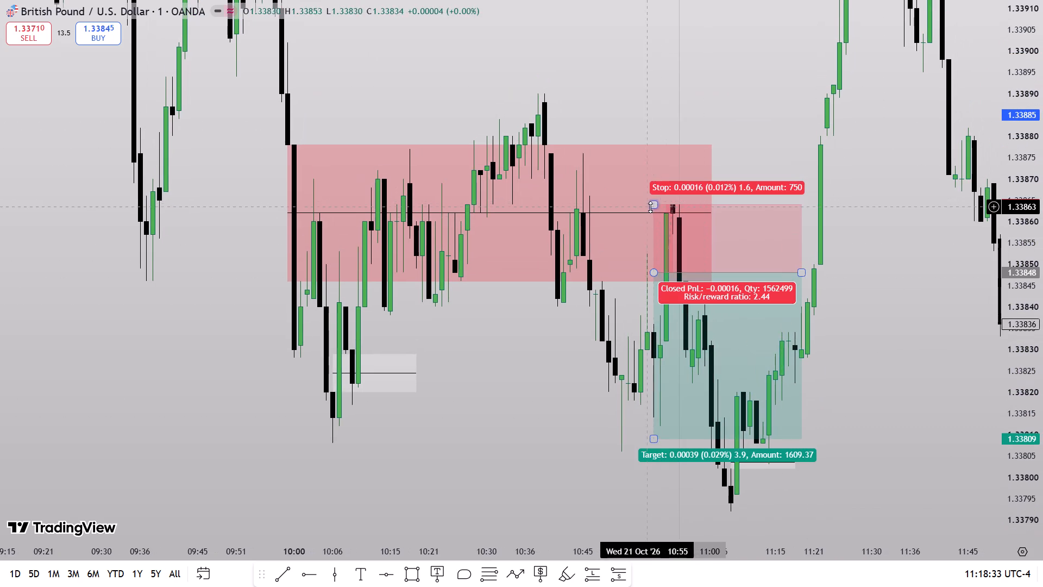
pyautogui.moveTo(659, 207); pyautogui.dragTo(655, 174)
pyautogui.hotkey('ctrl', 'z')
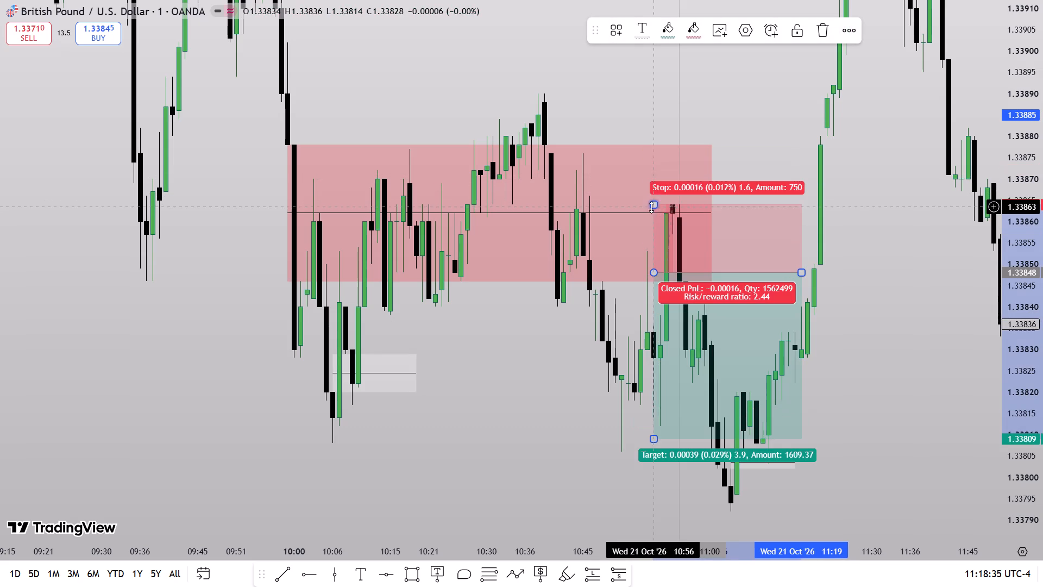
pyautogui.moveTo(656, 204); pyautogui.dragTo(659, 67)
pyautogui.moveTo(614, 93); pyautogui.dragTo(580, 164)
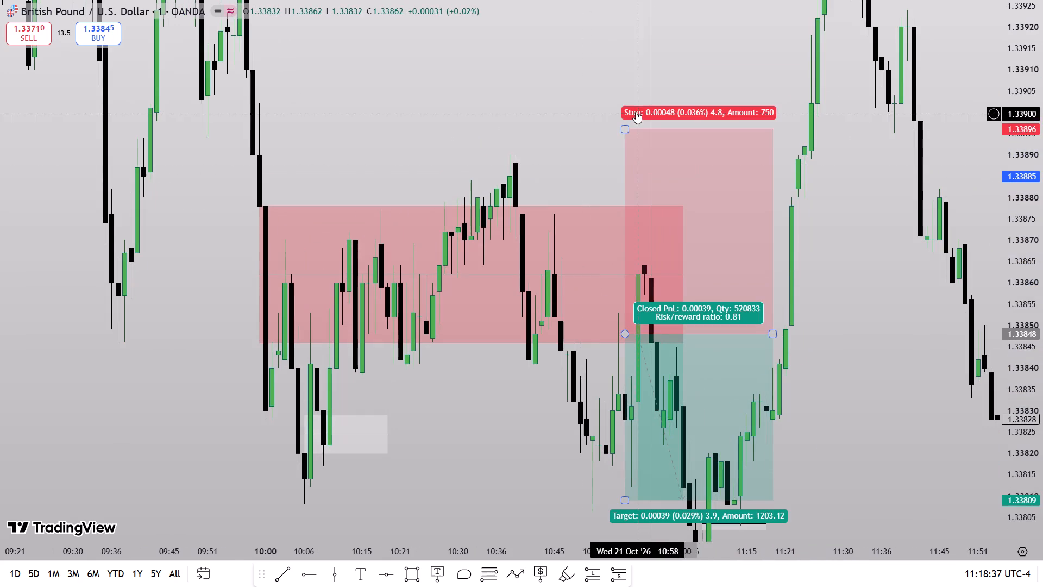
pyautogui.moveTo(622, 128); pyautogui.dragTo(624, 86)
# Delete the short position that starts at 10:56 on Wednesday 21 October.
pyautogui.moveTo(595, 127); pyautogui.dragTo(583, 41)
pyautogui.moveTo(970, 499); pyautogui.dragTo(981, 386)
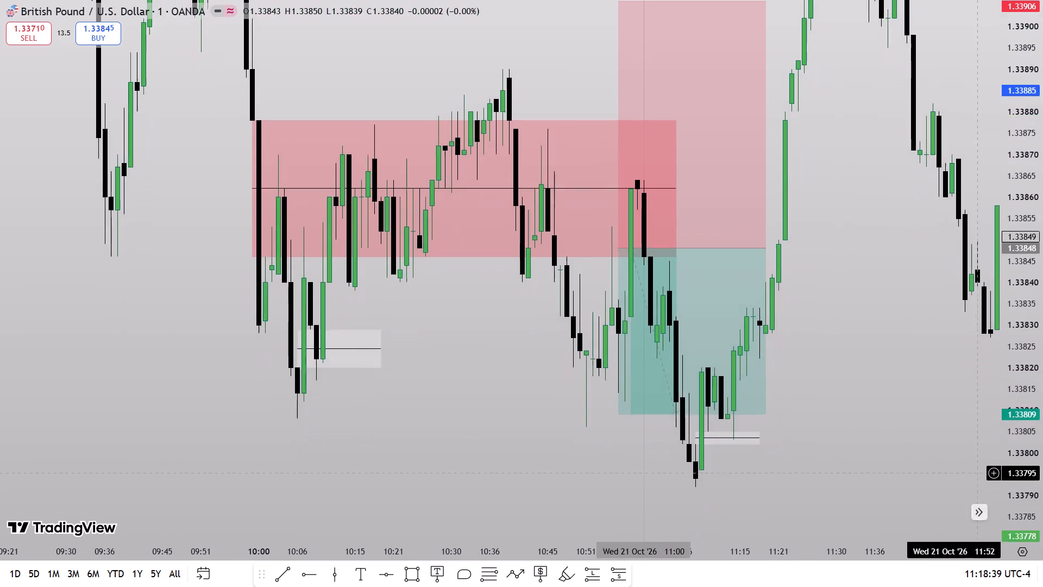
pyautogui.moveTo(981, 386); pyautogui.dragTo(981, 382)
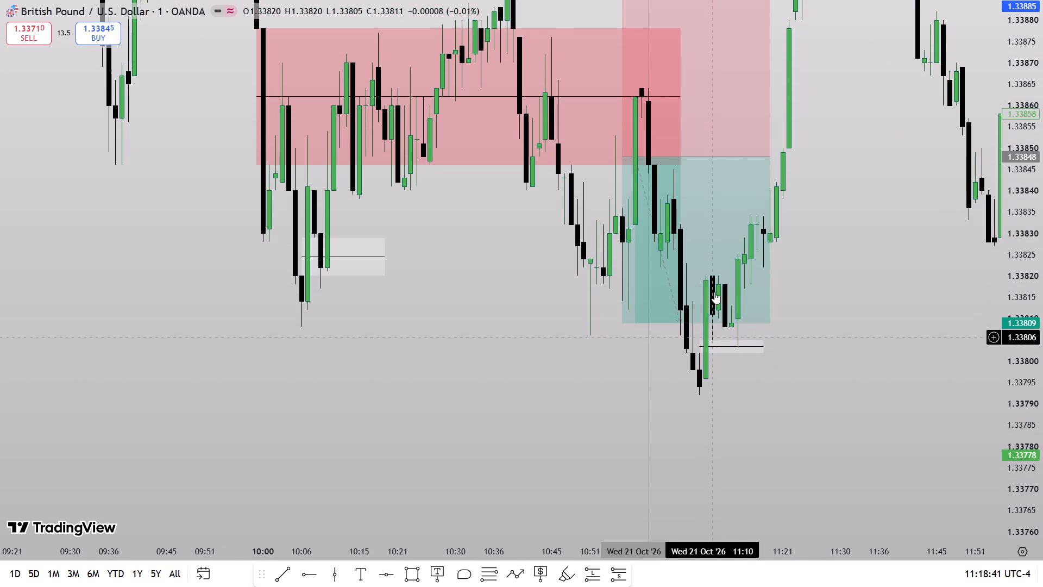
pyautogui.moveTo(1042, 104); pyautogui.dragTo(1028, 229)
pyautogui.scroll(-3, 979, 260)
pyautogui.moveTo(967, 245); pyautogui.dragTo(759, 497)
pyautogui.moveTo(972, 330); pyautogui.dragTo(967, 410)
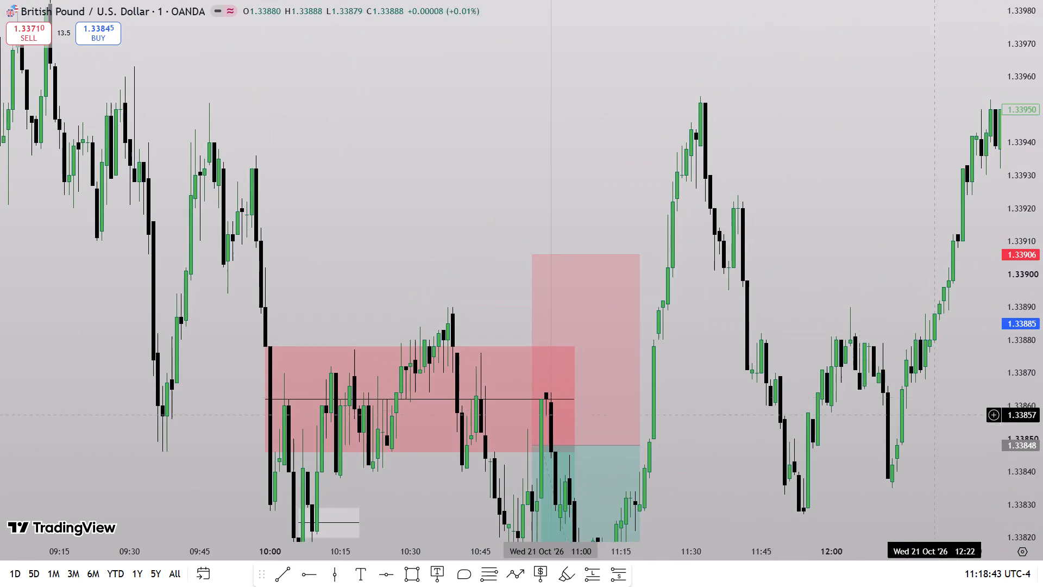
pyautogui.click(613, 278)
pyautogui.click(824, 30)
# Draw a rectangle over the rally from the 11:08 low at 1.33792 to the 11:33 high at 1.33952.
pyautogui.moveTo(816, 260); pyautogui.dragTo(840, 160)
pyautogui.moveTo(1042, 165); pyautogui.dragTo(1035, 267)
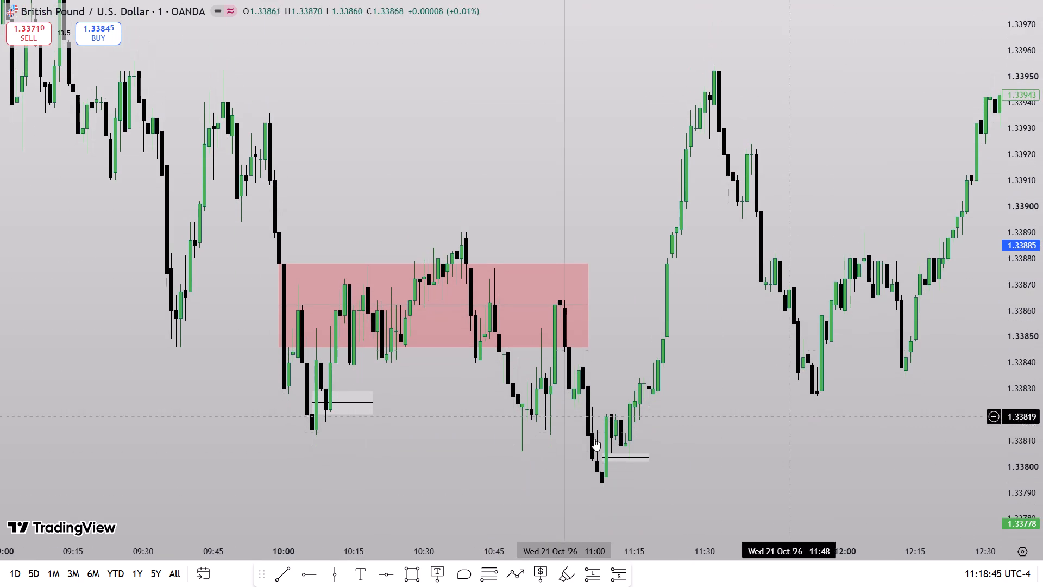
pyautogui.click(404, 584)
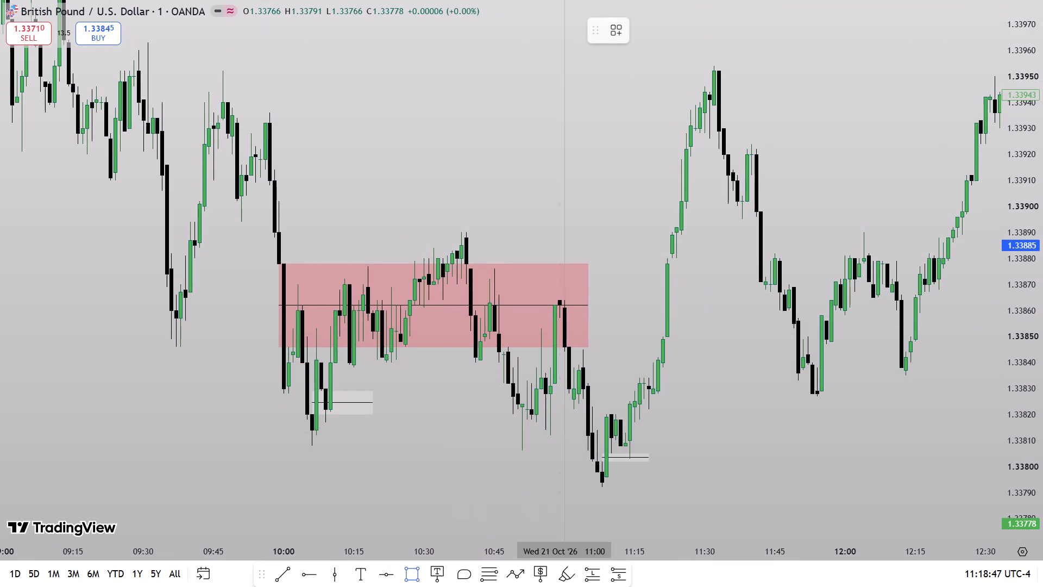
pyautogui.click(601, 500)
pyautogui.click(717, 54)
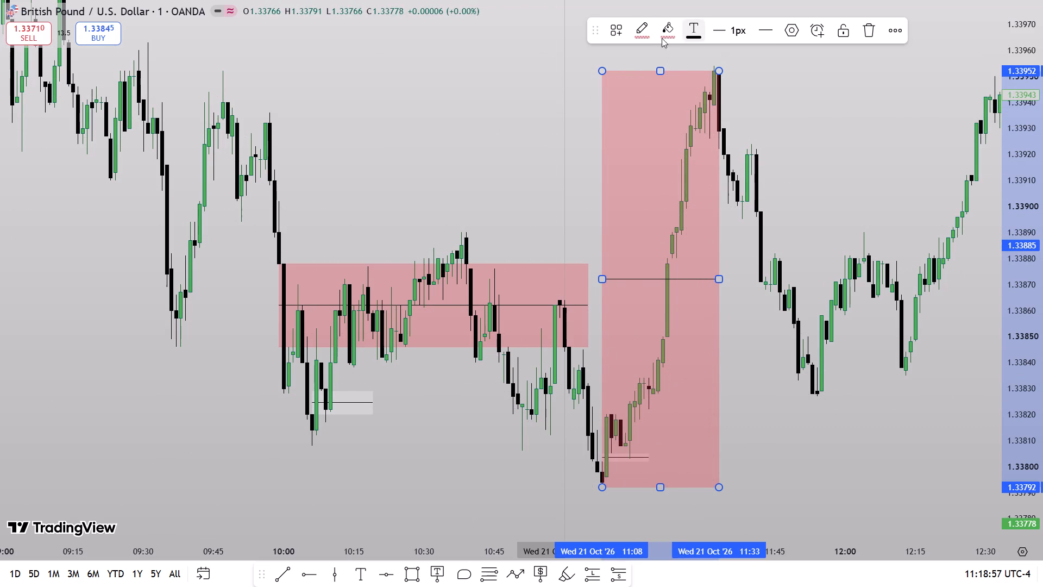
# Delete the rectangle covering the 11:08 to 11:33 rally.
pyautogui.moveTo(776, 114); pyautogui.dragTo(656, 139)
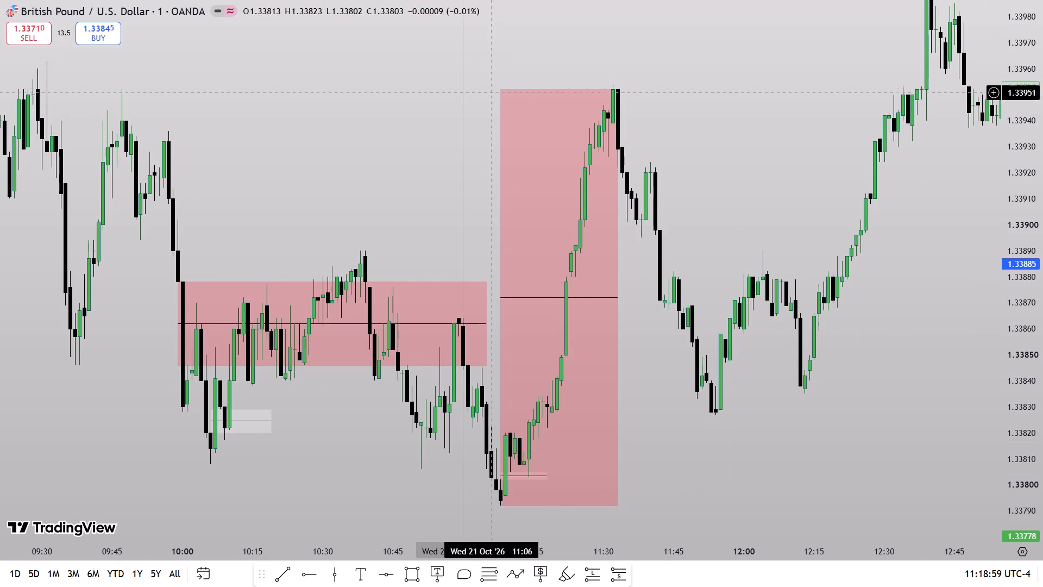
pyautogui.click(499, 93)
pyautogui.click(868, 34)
# Draw a level trend line from the 10:59 high at 1.33864 across to 11:24 on 21 October and colour it black.
pyautogui.moveTo(682, 377); pyautogui.dragTo(692, 319)
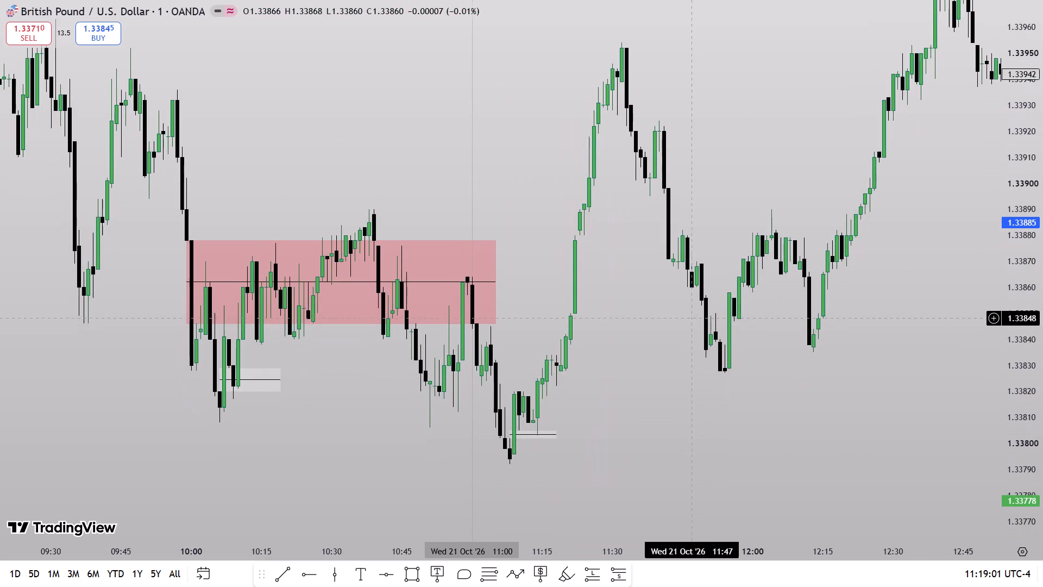
pyautogui.scroll(-2, 693, 339)
pyautogui.click(372, 383)
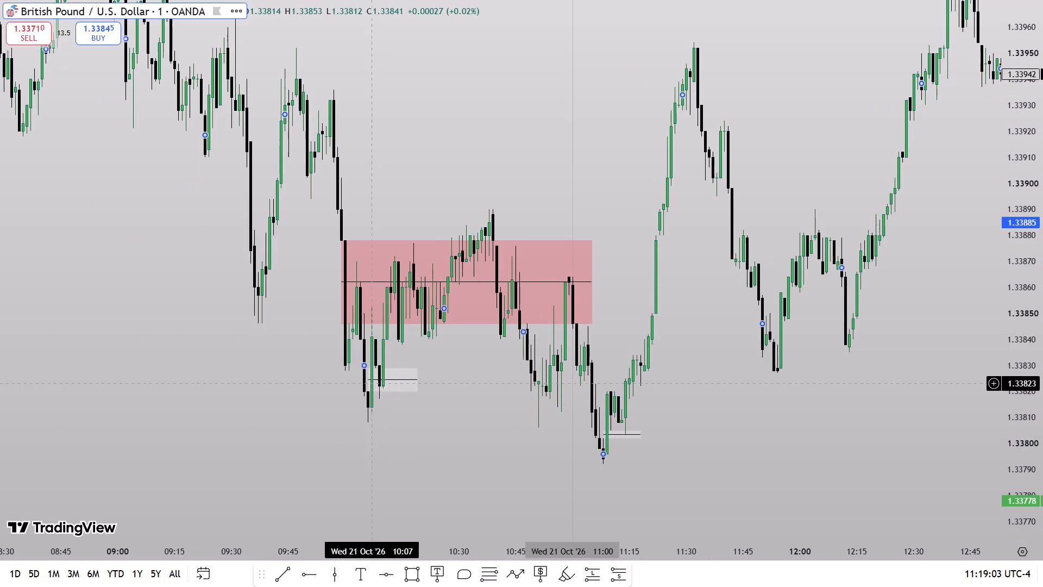
pyautogui.moveTo(429, 438); pyautogui.dragTo(442, 433)
pyautogui.click(273, 578)
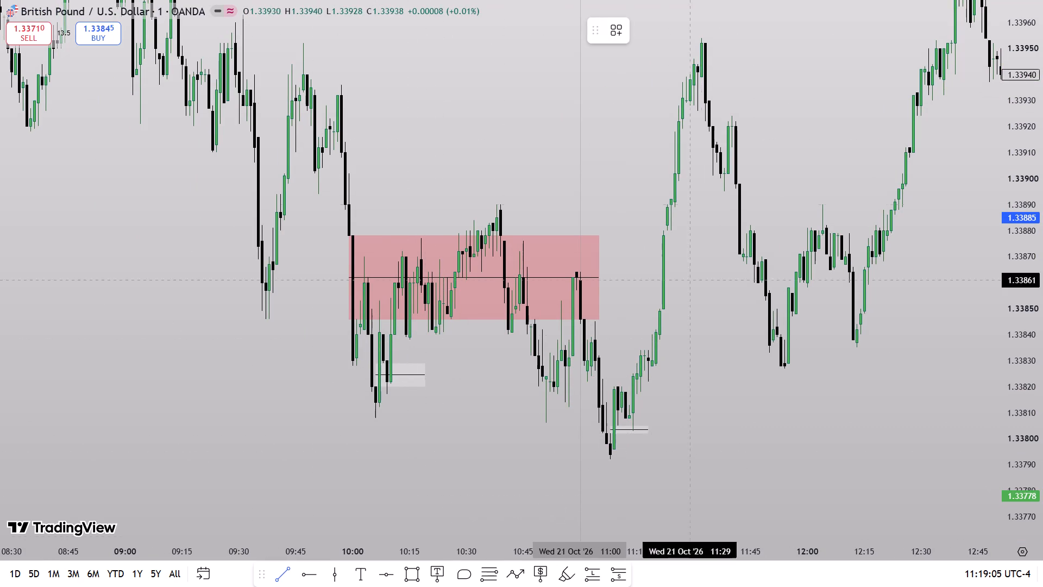
pyautogui.moveTo(576, 270); pyautogui.dragTo(671, 284)
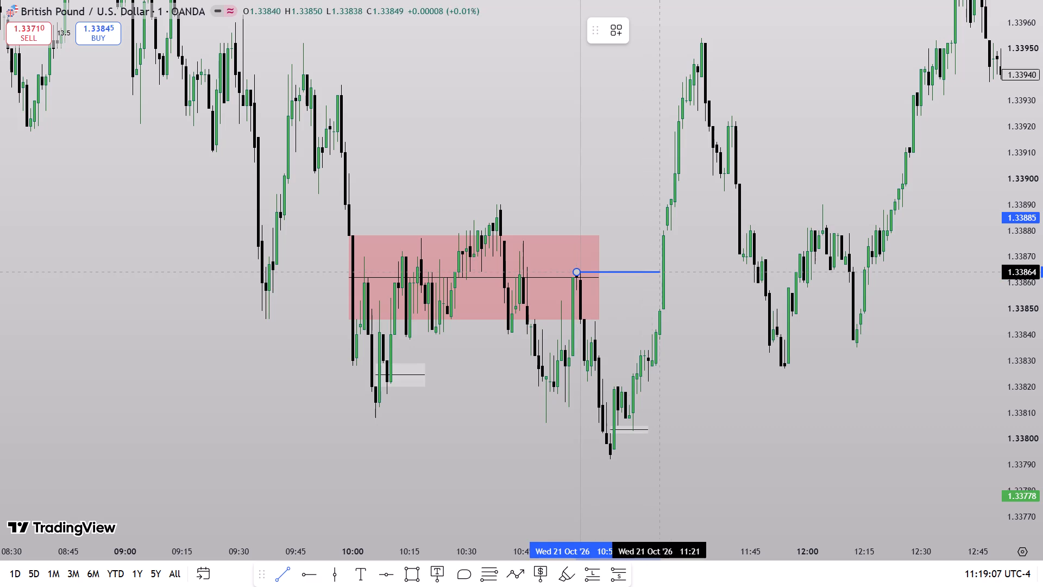
pyautogui.moveTo(671, 284); pyautogui.dragTo(673, 285)
pyautogui.keyDown('shift'); pyautogui.click(673, 285); pyautogui.keyUp('shift')
pyautogui.click(640, 25)
pyautogui.click(785, 60)
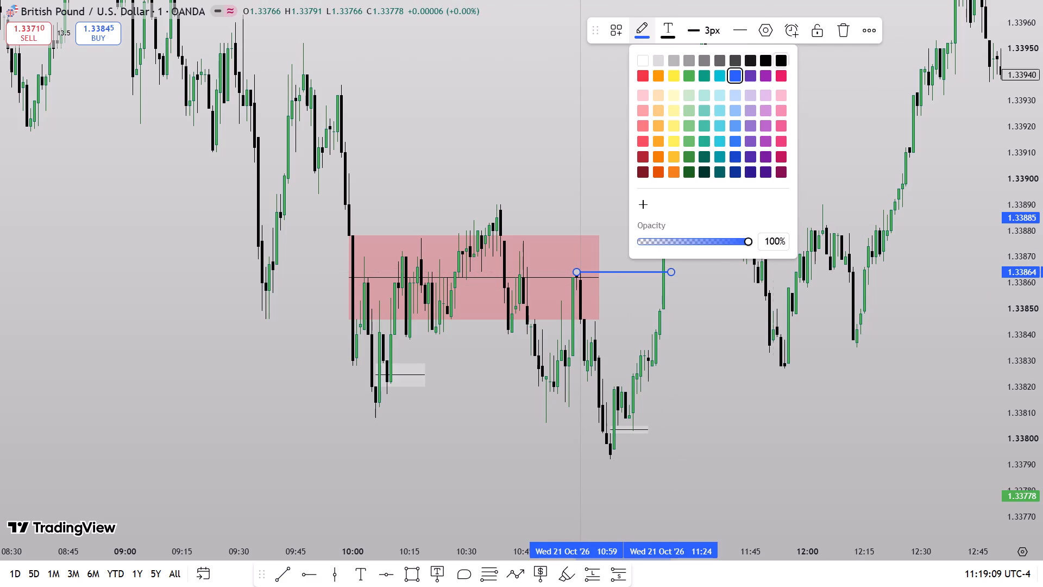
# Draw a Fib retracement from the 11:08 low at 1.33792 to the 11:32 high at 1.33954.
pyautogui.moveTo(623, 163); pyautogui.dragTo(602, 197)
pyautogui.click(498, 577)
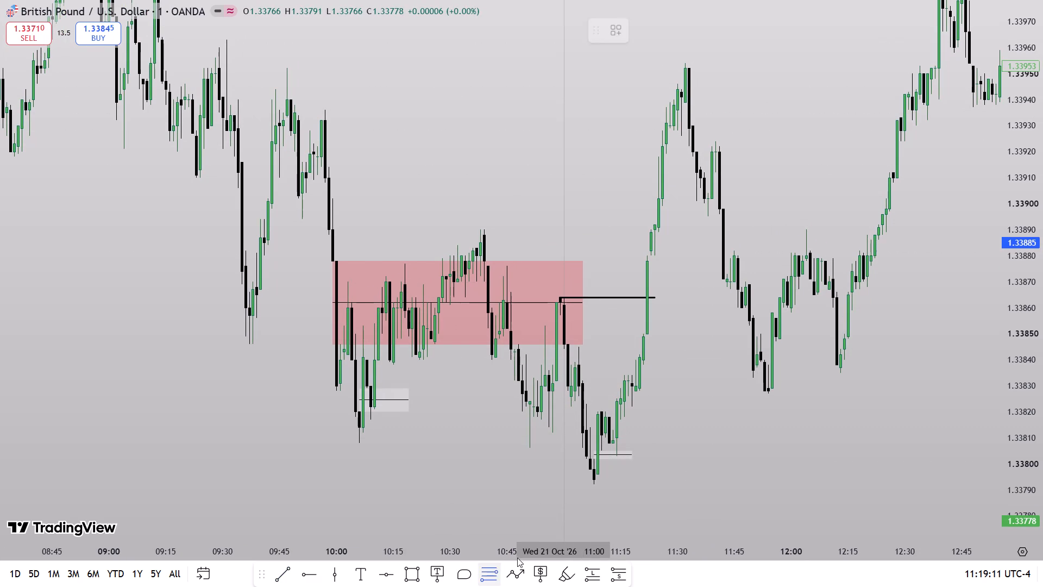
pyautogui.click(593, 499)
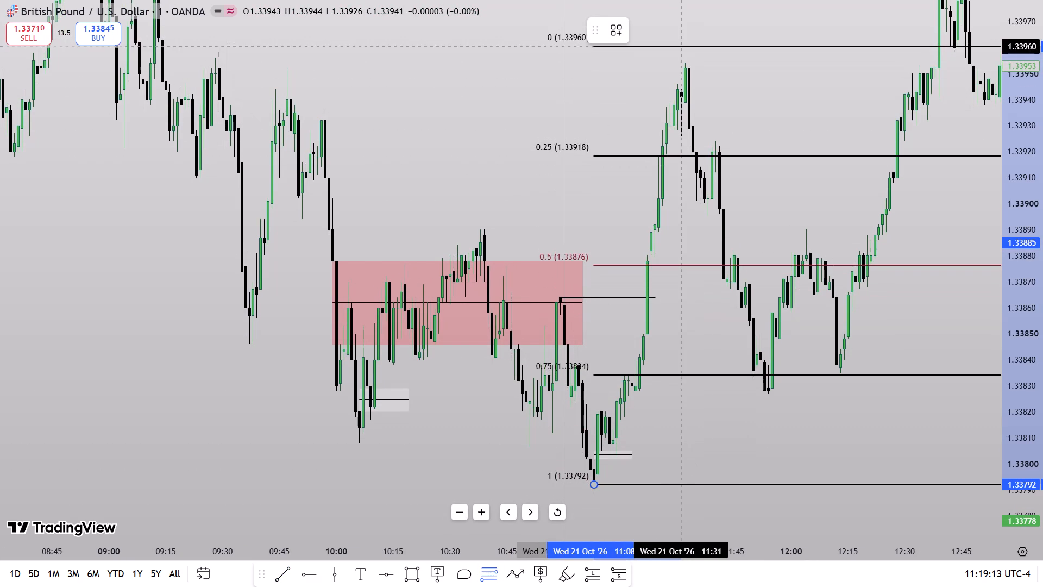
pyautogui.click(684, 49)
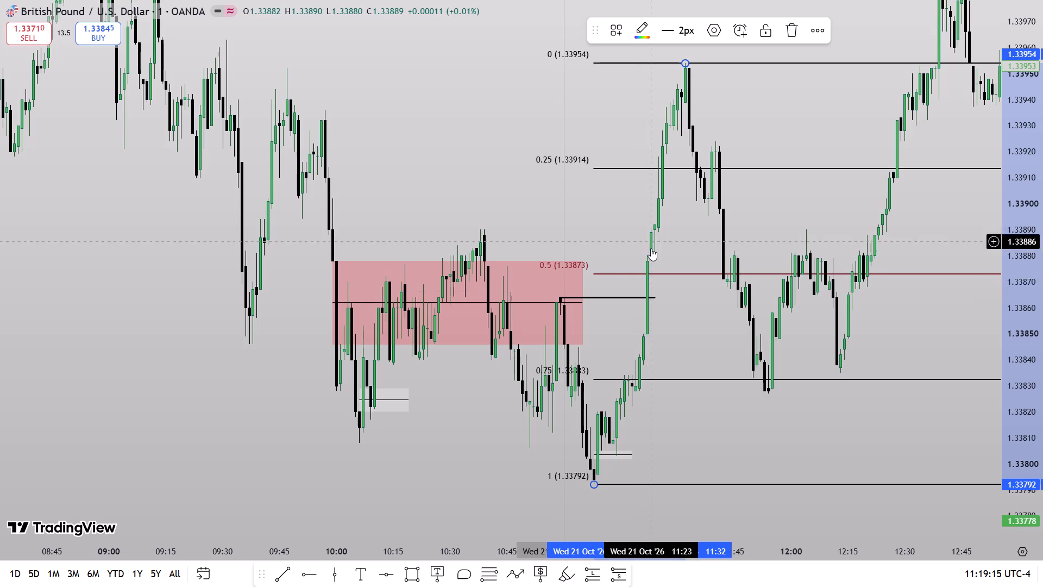
# Label the black 10:59 trend line with a light bulb emoji at text size 18.
pyautogui.click(650, 297)
pyautogui.click(642, 32)
pyautogui.click(766, 31)
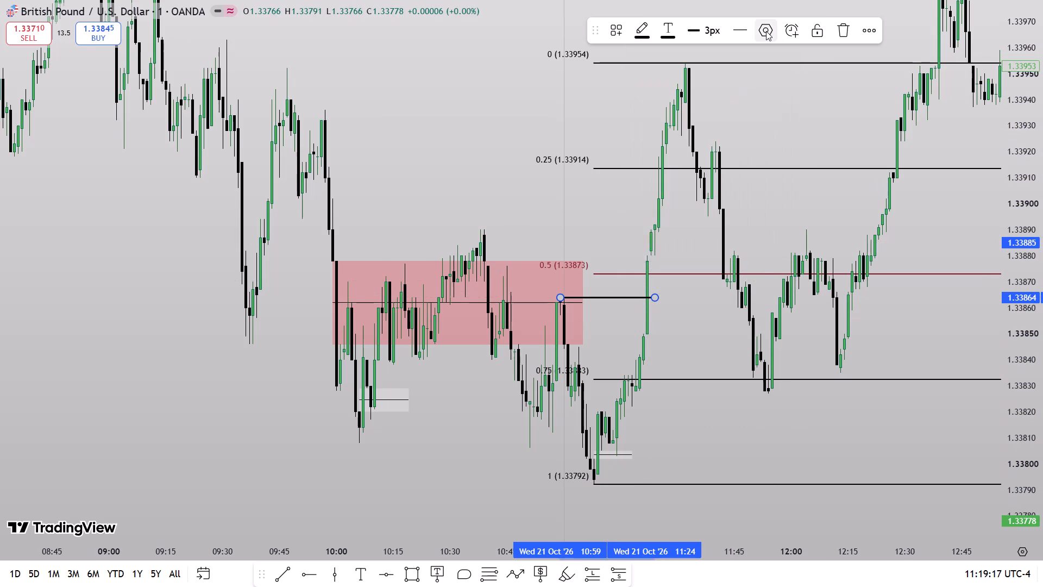
pyautogui.click(414, 245)
pyautogui.click(456, 233)
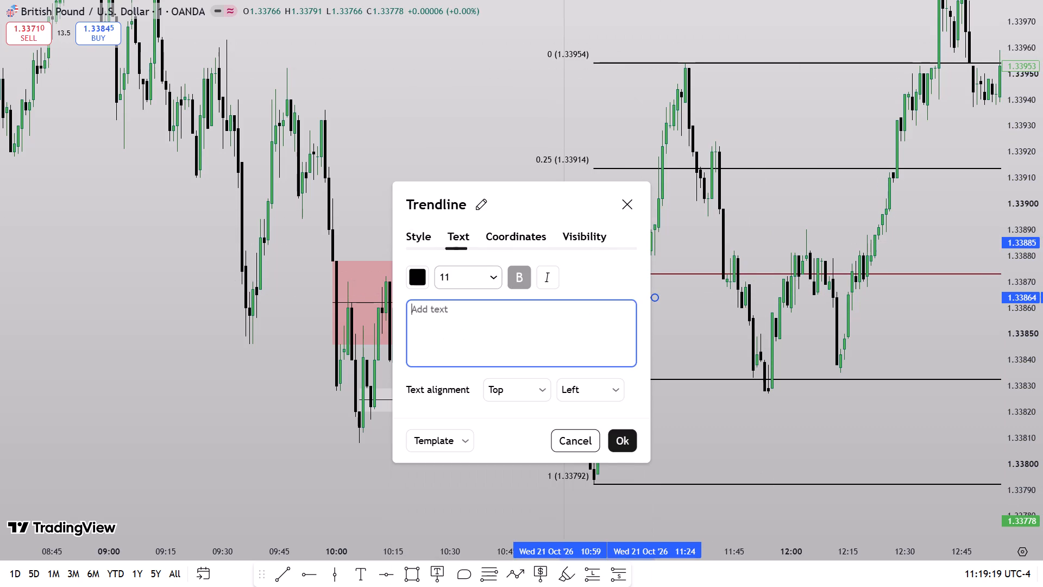
pyautogui.rightClick(455, 323)
pyautogui.click(494, 275)
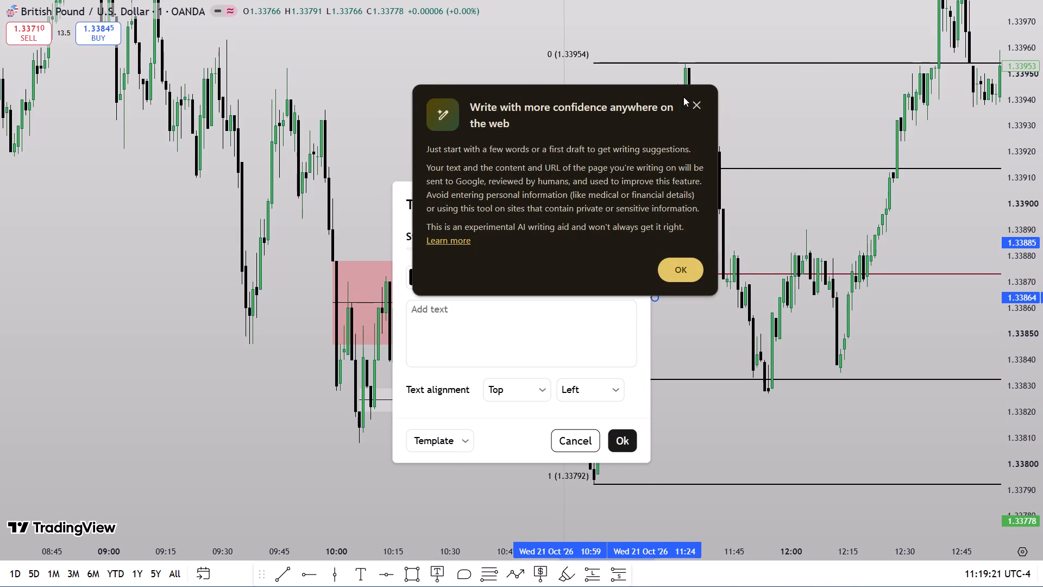
pyautogui.click(688, 107)
pyautogui.rightClick(453, 307)
pyautogui.click(498, 263)
pyautogui.press('super+period')
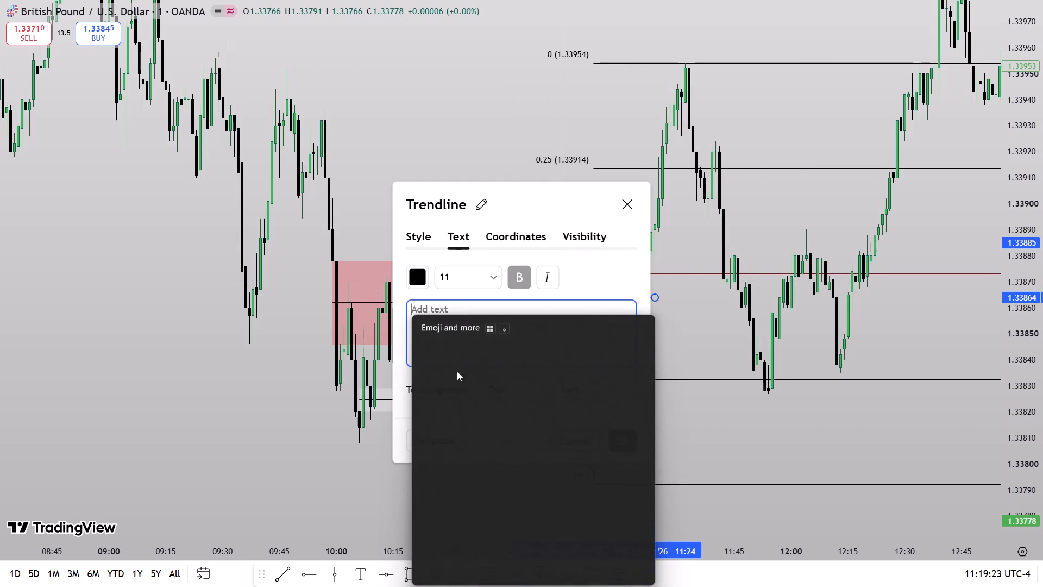
pyautogui.click(454, 460)
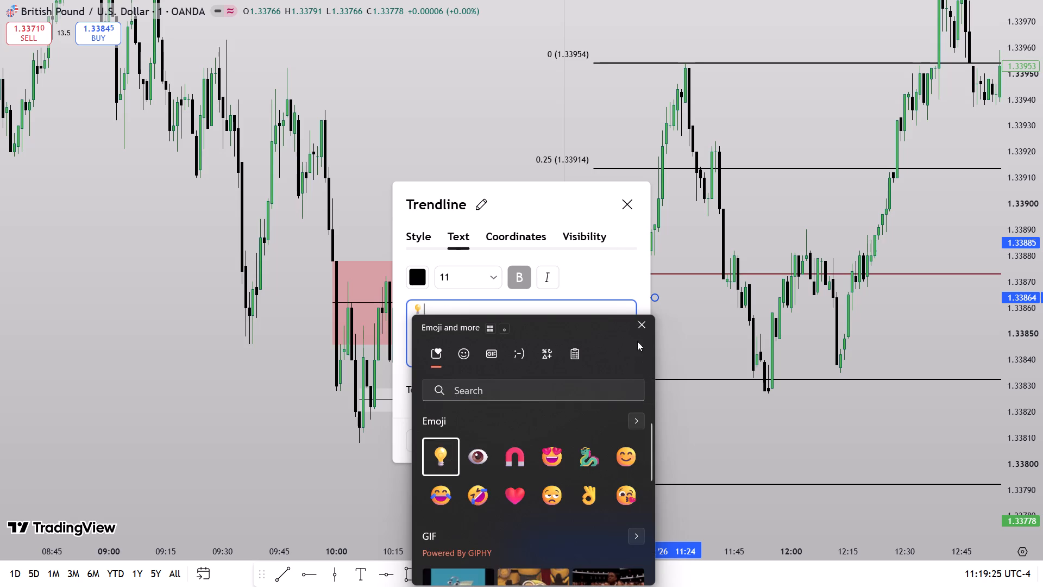
pyautogui.click(655, 321)
pyautogui.click(642, 327)
pyautogui.click(442, 276)
pyautogui.click(454, 440)
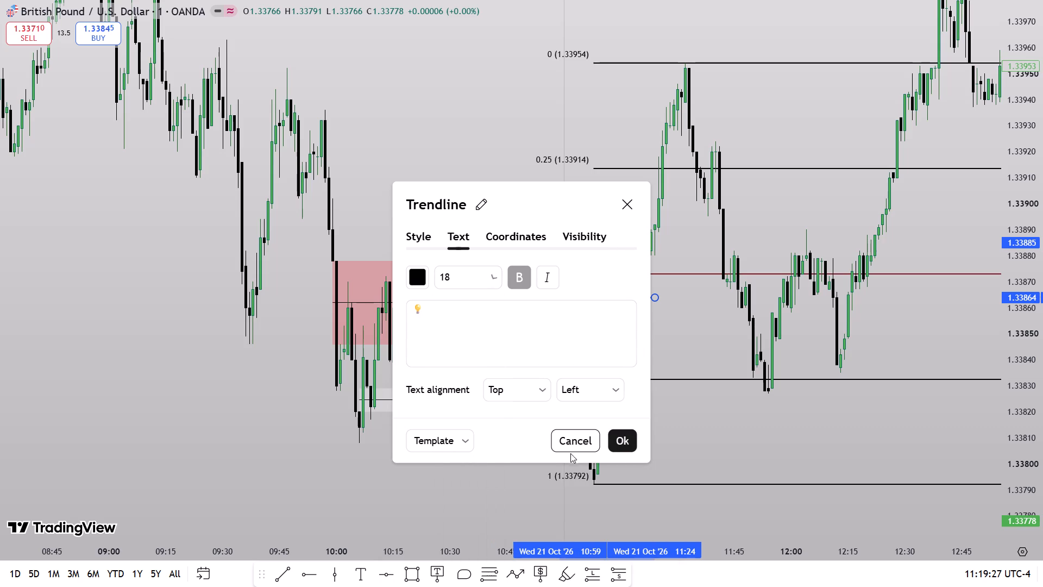
pyautogui.click(619, 441)
# Place a horizontal ray from the 09:31 high at 1.33963 on 21 October and colour it blue.
pyautogui.moveTo(692, 295); pyautogui.dragTo(730, 433)
pyautogui.scroll(-2, 649, 454)
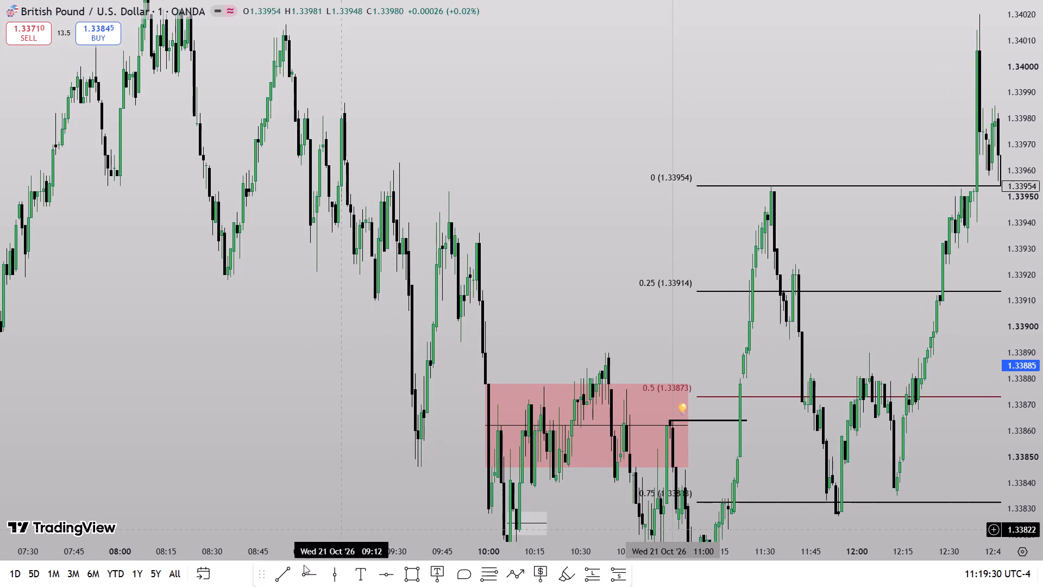
pyautogui.click(304, 578)
pyautogui.click(398, 151)
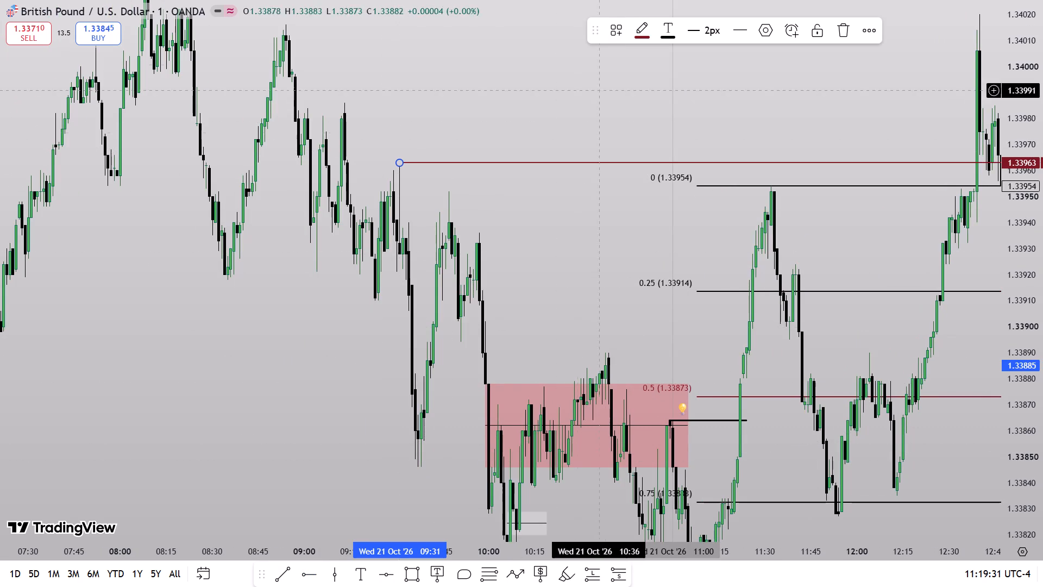
pyautogui.click(639, 35)
pyautogui.click(733, 76)
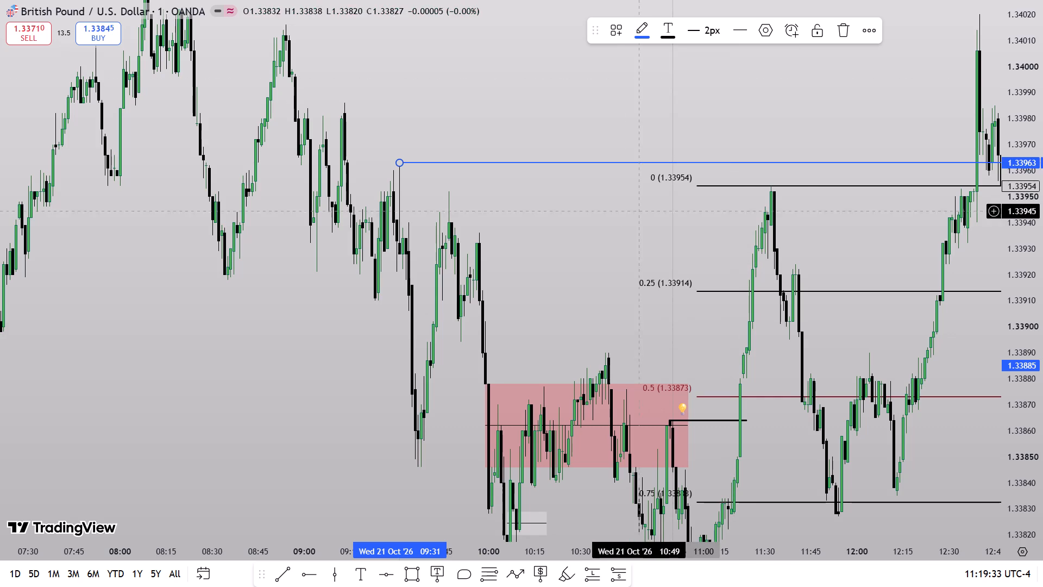
# Draw a gap rectangle from 11:54 to 12:15 on 21 October between 1.33838 and 1.33847.
pyautogui.moveTo(626, 225); pyautogui.dragTo(591, 178)
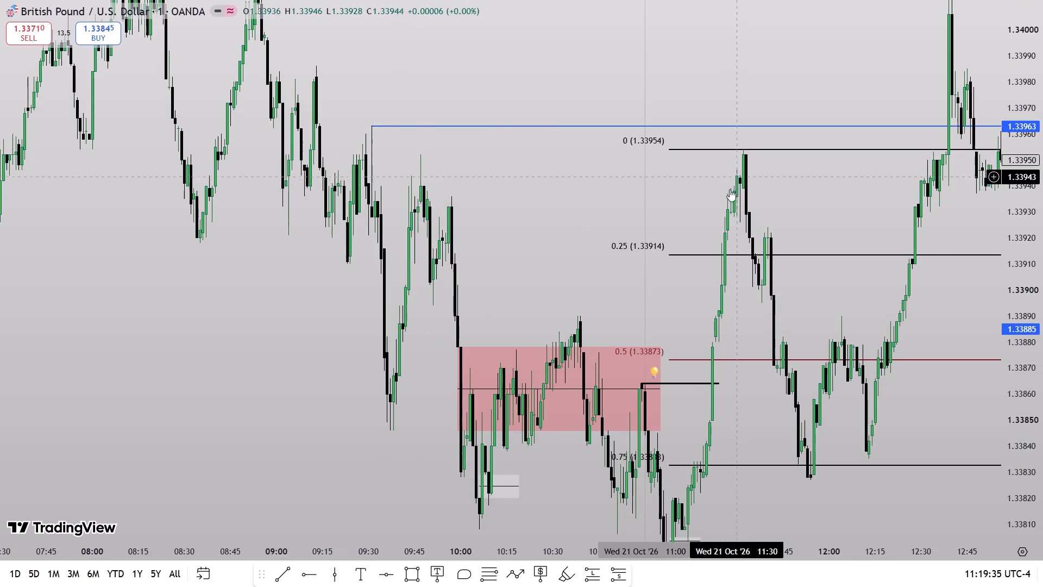
pyautogui.moveTo(522, 208); pyautogui.dragTo(526, 241)
pyautogui.moveTo(1022, 192); pyautogui.dragTo(989, 267)
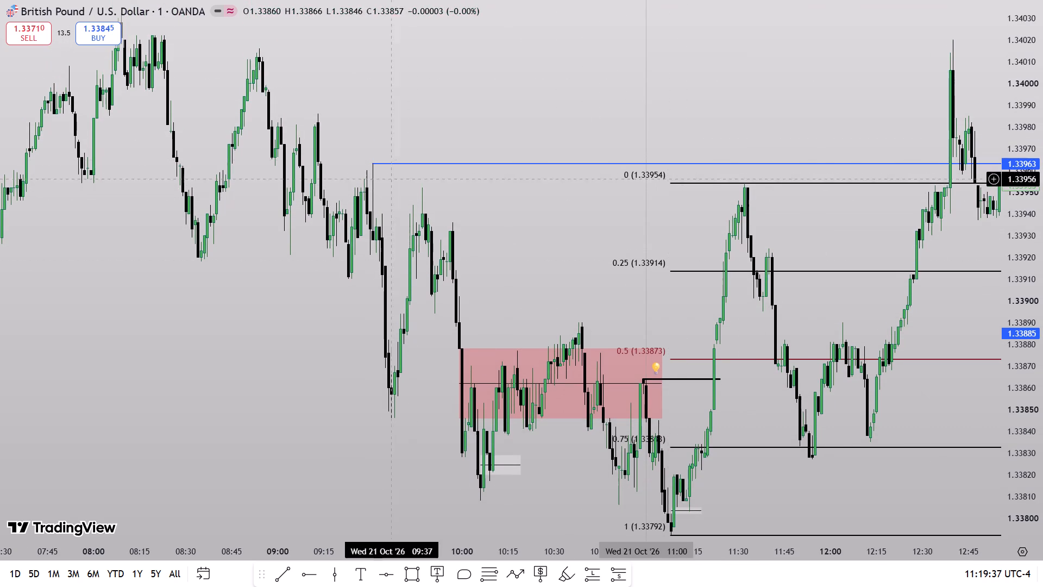
pyautogui.moveTo(489, 249); pyautogui.dragTo(488, 136)
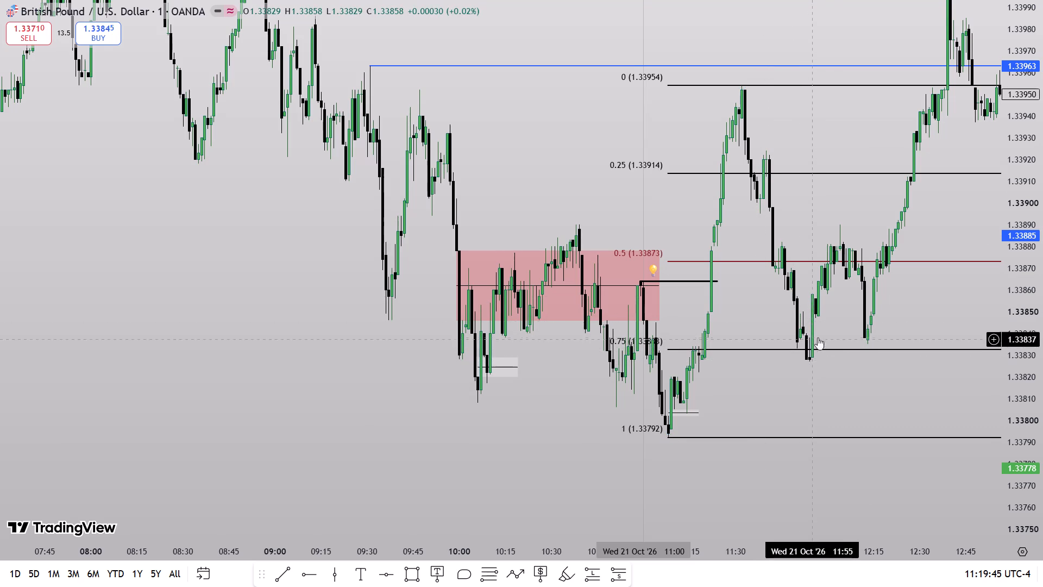
pyautogui.moveTo(836, 331); pyautogui.dragTo(787, 321)
pyautogui.moveTo(1042, 386); pyautogui.dragTo(1017, 233)
pyautogui.scroll(4, 856, 384)
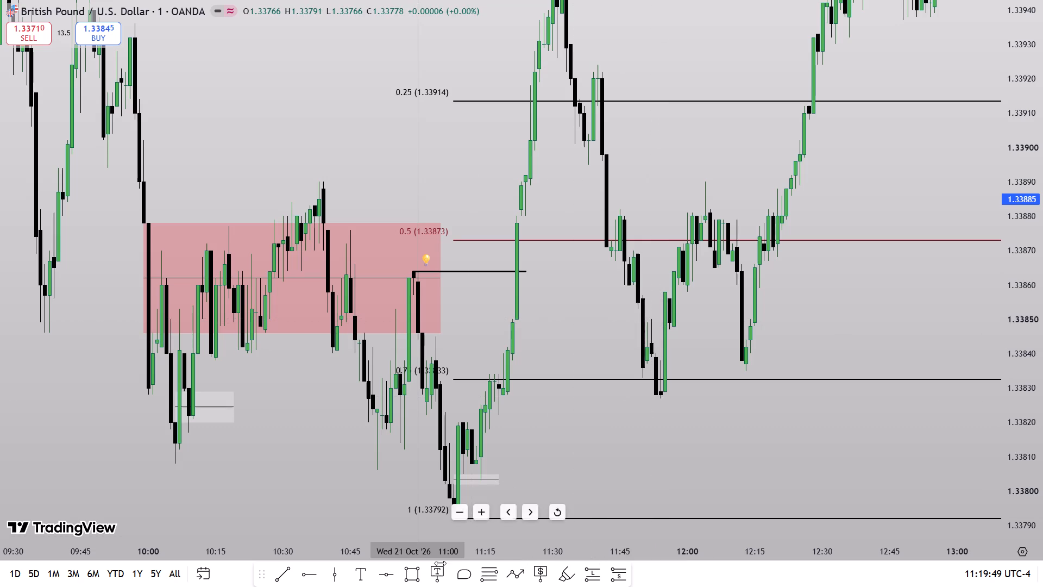
pyautogui.click(406, 572)
pyautogui.moveTo(1042, 444); pyautogui.dragTo(1010, 335)
pyautogui.moveTo(661, 411); pyautogui.dragTo(661, 407)
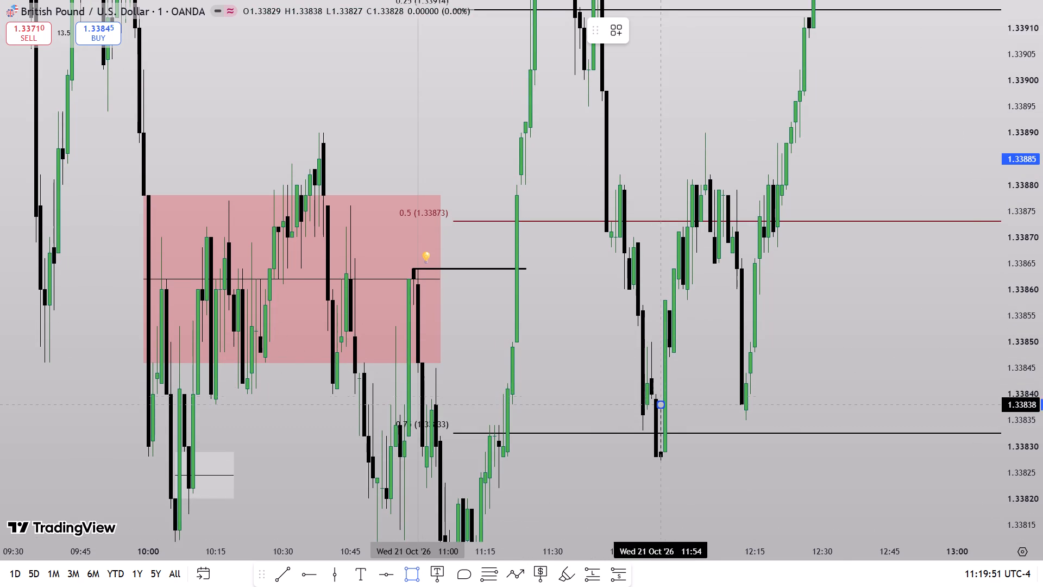
pyautogui.click(670, 373)
pyautogui.moveTo(670, 380); pyautogui.dragTo(753, 401)
# Recolour the 11:54 to 12:15 gap rectangle with a light grey border and a white fill.
pyautogui.click(639, 30)
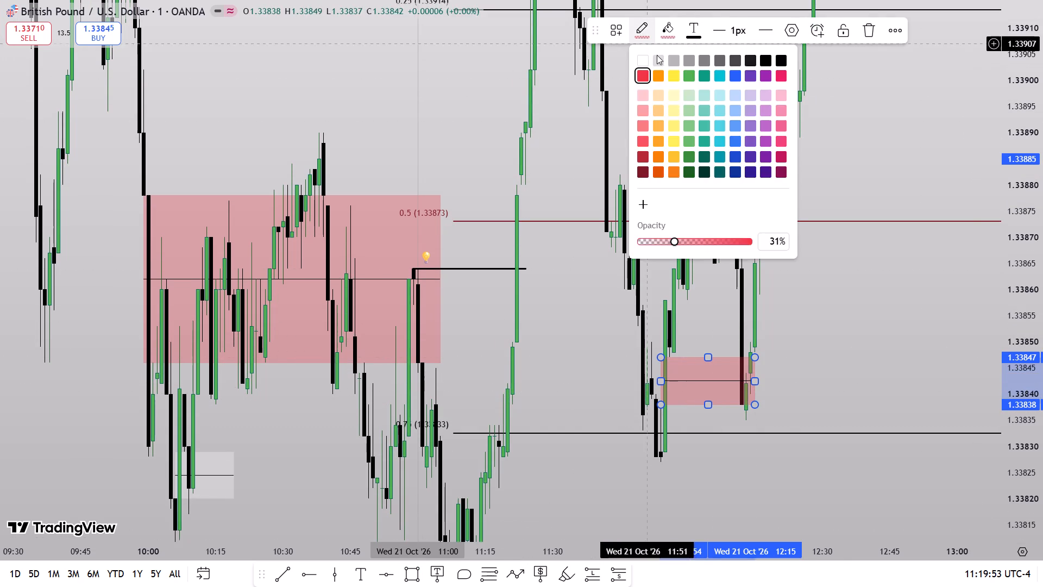
pyautogui.click(658, 57)
pyautogui.click(667, 14)
pyautogui.click(752, 361)
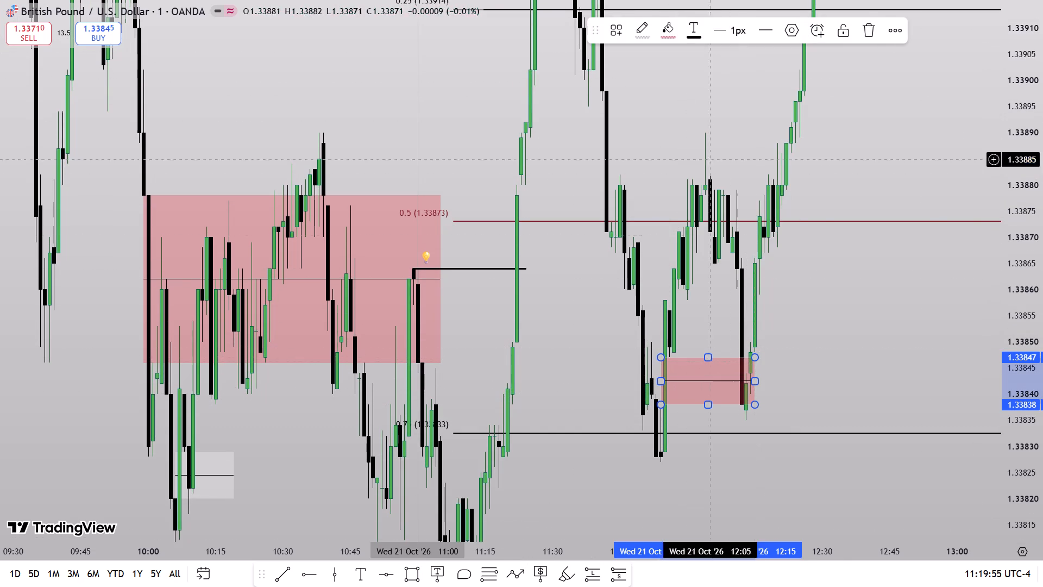
pyautogui.click(671, 34)
pyautogui.click(671, 59)
pyautogui.click(674, 85)
# Measure the rally from about 1.33845 near 12:26 up to the spike high above the blue ray.
pyautogui.moveTo(1042, 104); pyautogui.dragTo(1000, 382)
pyautogui.scroll(-5, 915, 371)
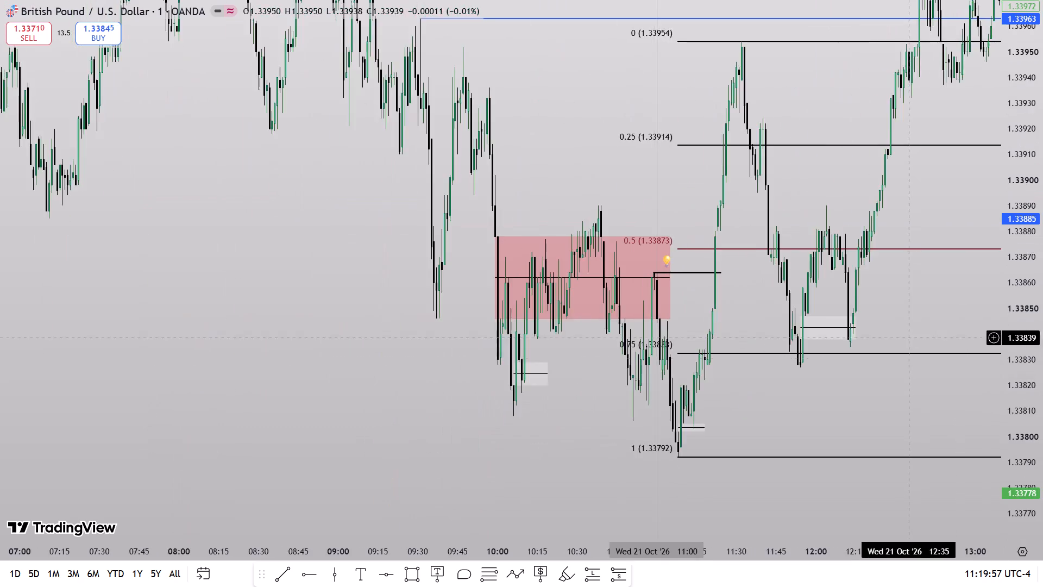
pyautogui.moveTo(916, 311); pyautogui.dragTo(721, 433)
pyautogui.moveTo(1042, 233); pyautogui.dragTo(1033, 324)
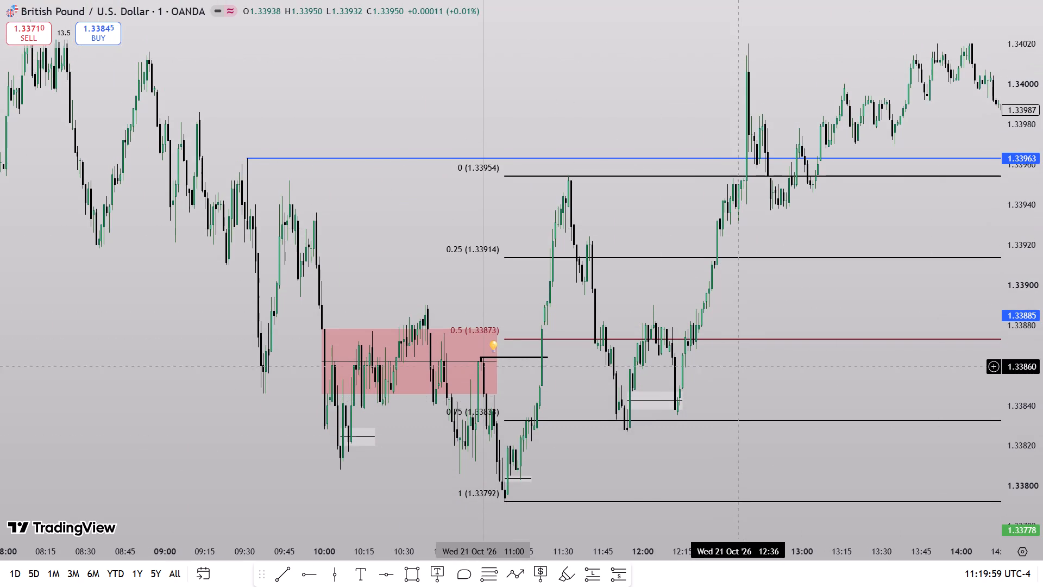
pyautogui.click(713, 396)
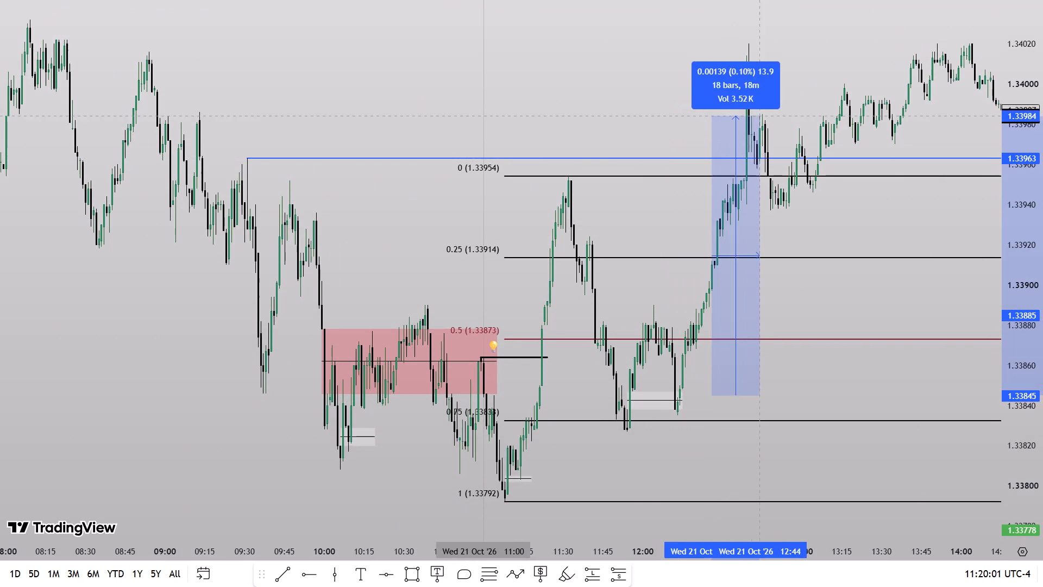
pyautogui.click(780, 47)
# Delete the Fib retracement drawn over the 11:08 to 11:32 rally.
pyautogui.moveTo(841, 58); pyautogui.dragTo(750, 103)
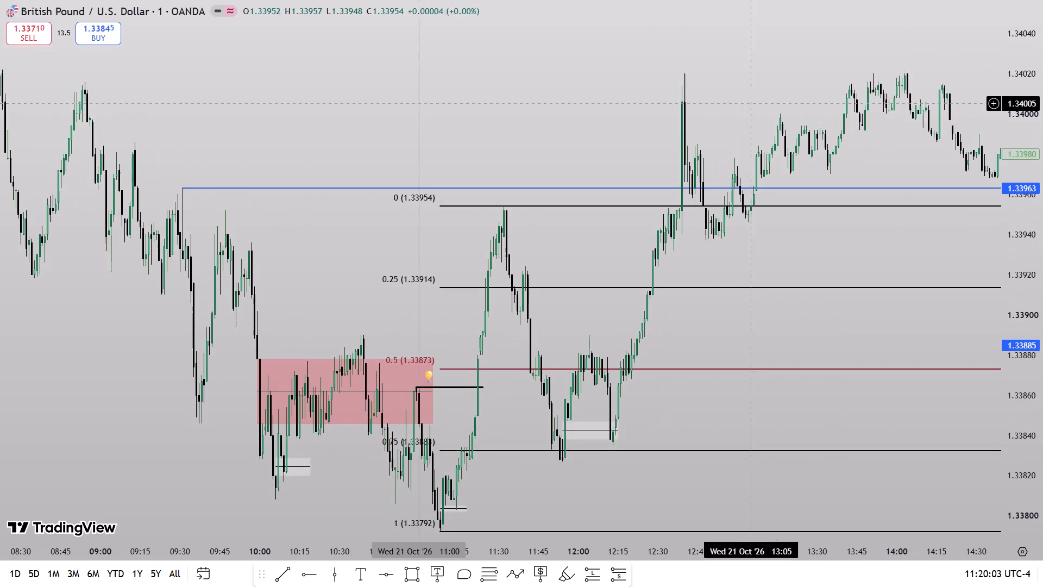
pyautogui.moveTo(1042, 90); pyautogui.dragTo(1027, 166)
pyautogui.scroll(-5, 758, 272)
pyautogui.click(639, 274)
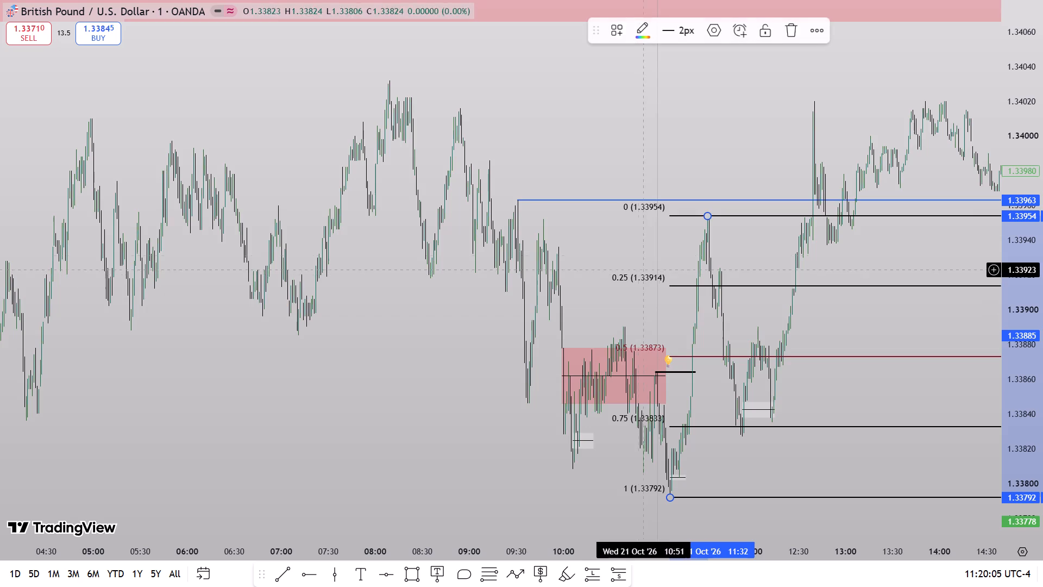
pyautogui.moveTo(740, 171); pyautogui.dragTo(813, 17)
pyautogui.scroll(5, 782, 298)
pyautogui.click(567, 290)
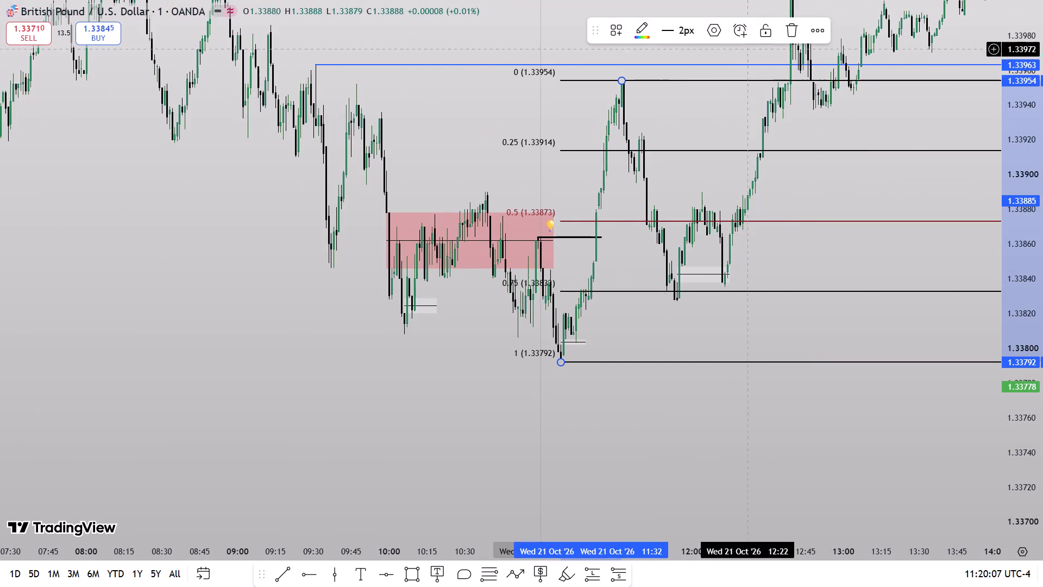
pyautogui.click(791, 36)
# Examine the wider 20 to 25 October price action around the marked zones, rays and lines.
pyautogui.moveTo(1042, 49); pyautogui.dragTo(998, 265)
pyautogui.scroll(-16, 881, 344)
pyautogui.moveTo(1042, 163); pyautogui.dragTo(1042, 270)
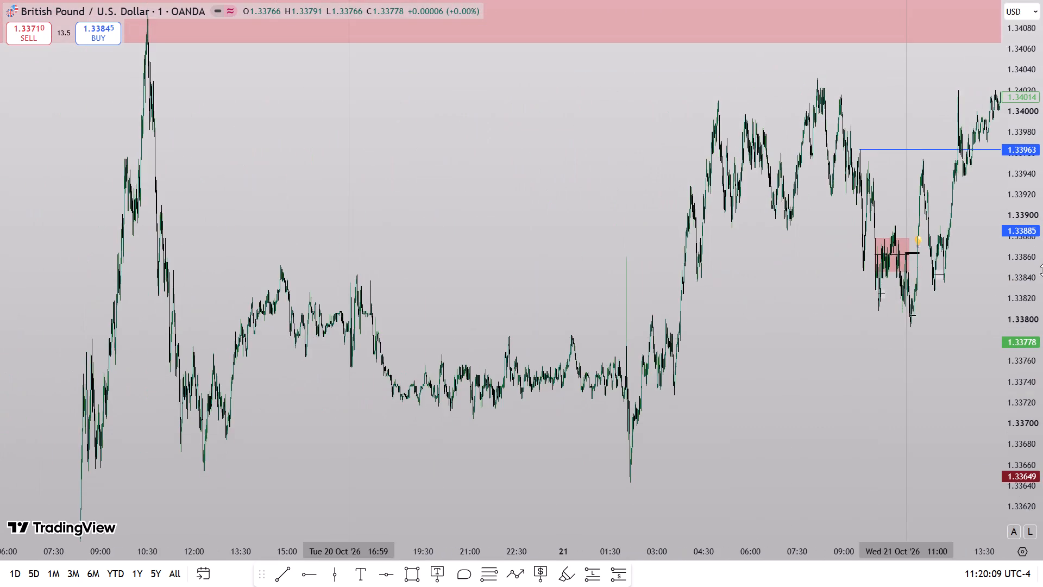
pyautogui.moveTo(1042, 270); pyautogui.dragTo(1039, 295)
pyautogui.scroll(-8, 794, 401)
pyautogui.moveTo(861, 391); pyautogui.dragTo(635, 414)
pyautogui.moveTo(801, 423); pyautogui.dragTo(437, 417)
pyautogui.moveTo(650, 358); pyautogui.dragTo(569, 376)
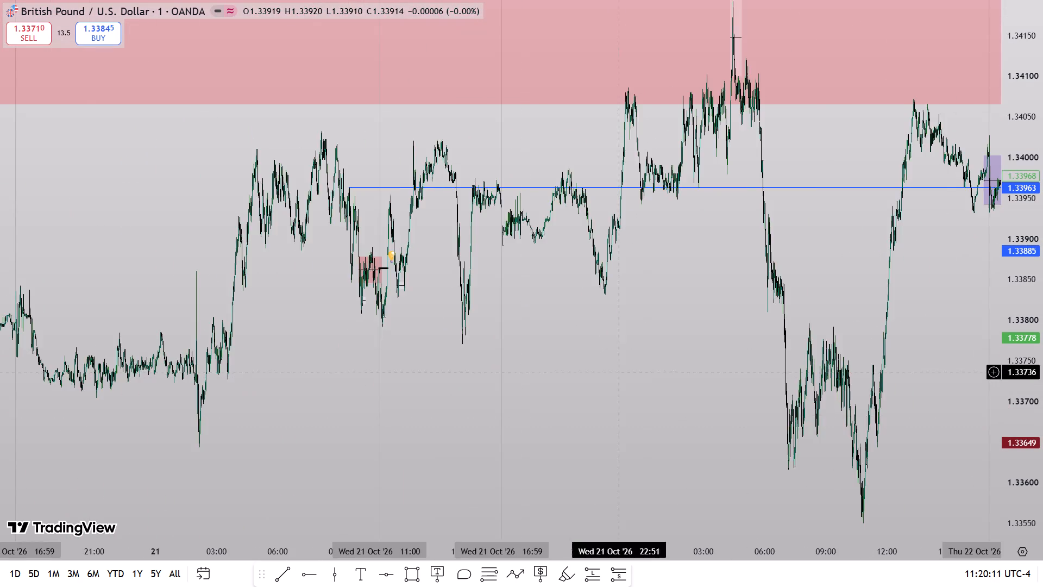
pyautogui.moveTo(569, 376); pyautogui.dragTo(454, 379)
pyautogui.moveTo(675, 336); pyautogui.dragTo(470, 335)
pyautogui.moveTo(1042, 295); pyautogui.dragTo(987, 391)
pyautogui.moveTo(780, 410); pyautogui.dragTo(601, 403)
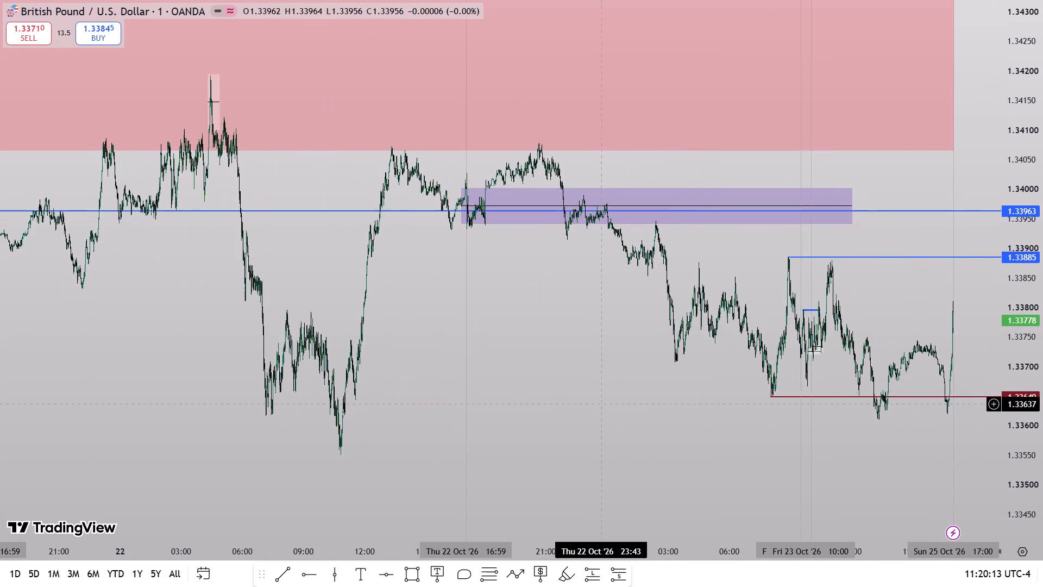
pyautogui.scroll(-5, 701, 382)
pyautogui.moveTo(587, 389); pyautogui.dragTo(460, 421)
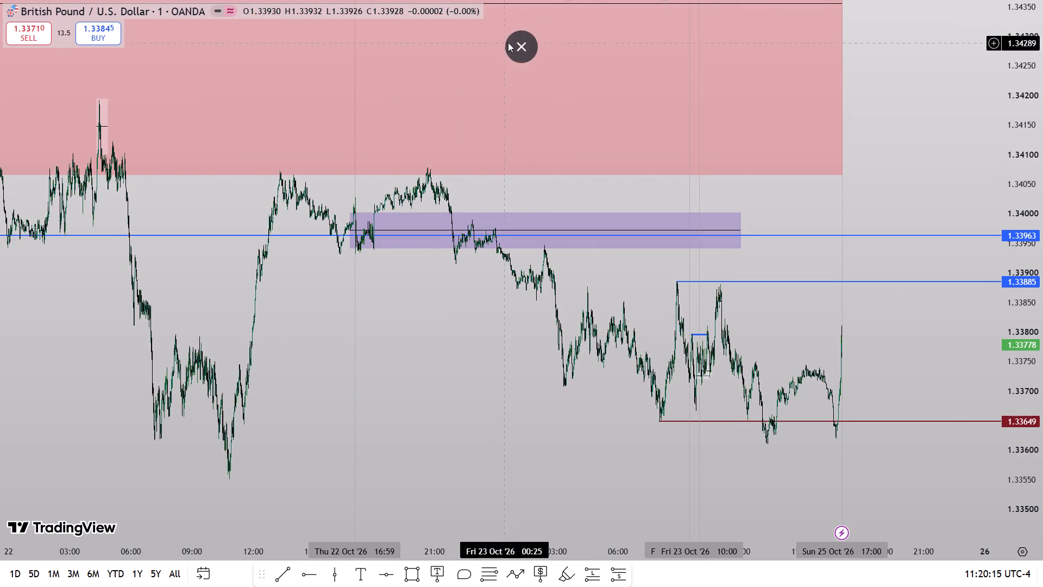
# Leave full screen and switch the GBPUSD chart to the 1D timeframe.
pyautogui.click(508, 42)
pyautogui.press('1')
pyautogui.press('d')
pyautogui.press('Return')
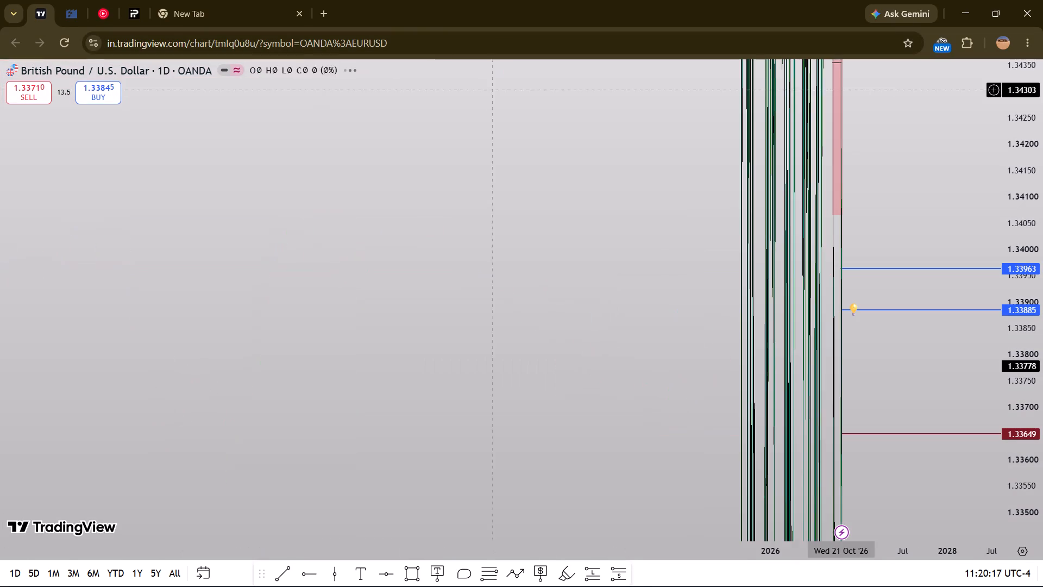
# Examine GBPUSD's daily price action from August to 23 October 2026 around the red zone and horizontal rays in full screen.
pyautogui.click(1033, 46)
pyautogui.click(1025, 337)
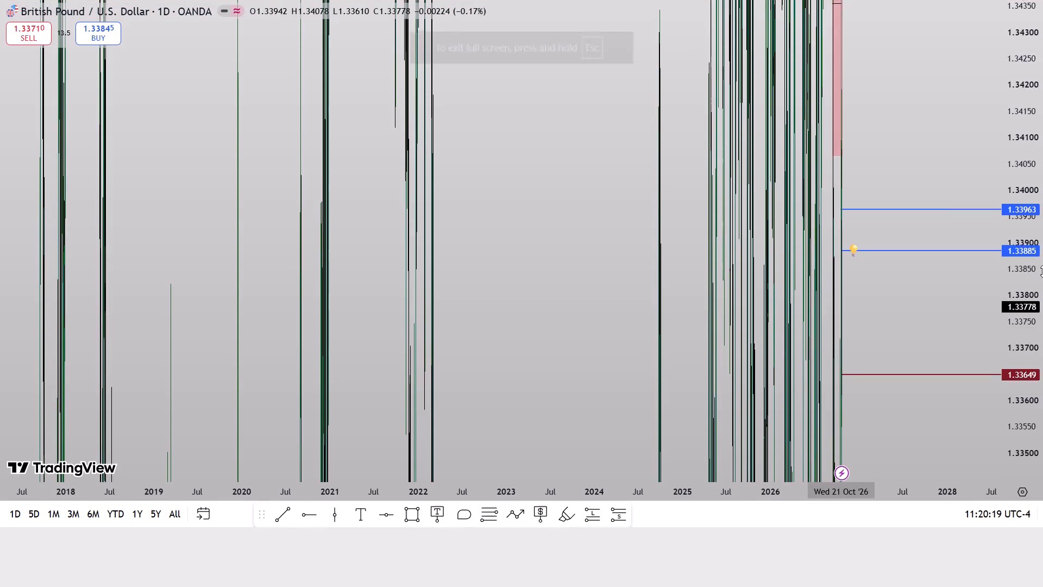
pyautogui.moveTo(1042, 205); pyautogui.dragTo(998, 436)
pyautogui.scroll(18, 809, 439)
pyautogui.moveTo(425, 459); pyautogui.dragTo(755, 462)
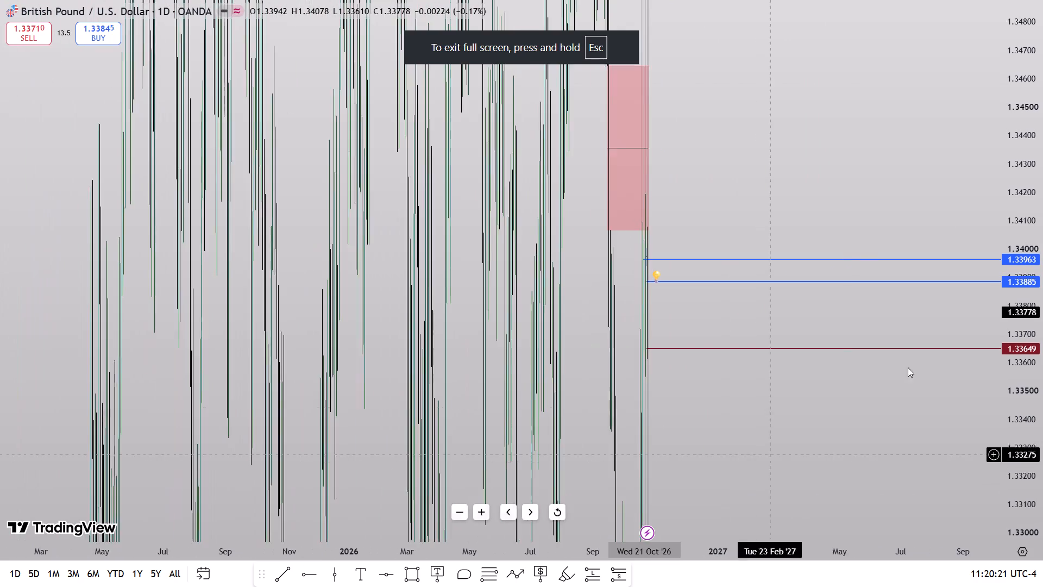
pyautogui.moveTo(1042, 248); pyautogui.dragTo(985, 459)
pyautogui.scroll(6, 815, 445)
pyautogui.moveTo(497, 371); pyautogui.dragTo(951, 390)
pyautogui.scroll(11, 809, 437)
pyautogui.moveTo(759, 409); pyautogui.dragTo(951, 399)
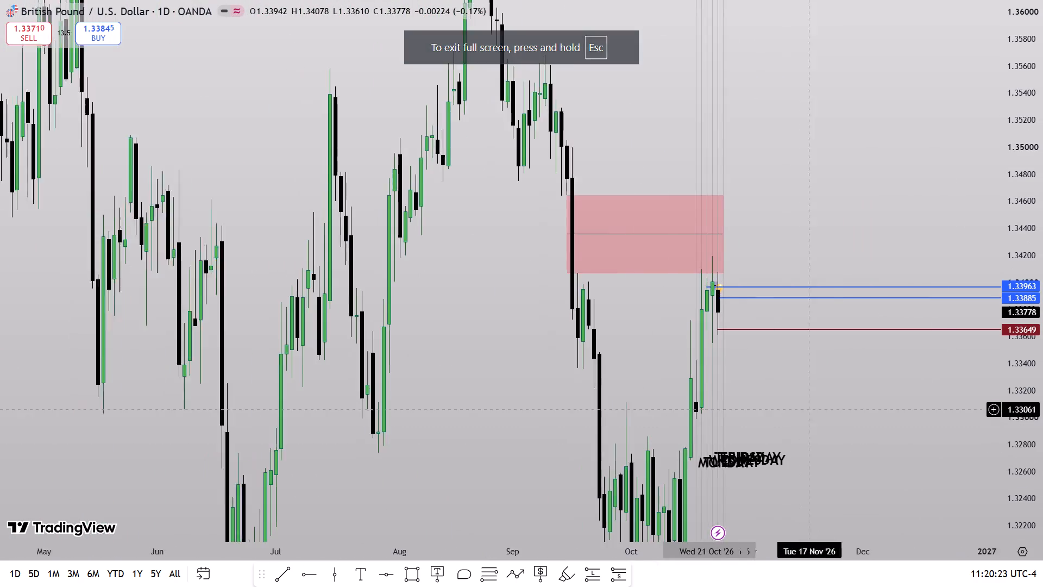
pyautogui.moveTo(951, 399); pyautogui.dragTo(954, 397)
pyautogui.scroll(15, 907, 435)
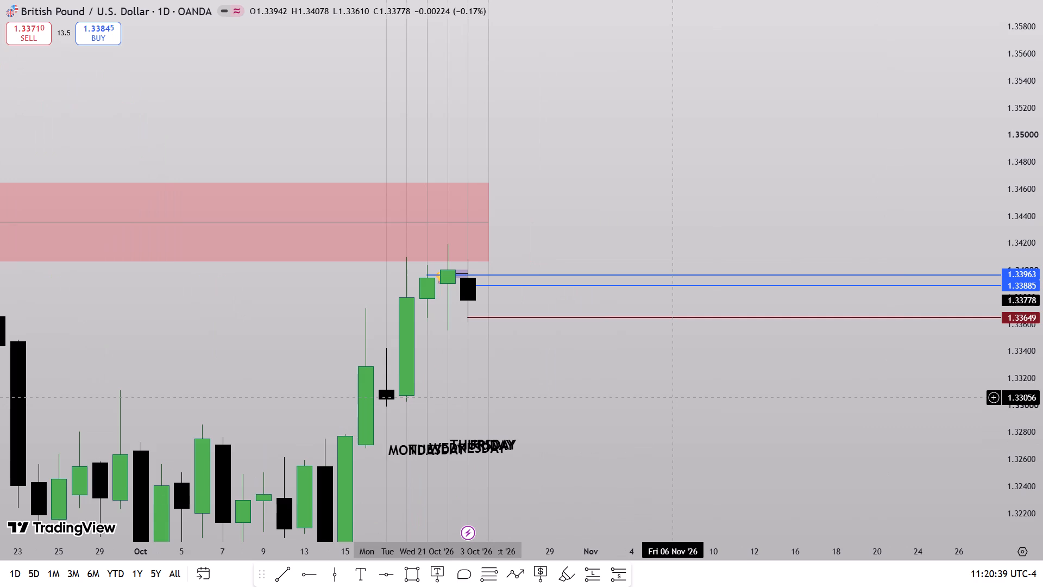
pyautogui.scroll(7, 506, 440)
pyautogui.moveTo(344, 427); pyautogui.dragTo(907, 427)
pyautogui.moveTo(1042, 552); pyautogui.dragTo(1013, 348)
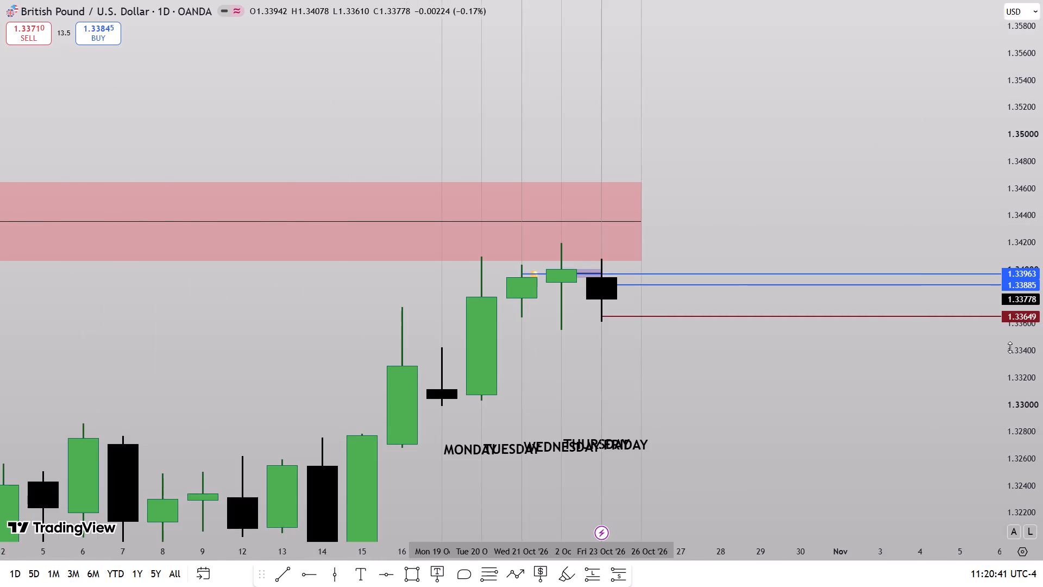
pyautogui.scroll(3, 863, 464)
pyautogui.moveTo(634, 442); pyautogui.dragTo(841, 429)
pyautogui.moveTo(1042, 529); pyautogui.dragTo(1016, 312)
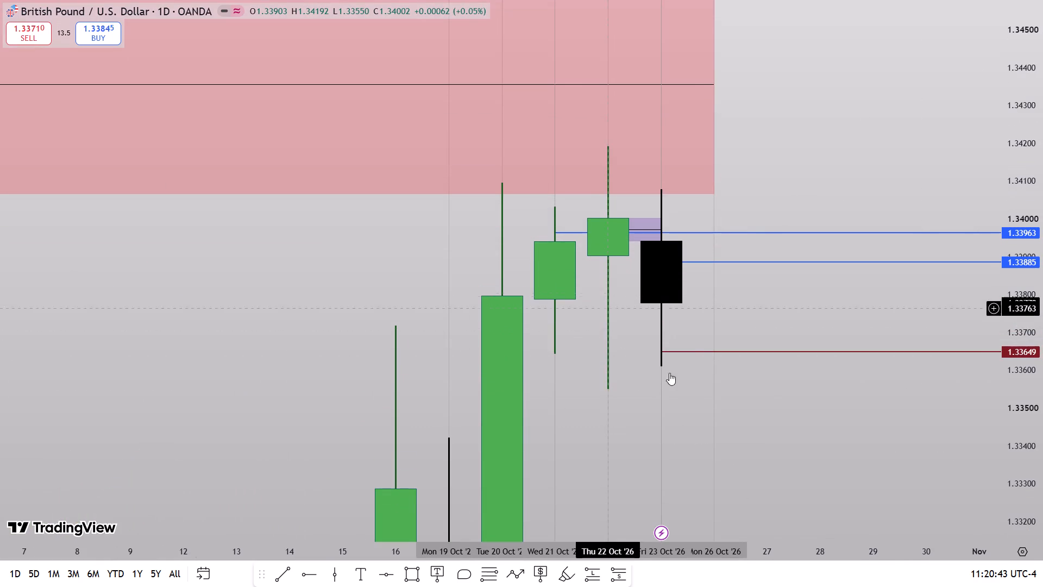
pyautogui.scroll(-14, 755, 411)
pyautogui.moveTo(1042, 302); pyautogui.dragTo(1011, 470)
pyautogui.moveTo(754, 403); pyautogui.dragTo(646, 380)
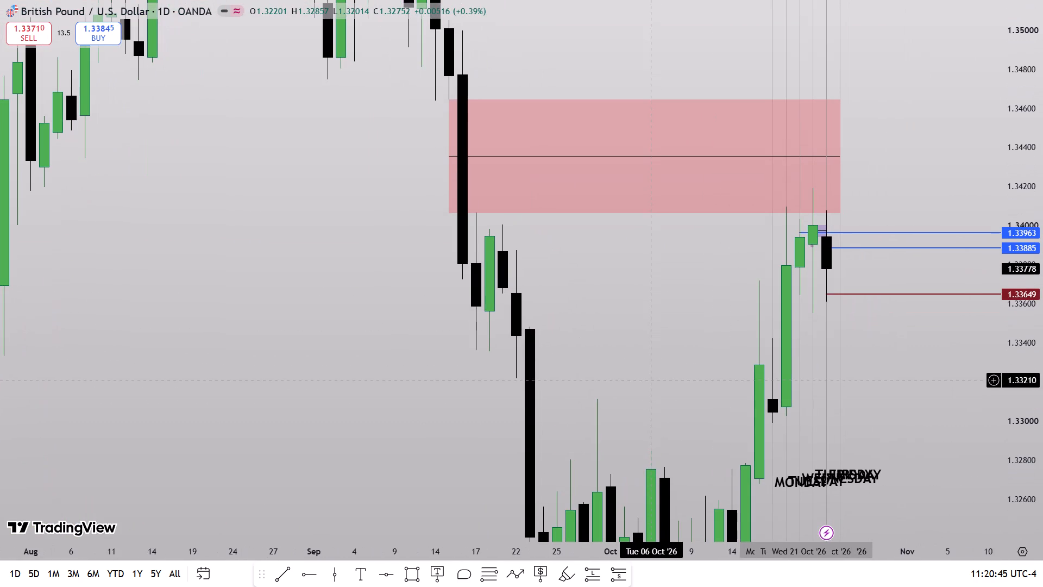
# Remove all drawings from the GBPUSD daily chart.
pyautogui.press('Escape')
pyautogui.click(18, 446)
pyautogui.click(105, 428)
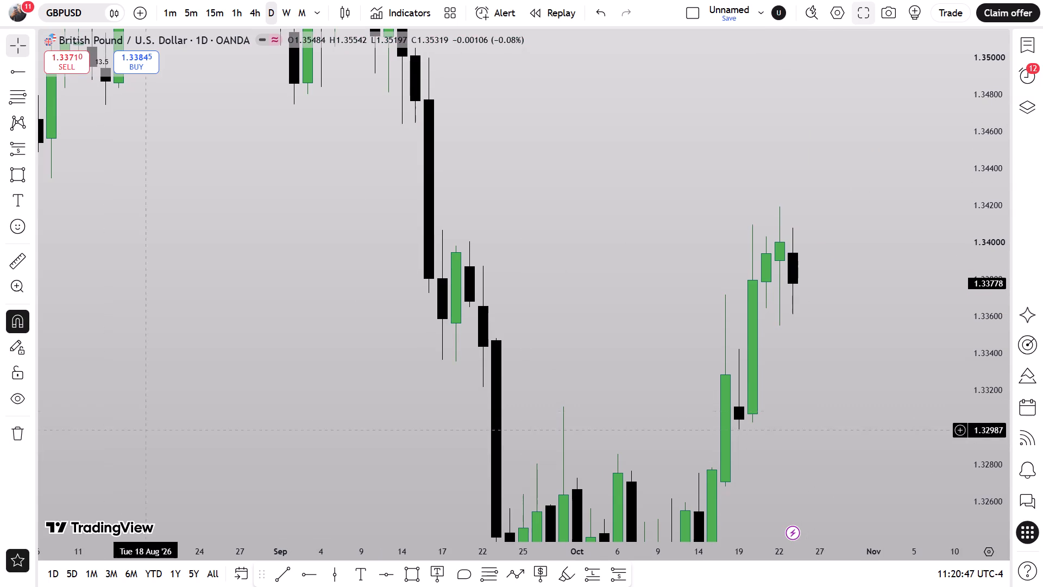
# Examine the cleared daily GBPUSD chart's swings from early 2026 through late October in full screen.
pyautogui.click(865, 13)
pyautogui.moveTo(1042, 73); pyautogui.dragTo(1014, 358)
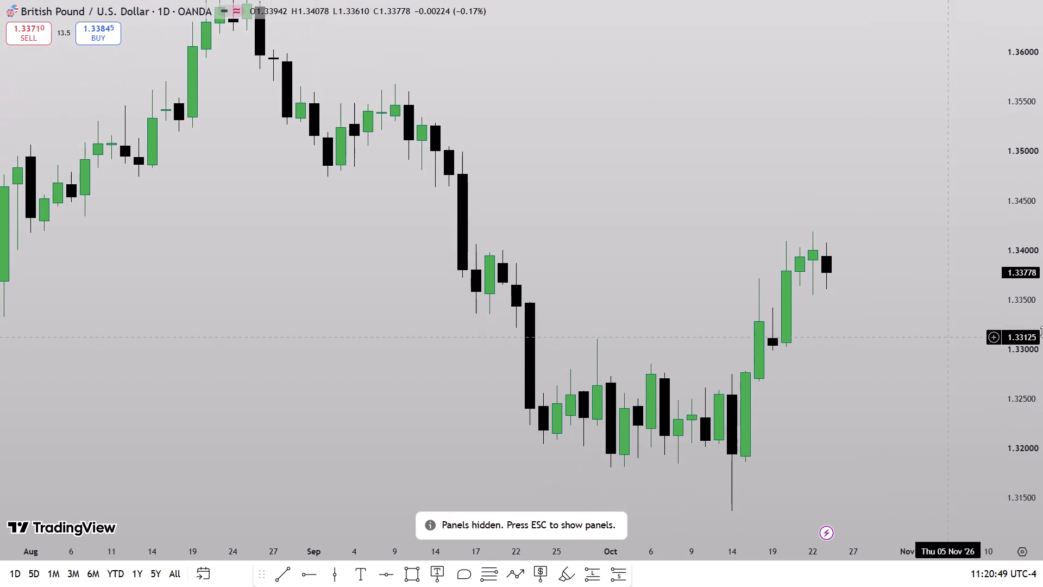
pyautogui.moveTo(1042, 332); pyautogui.dragTo(1033, 379)
pyautogui.scroll(-7, 990, 393)
pyautogui.moveTo(986, 369); pyautogui.dragTo(782, 305)
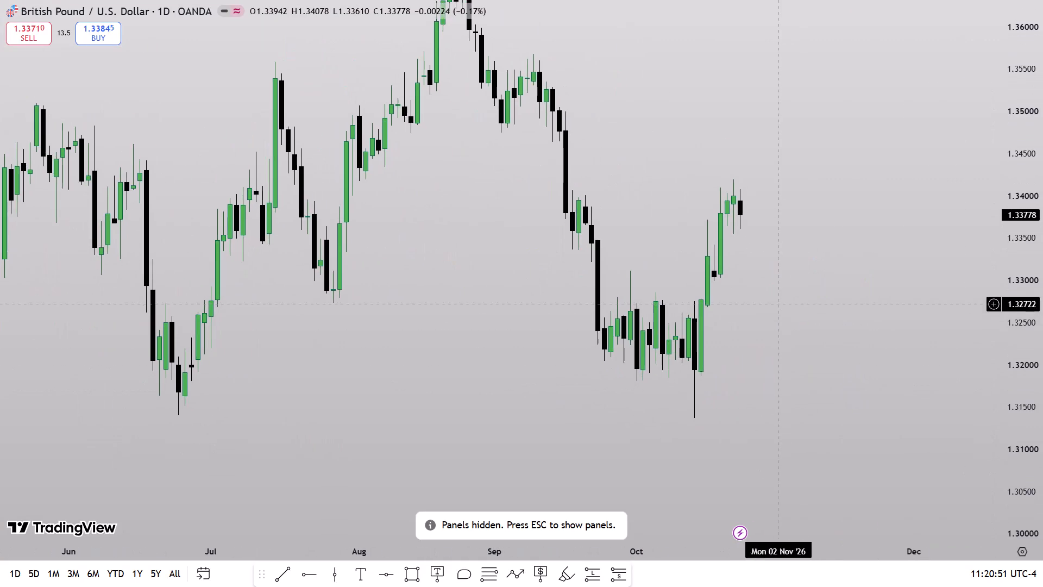
pyautogui.moveTo(1042, 283); pyautogui.dragTo(1042, 217)
pyautogui.moveTo(755, 398); pyautogui.dragTo(759, 323)
pyautogui.moveTo(1042, 249); pyautogui.dragTo(1014, 348)
pyautogui.scroll(-5, 842, 448)
pyautogui.moveTo(882, 423); pyautogui.dragTo(786, 476)
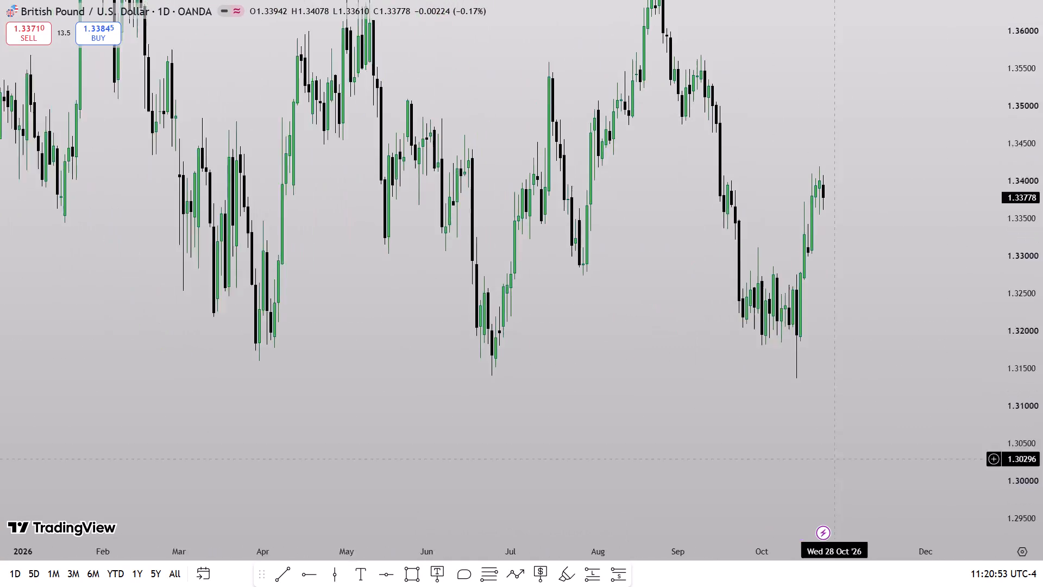
pyautogui.moveTo(786, 476); pyautogui.dragTo(745, 485)
pyautogui.moveTo(570, 504); pyautogui.dragTo(458, 538)
# Draw a rectangle over the mid-September daily gap from 1.34644 to 1.34066, starting 15 September and extending past the latest candle.
pyautogui.click(414, 577)
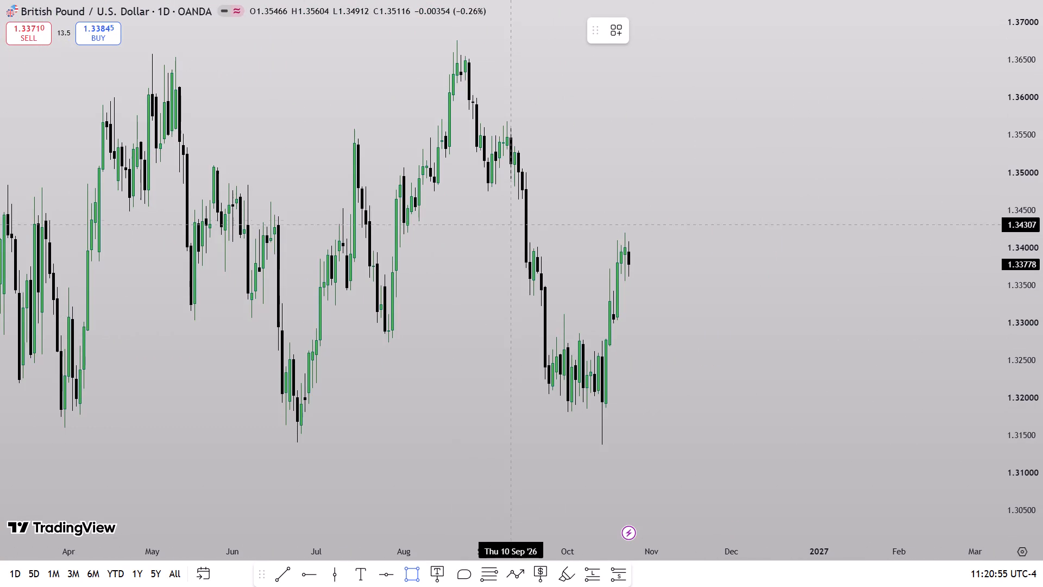
pyautogui.click(522, 212)
pyautogui.click(527, 240)
pyautogui.moveTo(527, 261); pyautogui.dragTo(527, 258)
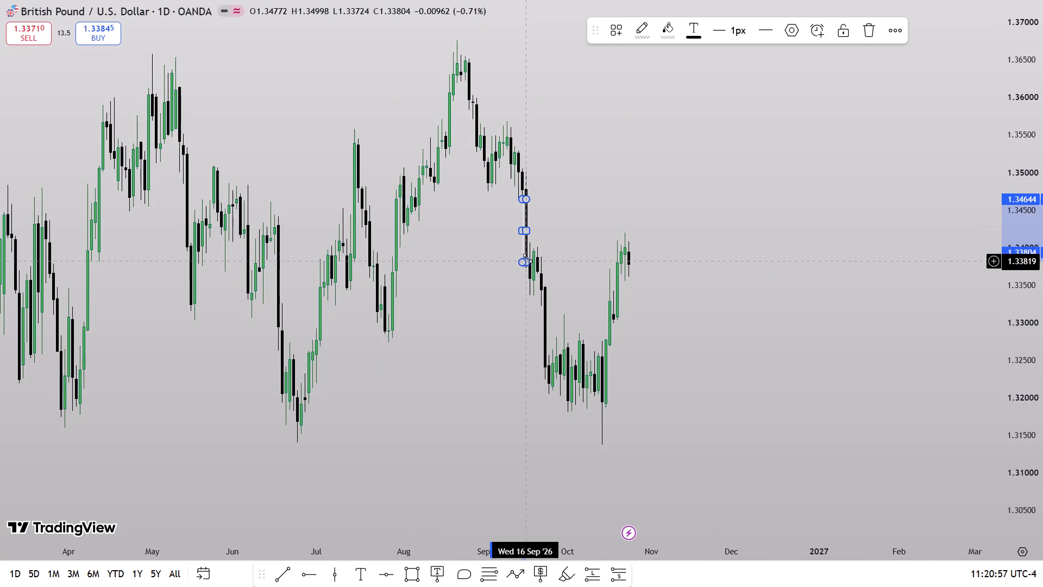
pyautogui.moveTo(527, 258); pyautogui.dragTo(529, 252)
pyautogui.moveTo(527, 217); pyautogui.dragTo(660, 230)
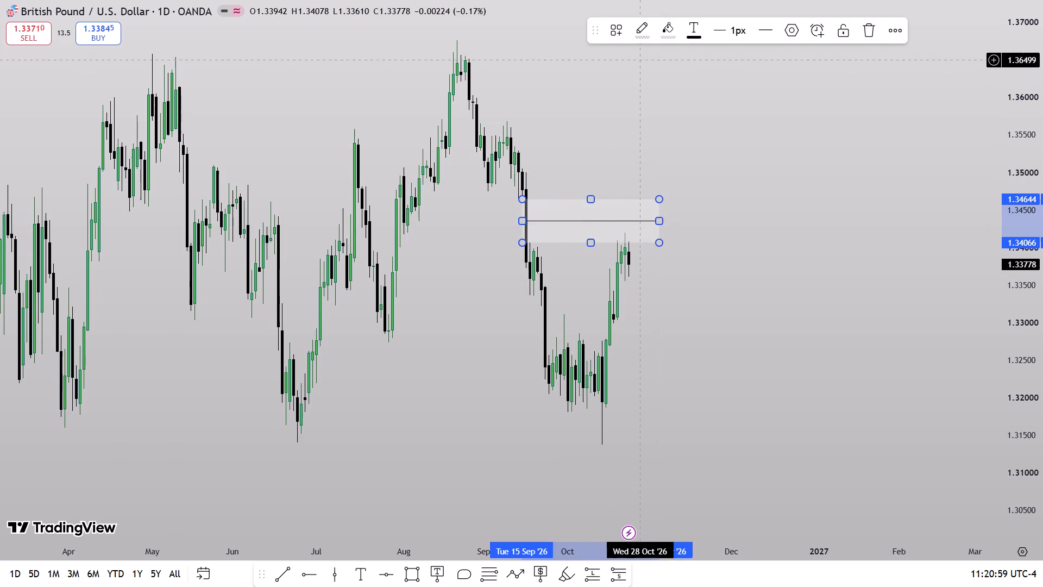
# Recolour the gap rectangle's border and give it a translucent red fill.
pyautogui.click(645, 36)
pyautogui.click(639, 71)
pyautogui.click(663, 40)
pyautogui.click(668, 74)
pyautogui.click(678, 116)
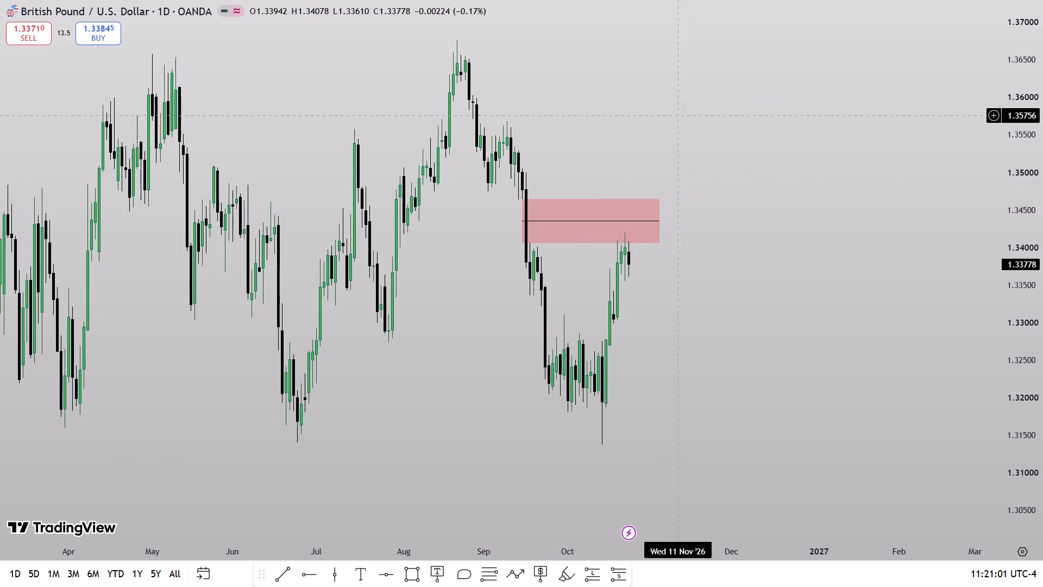
# Switch to Forex Factory, expand the calendar through 1 November and examine the scheduled events from 25 October.
pyautogui.moveTo(1042, 273); pyautogui.dragTo(1042, 159)
pyautogui.scroll(3, 735, 366)
pyautogui.click(524, 50)
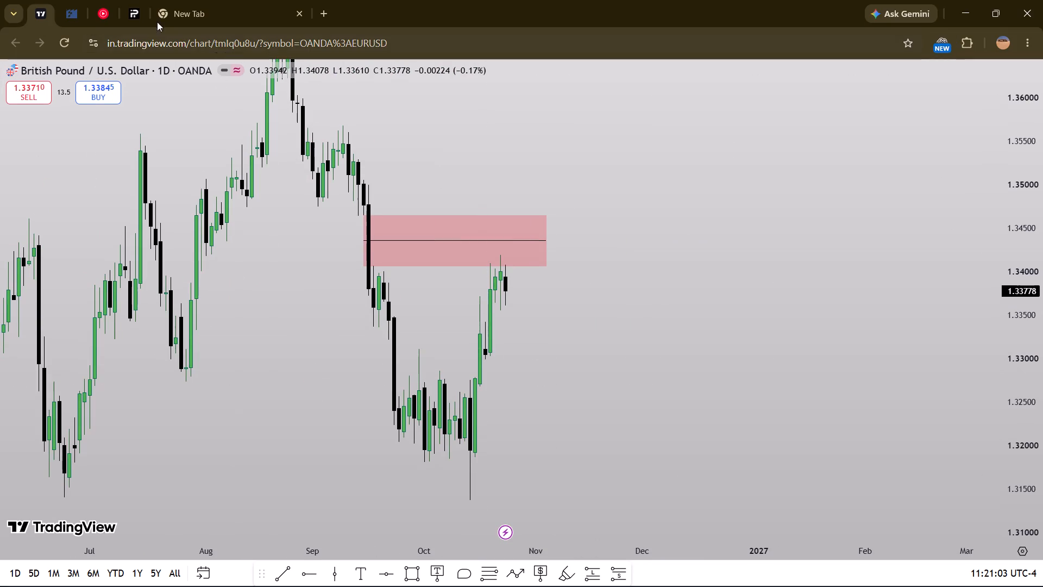
pyautogui.click(74, 7)
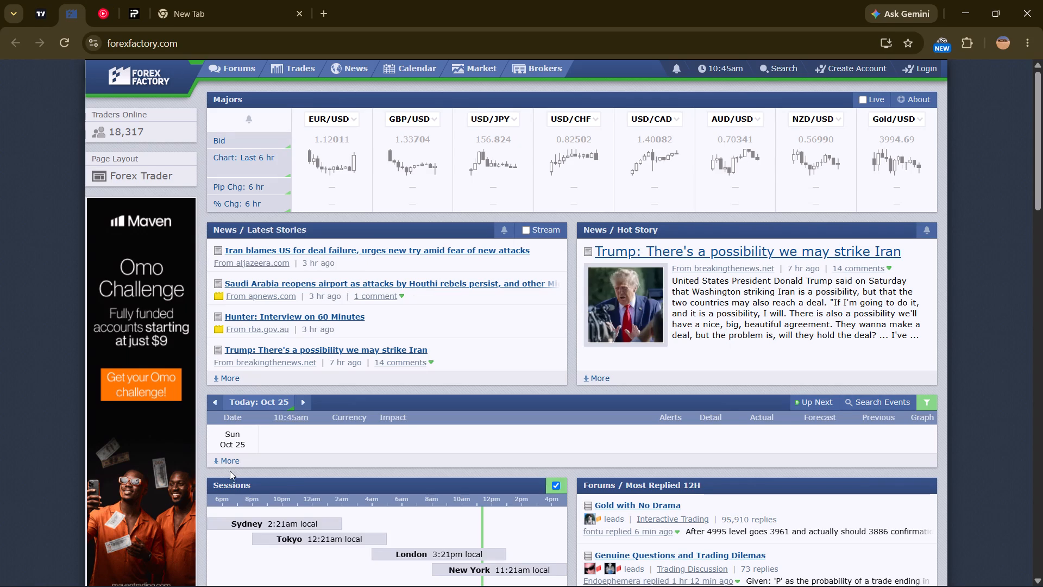
pyautogui.click(230, 463)
pyautogui.scroll(-4, 546, 390)
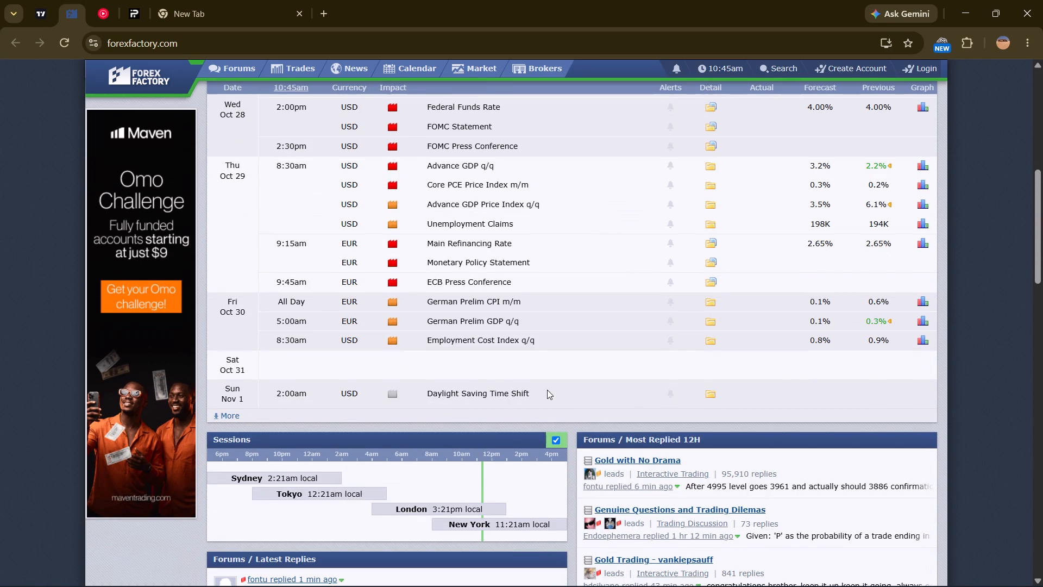
pyautogui.scroll(6, 545, 392)
pyautogui.scroll(-1, 543, 394)
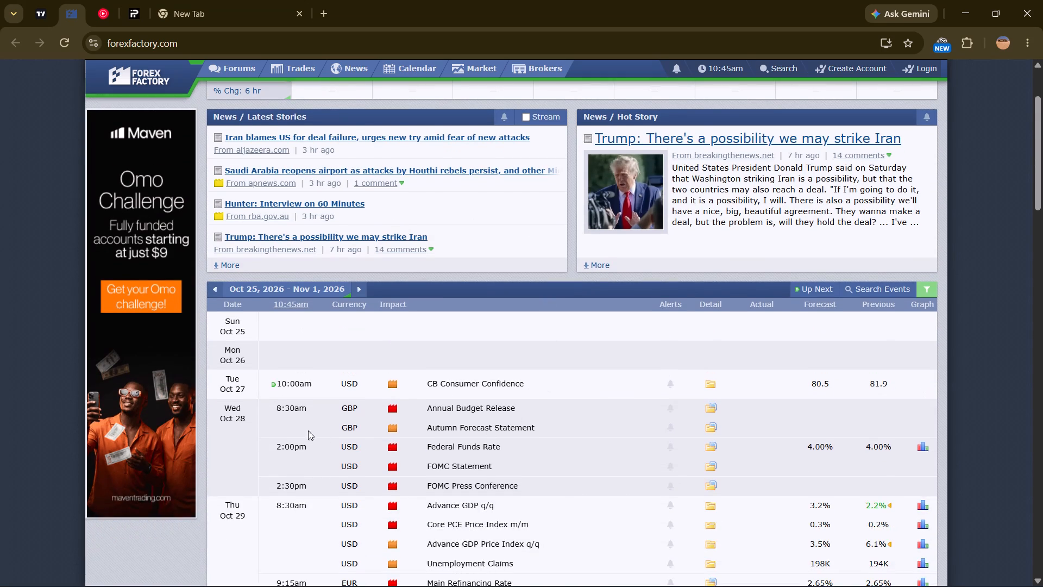
pyautogui.scroll(2, 392, 423)
pyautogui.scroll(-3, 391, 427)
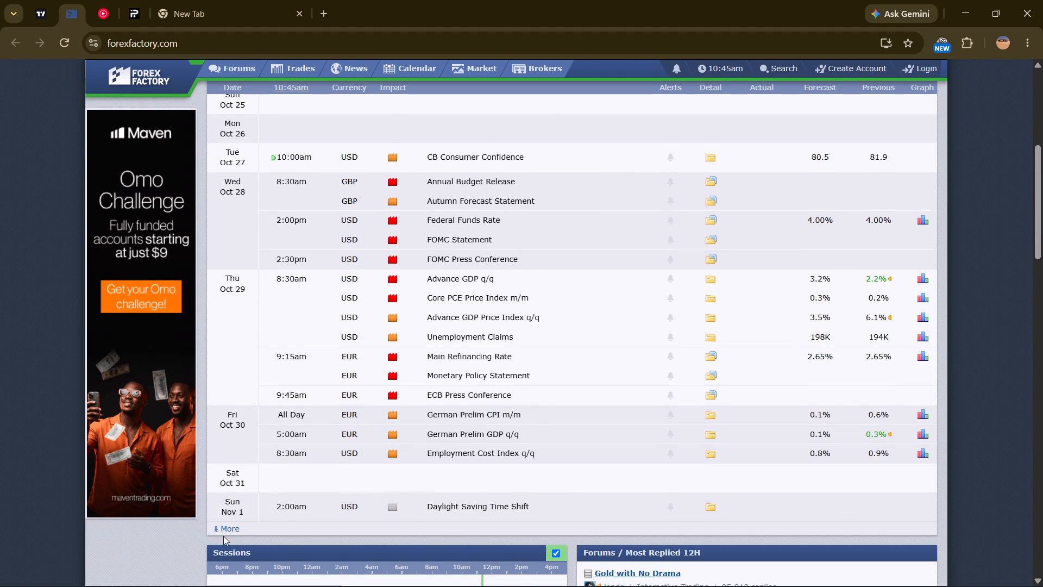
# Extend the Forex Factory calendar through 8 November and review the events for the coming week.
pyautogui.click(227, 531)
pyautogui.scroll(3, 379, 491)
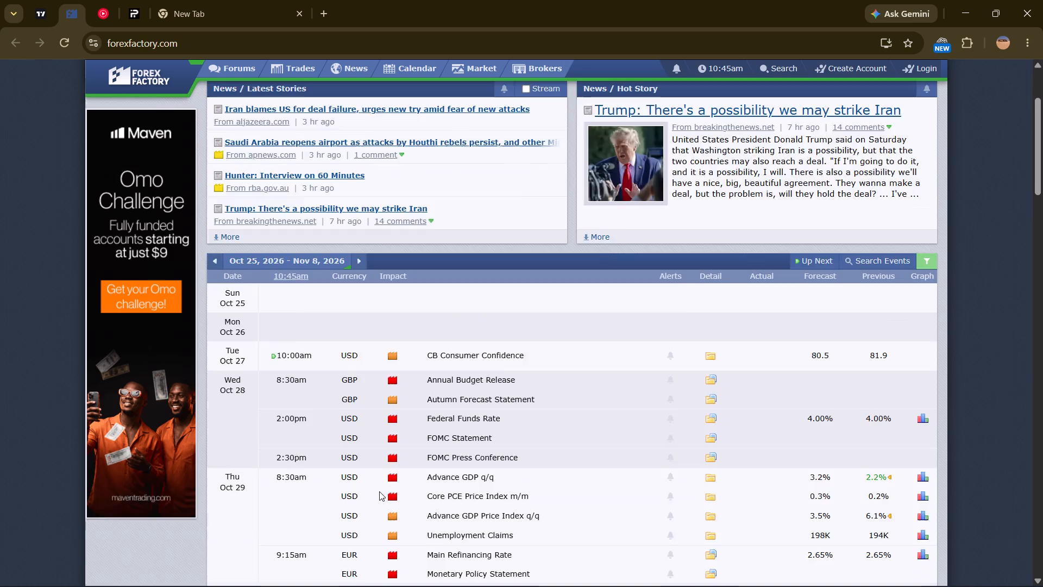
pyautogui.scroll(-3, 373, 447)
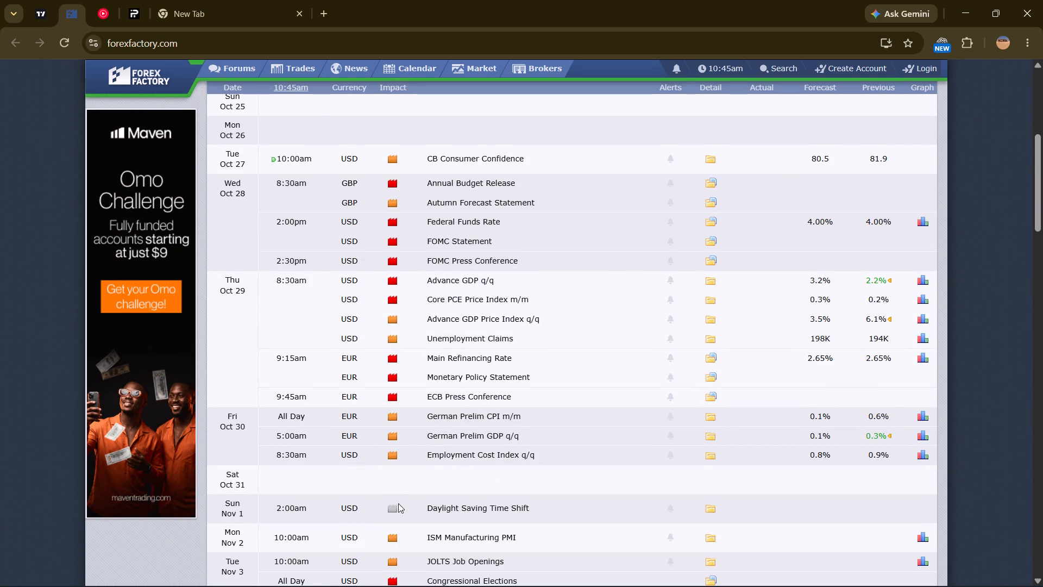
pyautogui.scroll(2, 371, 459)
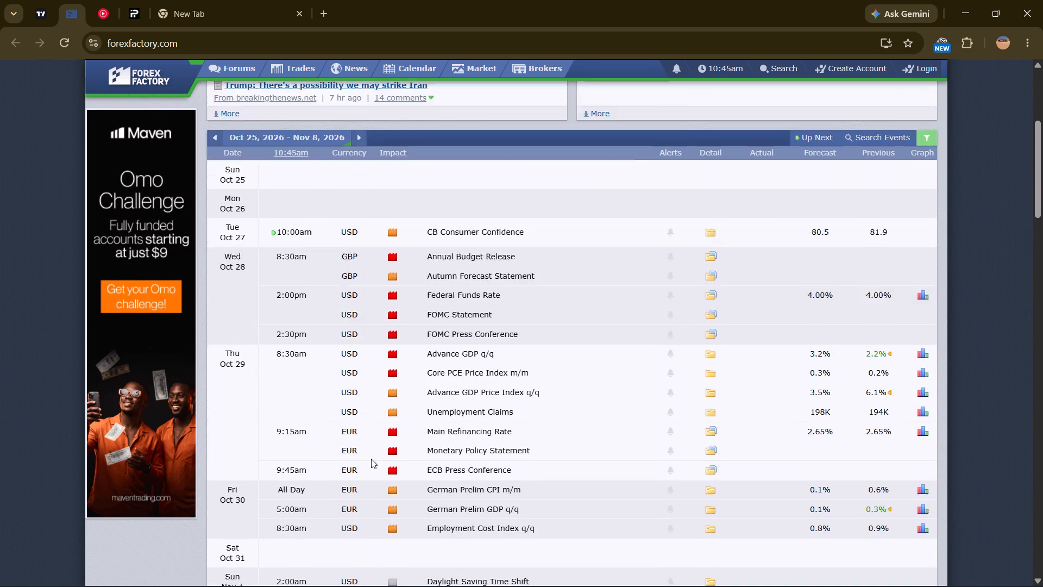
# Go back to the calendar's 10 to 24 October period and review its released events.
pyautogui.click(217, 283)
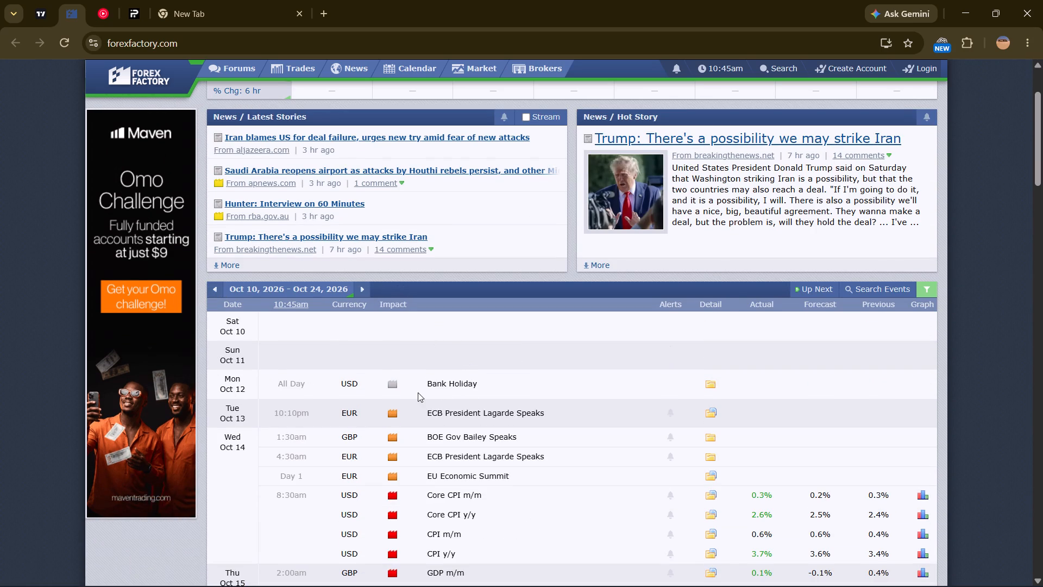
pyautogui.scroll(-3, 348, 399)
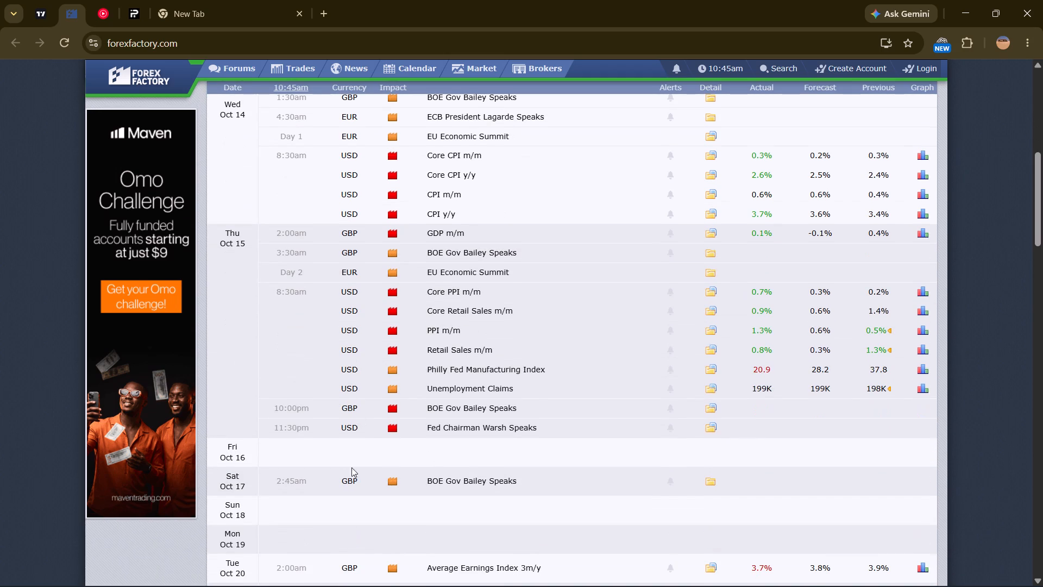
pyautogui.scroll(-1, 398, 439)
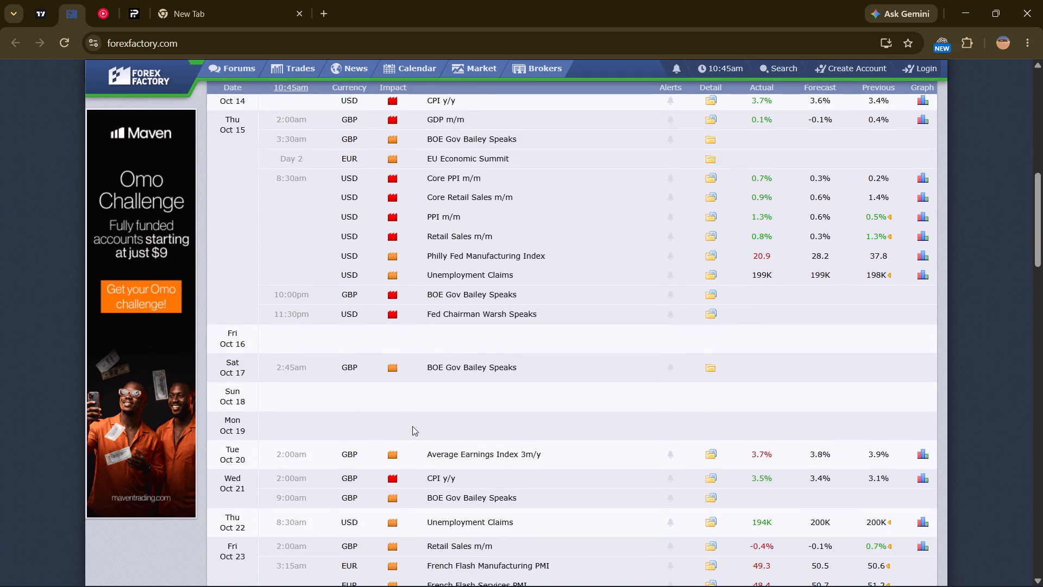
pyautogui.scroll(-2, 301, 395)
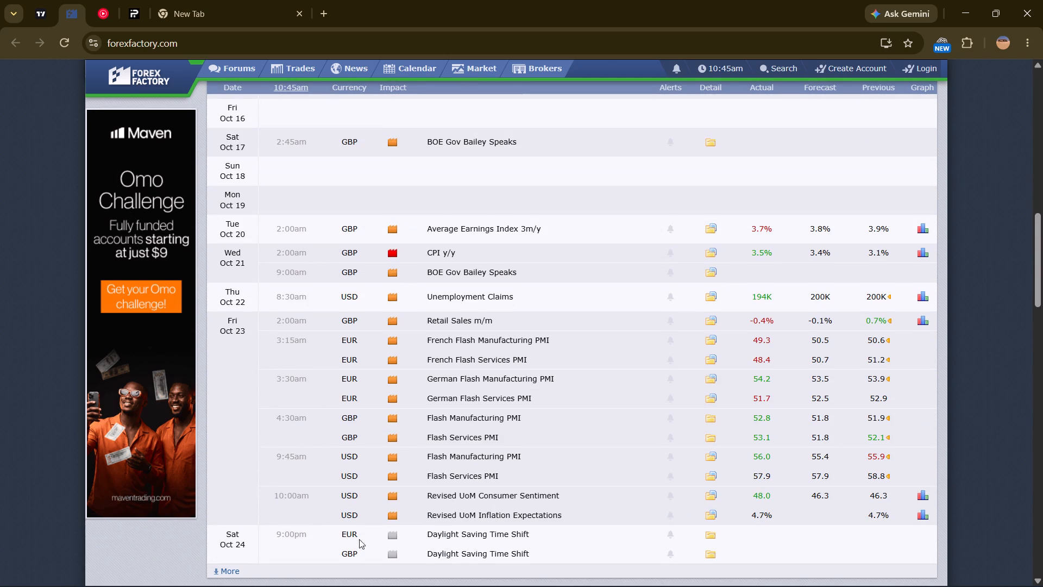
# Extend the calendar forward into November and examine the events from 23 October, focusing on 27 to 30 October.
pyautogui.click(222, 571)
pyautogui.scroll(-2, 428, 510)
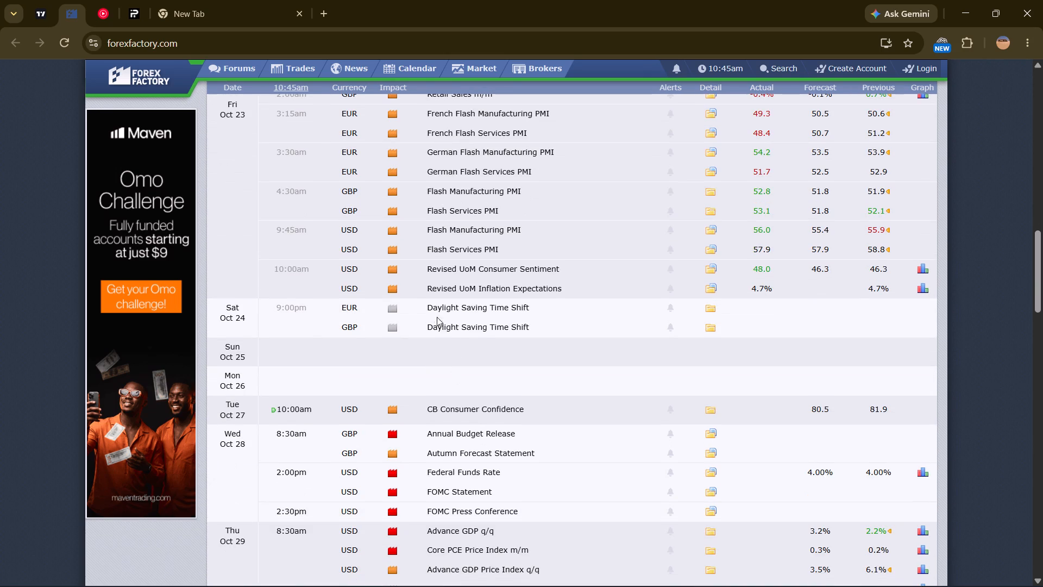
pyautogui.scroll(-3, 516, 341)
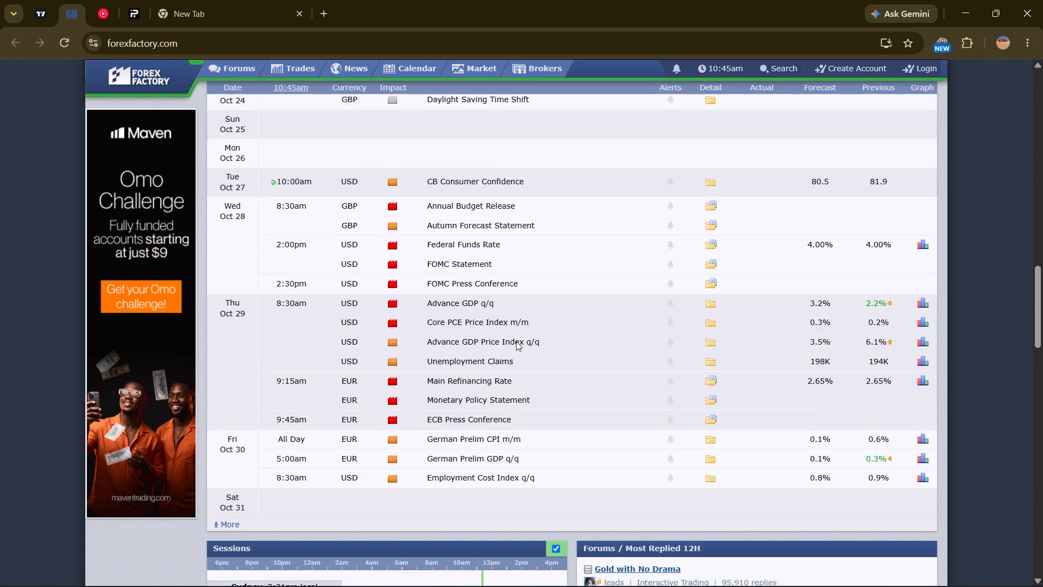
pyautogui.click(218, 411)
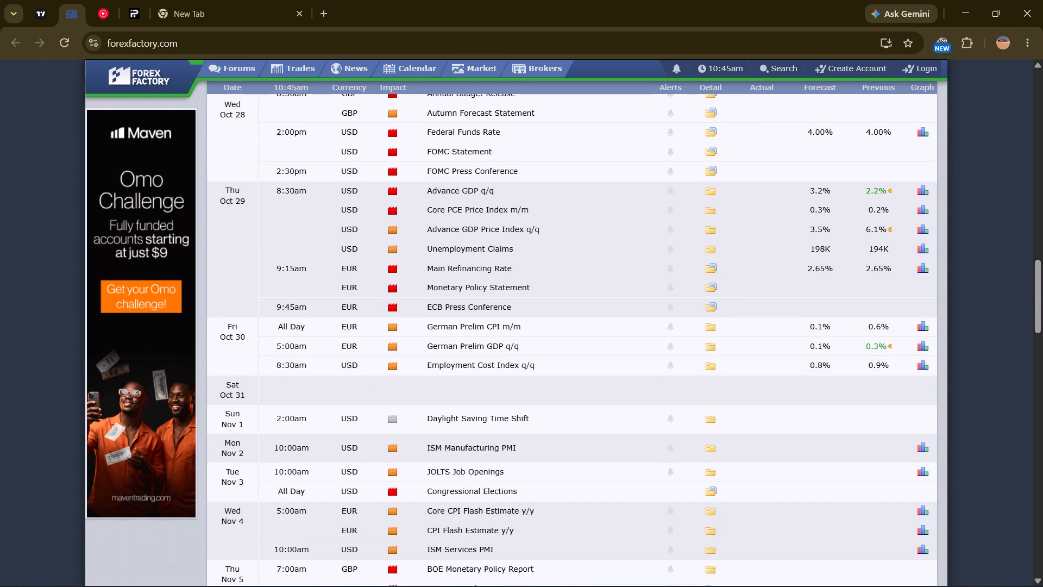
pyautogui.moveTo(243, 425); pyautogui.dragTo(222, 416)
pyautogui.scroll(2, 351, 394)
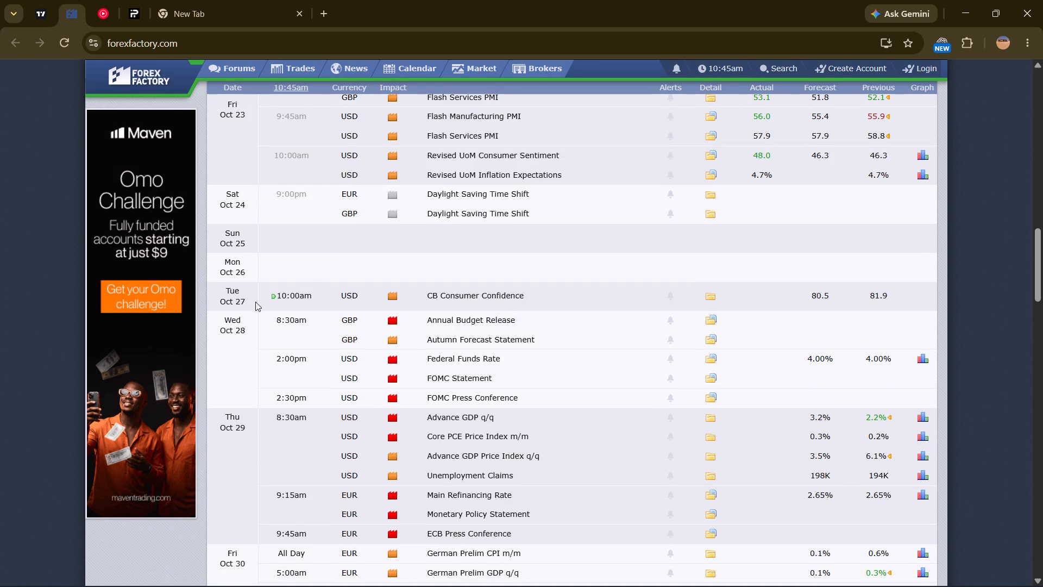
pyautogui.moveTo(255, 302); pyautogui.dragTo(231, 288)
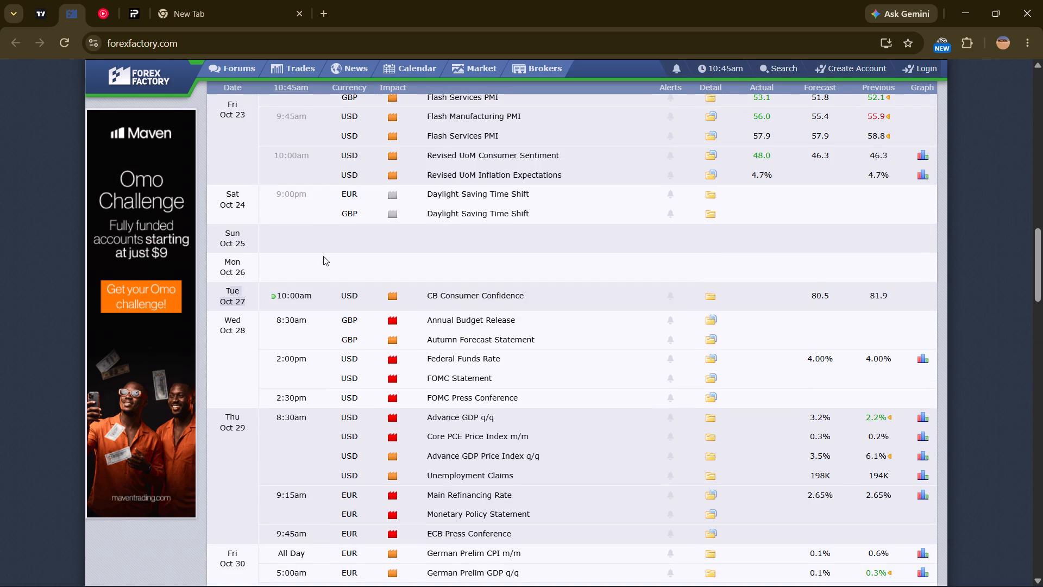
pyautogui.click(323, 256)
pyautogui.scroll(-2, 453, 333)
pyautogui.scroll(2, 453, 333)
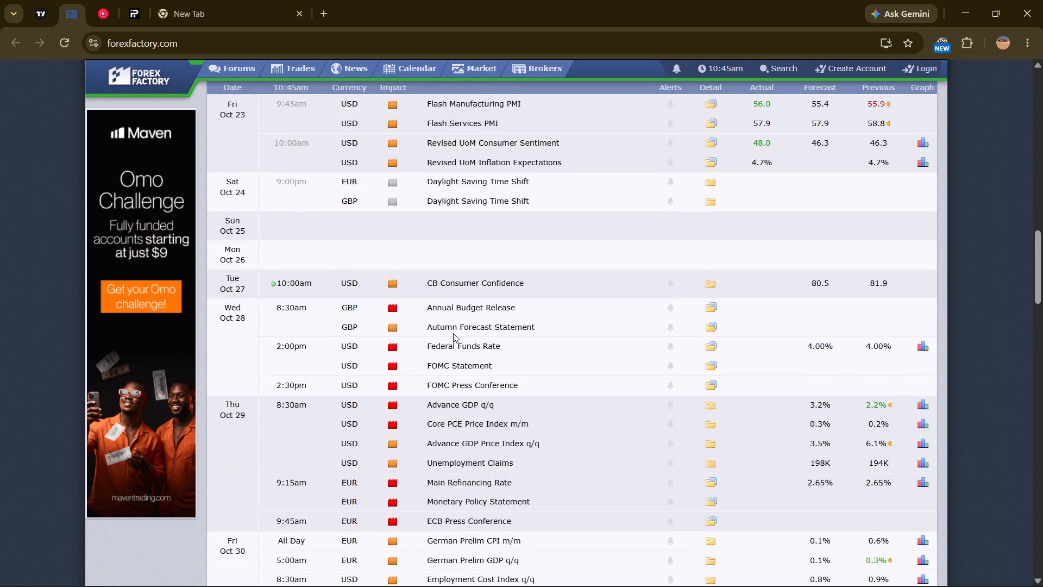
pyautogui.scroll(1, 453, 333)
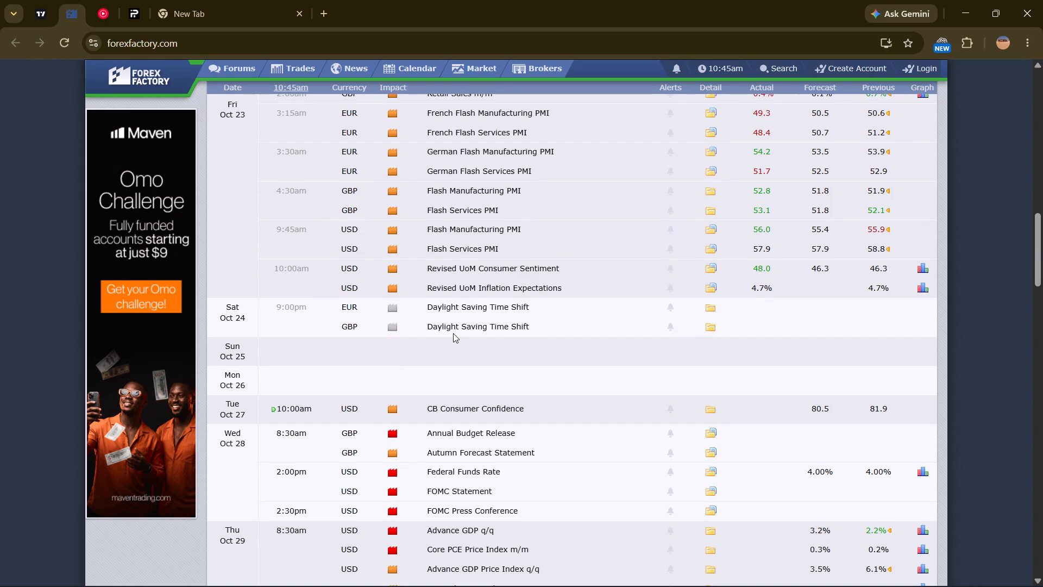
# Examine the calendar's Daylight Saving Time Shift entries for EUR and GBP on 24 October and for USD on 1 November.
pyautogui.scroll(-1, 322, 426)
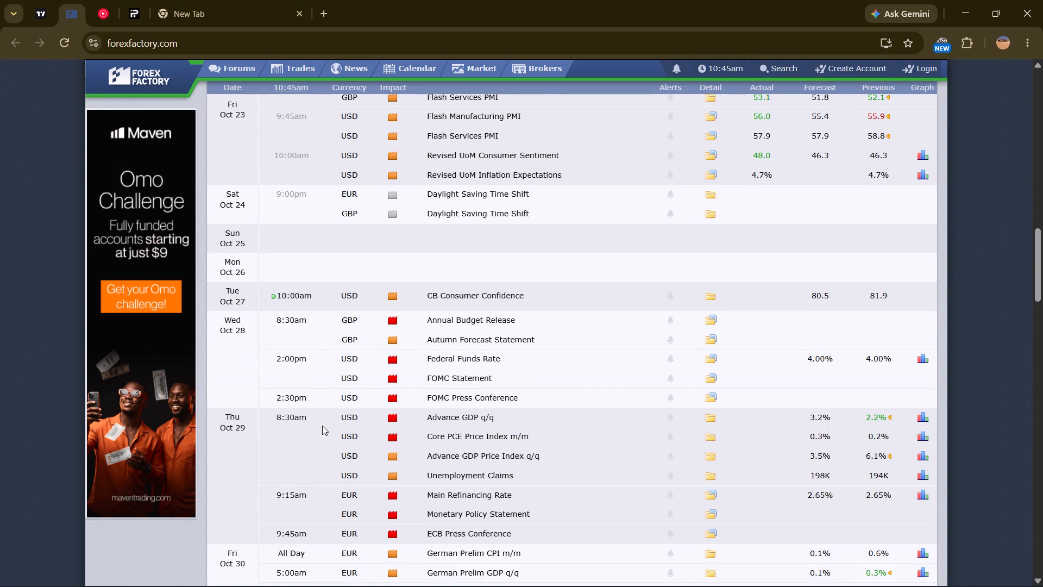
pyautogui.scroll(-3, 323, 426)
pyautogui.scroll(5, 345, 404)
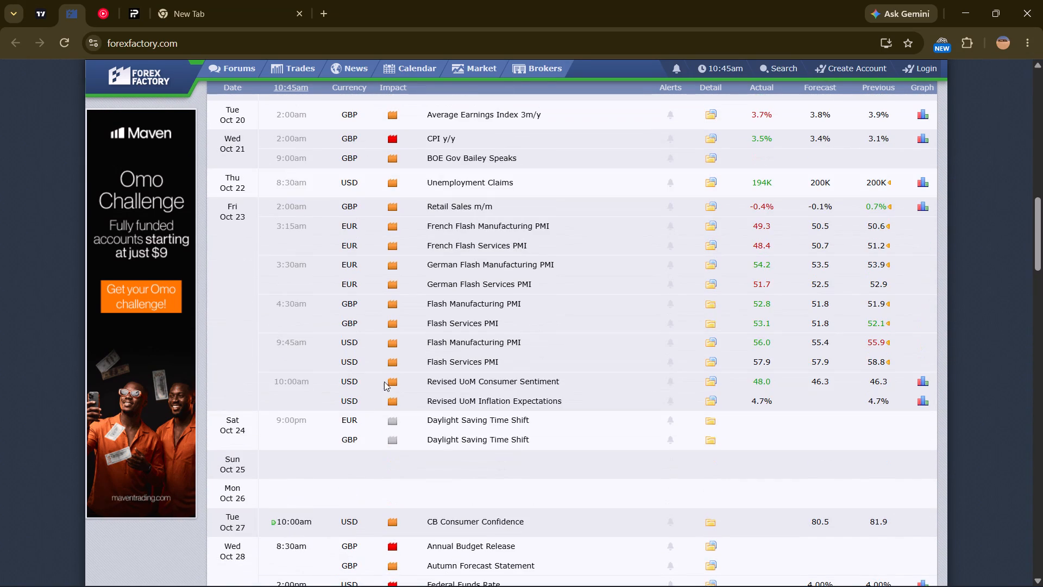
pyautogui.moveTo(531, 444); pyautogui.dragTo(316, 428)
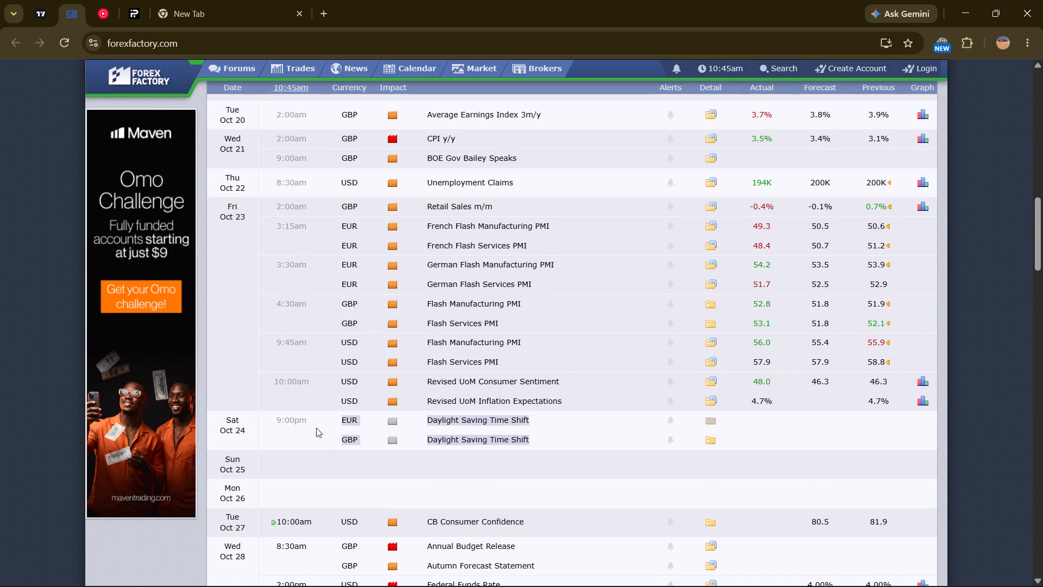
pyautogui.moveTo(316, 428); pyautogui.dragTo(278, 416)
pyautogui.click(326, 457)
pyautogui.scroll(-2, 466, 483)
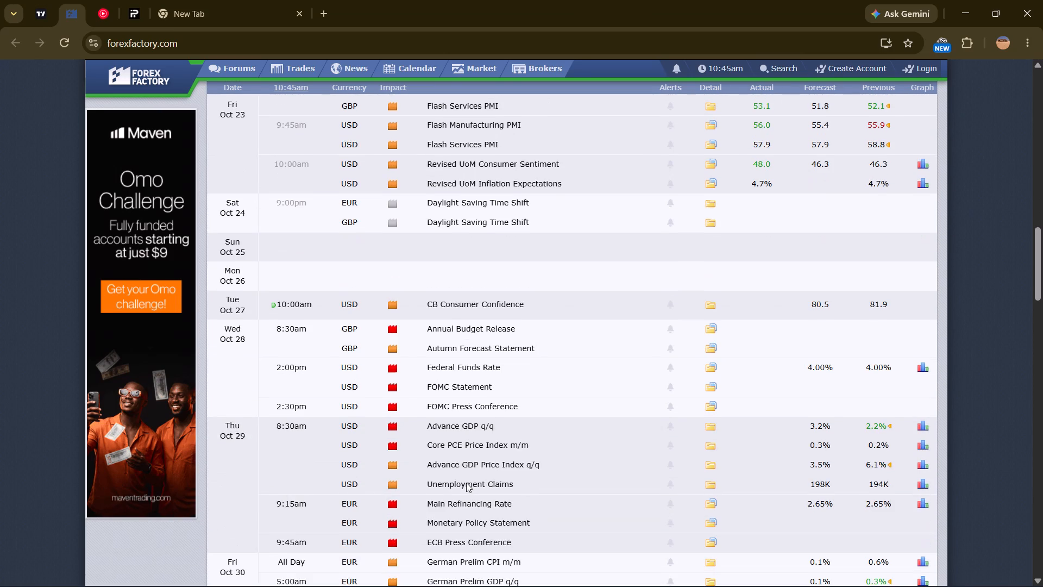
pyautogui.scroll(-2, 466, 483)
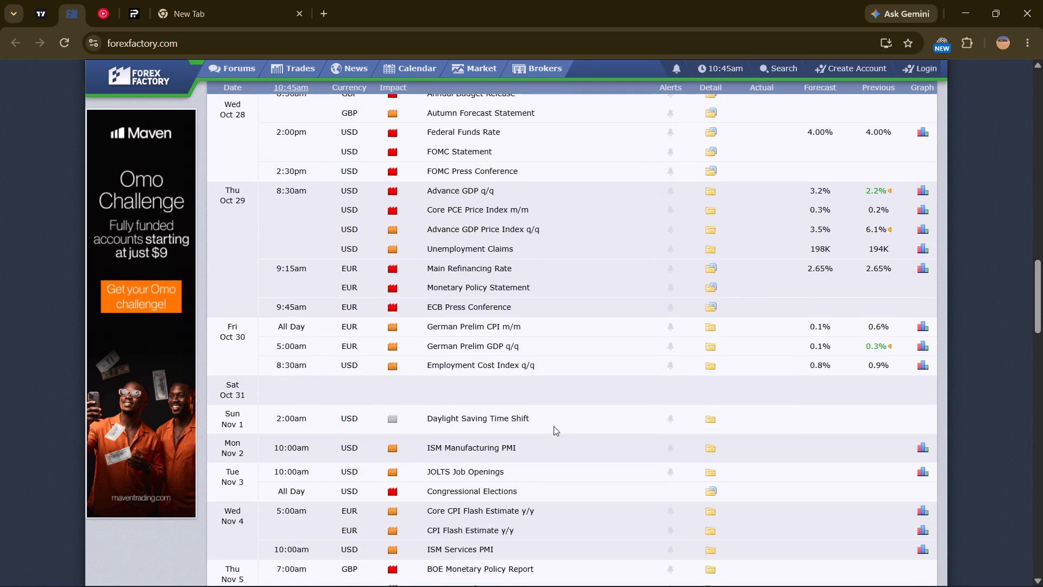
pyautogui.moveTo(551, 421); pyautogui.dragTo(333, 422)
pyautogui.click(333, 403)
# Check the 28 October Annual Budget Release time against the 1 November USD daylight saving shift, and examine the early November events.
pyautogui.scroll(5, 400, 399)
pyautogui.scroll(-3, 400, 399)
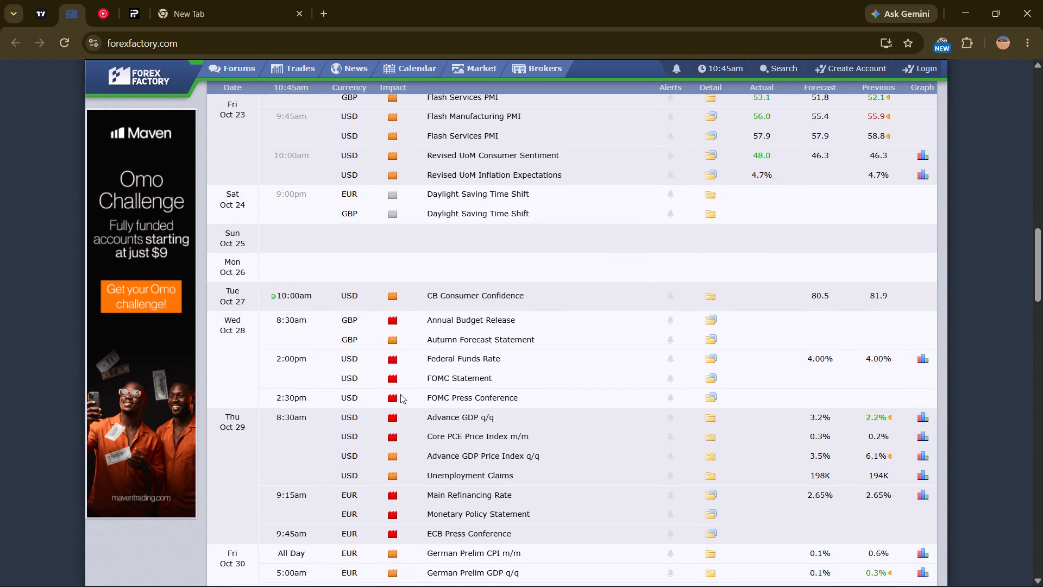
pyautogui.moveTo(270, 320); pyautogui.dragTo(271, 320)
pyautogui.moveTo(271, 320); pyautogui.dragTo(307, 319)
pyautogui.click(308, 346)
pyautogui.scroll(-5, 324, 297)
pyautogui.scroll(2, 324, 298)
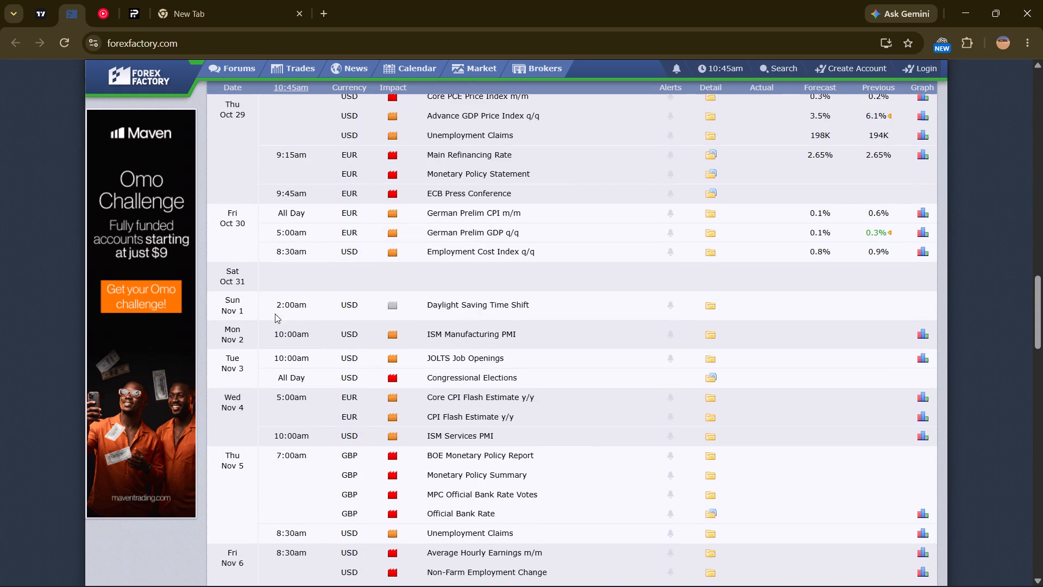
pyautogui.moveTo(272, 310); pyautogui.dragTo(309, 309)
pyautogui.click(318, 314)
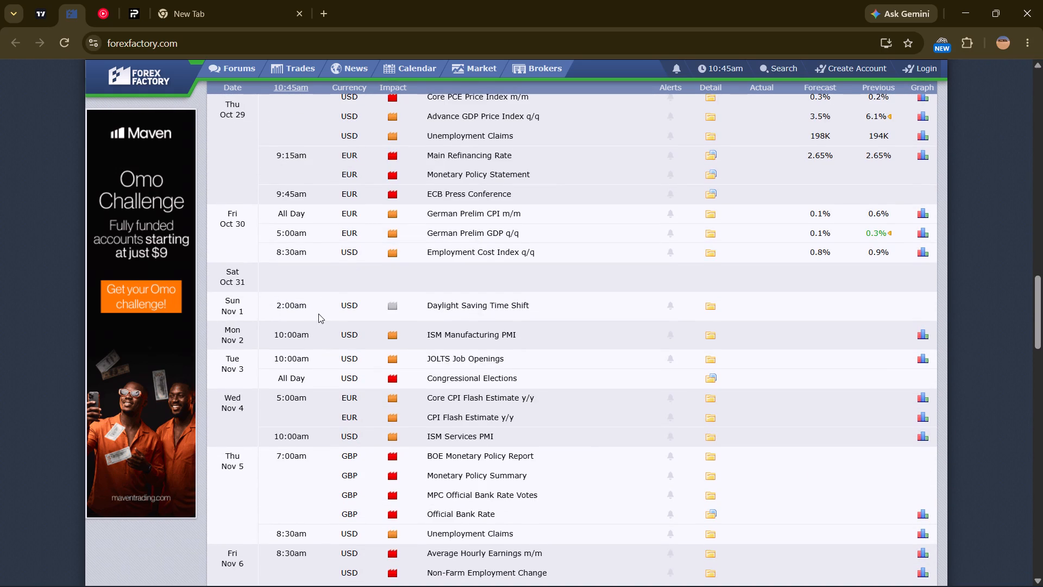
pyautogui.moveTo(271, 302); pyautogui.dragTo(309, 302)
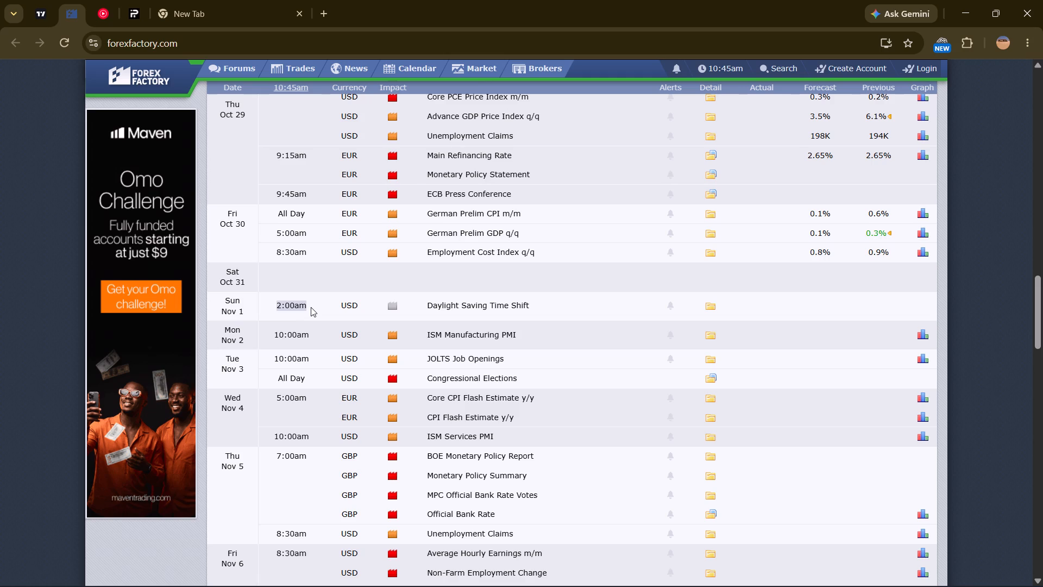
pyautogui.click(311, 307)
pyautogui.scroll(-1, 277, 371)
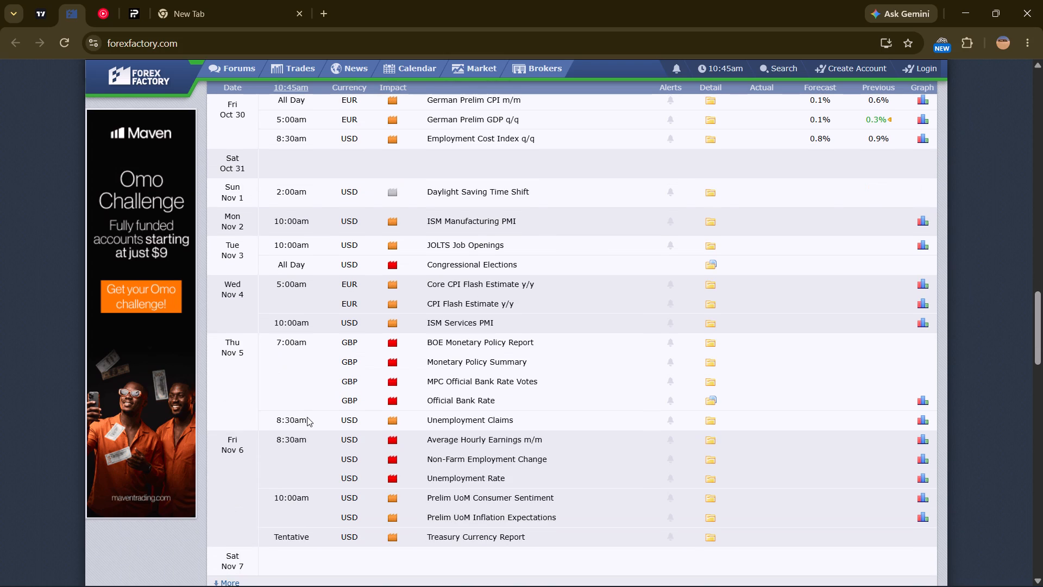
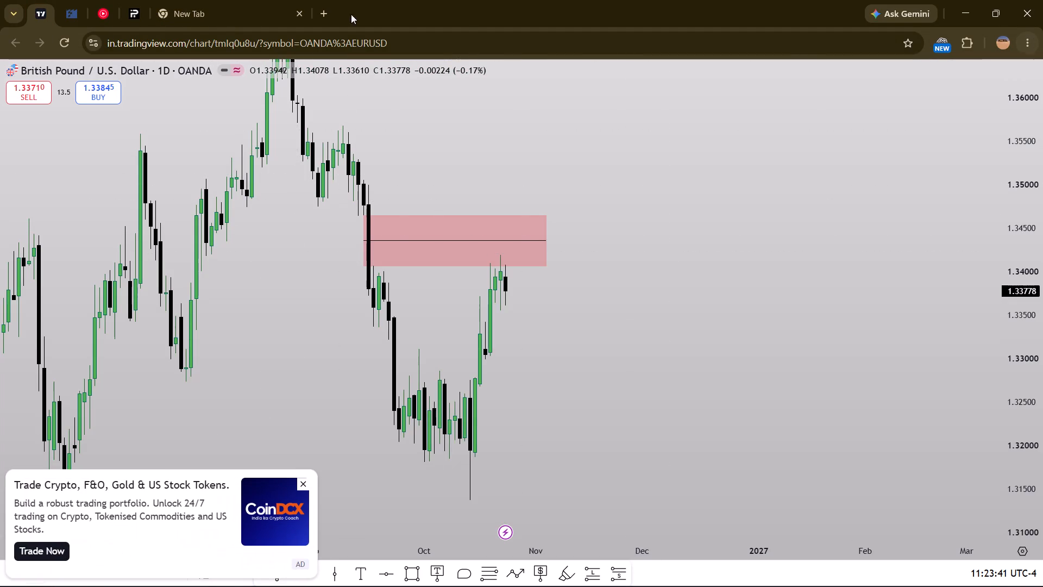
# Review the economic calendar's events from 23 October through early November.
pyautogui.click(65, 16)
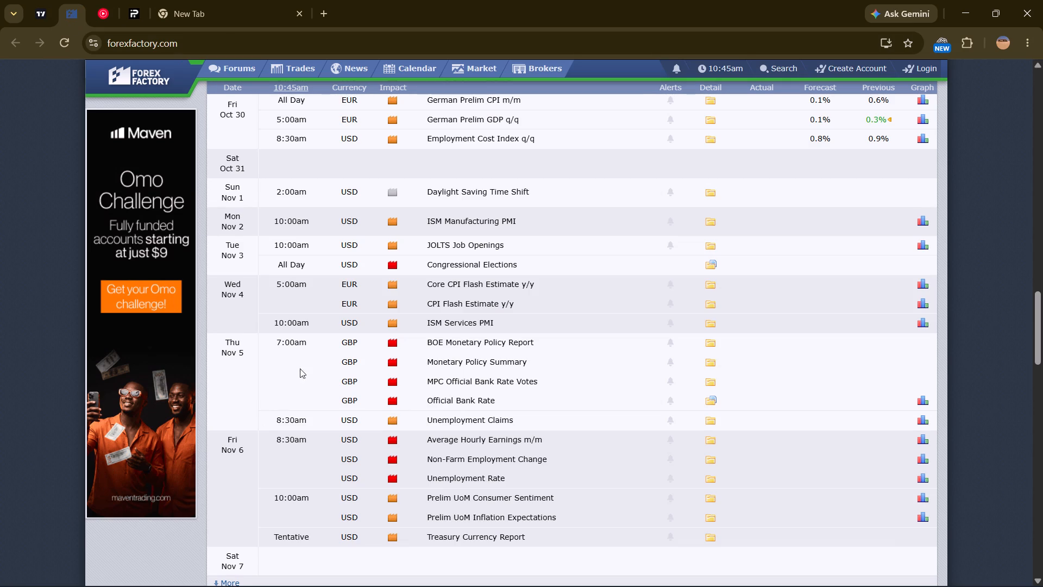
pyautogui.scroll(4, 399, 361)
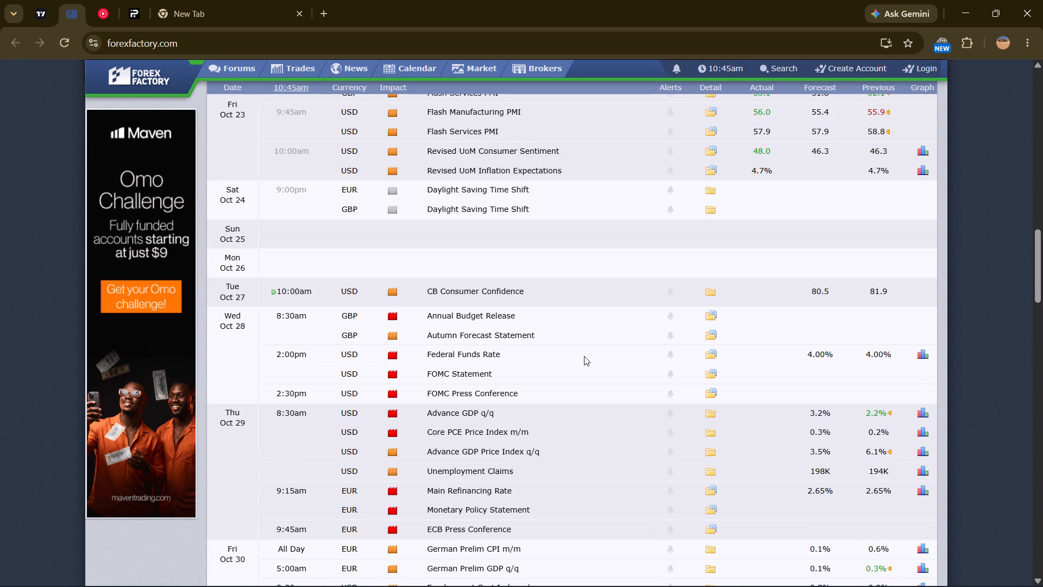
pyautogui.scroll(-1, 517, 407)
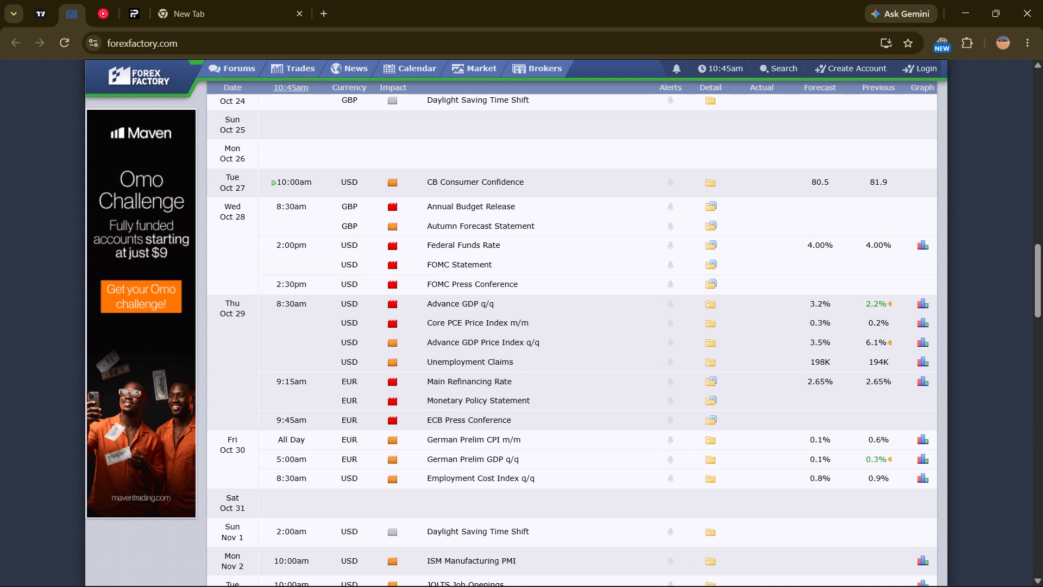
# Return to the GBPUSD daily chart and dismiss the advertisement covering it.
pyautogui.click(70, 16)
pyautogui.click(45, 10)
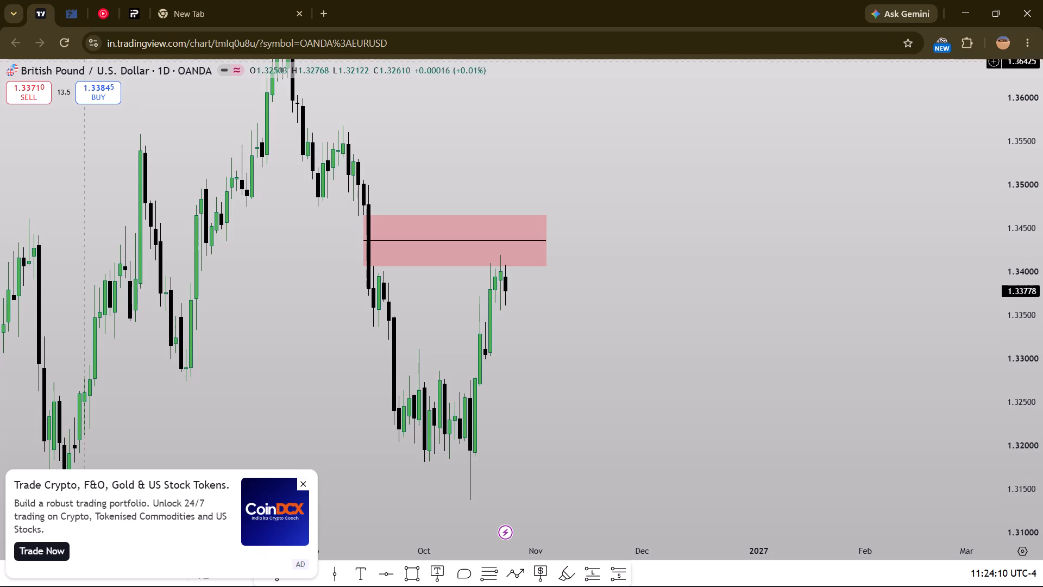
pyautogui.click(305, 488)
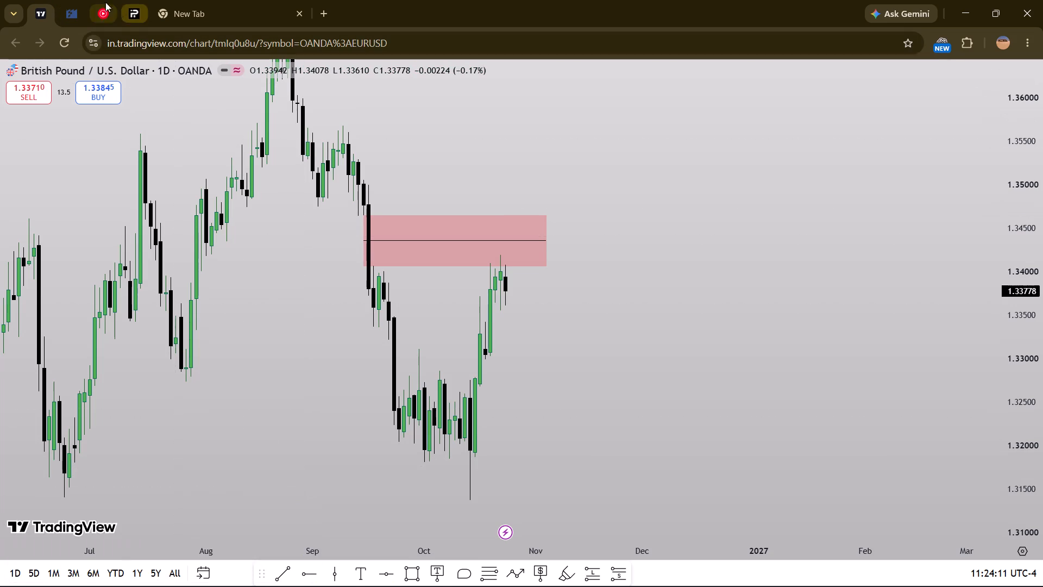
# Go back to the economic calendar and check Monday 26 October for scheduled news against the surrounding days.
pyautogui.click(73, 0)
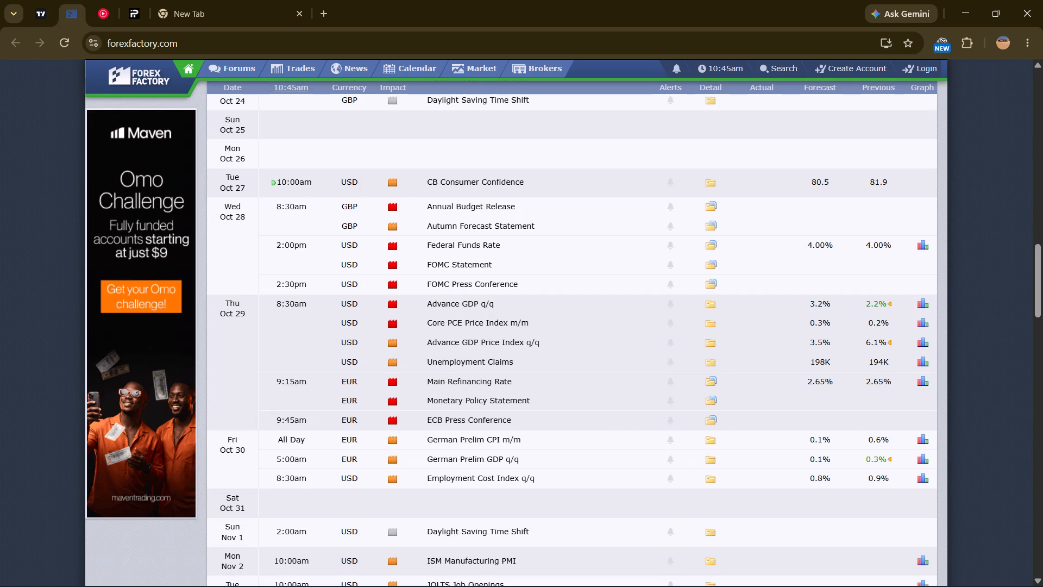
pyautogui.moveTo(223, 150); pyautogui.dragTo(247, 161)
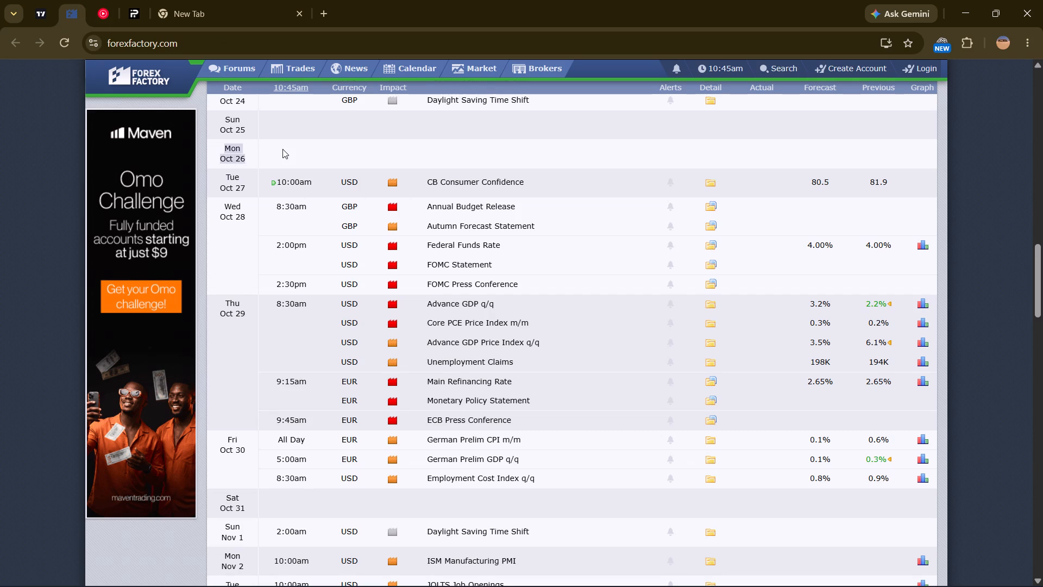
pyautogui.click(282, 149)
pyautogui.scroll(1, 325, 227)
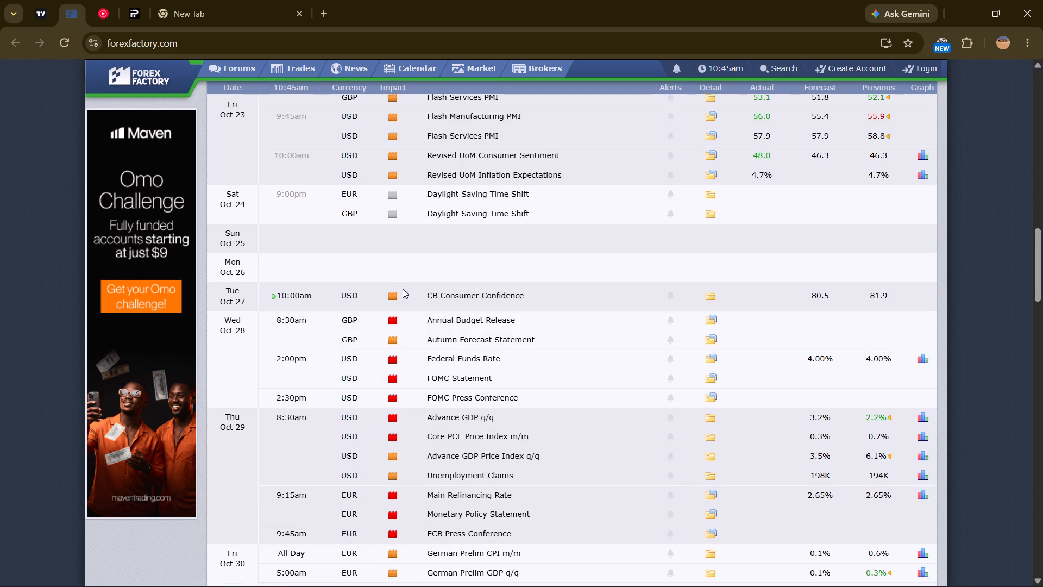
pyautogui.scroll(-1, 494, 335)
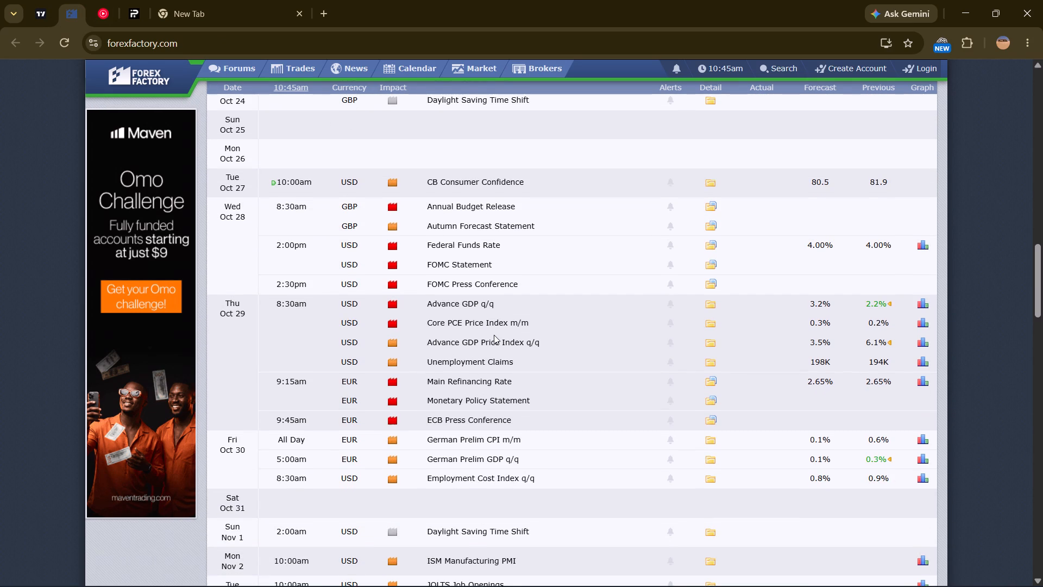
pyautogui.scroll(1, 494, 335)
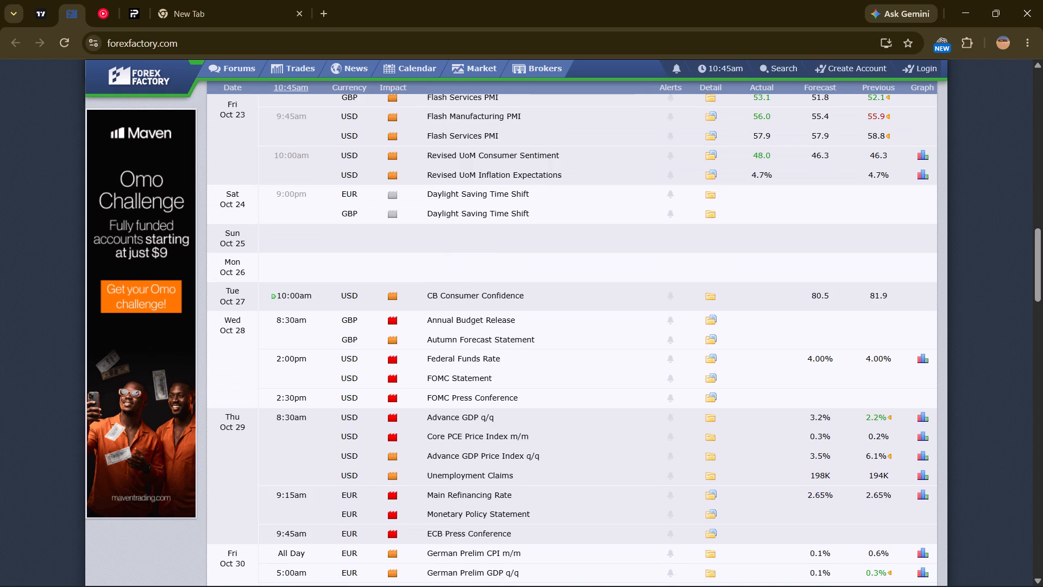
pyautogui.moveTo(246, 275); pyautogui.dragTo(218, 263)
pyautogui.click(243, 268)
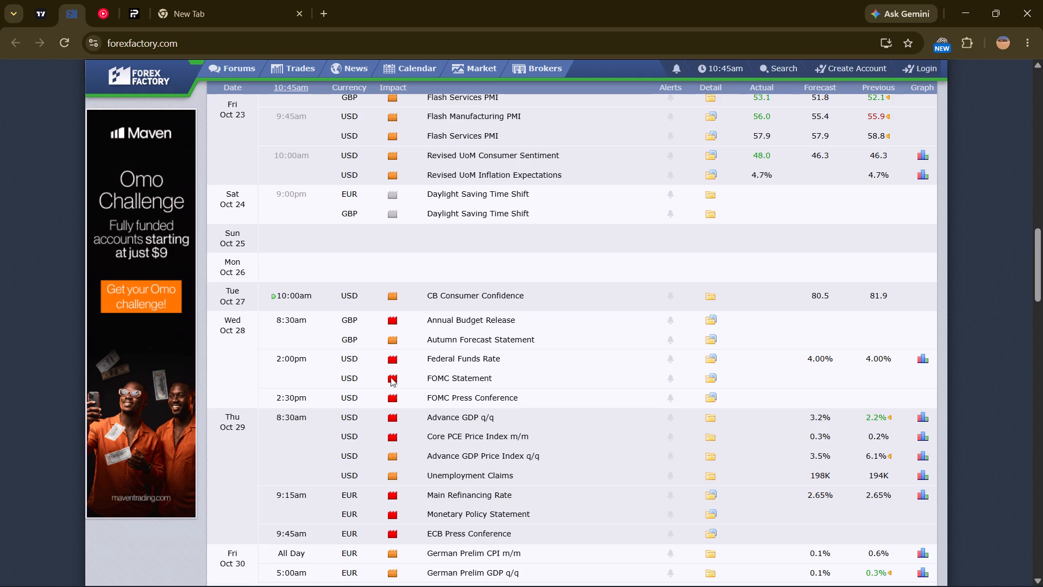
pyautogui.moveTo(216, 261); pyautogui.dragTo(244, 272)
pyautogui.click(262, 271)
pyautogui.moveTo(261, 273); pyautogui.dragTo(235, 277)
pyautogui.moveTo(235, 277); pyautogui.dragTo(222, 278)
pyautogui.moveTo(260, 274); pyautogui.dragTo(253, 283)
pyautogui.click(251, 280)
pyautogui.moveTo(254, 276); pyautogui.dragTo(228, 258)
pyautogui.moveTo(228, 258); pyautogui.dragTo(217, 261)
pyautogui.click(284, 261)
# Check the 27 October USD CB Consumer Confidence entry and the 28 October GBP Annual Budget Release and Autumn Forecast Statement.
pyautogui.moveTo(266, 298); pyautogui.dragTo(475, 294)
pyautogui.moveTo(475, 294); pyautogui.dragTo(516, 294)
pyautogui.click(494, 268)
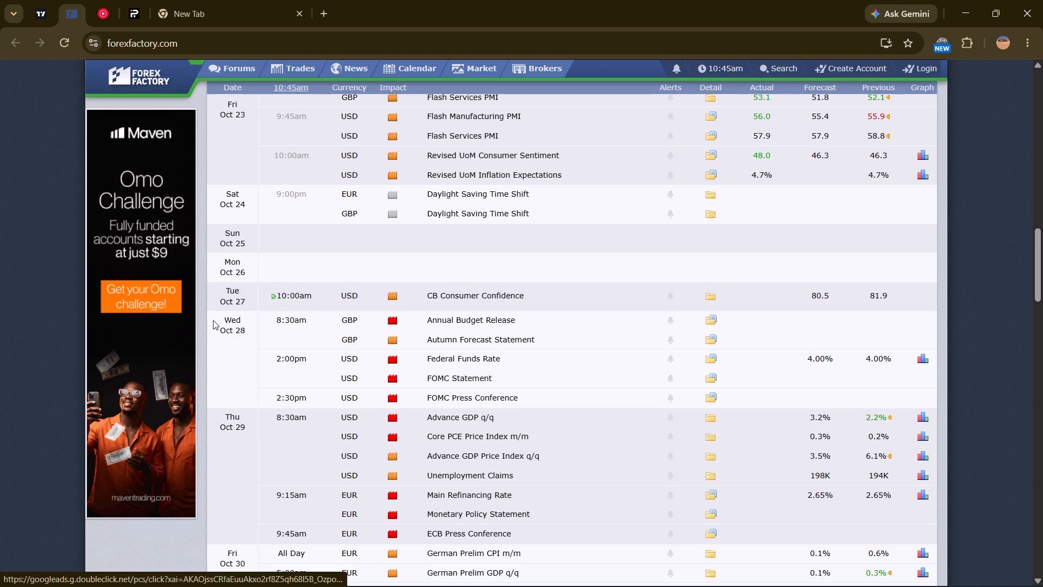
pyautogui.moveTo(222, 320); pyautogui.dragTo(410, 347)
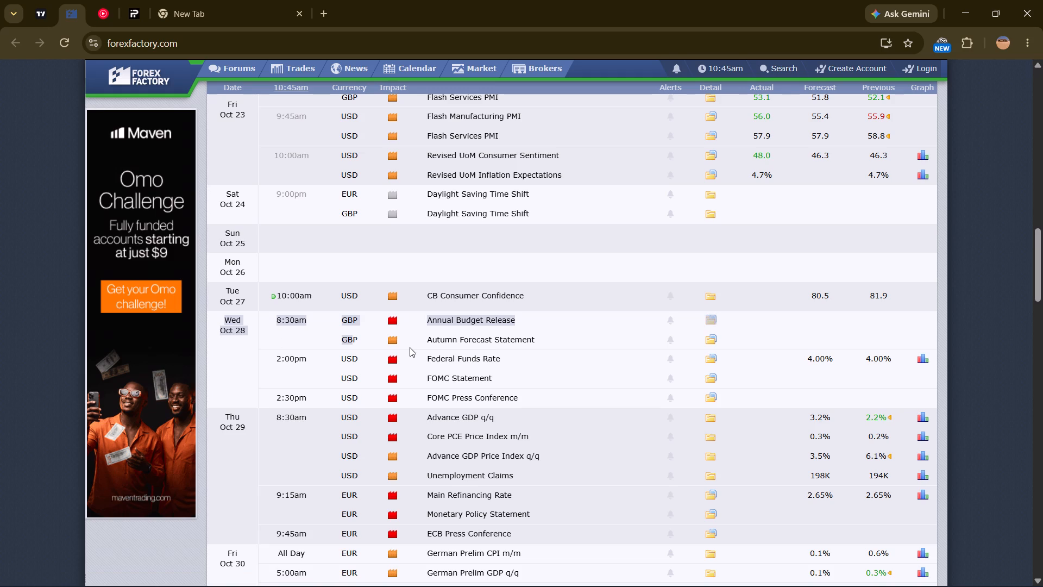
pyautogui.click(543, 346)
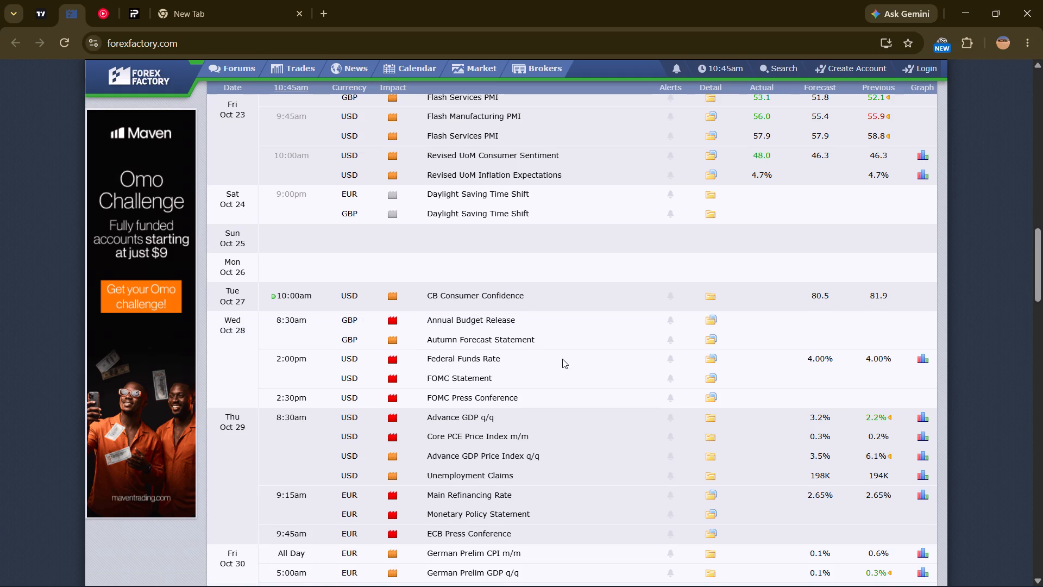
# Examine the 28 October FOMC entries and the 29 October USD and EUR events in the calendar.
pyautogui.scroll(-1, 562, 359)
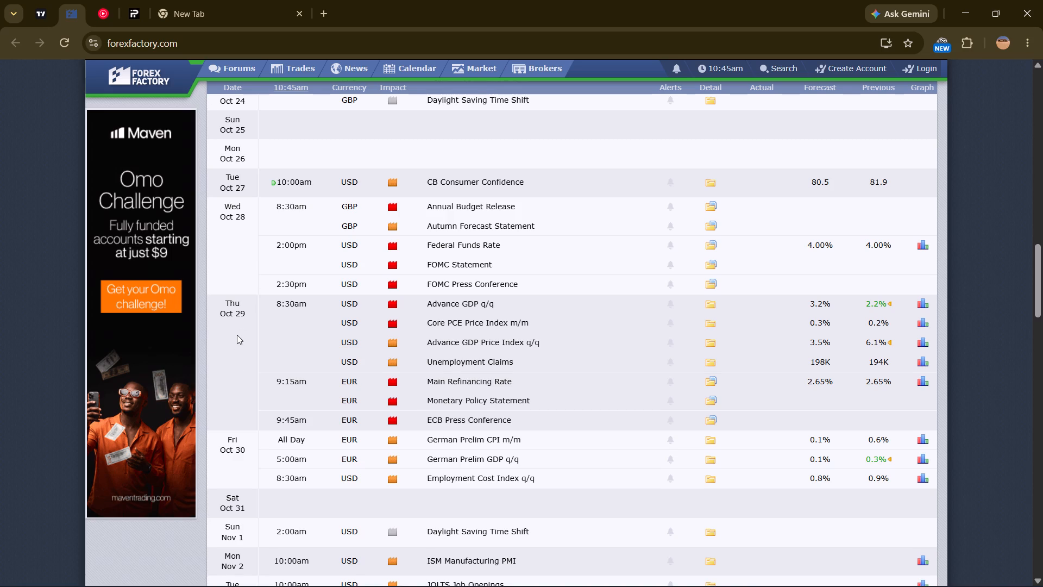
pyautogui.moveTo(365, 268); pyautogui.dragTo(331, 261)
pyautogui.click(568, 238)
pyautogui.moveTo(258, 306); pyautogui.dragTo(340, 423)
pyautogui.click(607, 226)
pyautogui.moveTo(269, 305); pyautogui.dragTo(395, 423)
pyautogui.click(605, 379)
pyautogui.moveTo(254, 293); pyautogui.dragTo(302, 332)
pyautogui.click(302, 347)
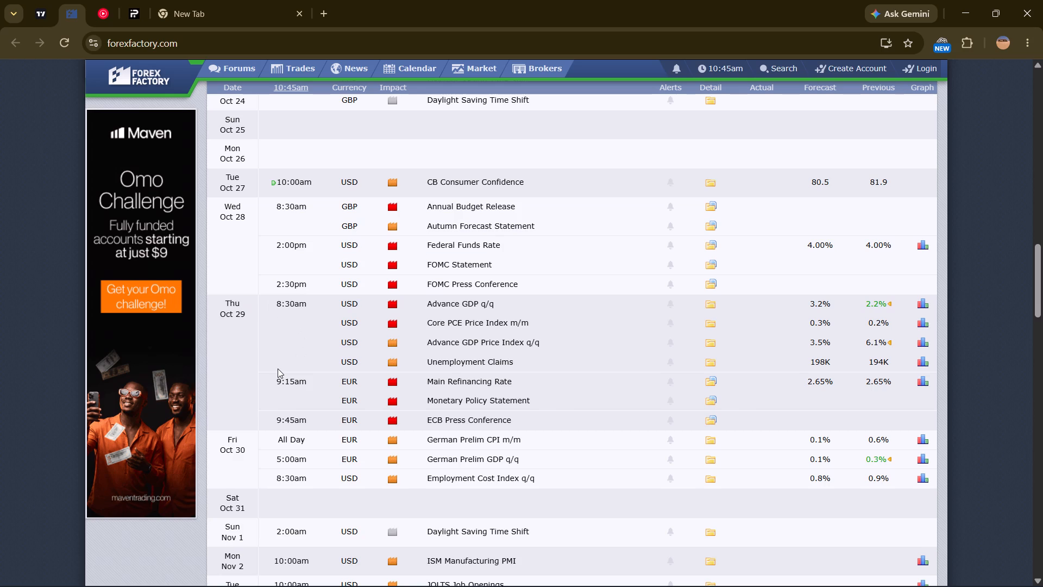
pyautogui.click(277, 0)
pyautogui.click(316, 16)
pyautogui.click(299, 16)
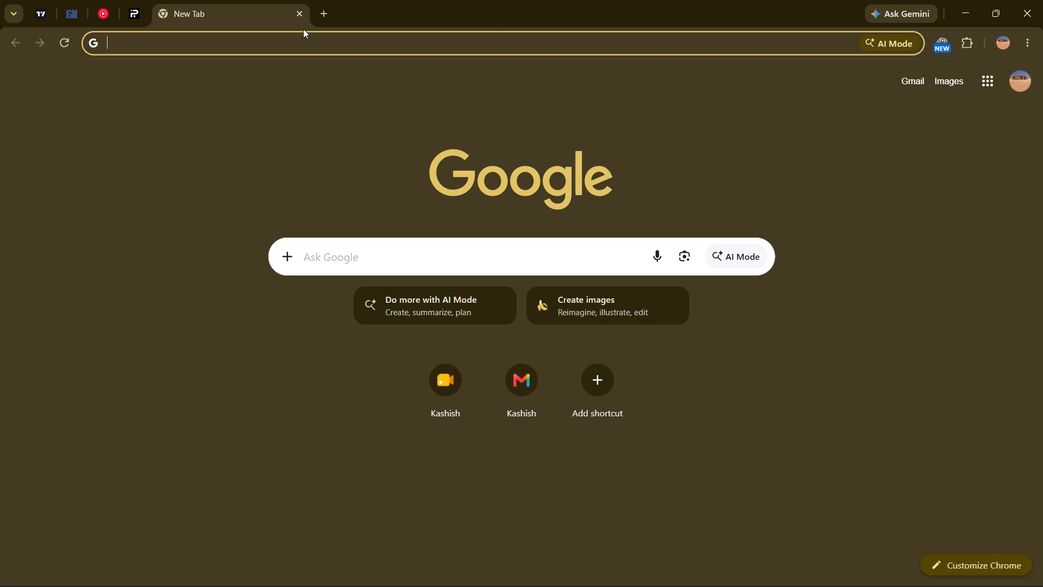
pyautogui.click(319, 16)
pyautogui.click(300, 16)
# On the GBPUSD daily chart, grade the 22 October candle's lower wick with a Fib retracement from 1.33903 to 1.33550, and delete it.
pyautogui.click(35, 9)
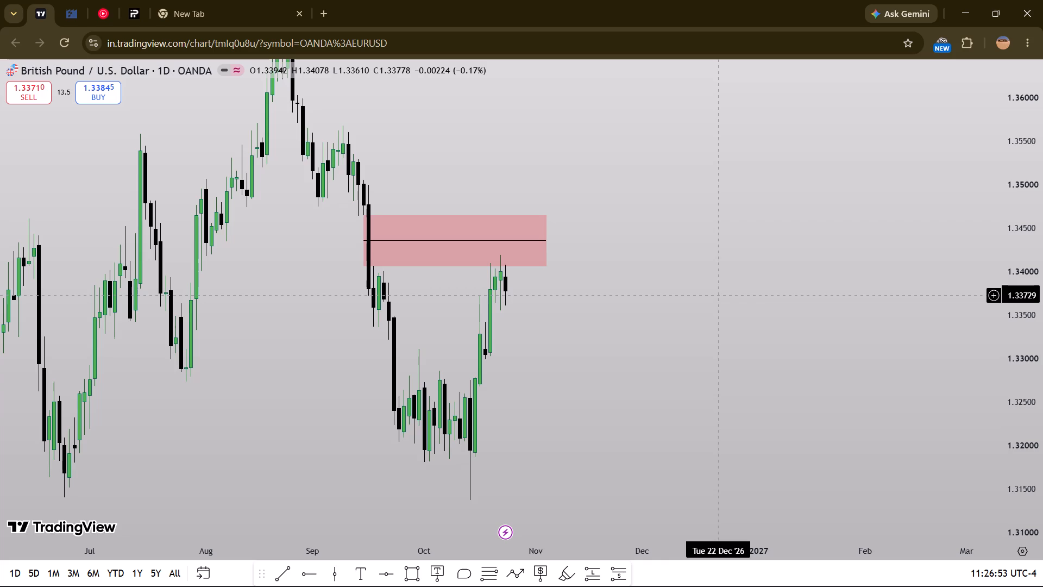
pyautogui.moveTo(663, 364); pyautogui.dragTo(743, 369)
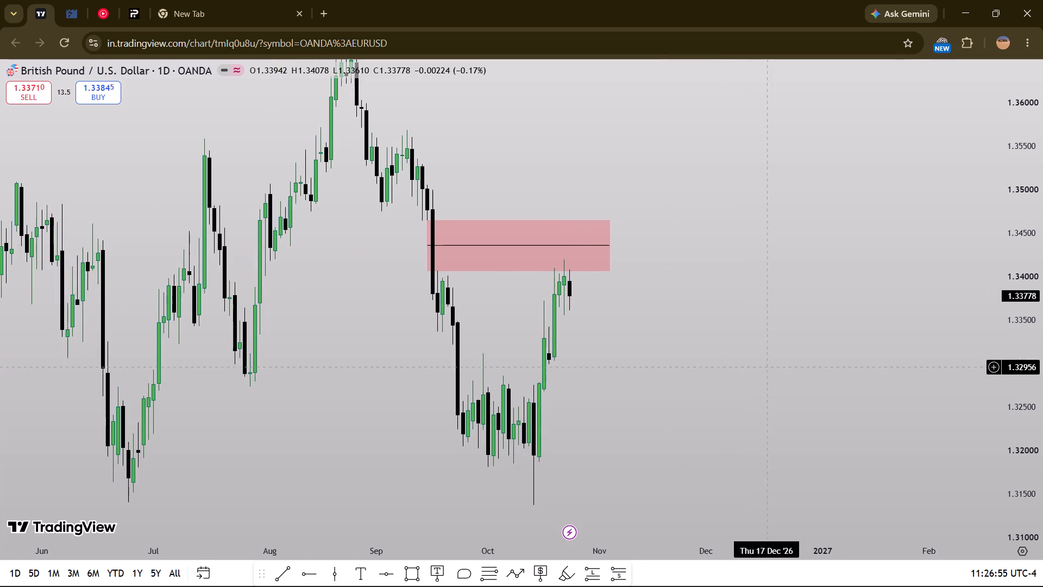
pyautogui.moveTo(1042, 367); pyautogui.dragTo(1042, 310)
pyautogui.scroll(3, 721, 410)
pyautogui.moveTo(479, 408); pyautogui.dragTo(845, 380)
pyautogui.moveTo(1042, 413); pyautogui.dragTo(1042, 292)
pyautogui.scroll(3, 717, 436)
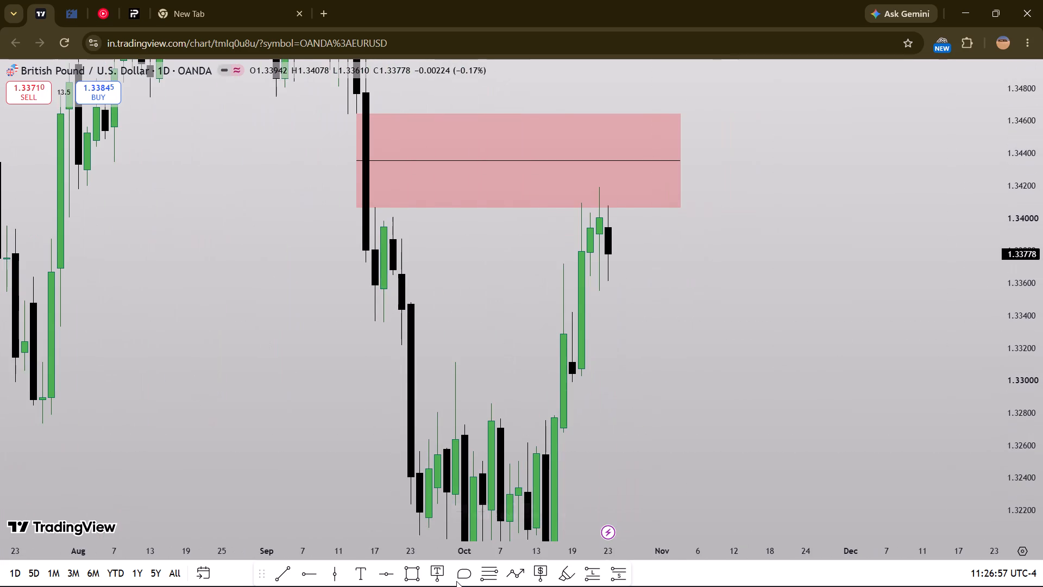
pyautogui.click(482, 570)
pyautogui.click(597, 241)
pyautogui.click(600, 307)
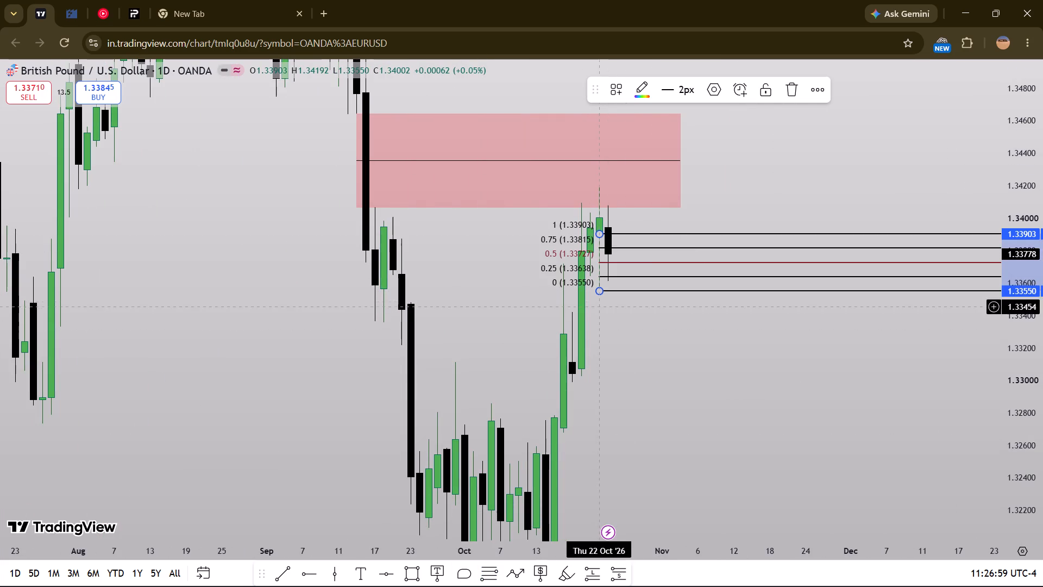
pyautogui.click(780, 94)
# Examine GBPUSD's daily price action from April to October in relation to the red gap zone.
pyautogui.moveTo(757, 290); pyautogui.dragTo(763, 324)
pyautogui.moveTo(1042, 218); pyautogui.dragTo(1035, 361)
pyautogui.scroll(-5, 805, 372)
pyautogui.moveTo(816, 385); pyautogui.dragTo(723, 383)
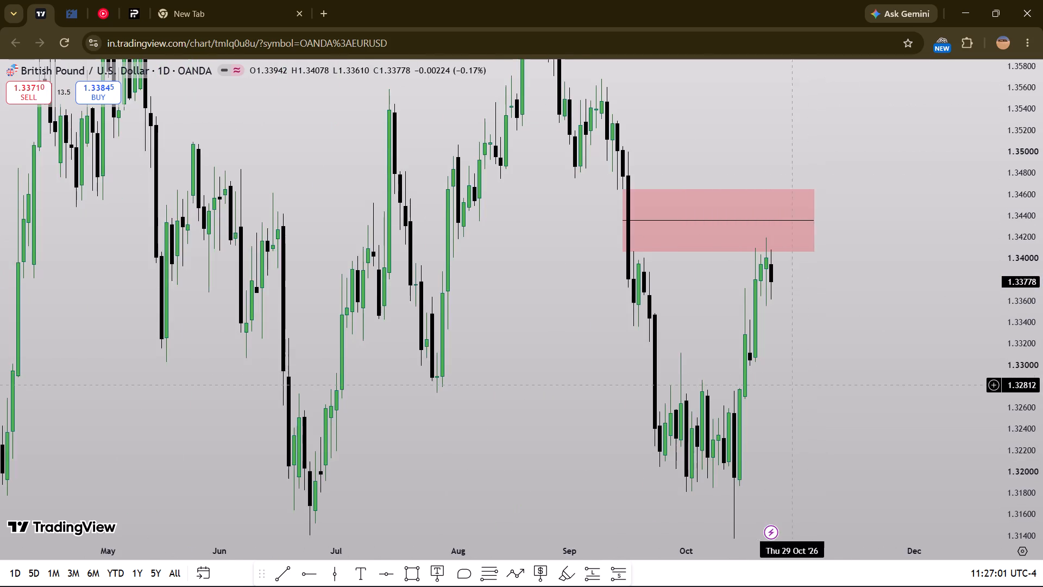
pyautogui.moveTo(723, 383); pyautogui.dragTo(645, 367)
pyautogui.moveTo(1042, 241); pyautogui.dragTo(1029, 319)
pyautogui.scroll(-2, 796, 364)
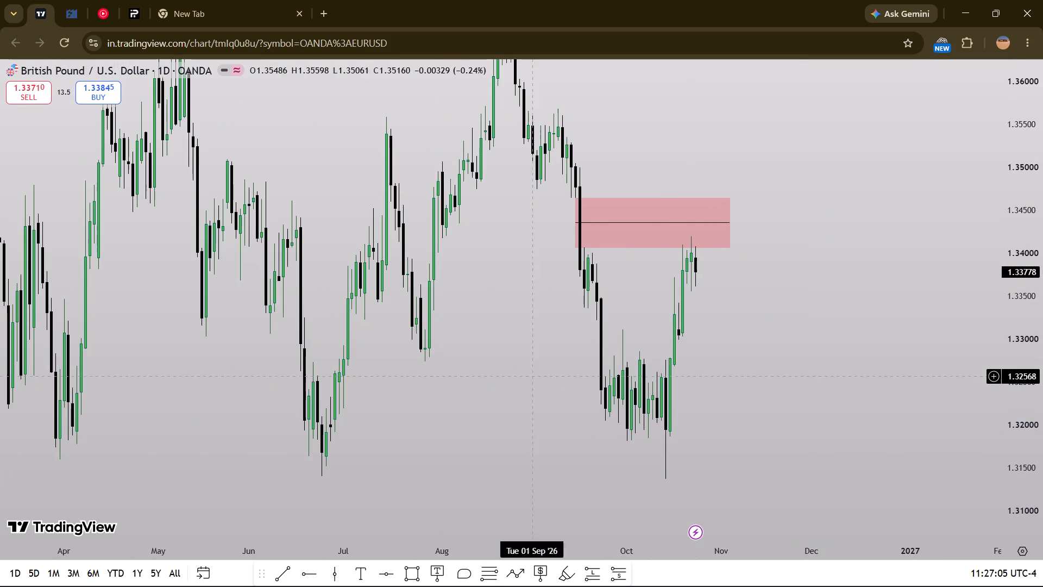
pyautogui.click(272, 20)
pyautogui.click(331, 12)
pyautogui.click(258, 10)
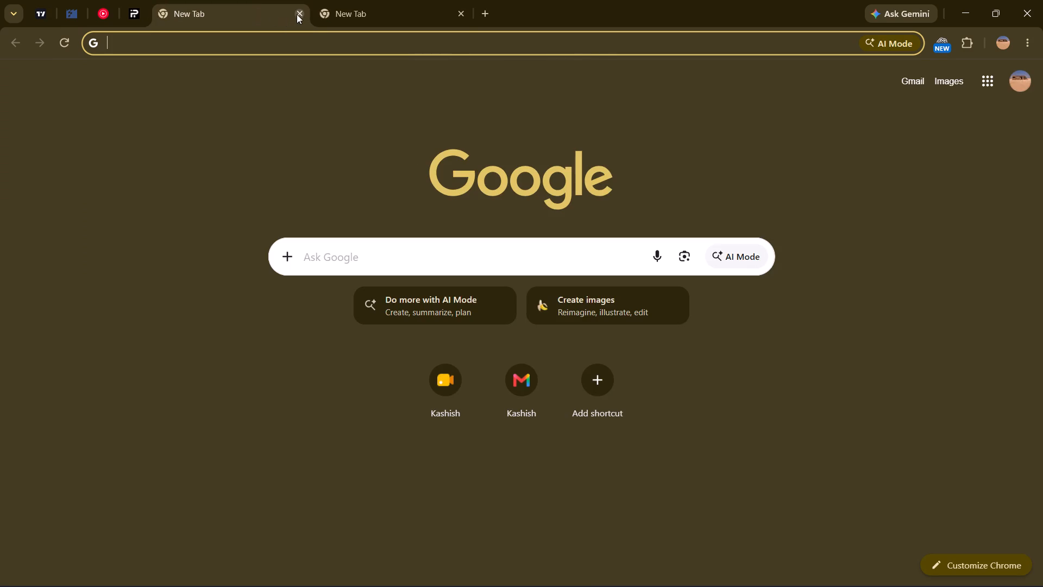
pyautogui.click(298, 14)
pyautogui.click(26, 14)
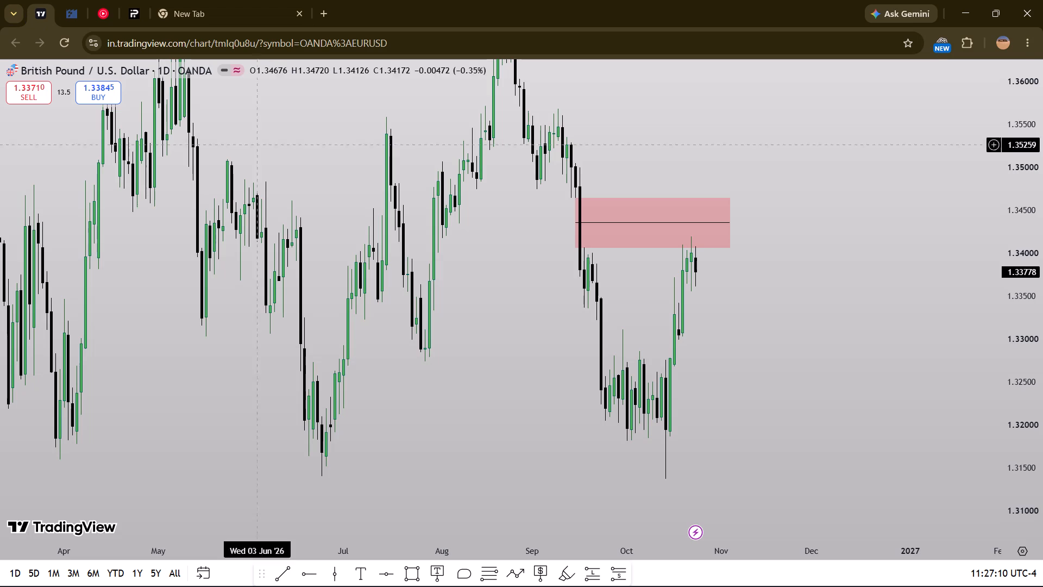
# Switch the browser to full screen so the GBPUSD chart fills the display.
pyautogui.click(1033, 36)
pyautogui.click(1026, 346)
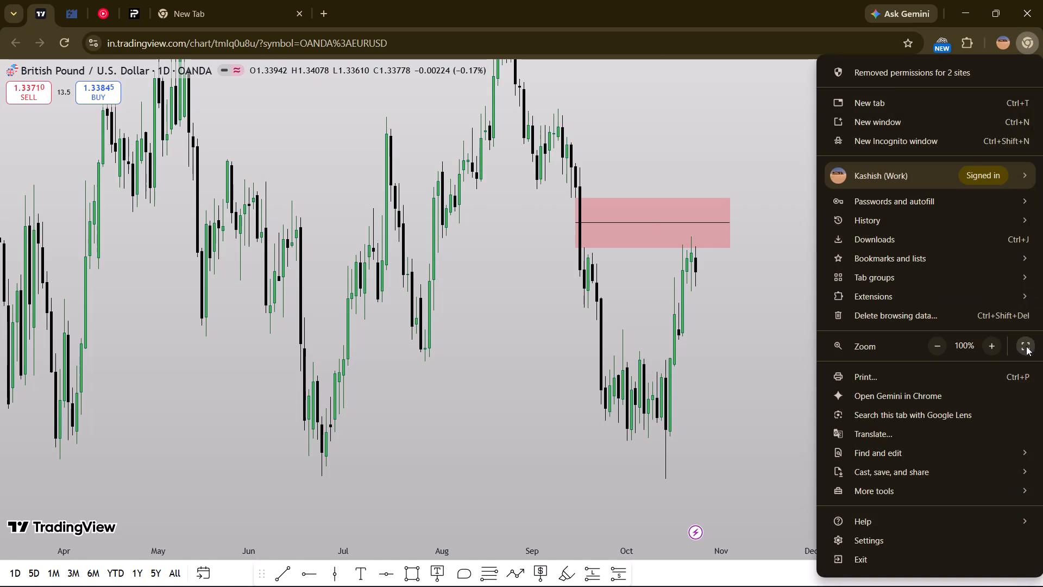
# Draw a horizontal ray at 1.32444 starting from the 15 October candle on the GBPUSD daily chart.
pyautogui.scroll(3, 870, 382)
pyautogui.moveTo(771, 384); pyautogui.dragTo(827, 426)
pyautogui.moveTo(1042, 325); pyautogui.dragTo(1022, 397)
pyautogui.moveTo(846, 418); pyautogui.dragTo(874, 397)
pyautogui.moveTo(806, 365); pyautogui.dragTo(774, 424)
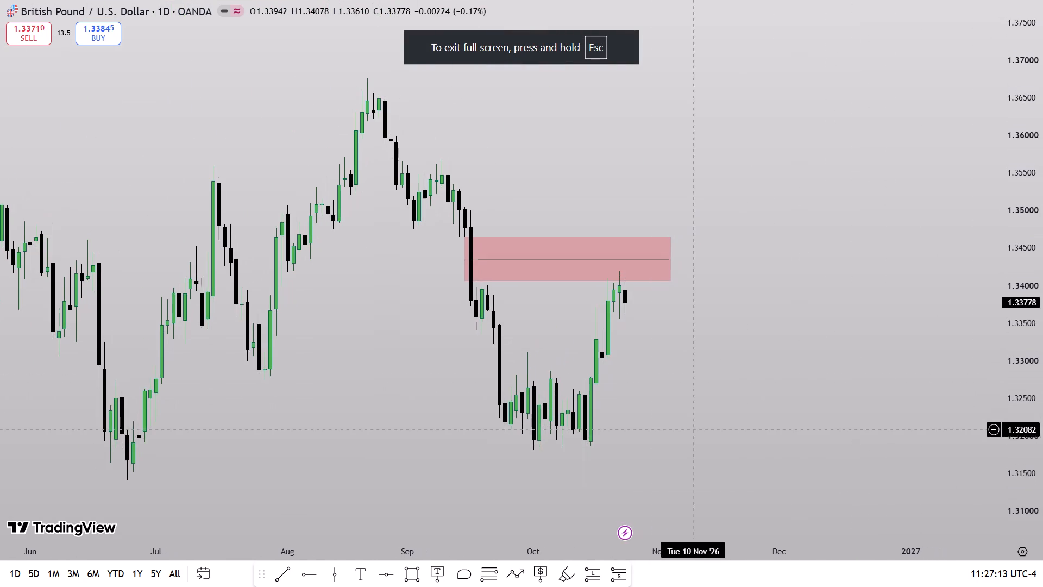
pyautogui.click(302, 583)
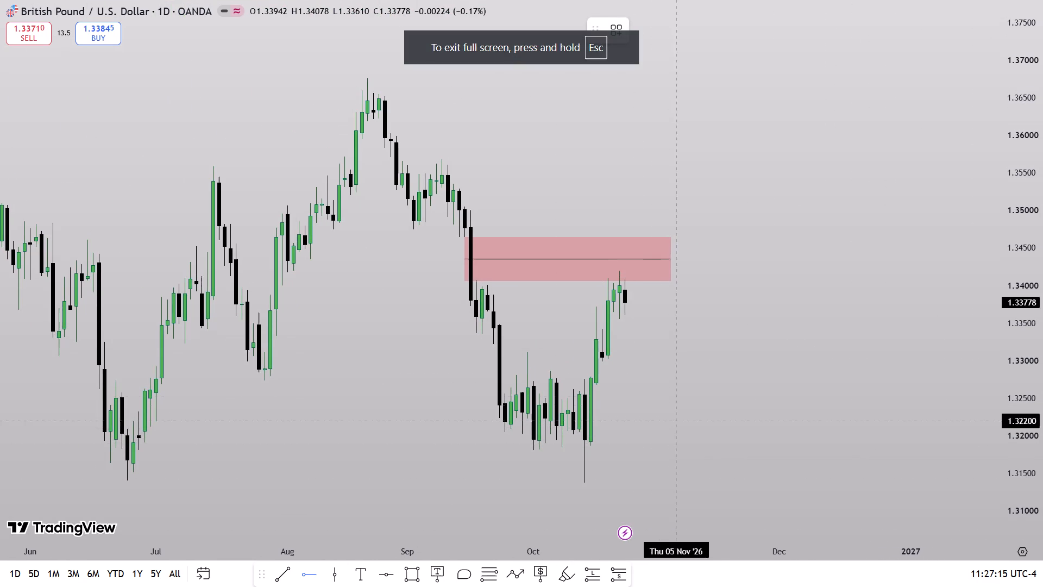
pyautogui.click(594, 413)
pyautogui.moveTo(615, 385); pyautogui.dragTo(611, 398)
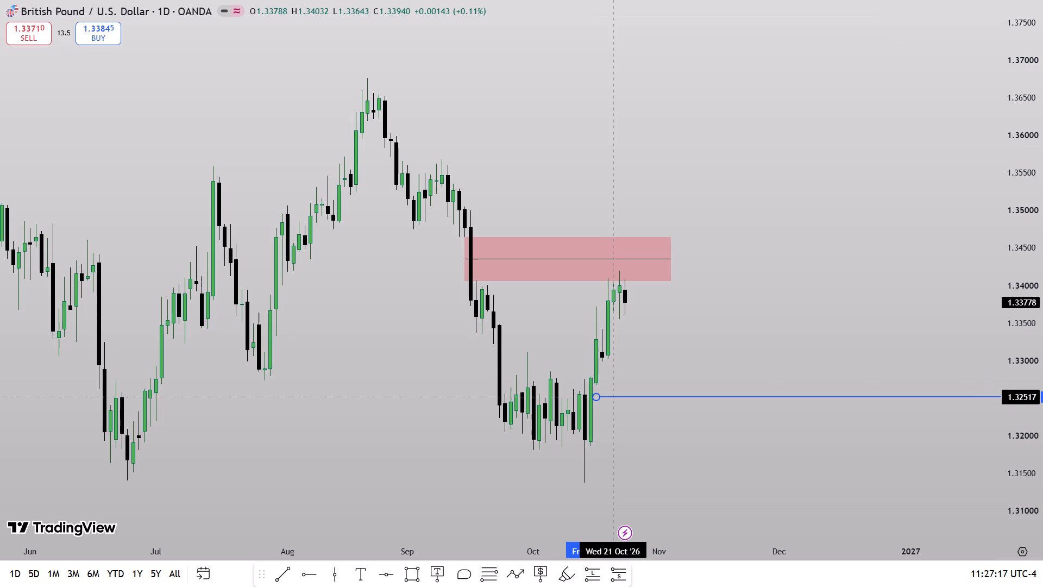
pyautogui.moveTo(611, 398); pyautogui.dragTo(607, 403)
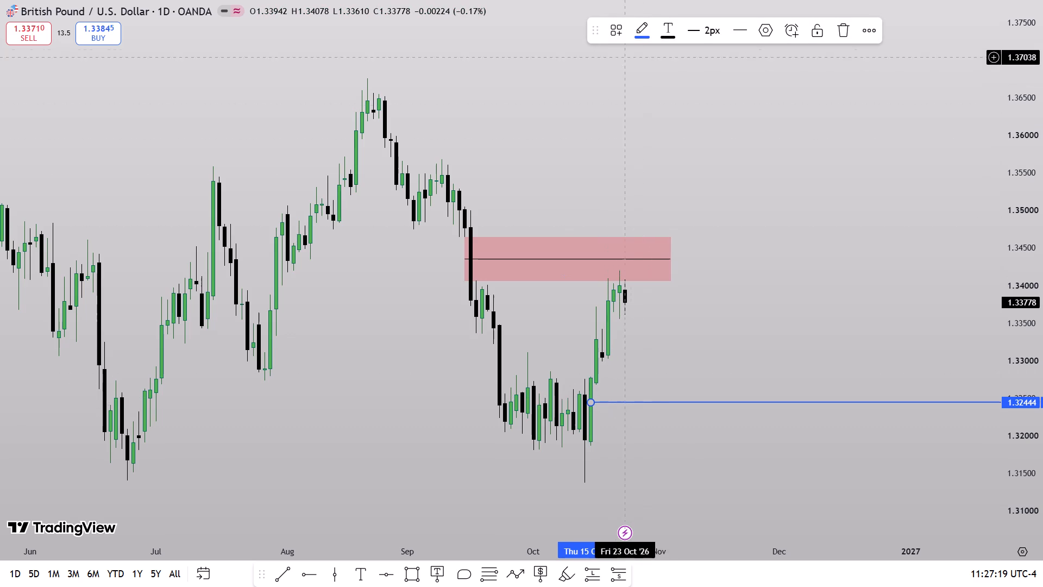
# Style the 1.32444 ray as a dark red dotted line.
pyautogui.click(636, 39)
pyautogui.click(646, 77)
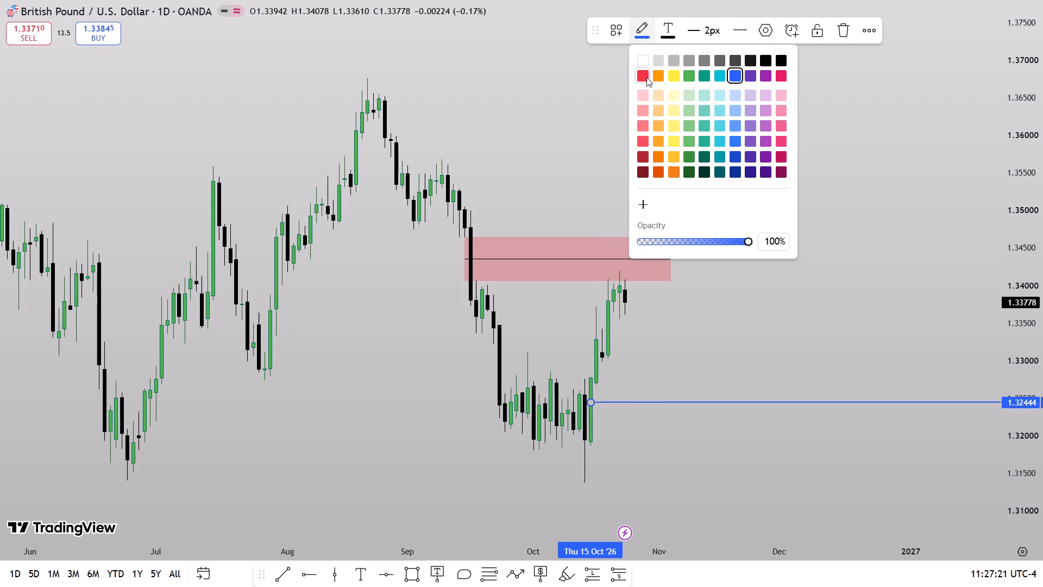
pyautogui.click(644, 32)
pyautogui.click(639, 177)
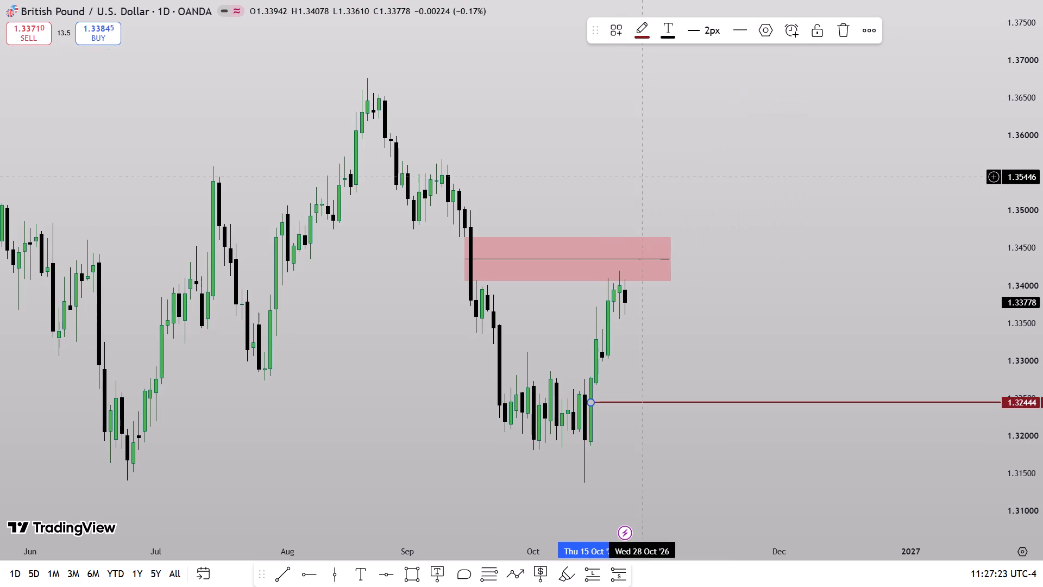
pyautogui.click(741, 34)
pyautogui.click(736, 106)
# Draw a horizontal ray at 1.36459 from the 26 August candle and colour it blue.
pyautogui.moveTo(742, 164); pyautogui.dragTo(785, 206)
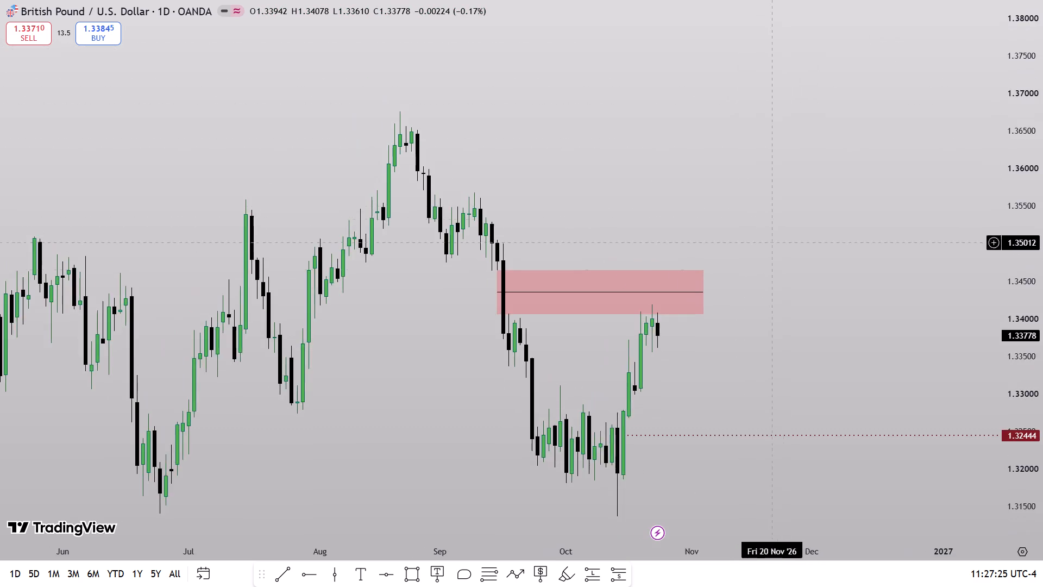
pyautogui.moveTo(781, 283); pyautogui.dragTo(821, 201)
pyautogui.click(654, 368)
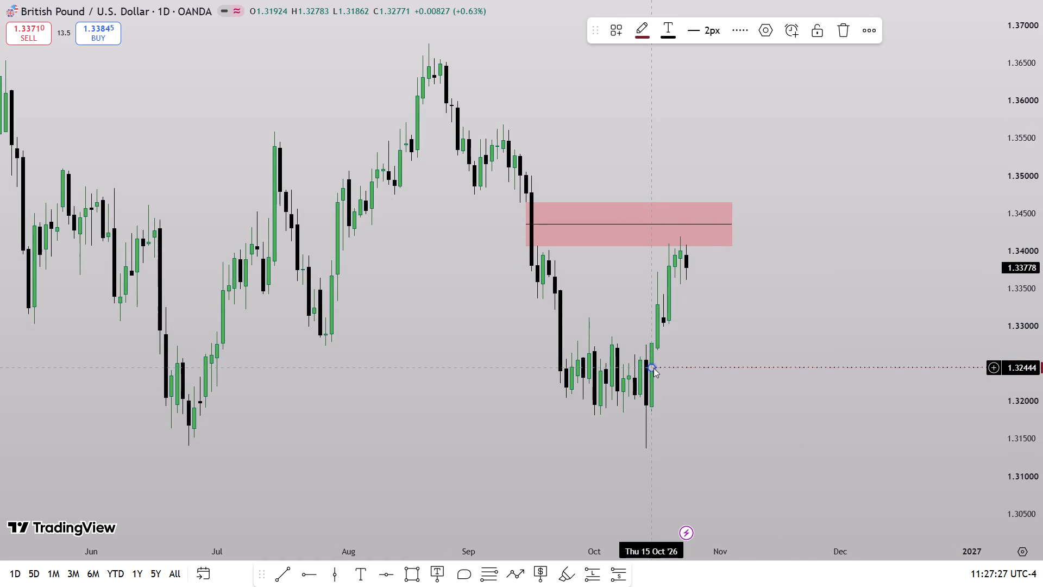
pyautogui.moveTo(762, 317); pyautogui.dragTo(746, 363)
pyautogui.click(304, 579)
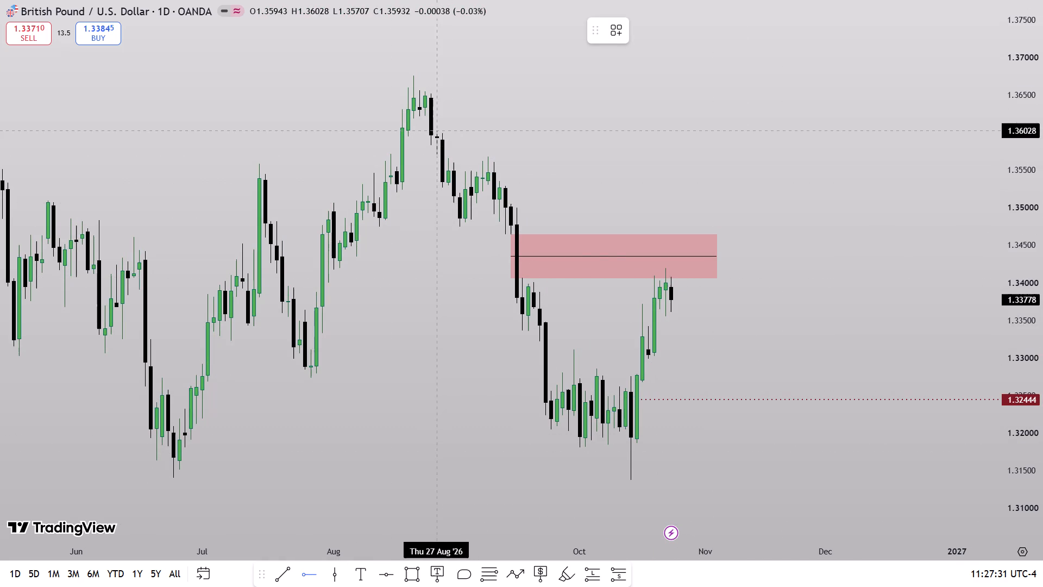
pyautogui.click(431, 111)
pyautogui.click(650, 35)
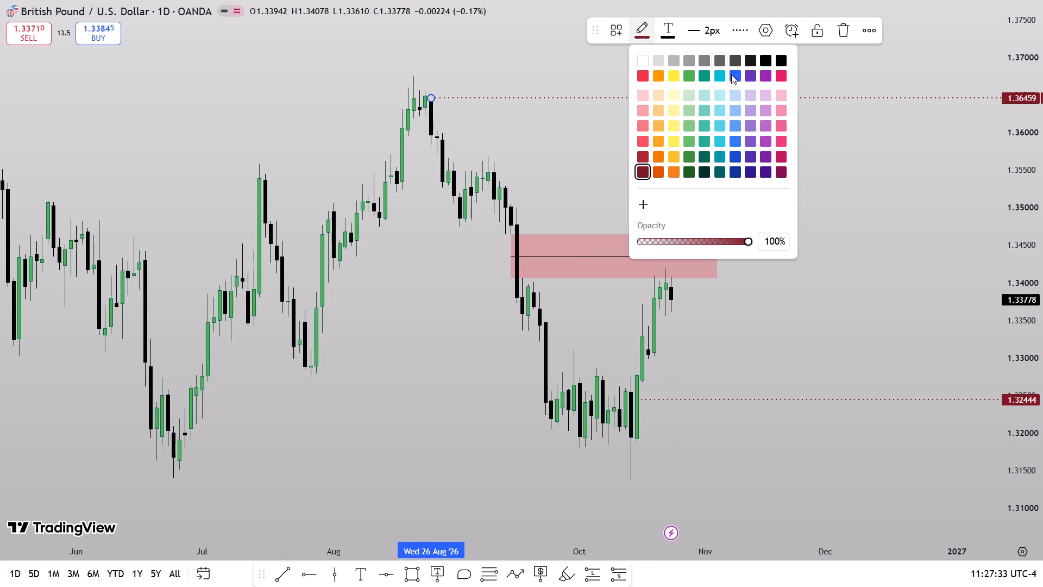
pyautogui.click(733, 76)
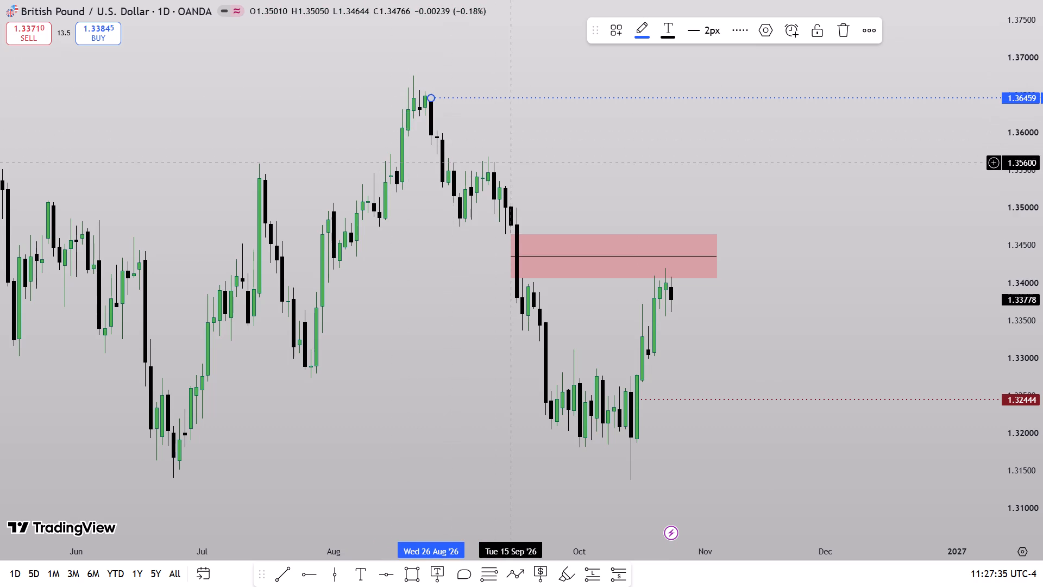
# Examine GBPUSD's price action between the blue 1.36459 ray and the dark red 1.32444 ray.
pyautogui.moveTo(511, 163); pyautogui.dragTo(500, 184)
pyautogui.moveTo(1042, 111); pyautogui.dragTo(1042, 146)
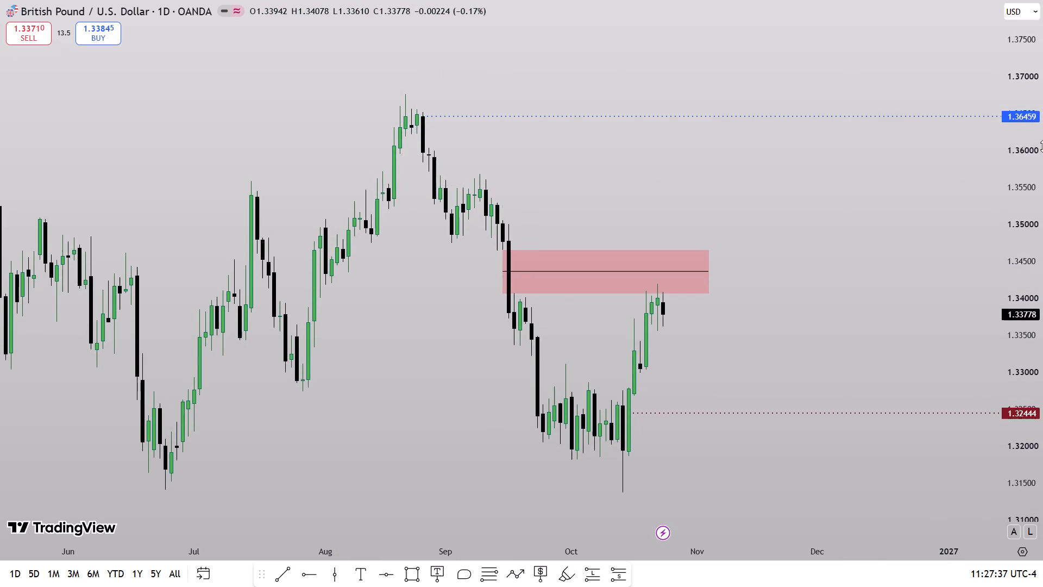
pyautogui.moveTo(1042, 146); pyautogui.dragTo(1030, 172)
pyautogui.scroll(-3, 889, 249)
pyautogui.moveTo(883, 298); pyautogui.dragTo(737, 327)
pyautogui.moveTo(742, 365); pyautogui.dragTo(755, 285)
pyautogui.moveTo(1042, 336); pyautogui.dragTo(1036, 283)
pyautogui.scroll(2, 850, 343)
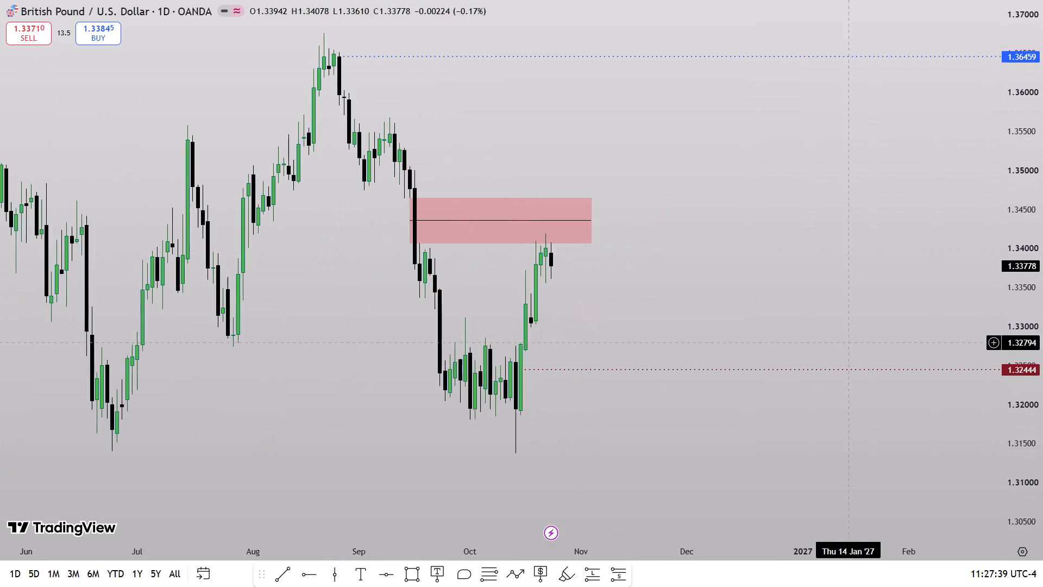
pyautogui.moveTo(736, 298); pyautogui.dragTo(810, 315)
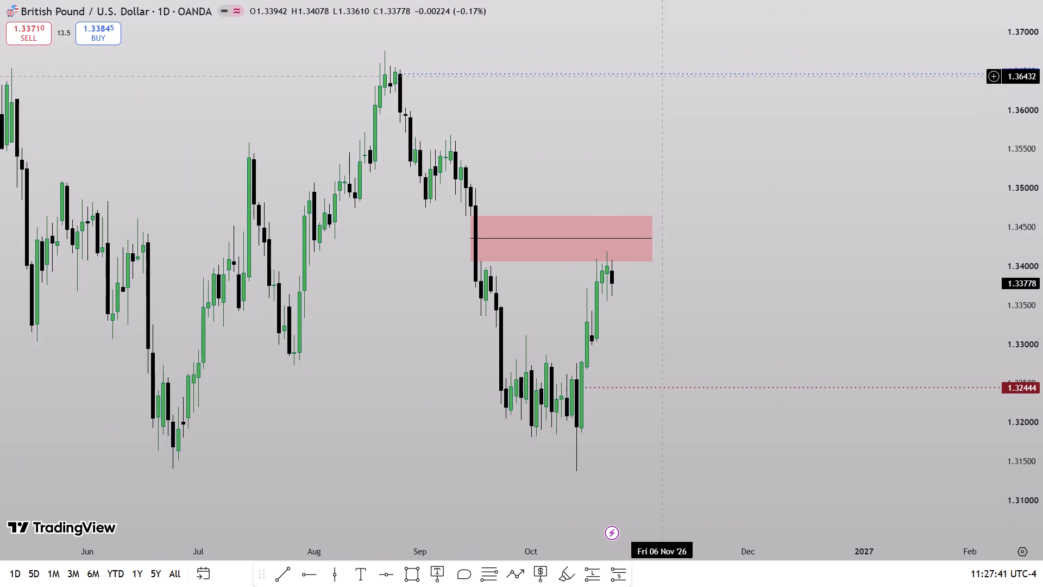
# Measure the move from about 1.3384, near the latest candle, up to the blue 1.36459 ray, and clear the measurement.
pyautogui.keyDown('shift'); pyautogui.click(658, 279); pyautogui.keyUp('shift')
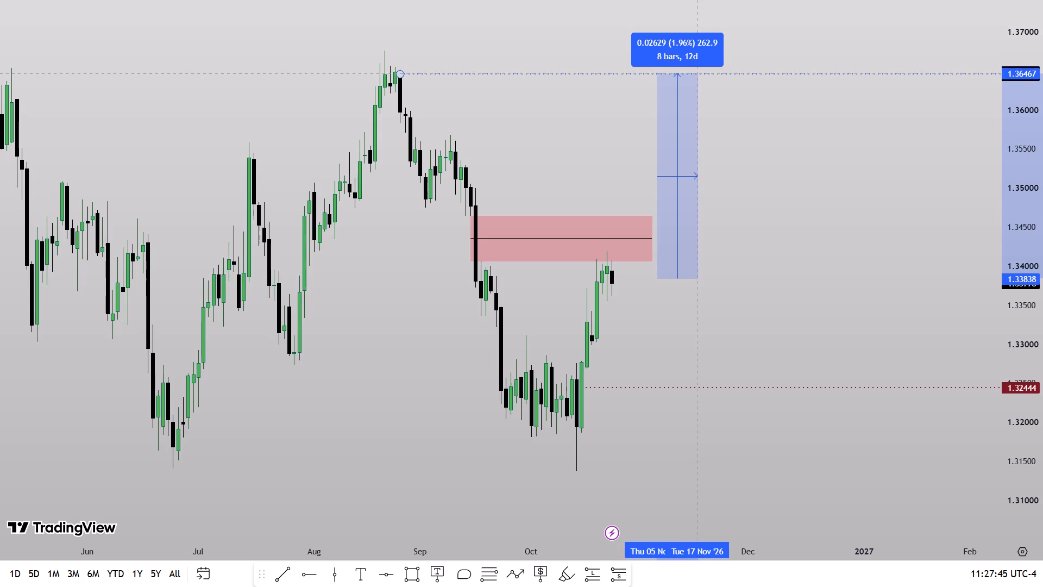
pyautogui.click(700, 73)
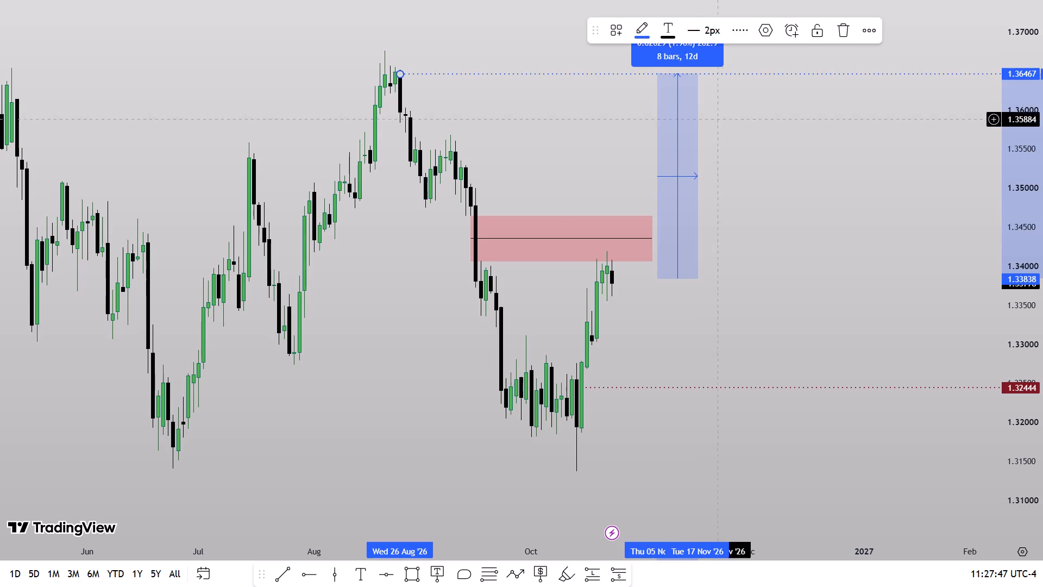
pyautogui.click(722, 123)
pyautogui.click(444, 77)
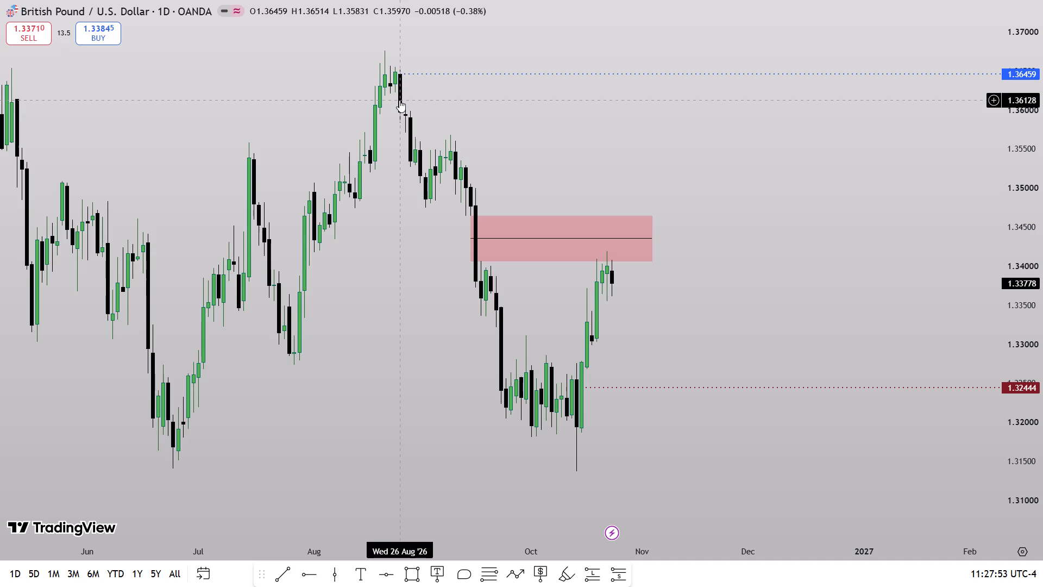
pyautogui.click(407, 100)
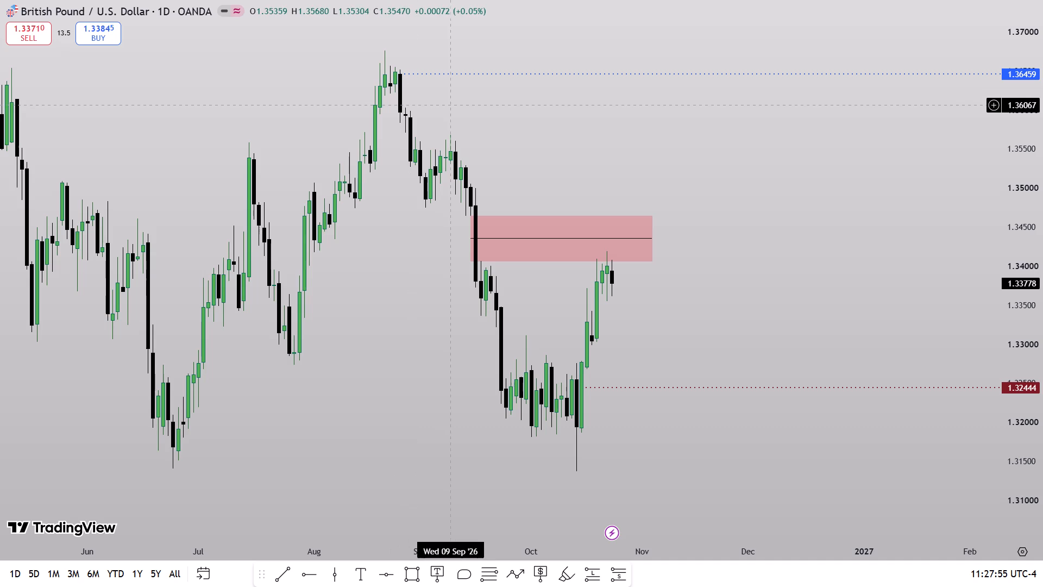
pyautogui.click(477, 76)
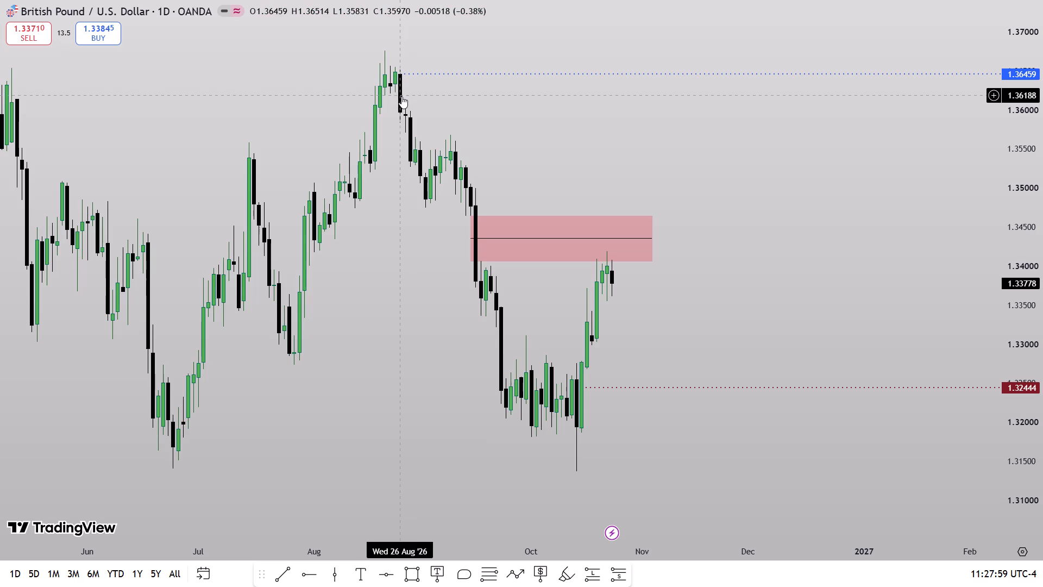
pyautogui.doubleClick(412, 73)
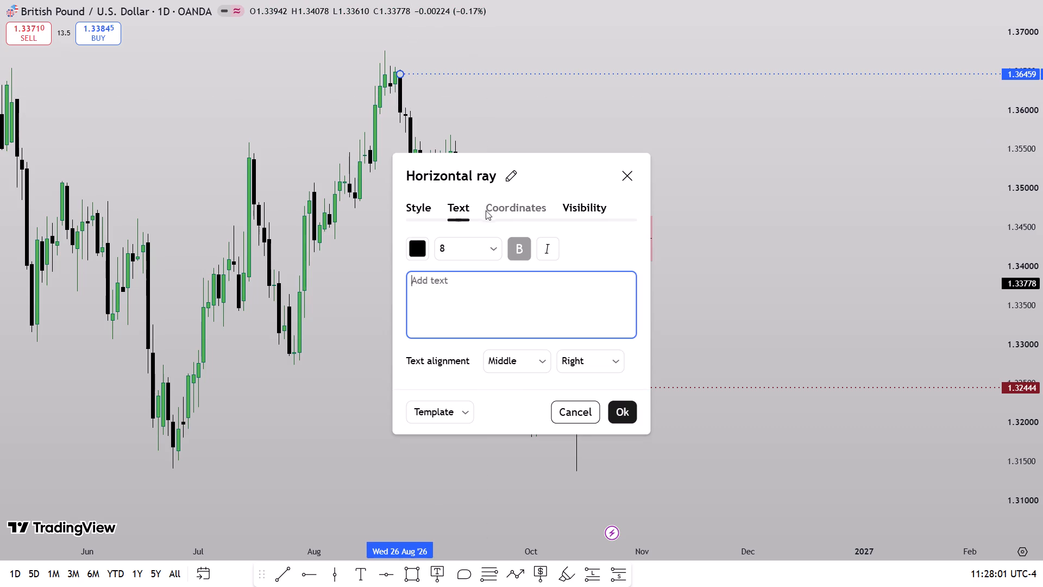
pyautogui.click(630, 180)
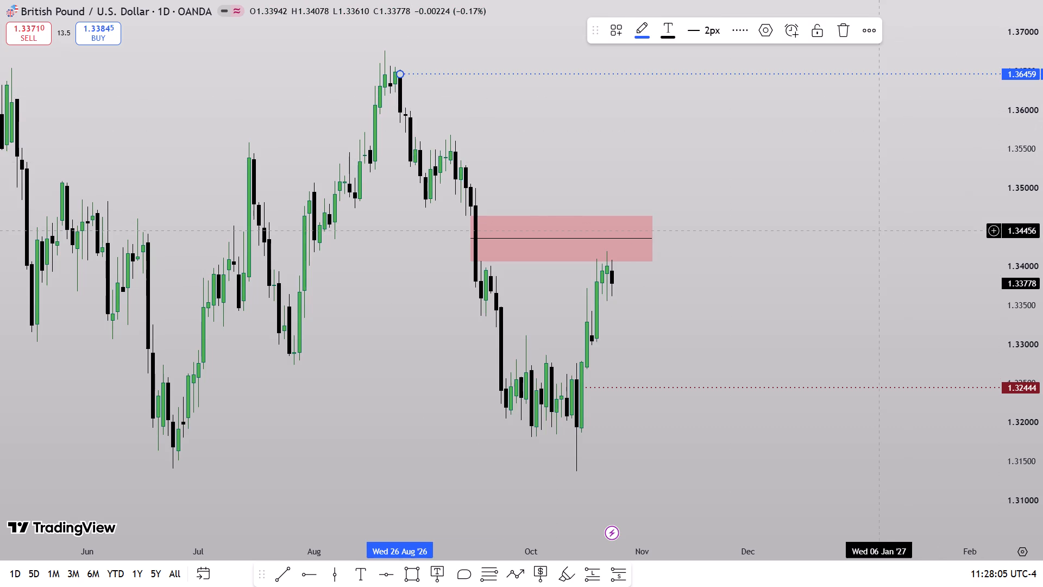
# Examine the daily price action from February to October, focusing on the 26 August candle where the blue ray starts.
pyautogui.scroll(-3, 881, 230)
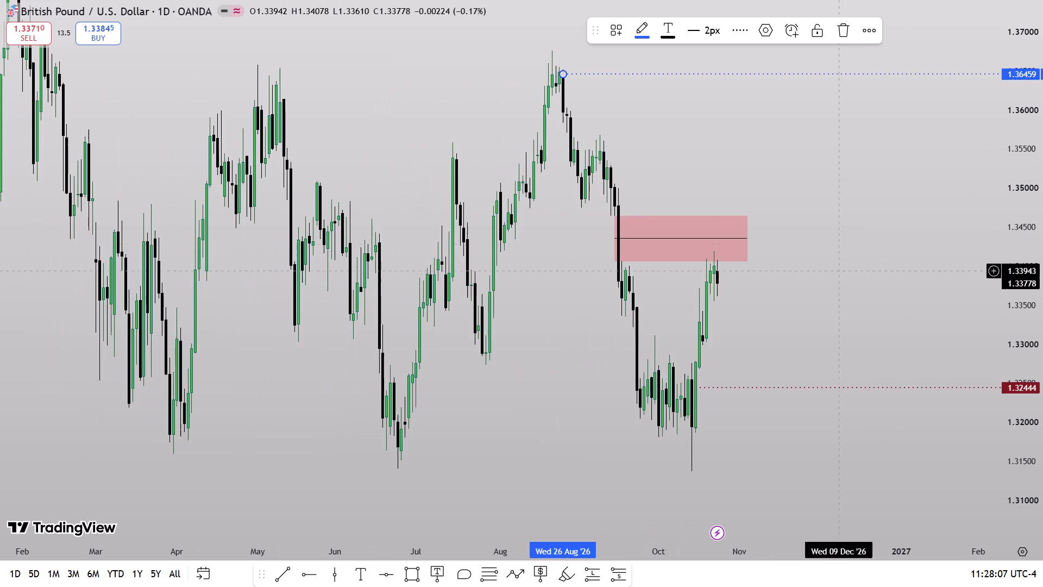
pyautogui.moveTo(807, 288); pyautogui.dragTo(849, 326)
pyautogui.moveTo(1042, 239); pyautogui.dragTo(1036, 276)
pyautogui.moveTo(658, 165); pyautogui.dragTo(655, 164)
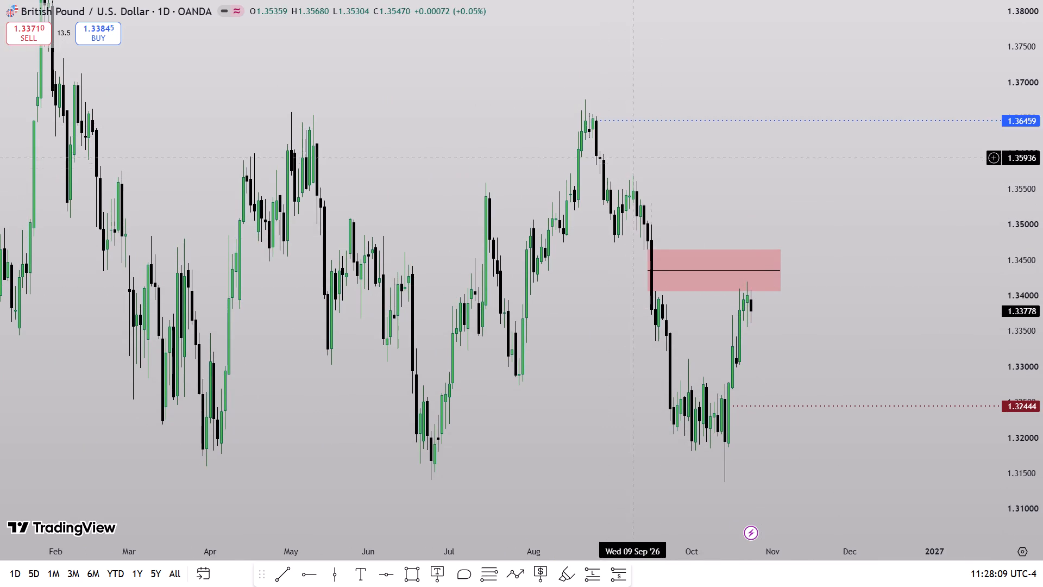
pyautogui.moveTo(655, 164); pyautogui.dragTo(866, 217)
pyautogui.scroll(3, 778, 315)
pyautogui.moveTo(701, 365); pyautogui.dragTo(732, 323)
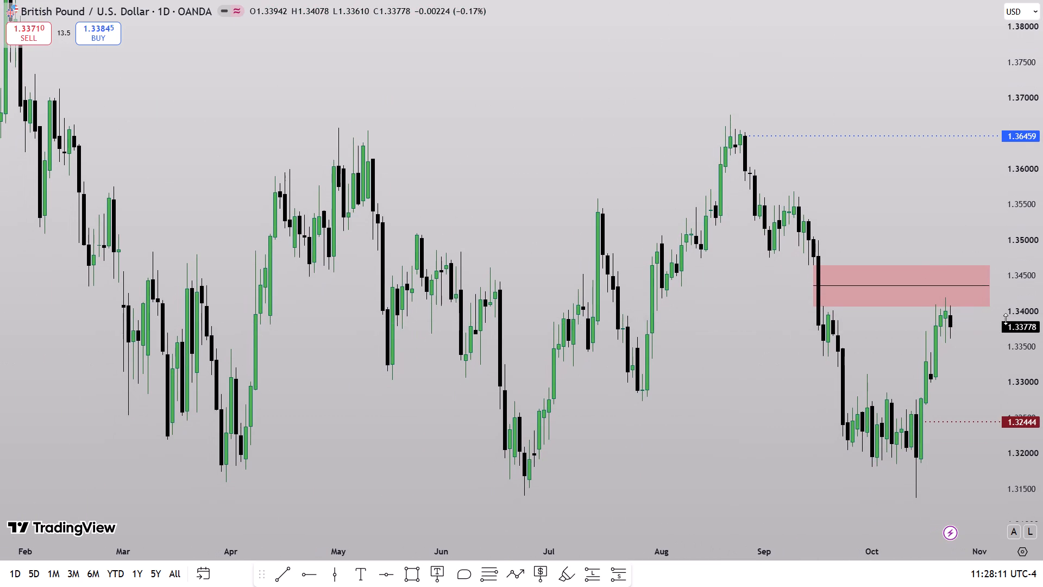
pyautogui.moveTo(734, 419); pyautogui.dragTo(827, 372)
pyautogui.moveTo(800, 408); pyautogui.dragTo(800, 405)
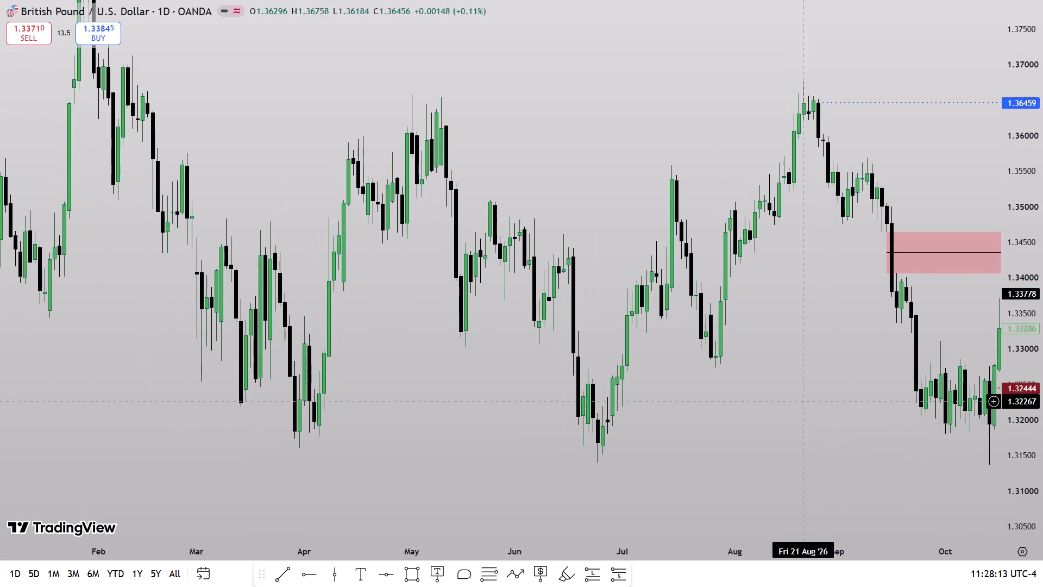
pyautogui.moveTo(800, 405); pyautogui.dragTo(796, 355)
pyautogui.moveTo(1042, 355); pyautogui.dragTo(1033, 311)
pyautogui.scroll(2, 853, 347)
pyautogui.moveTo(762, 323); pyautogui.dragTo(715, 405)
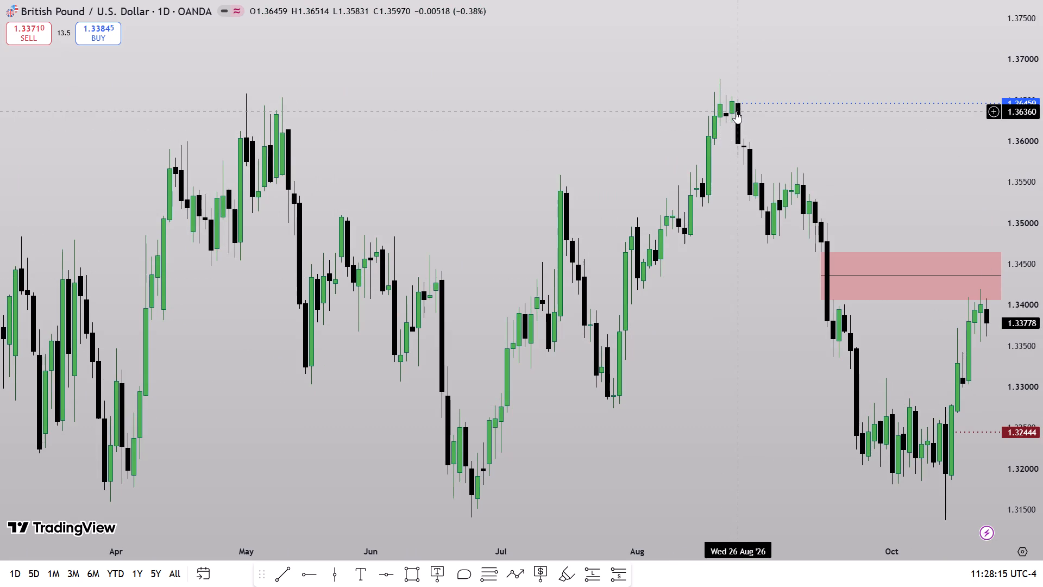
pyautogui.moveTo(748, 242); pyautogui.dragTo(755, 179)
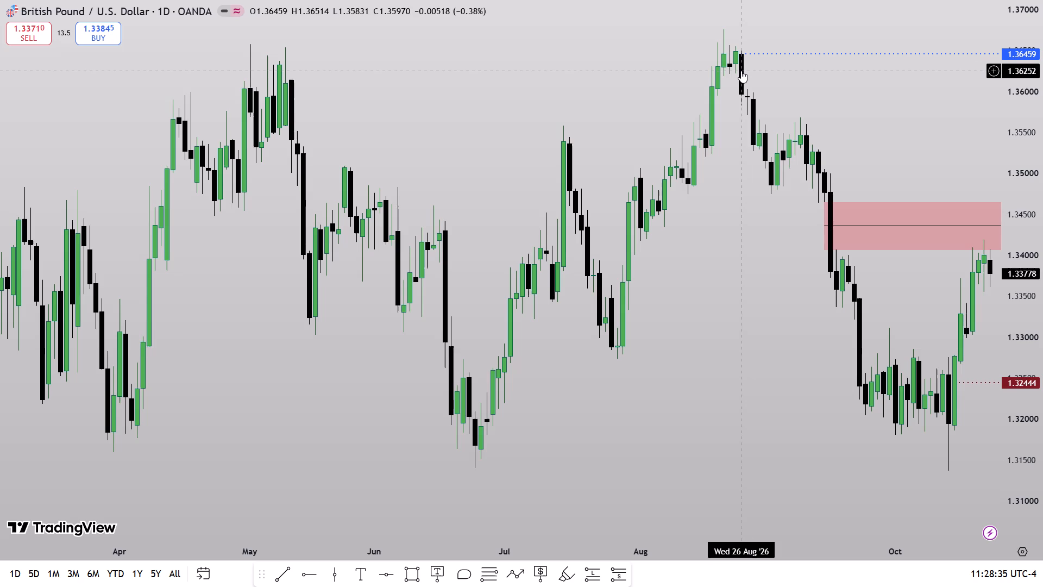
# Draw a horizontal ray at 1.31402 from the 24 June low and colour it dark red.
pyautogui.click(313, 578)
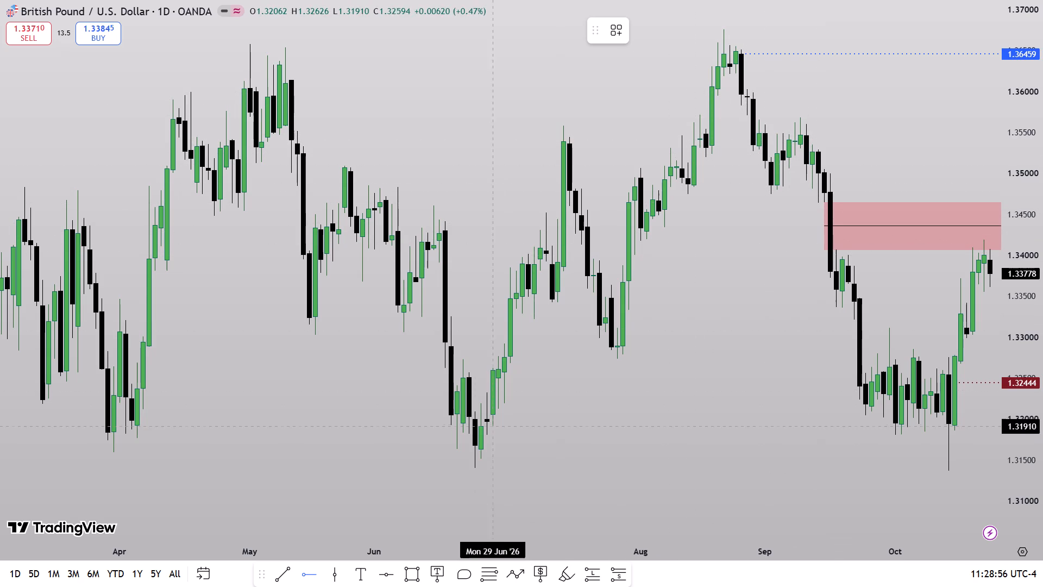
pyautogui.click(473, 477)
pyautogui.click(737, 28)
pyautogui.click(743, 63)
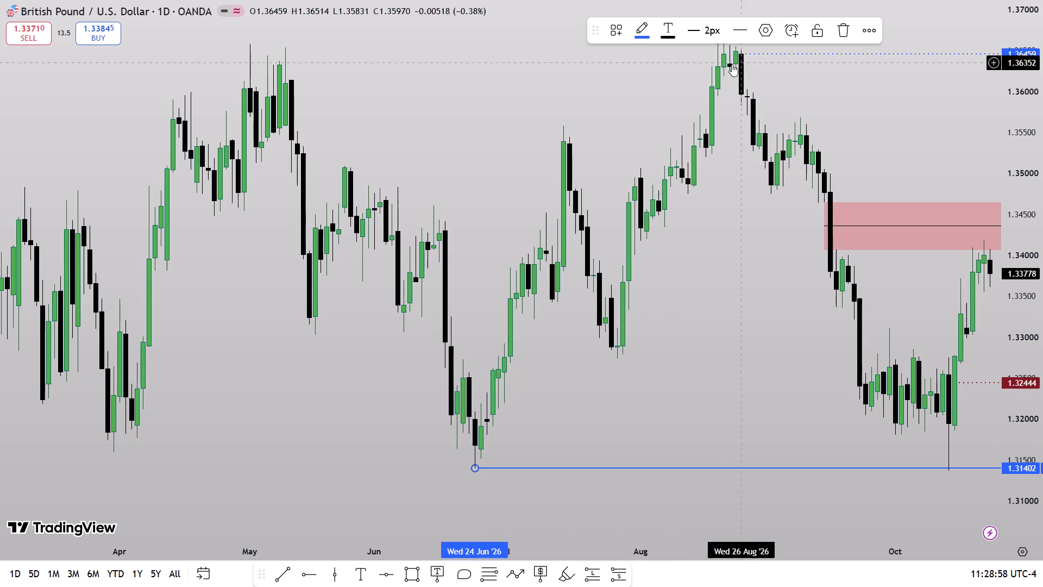
pyautogui.click(643, 36)
pyautogui.click(641, 176)
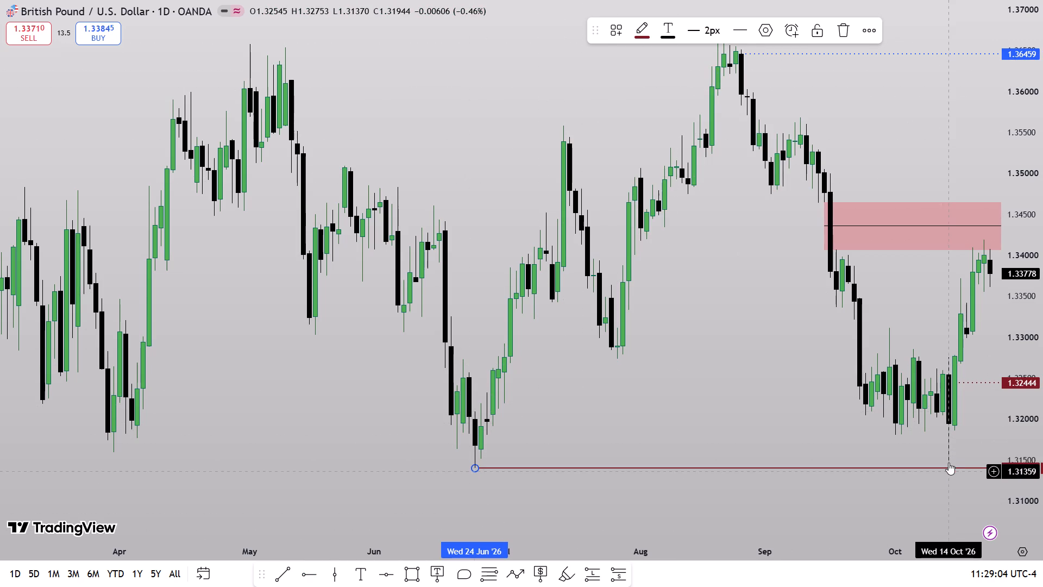
# Examine the October rally from the 1.31402 and 1.32444 levels up to the red gap zone, dismissing the advertisement.
pyautogui.moveTo(940, 445); pyautogui.dragTo(599, 517)
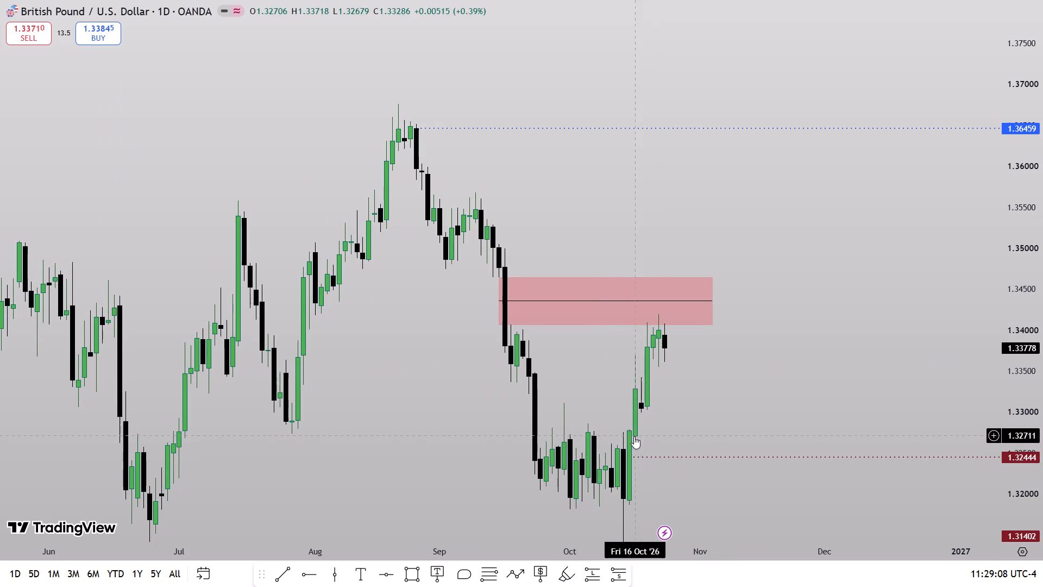
pyautogui.click(631, 454)
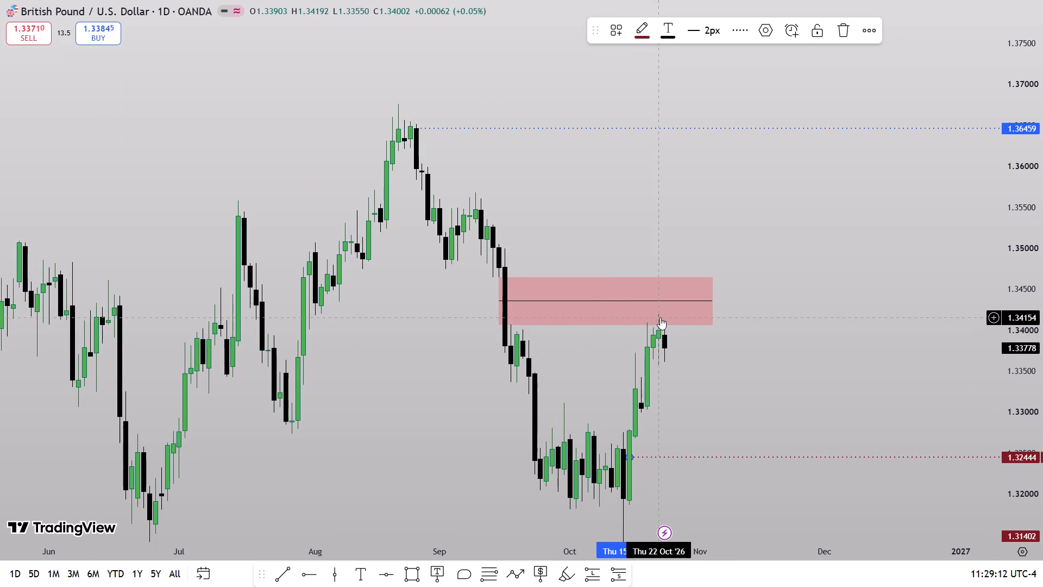
pyautogui.click(305, 484)
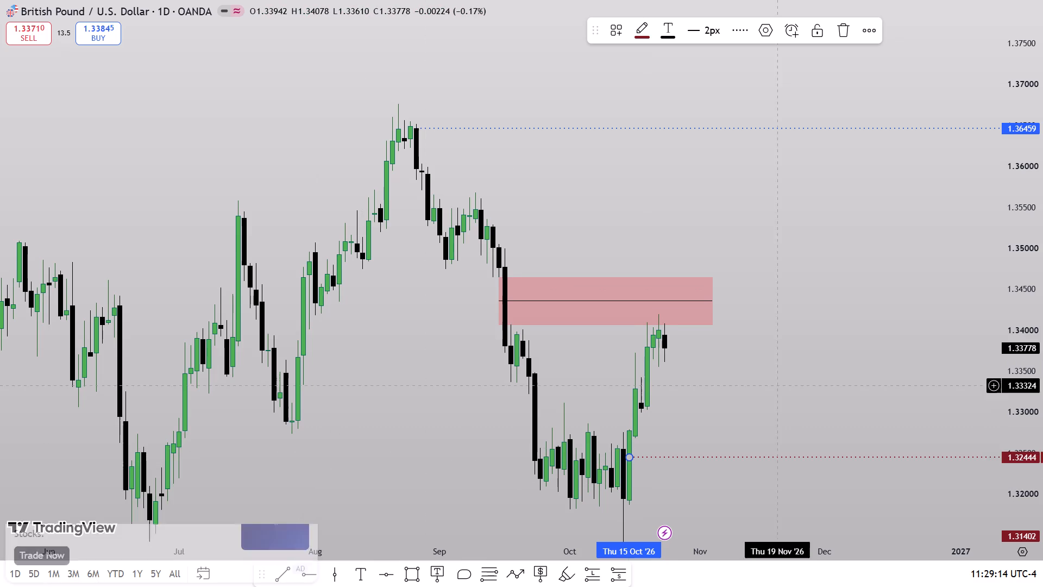
pyautogui.moveTo(781, 385); pyautogui.dragTo(764, 349)
pyautogui.moveTo(750, 345); pyautogui.dragTo(740, 383)
pyautogui.moveTo(429, 342); pyautogui.dragTo(441, 307)
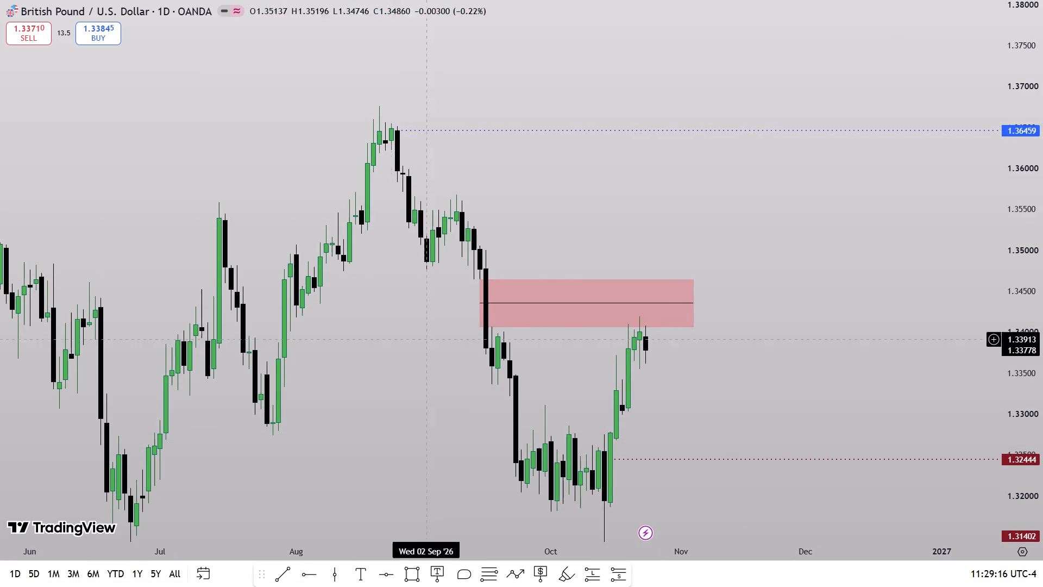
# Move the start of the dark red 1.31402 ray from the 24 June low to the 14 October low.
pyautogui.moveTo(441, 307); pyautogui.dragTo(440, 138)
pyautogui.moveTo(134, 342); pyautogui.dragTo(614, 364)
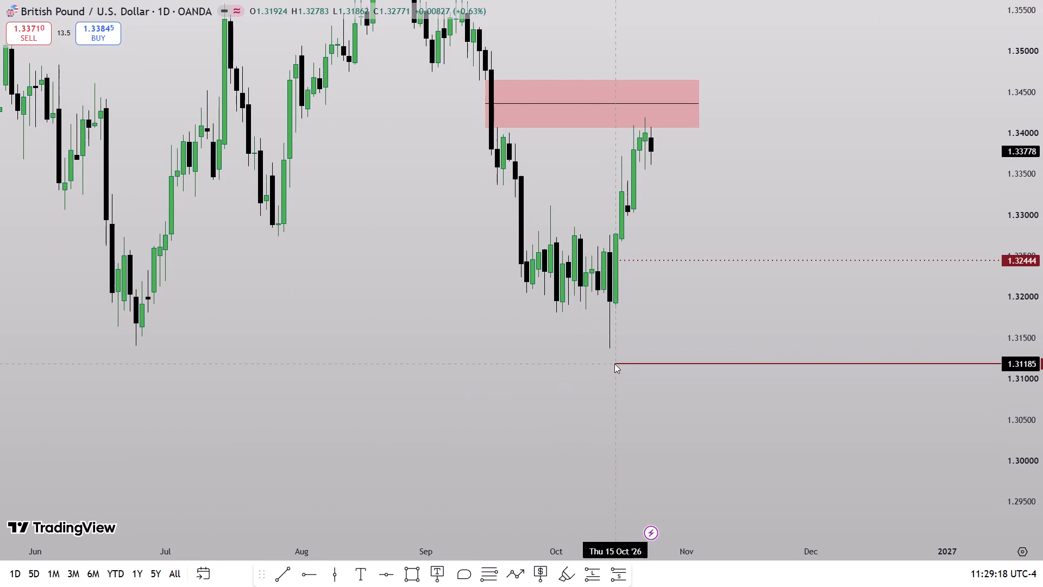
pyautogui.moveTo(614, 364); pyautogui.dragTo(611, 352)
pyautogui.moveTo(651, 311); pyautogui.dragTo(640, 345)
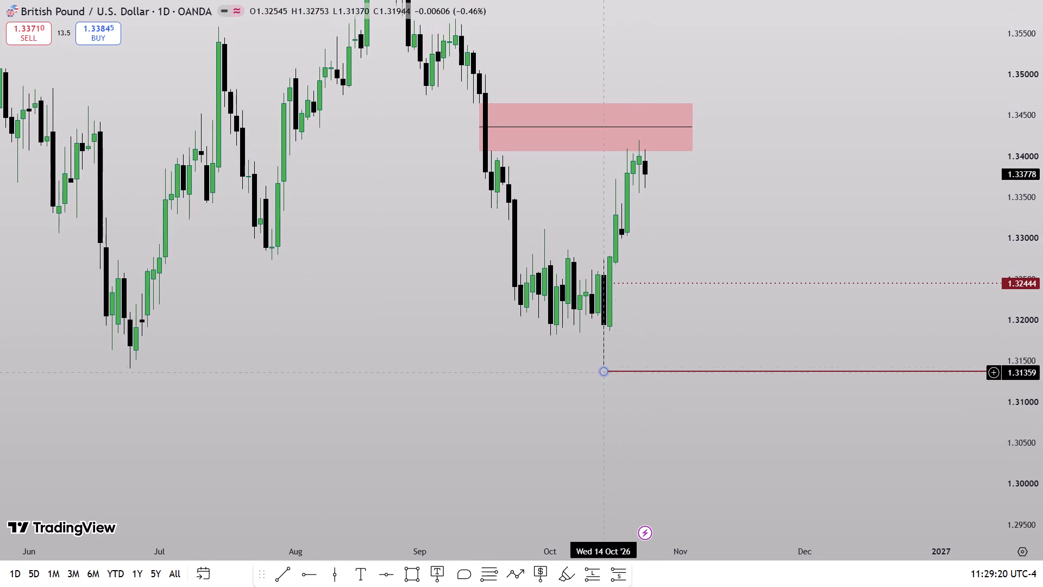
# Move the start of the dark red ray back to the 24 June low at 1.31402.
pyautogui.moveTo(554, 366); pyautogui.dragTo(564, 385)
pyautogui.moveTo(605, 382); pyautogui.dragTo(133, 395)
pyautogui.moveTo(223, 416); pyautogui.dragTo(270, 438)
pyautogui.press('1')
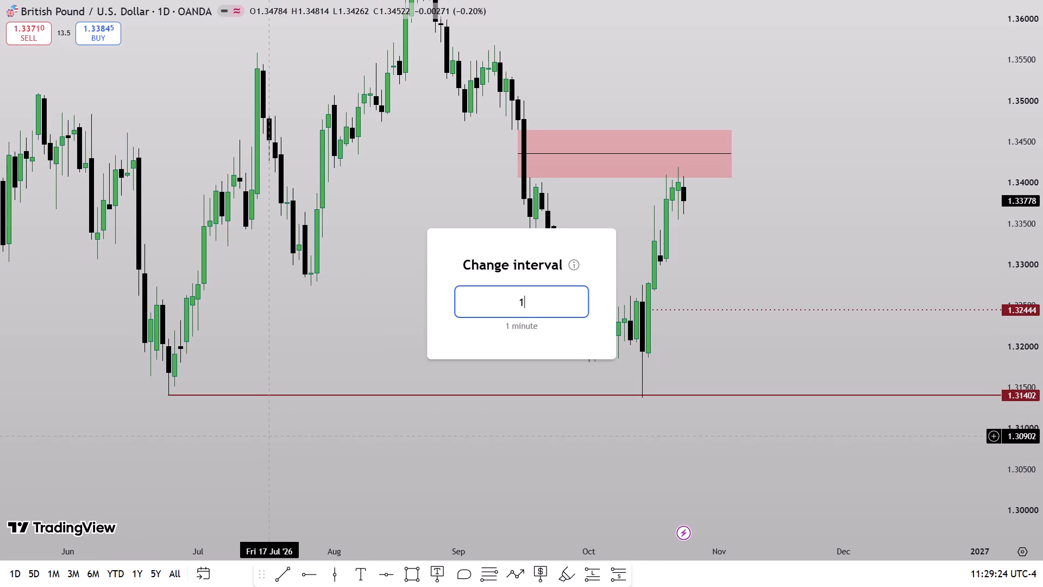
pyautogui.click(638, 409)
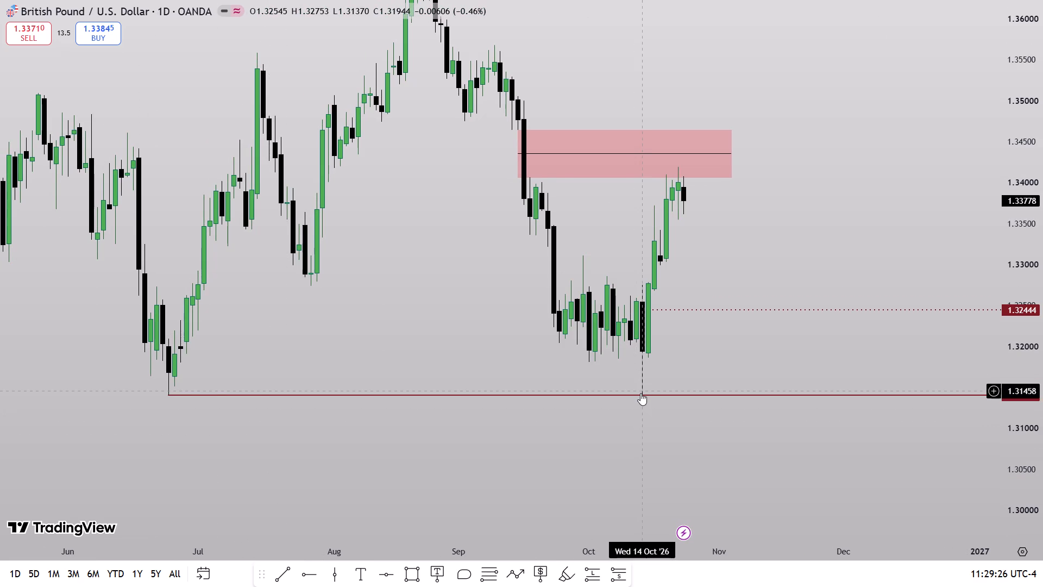
# Re-anchor the dark red ray at the 14 October low, at 1.31370.
pyautogui.moveTo(638, 434); pyautogui.dragTo(604, 451)
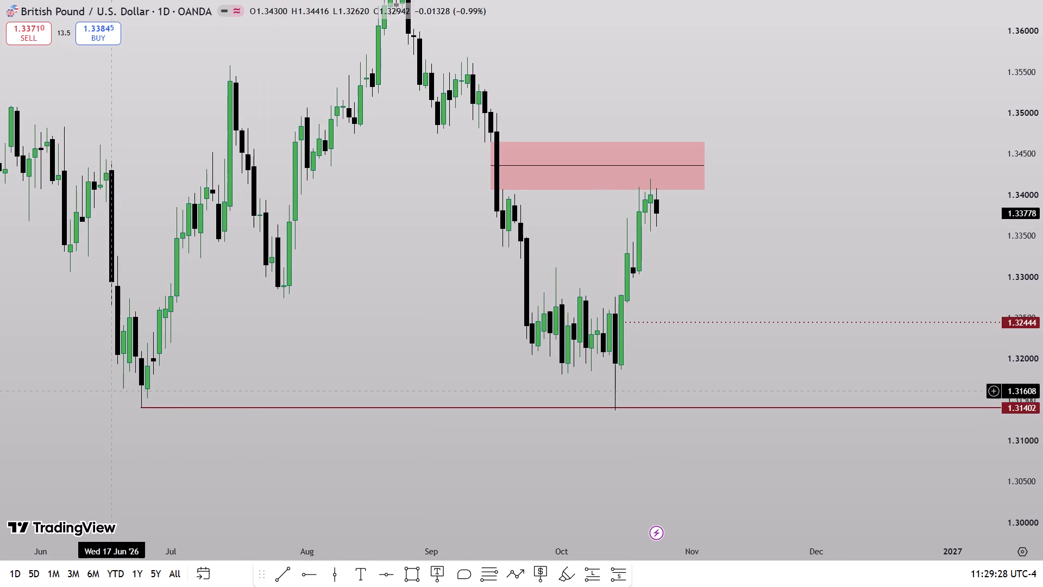
pyautogui.moveTo(142, 410); pyautogui.dragTo(617, 432)
pyautogui.moveTo(634, 364); pyautogui.dragTo(642, 385)
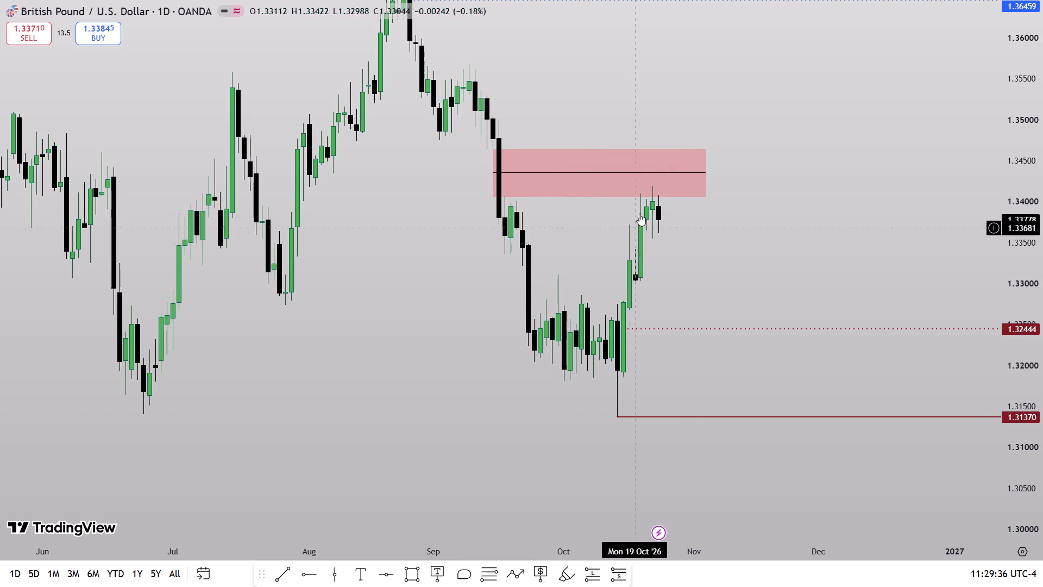
# Draw a Fibonacci retracement from the 21 August high at 1.36758 down to the 14 October low at 1.31370.
pyautogui.moveTo(694, 315); pyautogui.dragTo(753, 317)
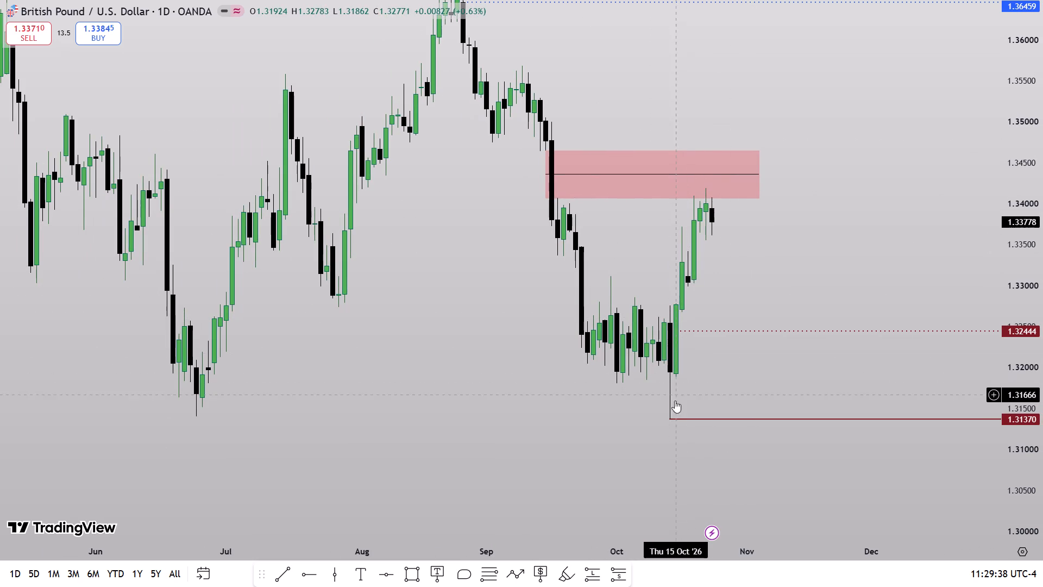
pyautogui.moveTo(688, 383); pyautogui.dragTo(675, 432)
pyautogui.moveTo(679, 411); pyautogui.dragTo(620, 462)
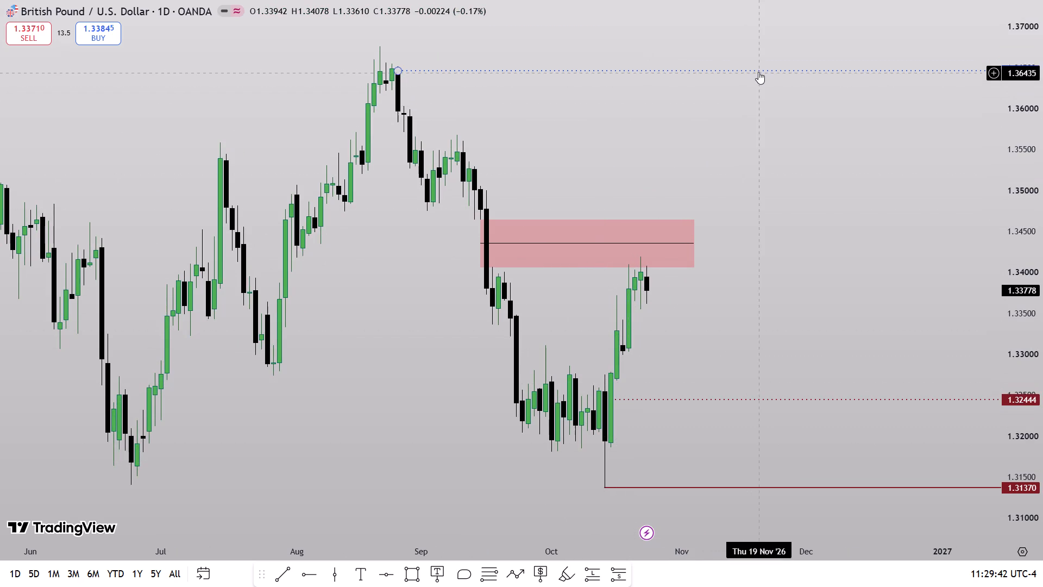
pyautogui.click(485, 576)
pyautogui.click(379, 41)
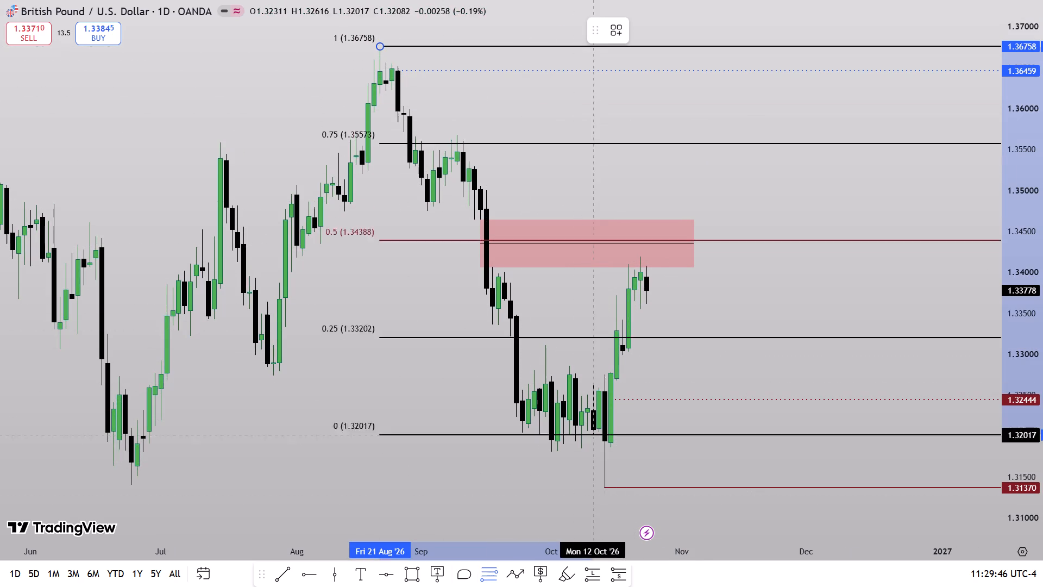
pyautogui.click(606, 503)
# Draw a red rectangle over the range's upper half, from 1.36758 on 21 August down to the 0.5 level at 1.34064, reaching January 2027.
pyautogui.moveTo(435, 346); pyautogui.dragTo(476, 345)
pyautogui.moveTo(1042, 363); pyautogui.dragTo(1028, 301)
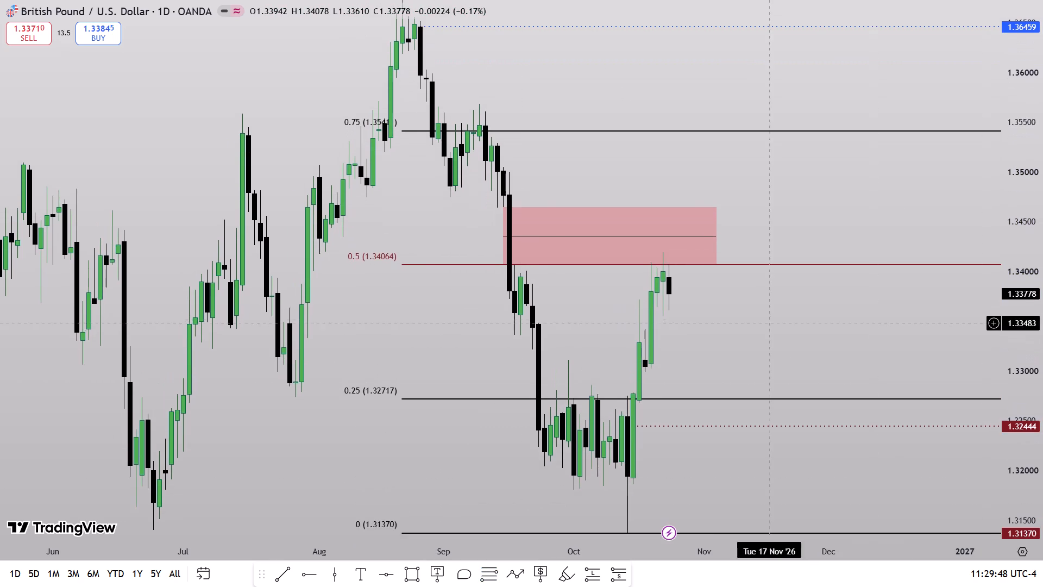
pyautogui.moveTo(767, 323); pyautogui.dragTo(821, 324)
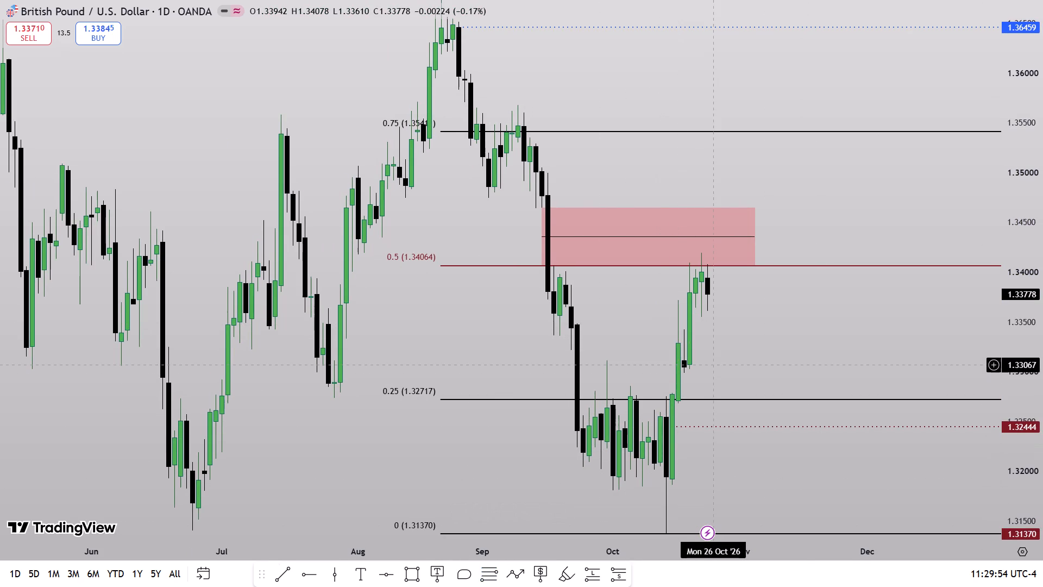
pyautogui.moveTo(715, 365); pyautogui.dragTo(715, 342)
pyautogui.moveTo(715, 343); pyautogui.dragTo(715, 313)
pyautogui.moveTo(736, 303); pyautogui.dragTo(709, 339)
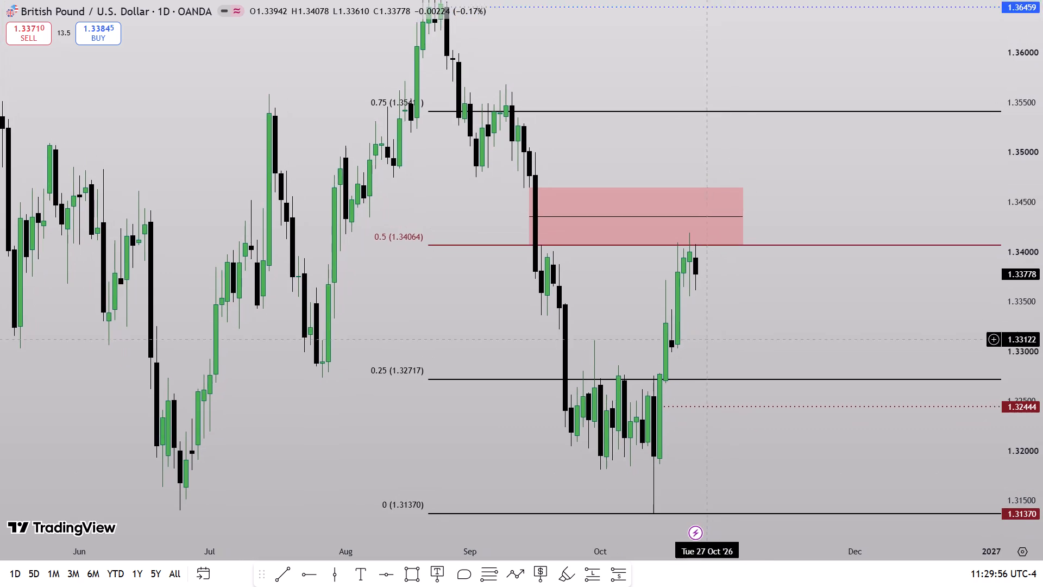
pyautogui.moveTo(728, 324); pyautogui.dragTo(683, 441)
pyautogui.moveTo(1037, 277); pyautogui.dragTo(1017, 354)
pyautogui.moveTo(729, 425); pyautogui.dragTo(711, 354)
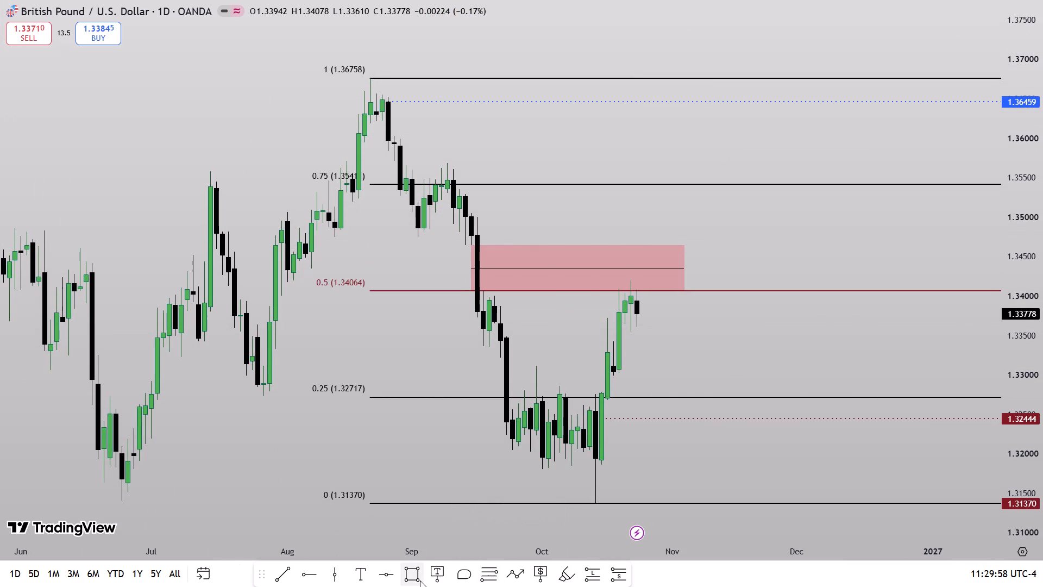
pyautogui.click(420, 580)
pyautogui.click(370, 87)
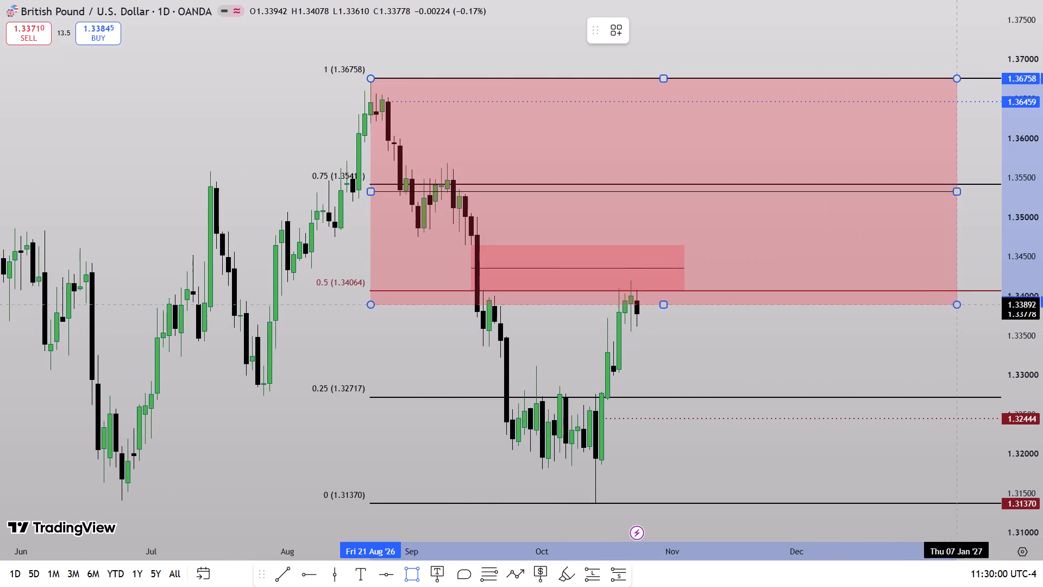
pyautogui.click(970, 291)
# Draw a rectangle over the range's lower half, from 1.31370 to about 1.3407, with cyan border and fill, and extend it into January 2027.
pyautogui.moveTo(859, 358); pyautogui.dragTo(836, 282)
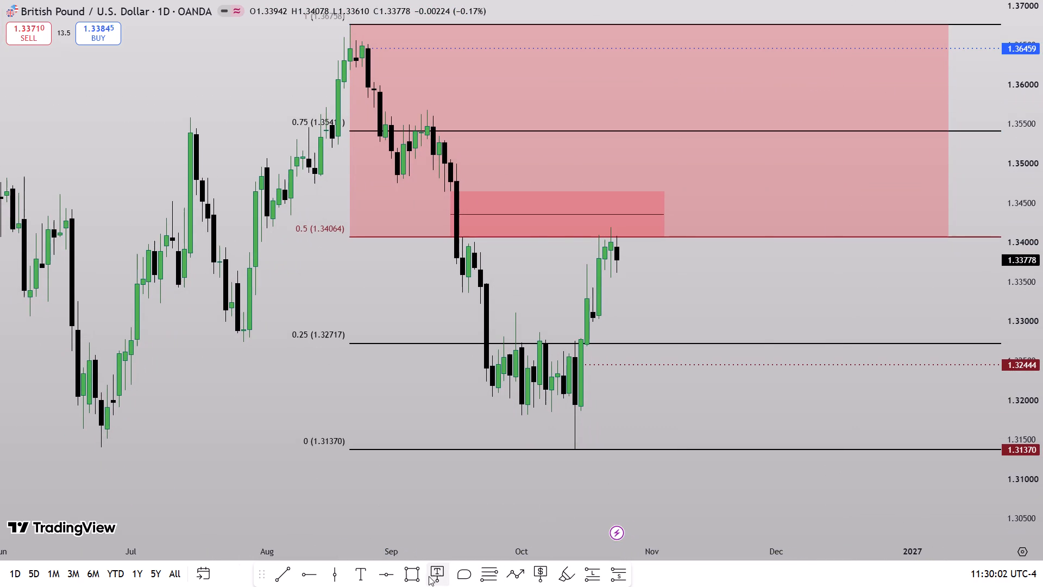
pyautogui.click(420, 570)
pyautogui.click(576, 466)
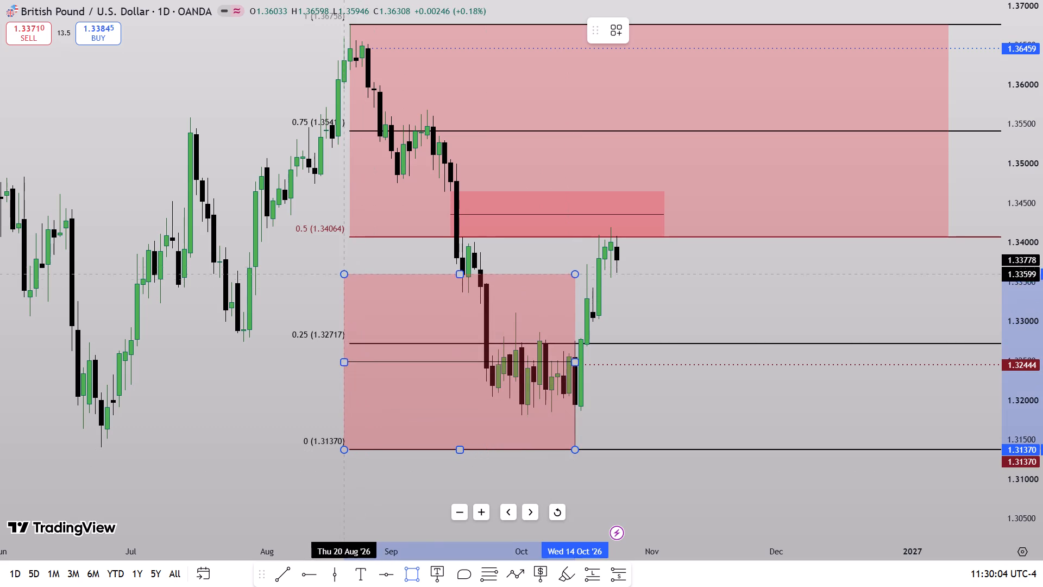
pyautogui.click(351, 237)
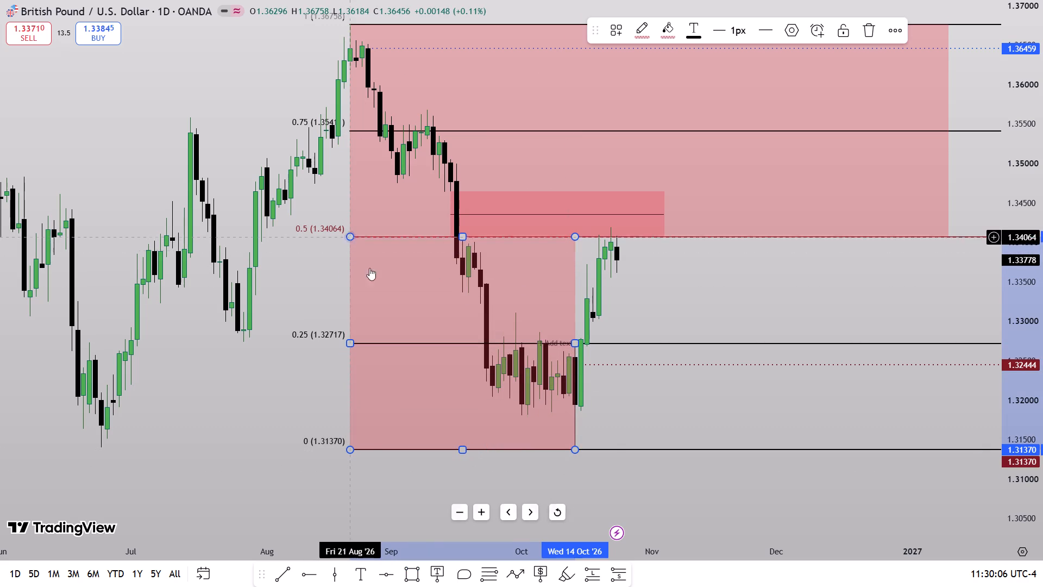
pyautogui.click(637, 33)
pyautogui.click(718, 76)
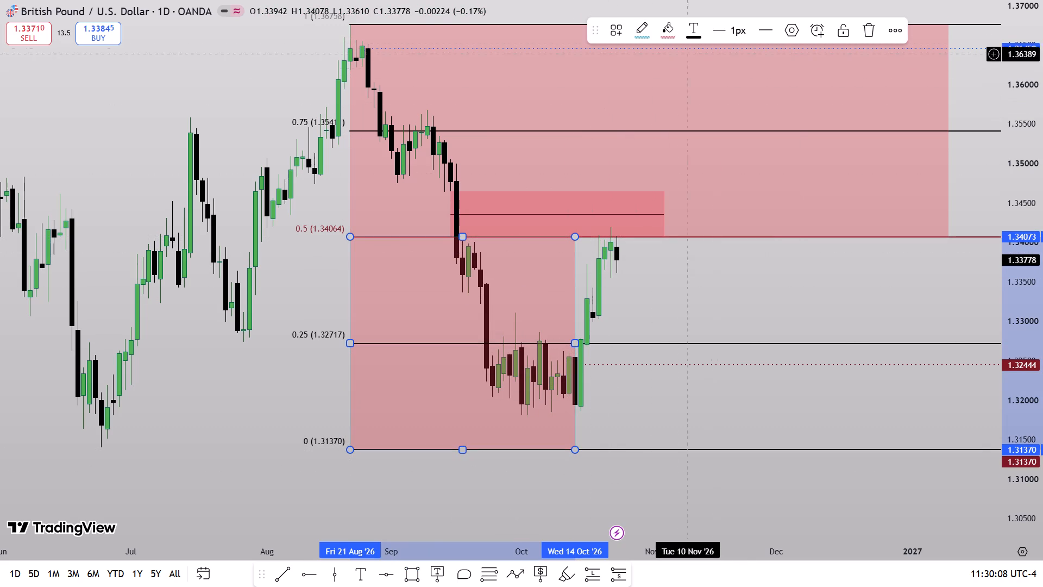
pyautogui.click(660, 34)
pyautogui.click(739, 73)
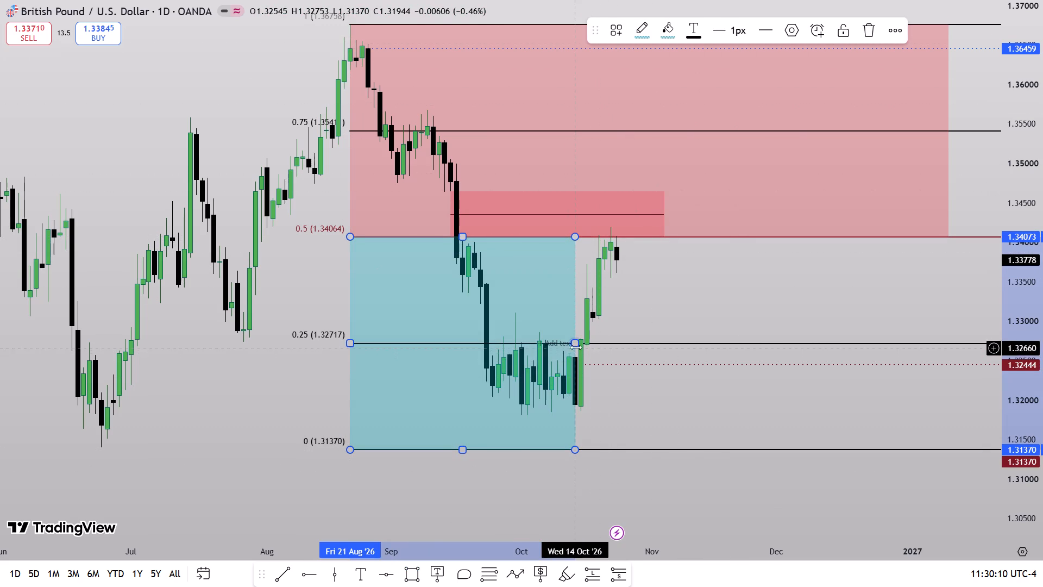
pyautogui.moveTo(576, 346); pyautogui.dragTo(989, 355)
# Measure the move from about 1.3369, near the latest candle, up to about 1.3681 above the August high, and clear the measurement.
pyautogui.moveTo(283, 308); pyautogui.dragTo(281, 344)
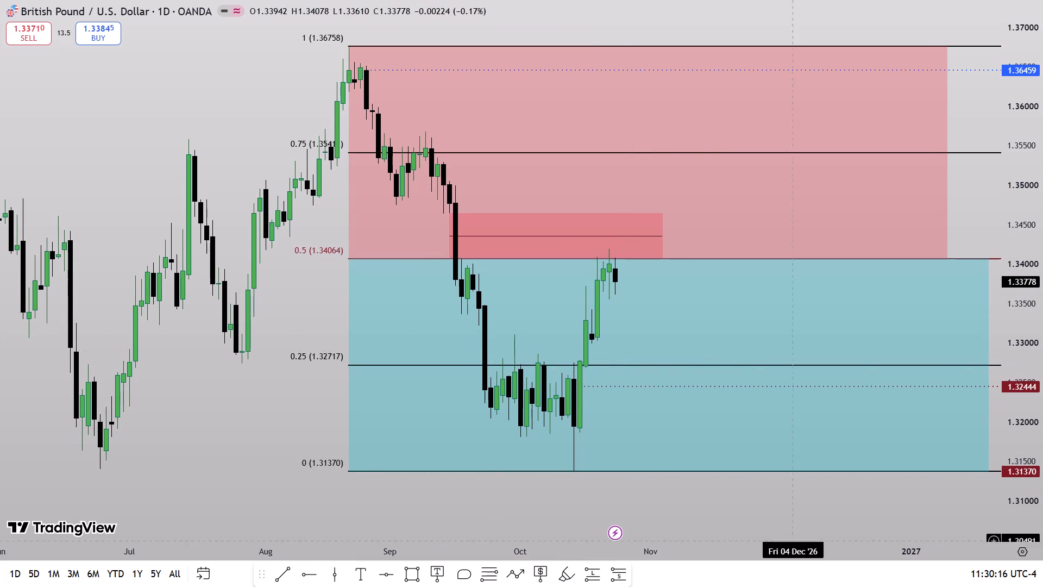
pyautogui.moveTo(626, 283); pyautogui.dragTo(621, 370)
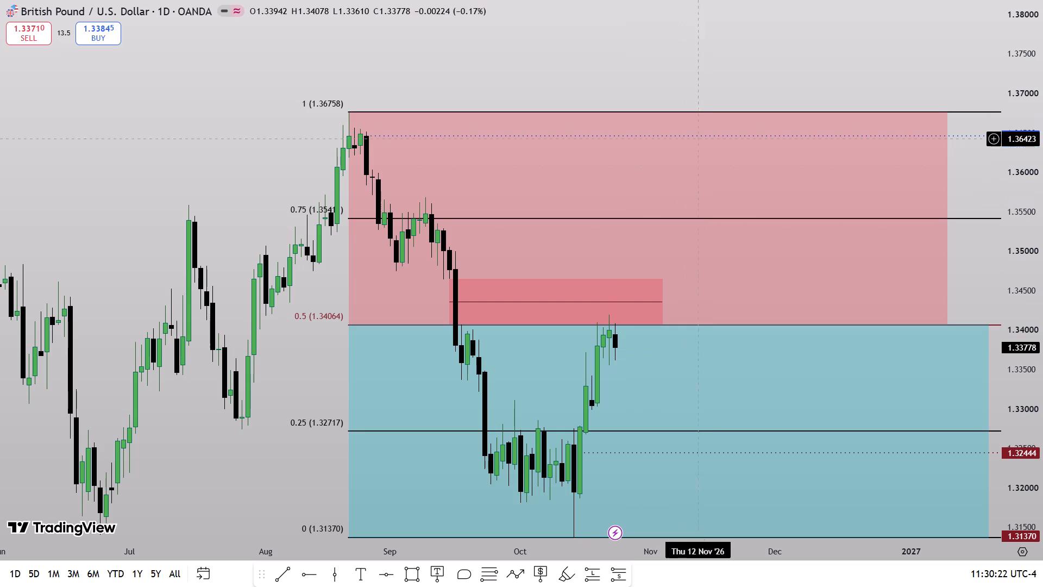
pyautogui.moveTo(261, 454); pyautogui.dragTo(277, 396)
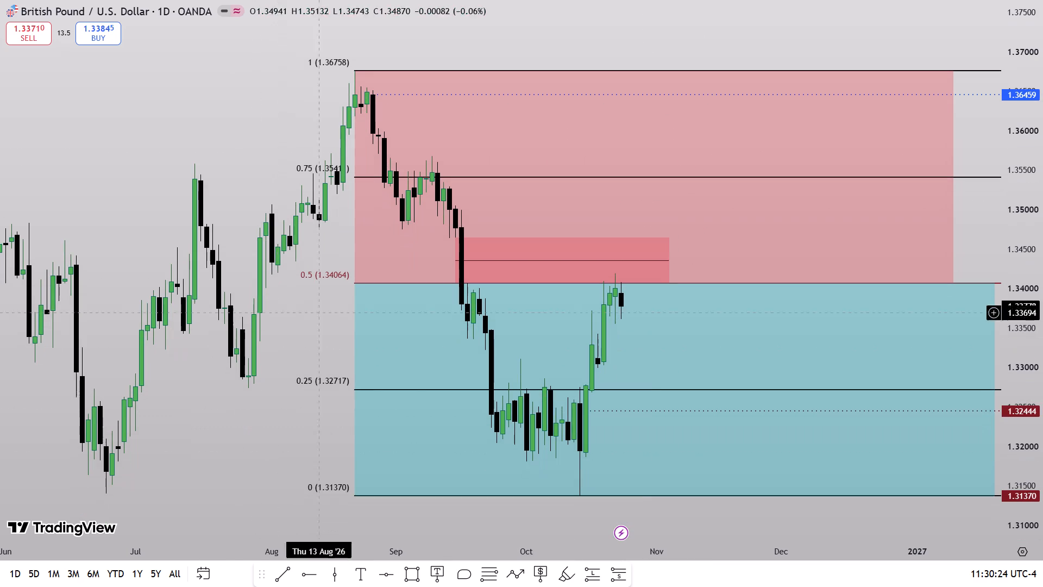
pyautogui.keyDown('shift'); pyautogui.click(664, 313); pyautogui.keyUp('shift')
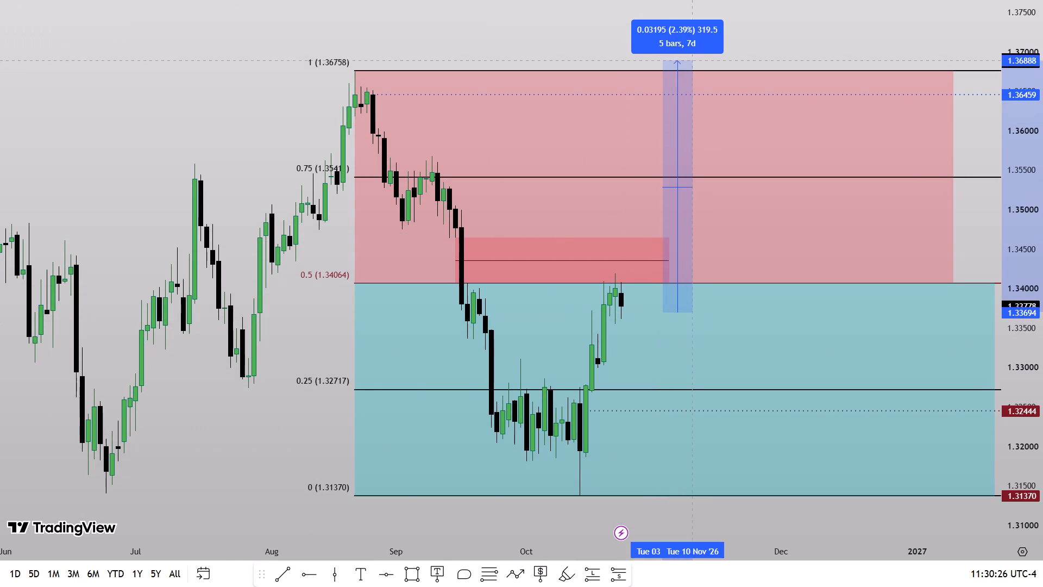
pyautogui.click(688, 67)
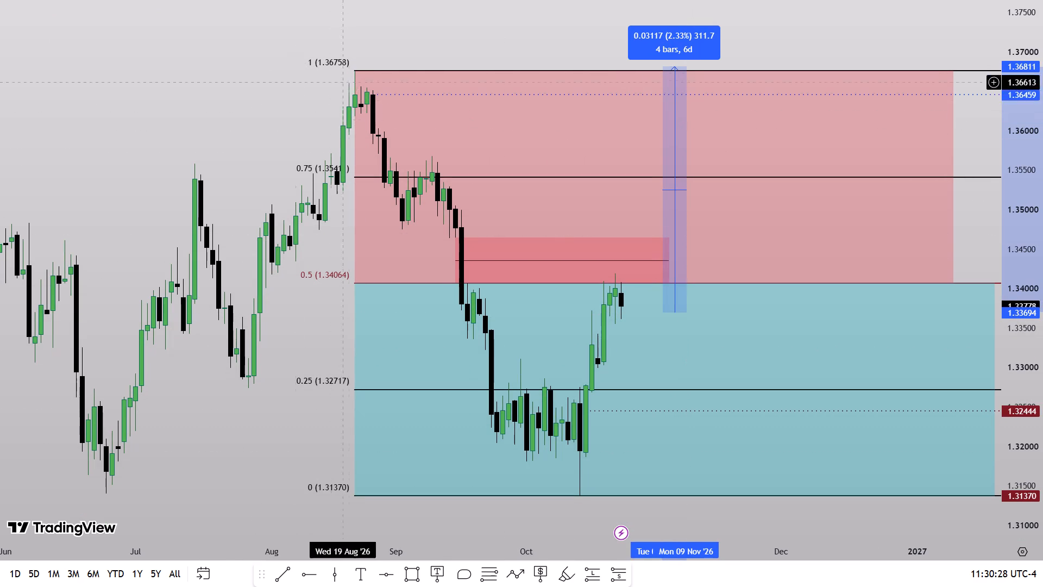
pyautogui.click(235, 166)
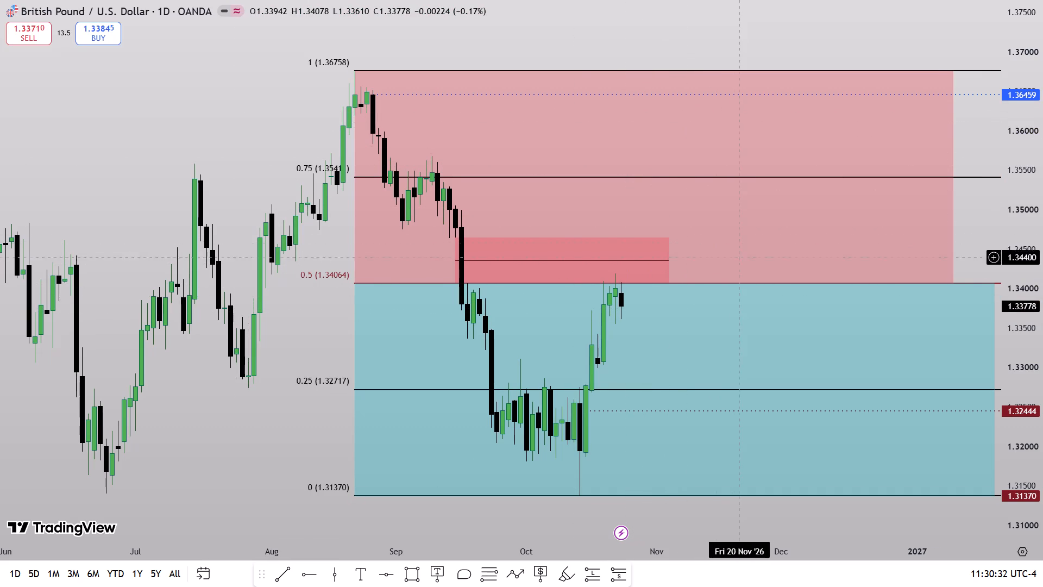
# Examine price around the 0.5 level and red gap zone, comparing the October rally with the August high and the 1.36459 ray.
pyautogui.moveTo(742, 263); pyautogui.dragTo(764, 198)
pyautogui.moveTo(712, 266); pyautogui.dragTo(712, 311)
pyautogui.moveTo(1042, 412); pyautogui.dragTo(1042, 286)
pyautogui.scroll(3, 797, 364)
pyautogui.moveTo(586, 316); pyautogui.dragTo(600, 381)
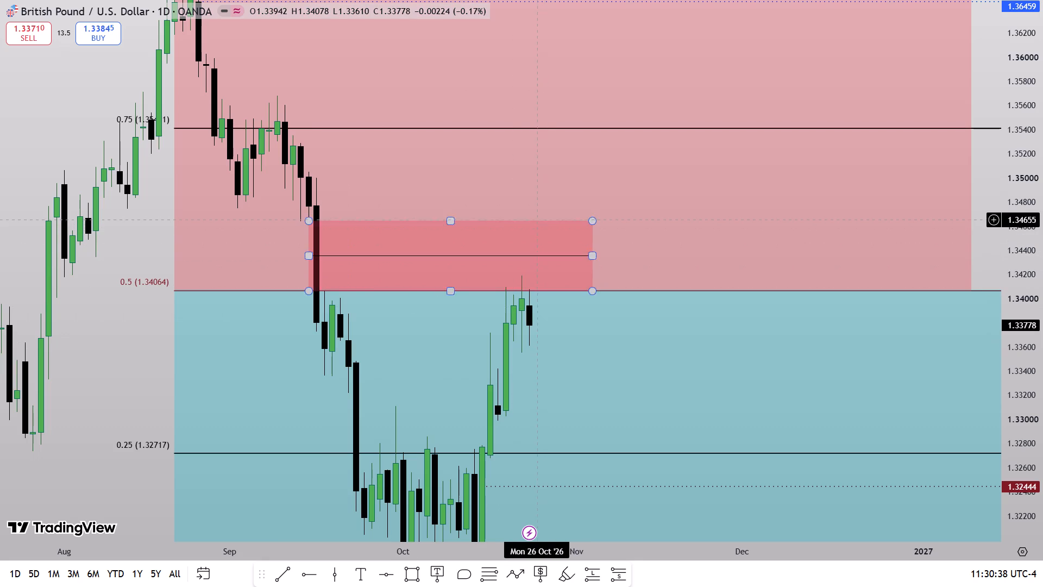
pyautogui.moveTo(582, 376); pyautogui.dragTo(582, 305)
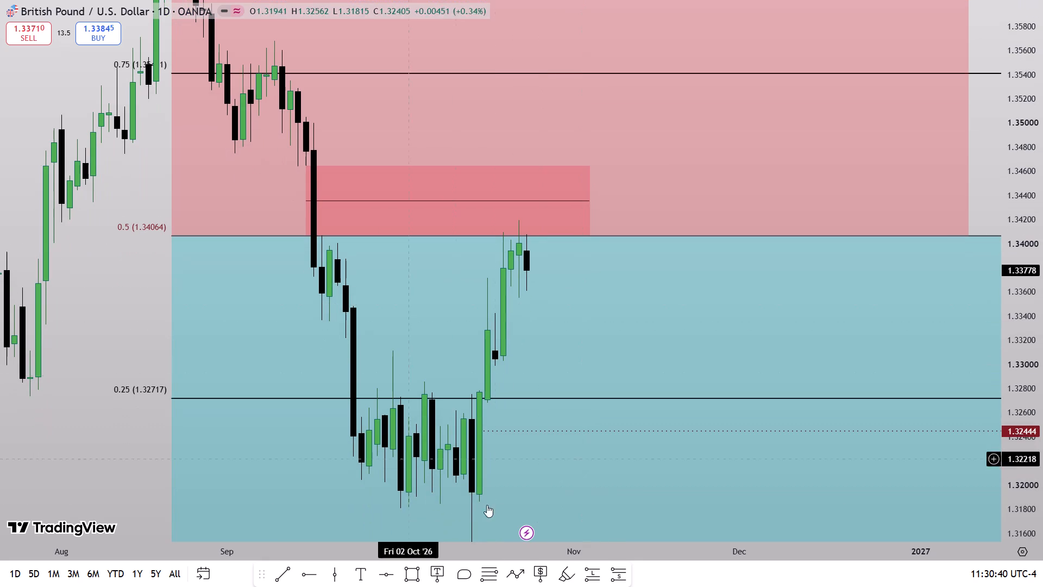
pyautogui.moveTo(558, 360); pyautogui.dragTo(562, 474)
pyautogui.moveTo(587, 228); pyautogui.dragTo(590, 233)
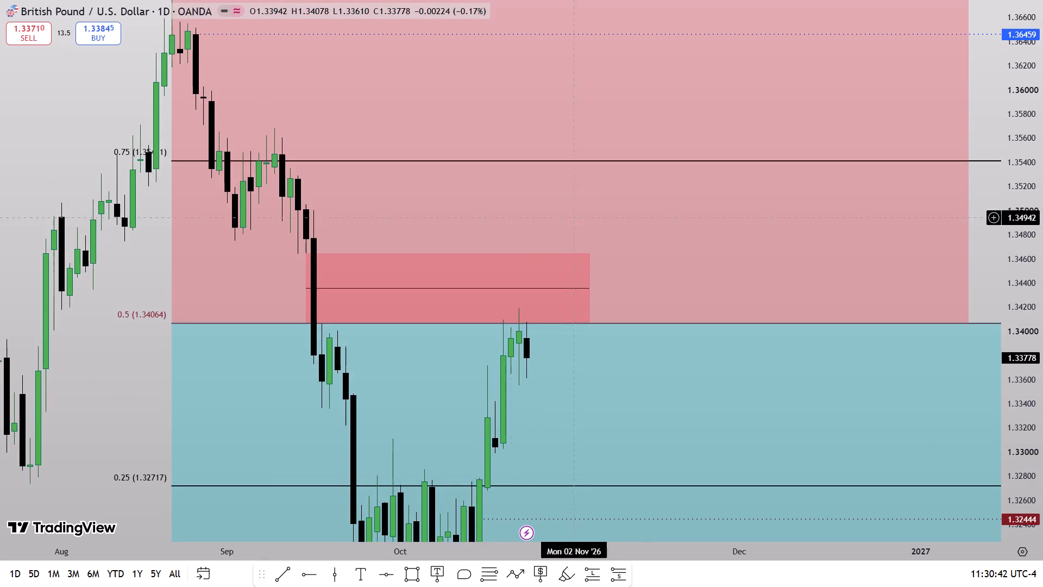
pyautogui.moveTo(590, 233); pyautogui.dragTo(608, 332)
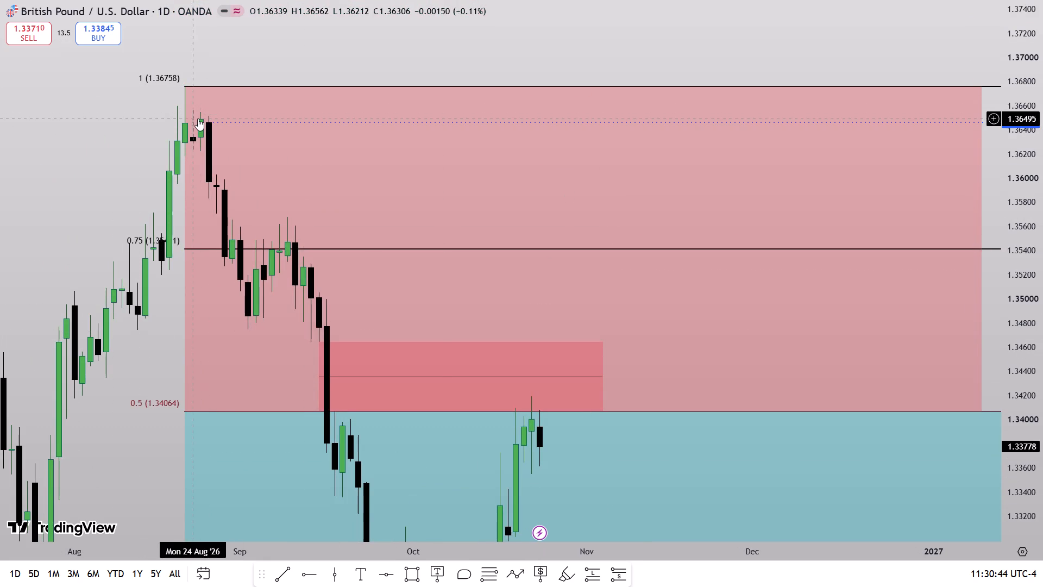
# Draw a cyan rectangle over the October rally's gap between 1.33422 and 1.33643, extended from 19 October to 2 November.
pyautogui.moveTo(689, 524); pyautogui.dragTo(679, 322)
pyautogui.moveTo(1042, 367); pyautogui.dragTo(1033, 308)
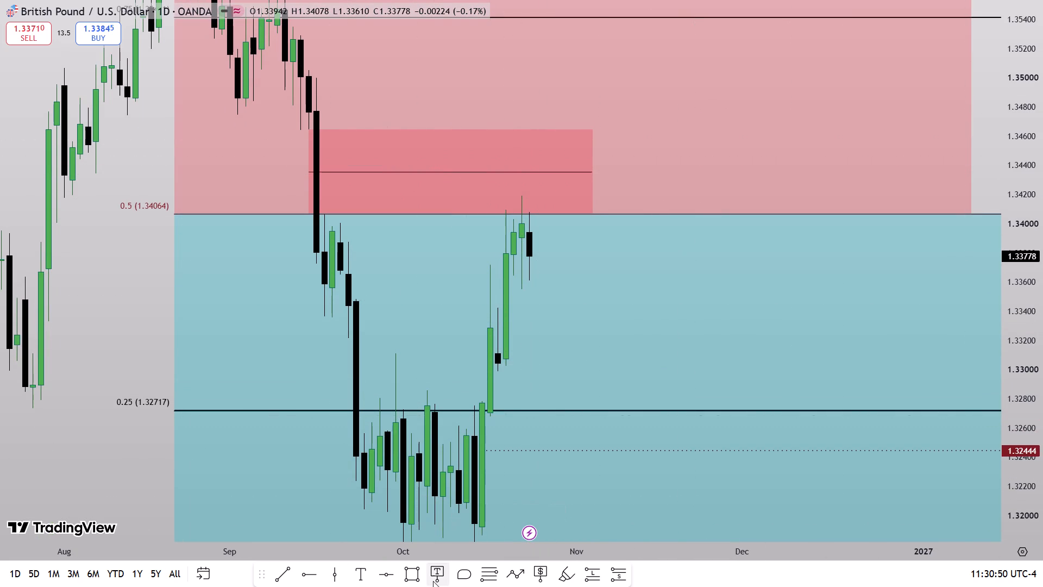
pyautogui.click(410, 567)
pyautogui.click(500, 313)
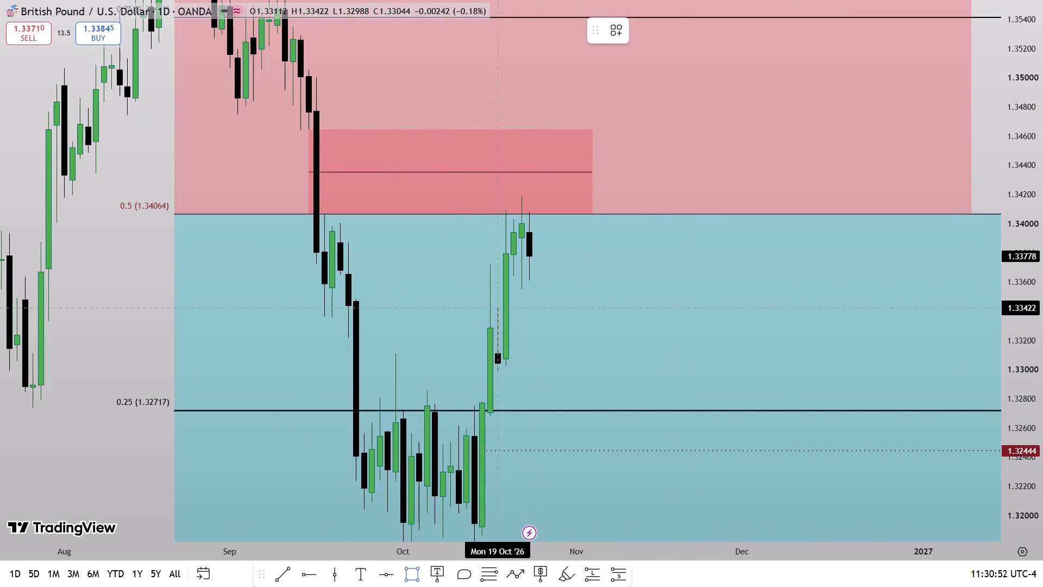
pyautogui.click(514, 276)
pyautogui.moveTo(512, 294); pyautogui.dragTo(575, 311)
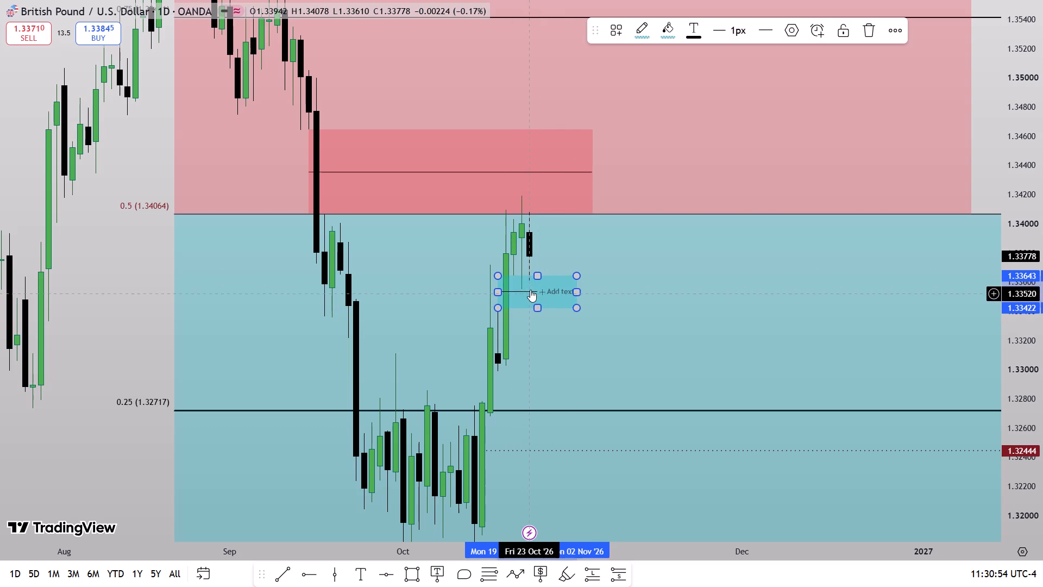
# Draw a cyan rectangle over the lower October gap between 1.32783 and 1.32988, extended from 15 October to 5 November.
pyautogui.moveTo(544, 347); pyautogui.dragTo(532, 245)
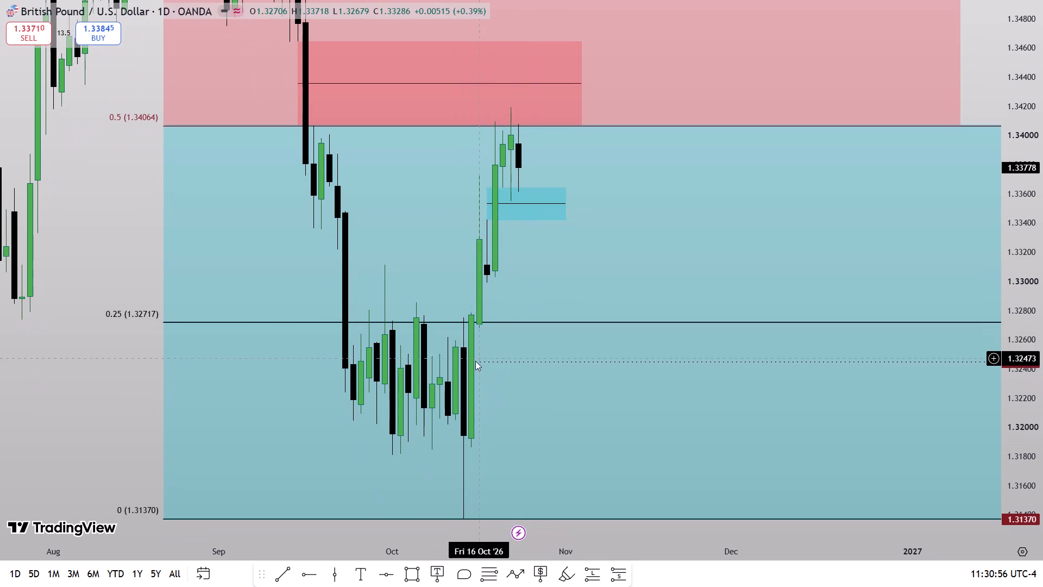
pyautogui.click(414, 577)
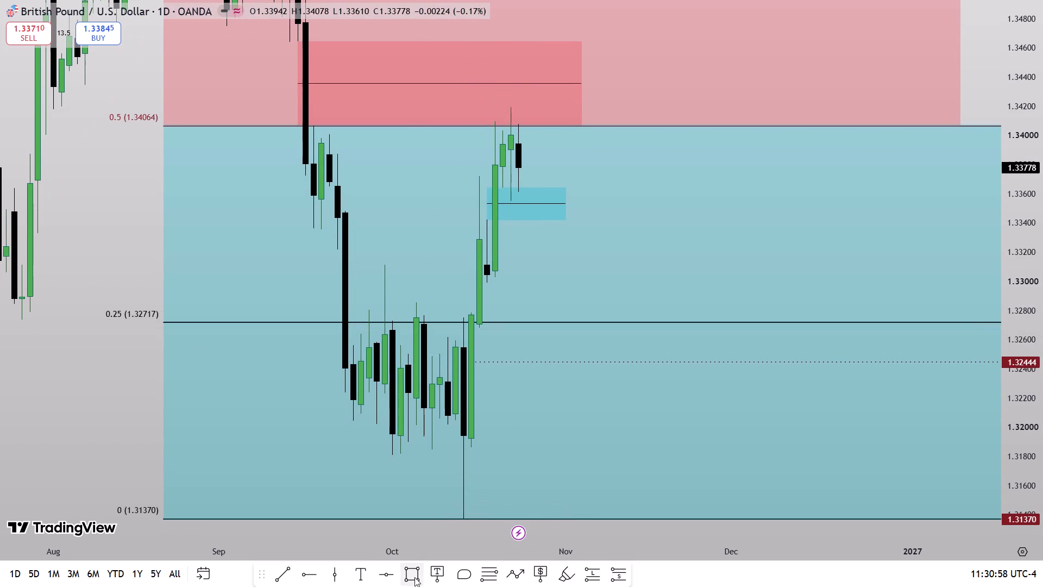
pyautogui.click(470, 307)
pyautogui.click(486, 290)
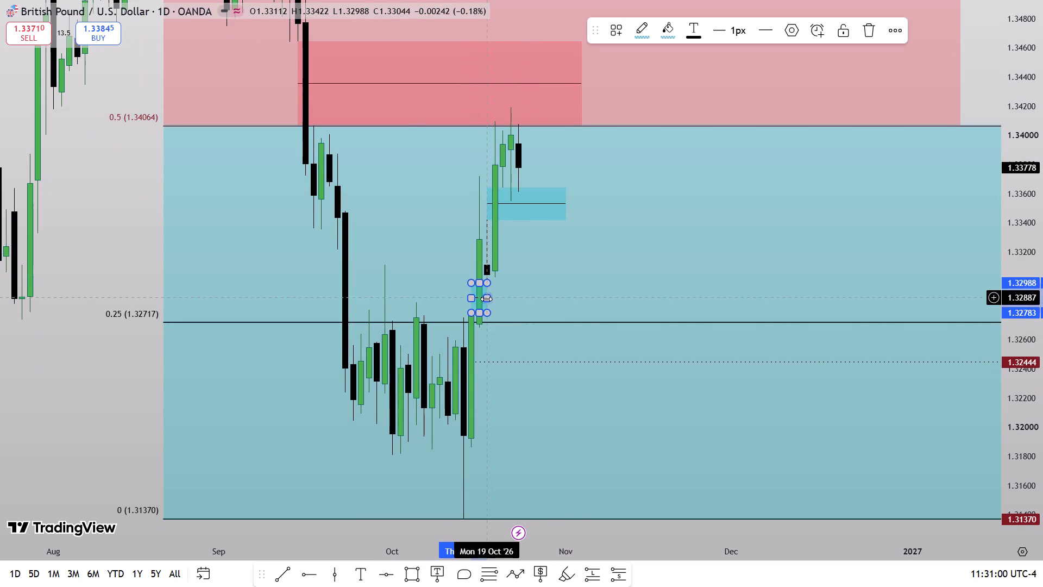
pyautogui.moveTo(486, 299); pyautogui.dragTo(590, 327)
pyautogui.click(641, 279)
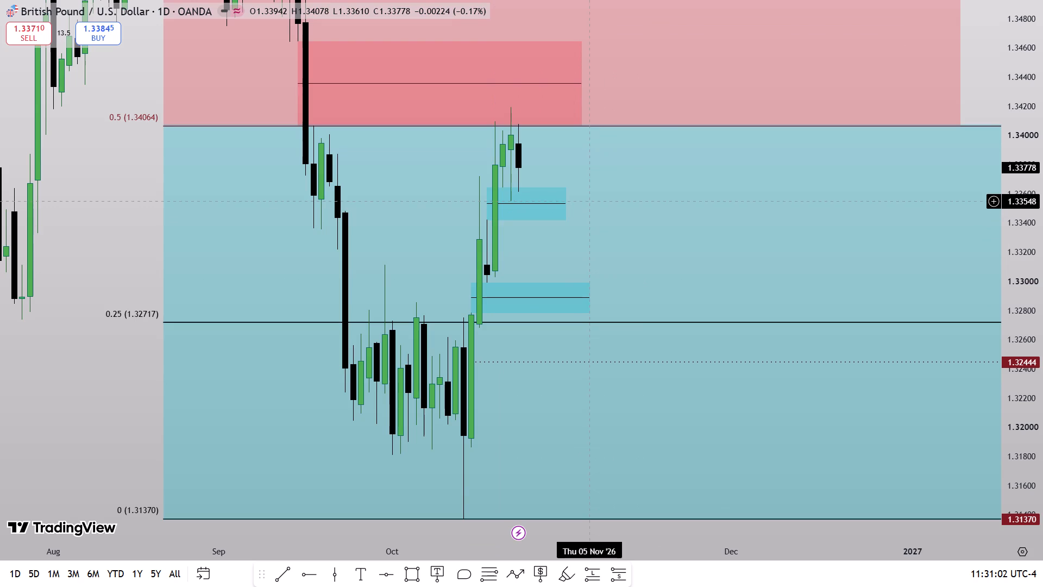
# Measure the drop from about 1.3354 in the upper cyan gap to about 1.3282 in the lower one, and clear the measurement.
pyautogui.keyDown('shift'); pyautogui.click(587, 203); pyautogui.keyUp('shift')
pyautogui.click(582, 308)
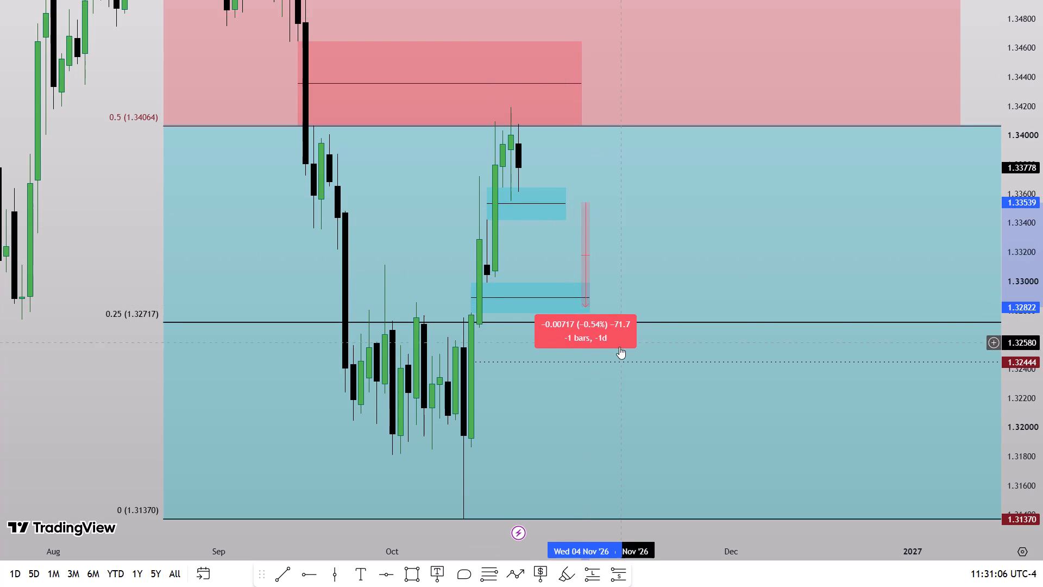
pyautogui.moveTo(626, 255); pyautogui.dragTo(655, 284)
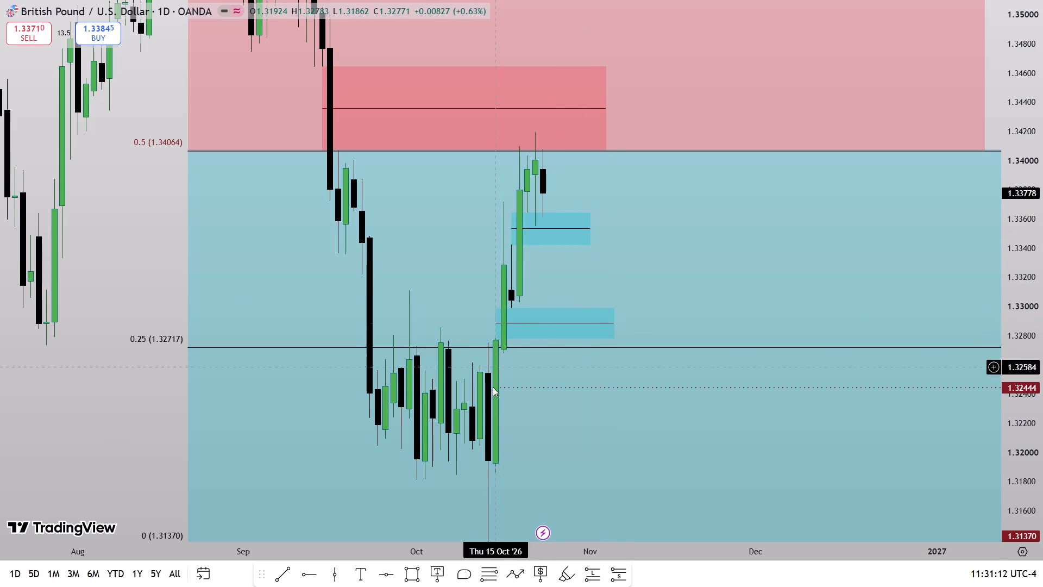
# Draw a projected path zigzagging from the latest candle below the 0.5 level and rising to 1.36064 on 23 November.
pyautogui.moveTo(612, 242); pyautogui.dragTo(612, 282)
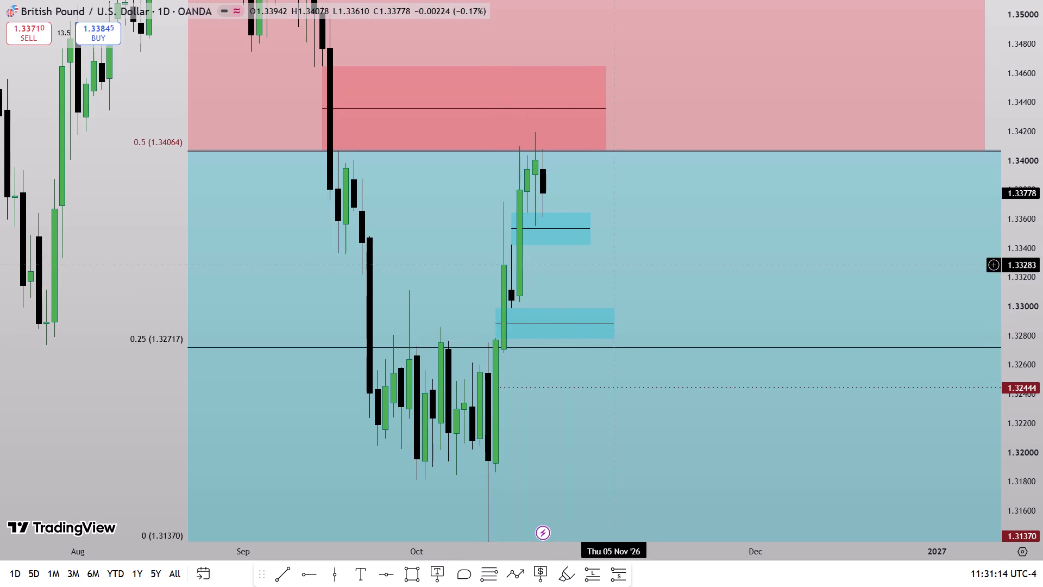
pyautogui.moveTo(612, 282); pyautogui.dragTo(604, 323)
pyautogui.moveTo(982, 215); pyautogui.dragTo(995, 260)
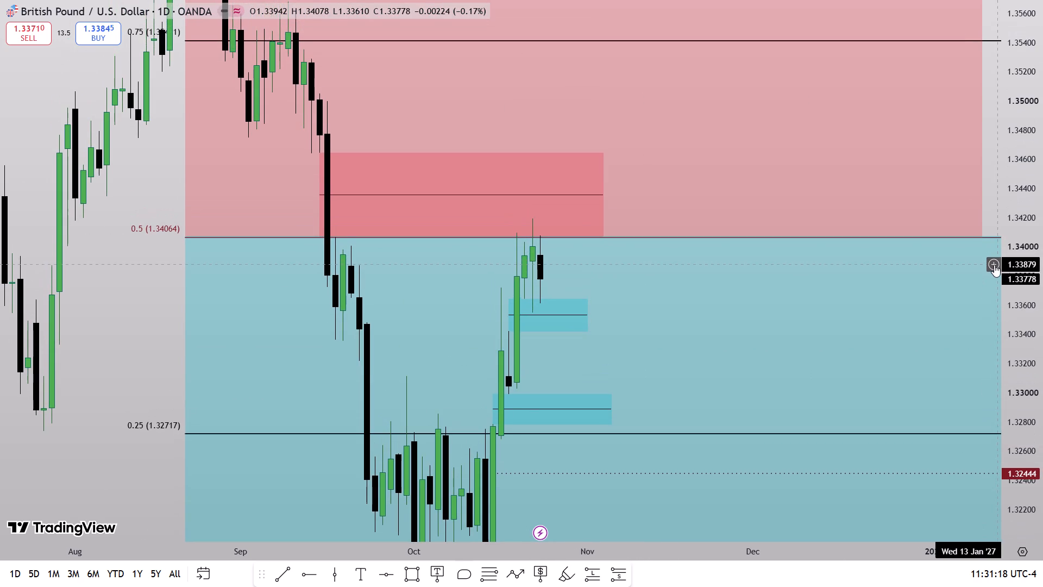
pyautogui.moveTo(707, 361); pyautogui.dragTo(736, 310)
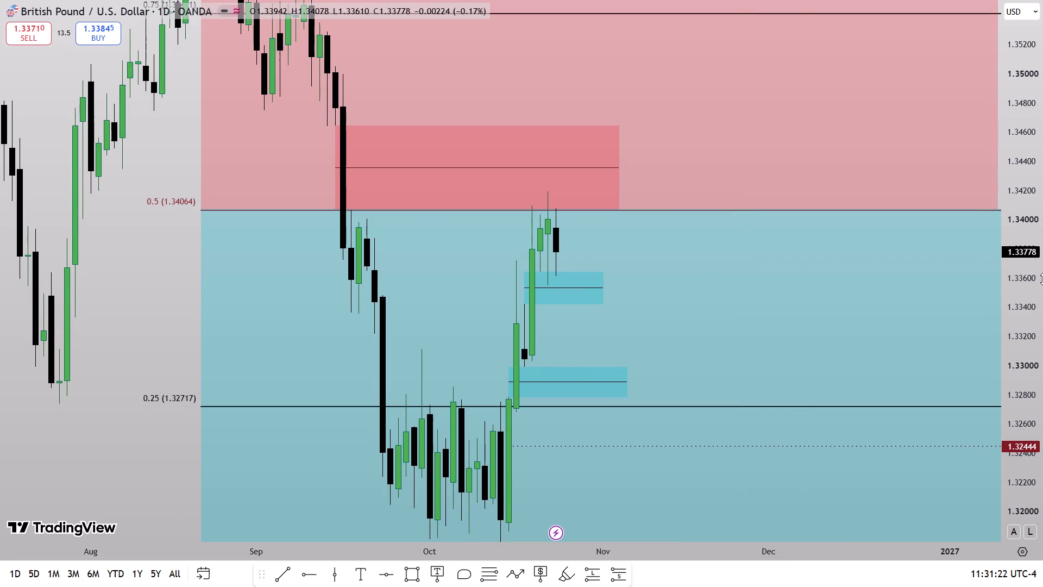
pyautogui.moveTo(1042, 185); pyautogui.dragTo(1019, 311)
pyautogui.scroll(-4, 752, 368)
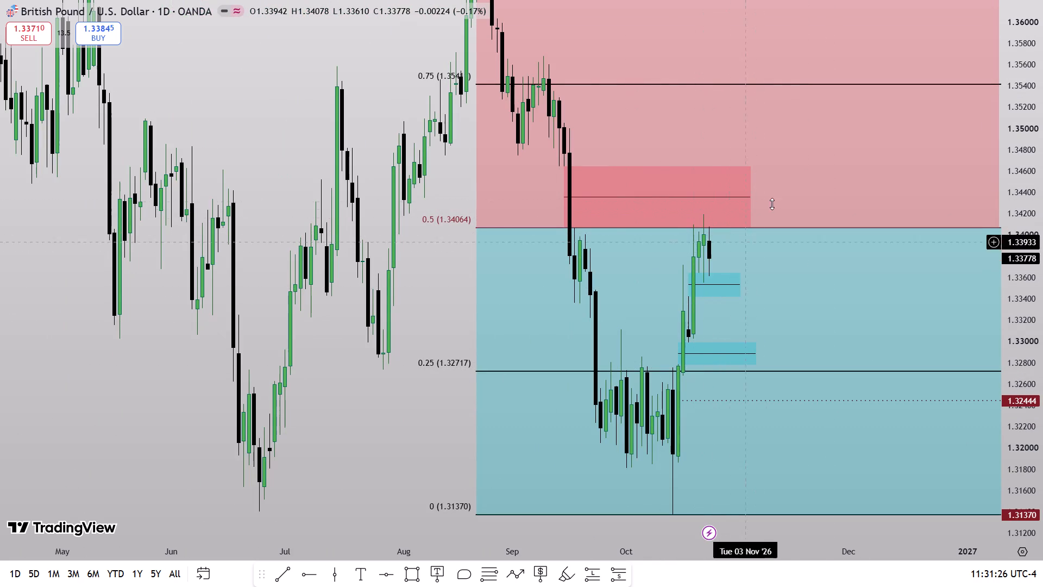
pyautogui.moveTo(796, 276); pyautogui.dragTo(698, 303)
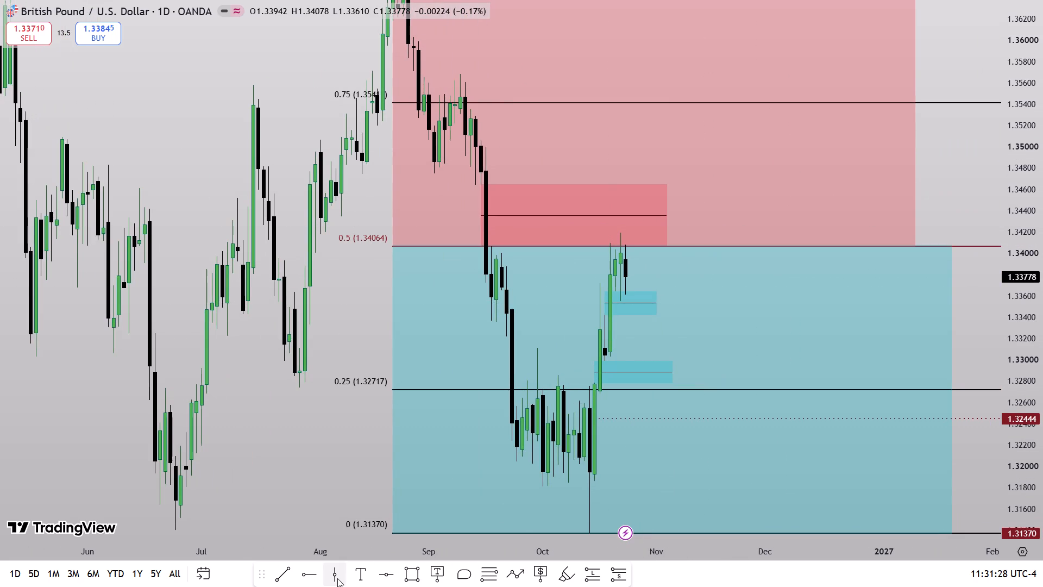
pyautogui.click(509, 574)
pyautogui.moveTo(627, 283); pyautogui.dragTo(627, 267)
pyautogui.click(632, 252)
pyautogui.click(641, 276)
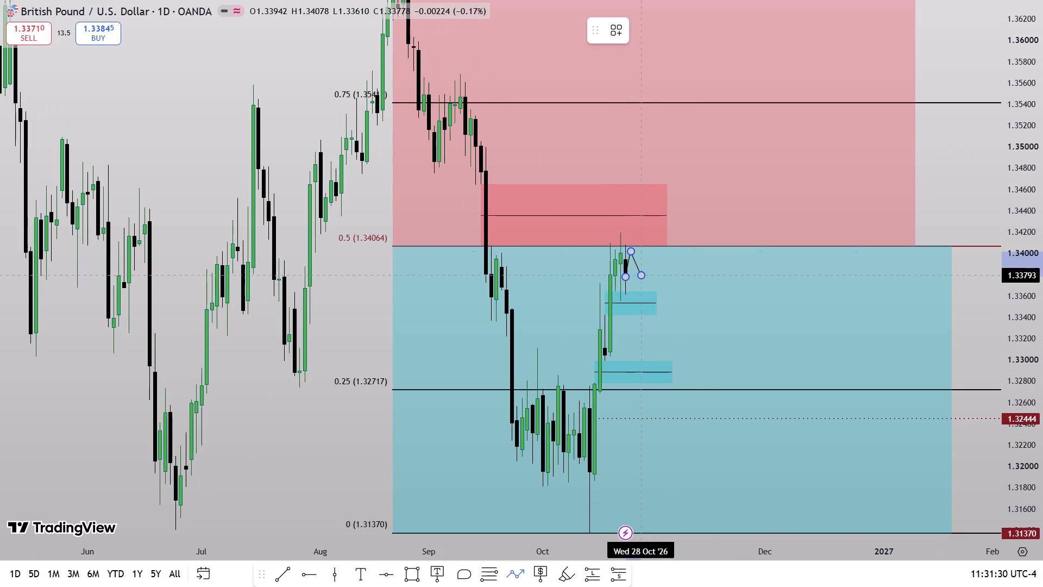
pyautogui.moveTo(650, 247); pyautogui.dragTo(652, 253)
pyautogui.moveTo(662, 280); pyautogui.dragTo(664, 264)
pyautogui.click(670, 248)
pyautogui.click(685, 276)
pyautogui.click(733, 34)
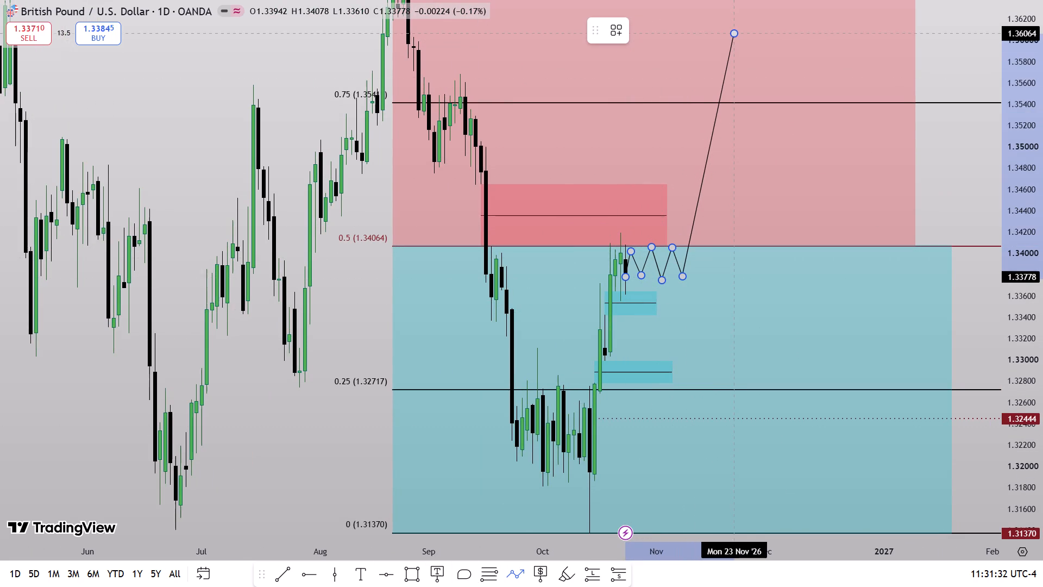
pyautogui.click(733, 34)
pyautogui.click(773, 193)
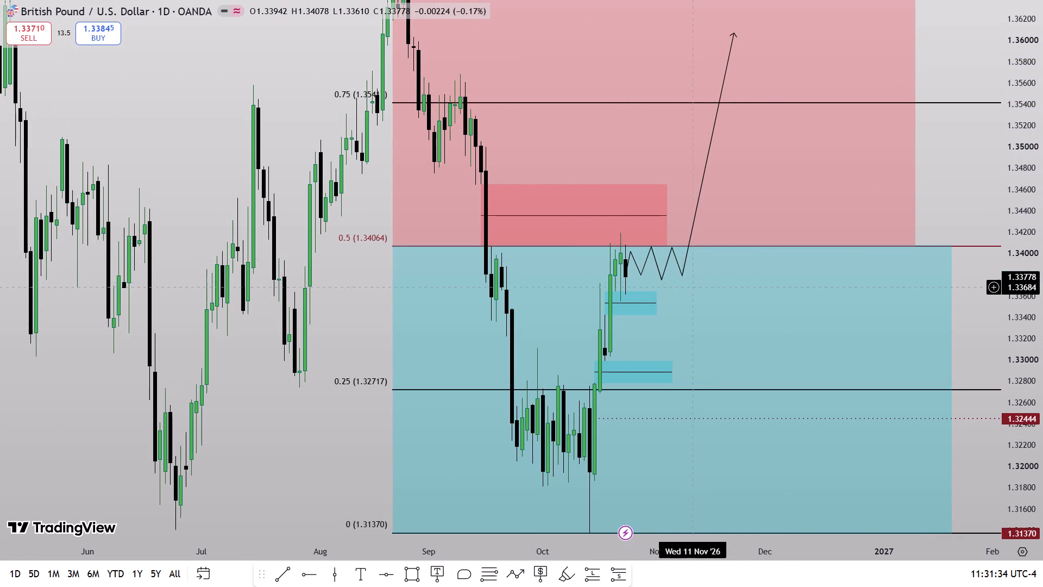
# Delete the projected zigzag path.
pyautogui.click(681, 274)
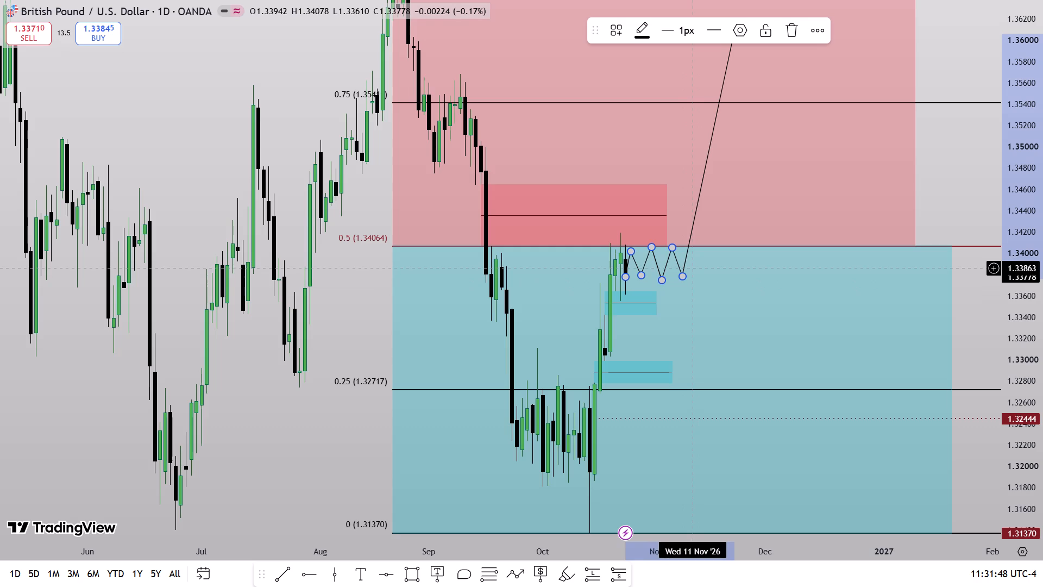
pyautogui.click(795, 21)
# Delete the large red and cyan rectangles covering the premium and discount halves of the August–October range.
pyautogui.moveTo(1042, 161); pyautogui.dragTo(1017, 265)
pyautogui.moveTo(726, 345); pyautogui.dragTo(728, 345)
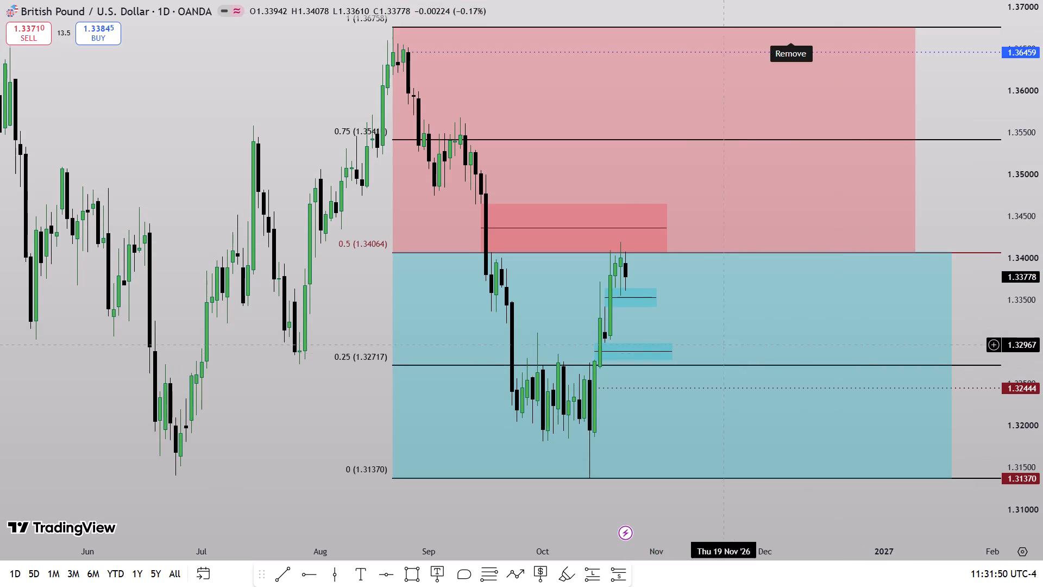
pyautogui.moveTo(728, 345); pyautogui.dragTo(747, 346)
pyautogui.moveTo(1042, 364); pyautogui.dragTo(1041, 226)
pyautogui.scroll(2, 826, 313)
pyautogui.click(908, 109)
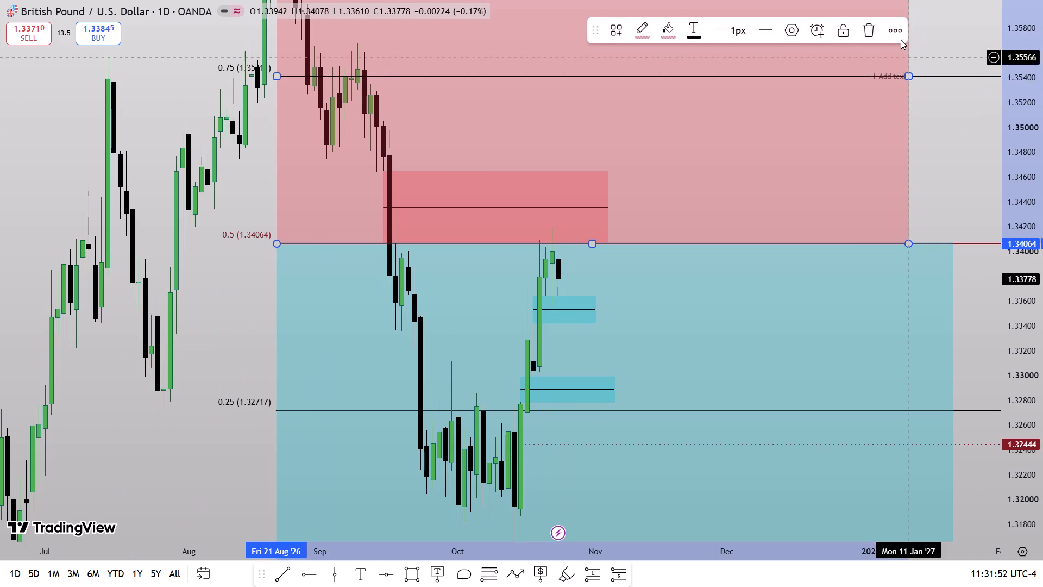
pyautogui.moveTo(864, 23); pyautogui.dragTo(865, 33)
pyautogui.click(954, 315)
pyautogui.click(868, 25)
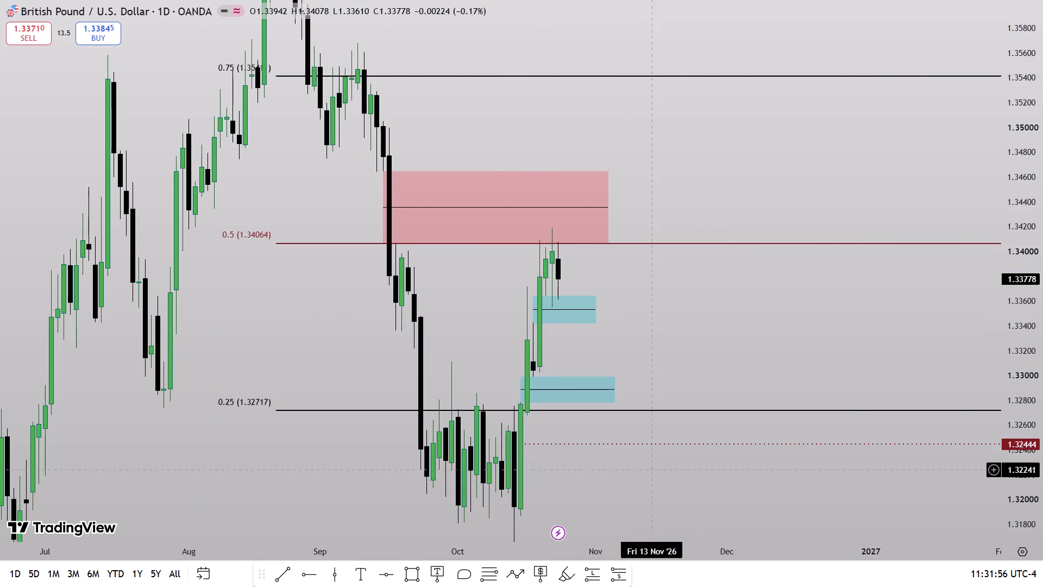
# Delete the Fibonacci levels spanning the August–October range.
pyautogui.click(240, 238)
pyautogui.click(791, 26)
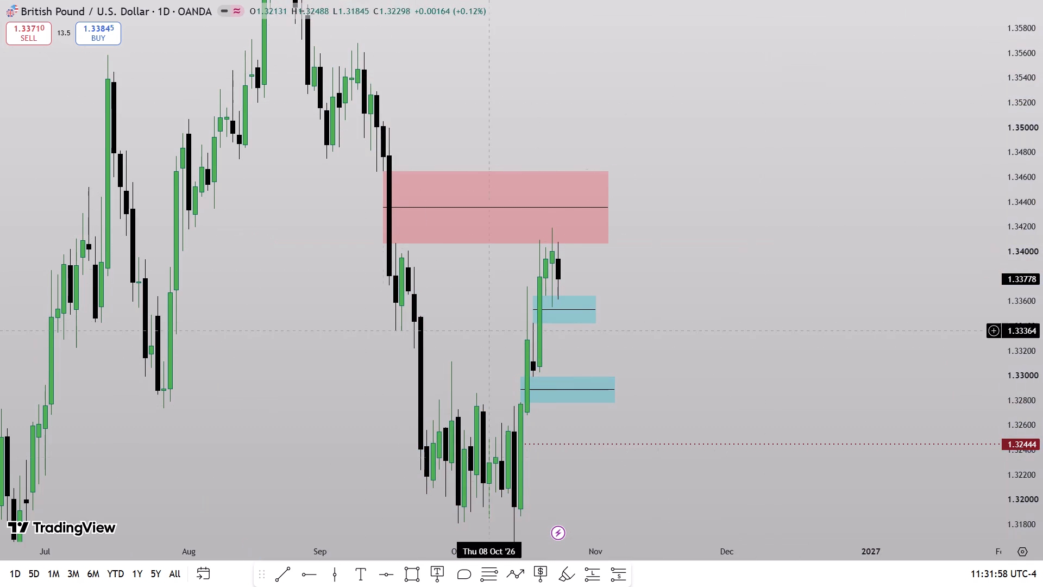
# Draw a horizontal ray from the 22 October high at 1.34192 and colour it blue.
pyautogui.click(287, 586)
pyautogui.click(304, 576)
pyautogui.click(549, 224)
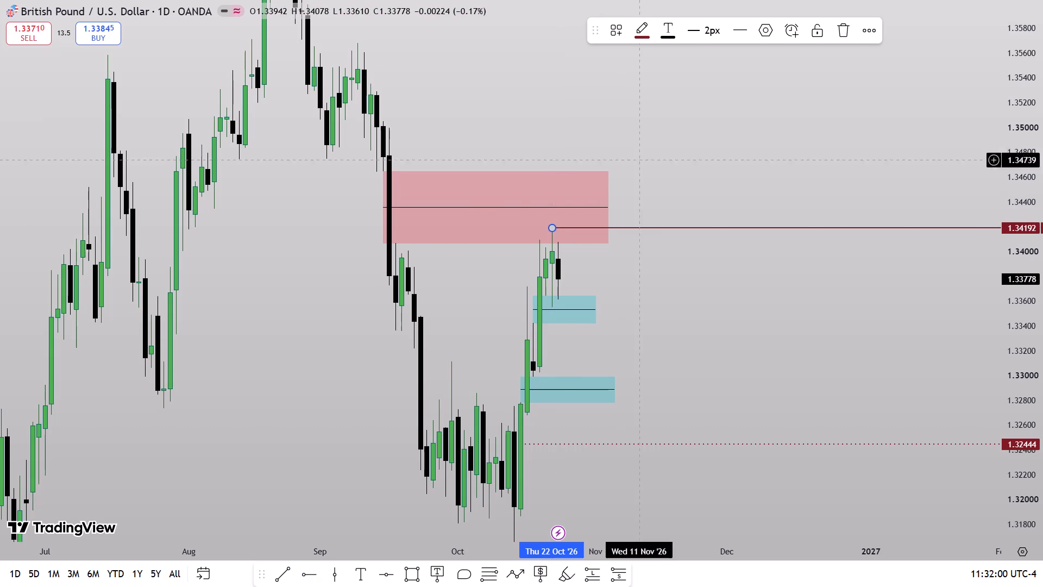
pyautogui.click(648, 33)
pyautogui.click(737, 72)
pyautogui.moveTo(715, 148); pyautogui.dragTo(751, 141)
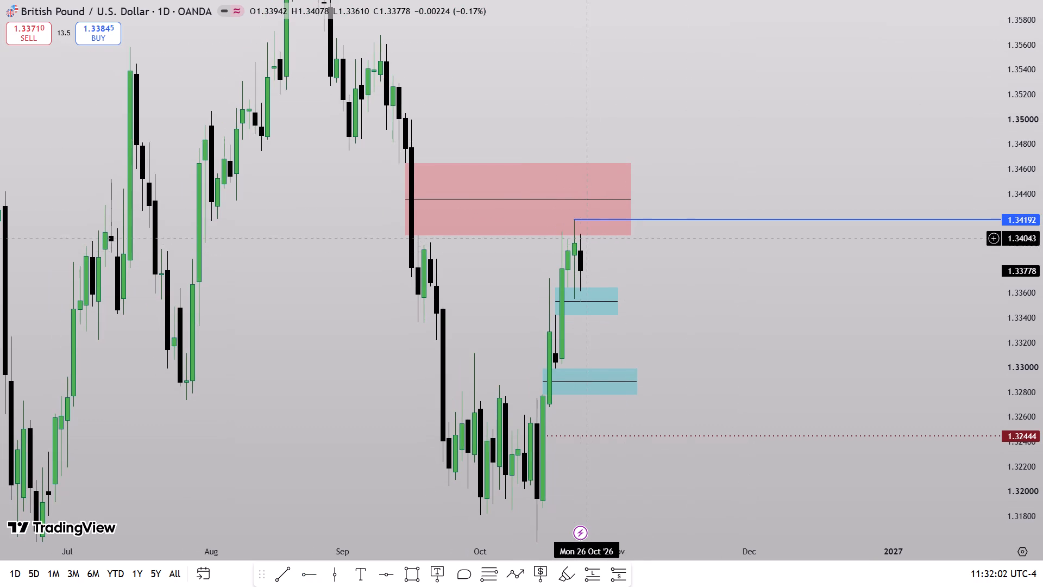
# Draw Fibonacci levels over the 16 October candle's upper wick, from its high at 1.33718 to its close at 1.33286.
pyautogui.moveTo(667, 301); pyautogui.dragTo(691, 300)
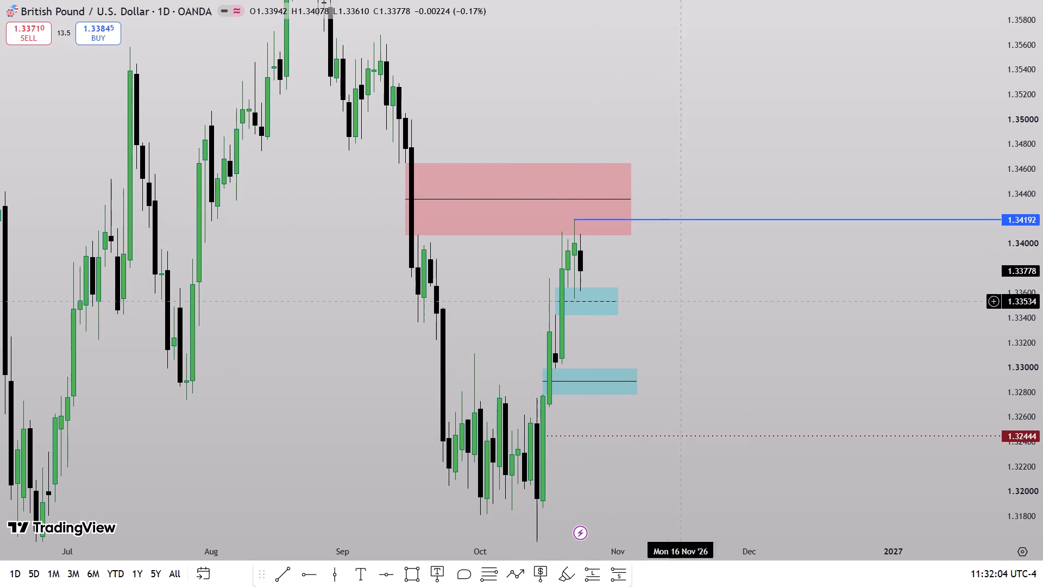
pyautogui.moveTo(691, 300); pyautogui.dragTo(740, 287)
pyautogui.moveTo(1042, 343); pyautogui.dragTo(1039, 236)
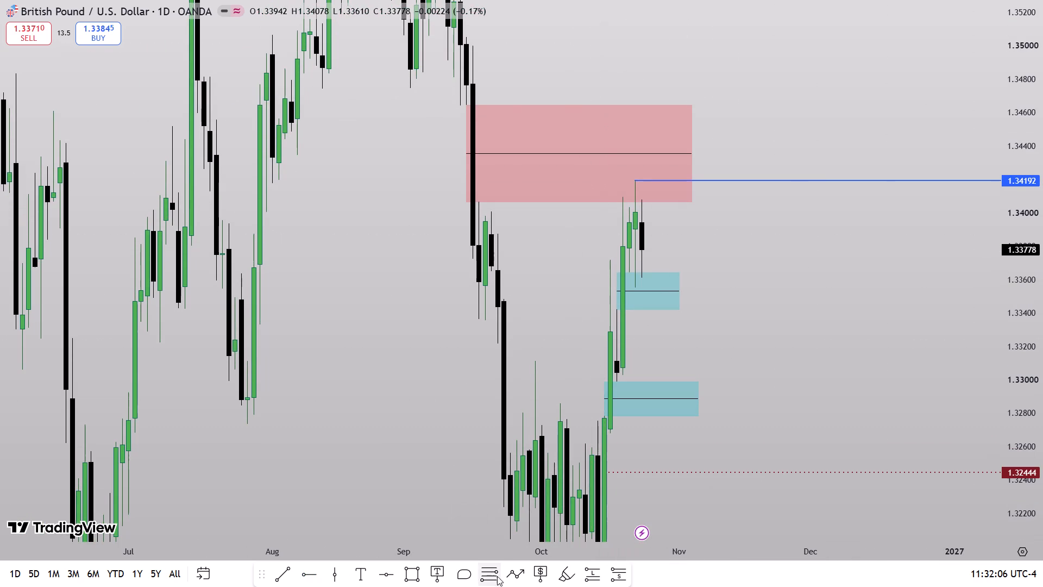
pyautogui.click(497, 576)
pyautogui.click(611, 269)
pyautogui.click(608, 326)
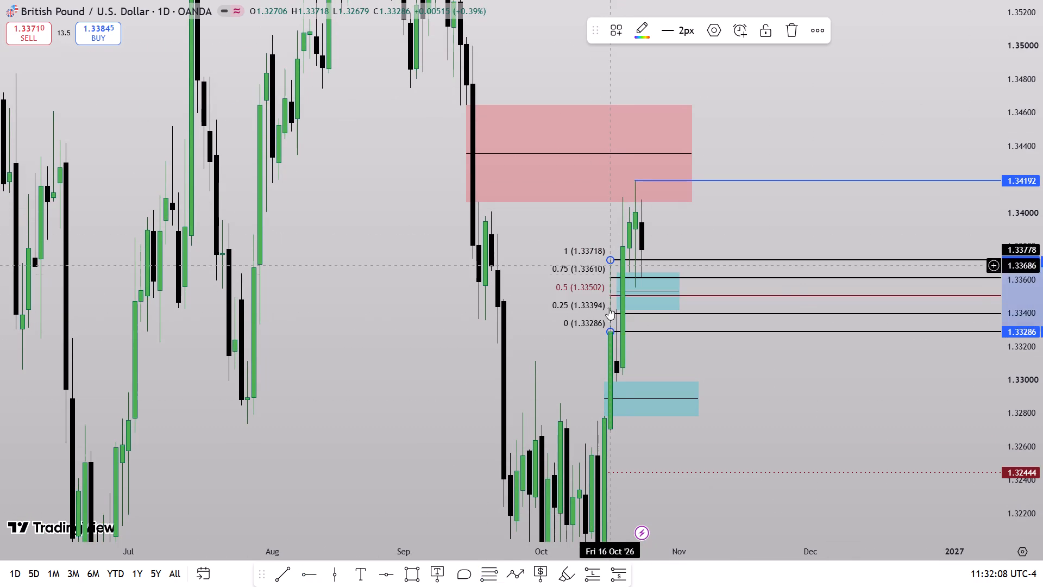
# Switch the chart to the 1-hour timeframe.
pyautogui.write('1H')
pyautogui.press('Return')
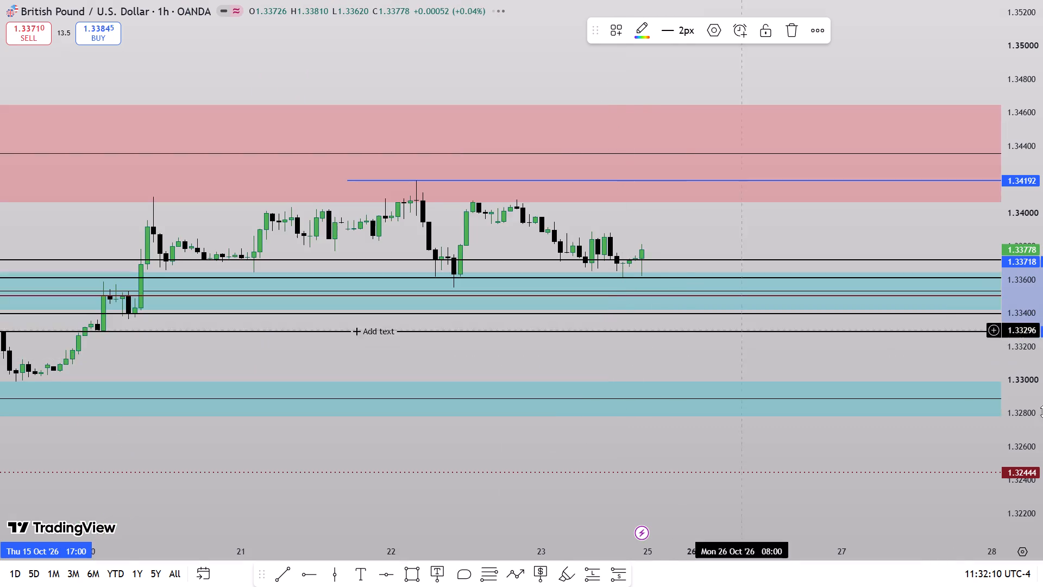
# Examine the hourly price action around the upper cyan gap, the wick's Fibonacci levels and the 1.34192 ray.
pyautogui.moveTo(1042, 410); pyautogui.dragTo(1036, 101)
pyautogui.scroll(-5, 836, 265)
pyautogui.moveTo(1042, 366); pyautogui.dragTo(1003, 180)
pyautogui.moveTo(925, 152); pyautogui.dragTo(787, 243)
pyautogui.scroll(3, 719, 347)
pyautogui.moveTo(678, 261); pyautogui.dragTo(693, 162)
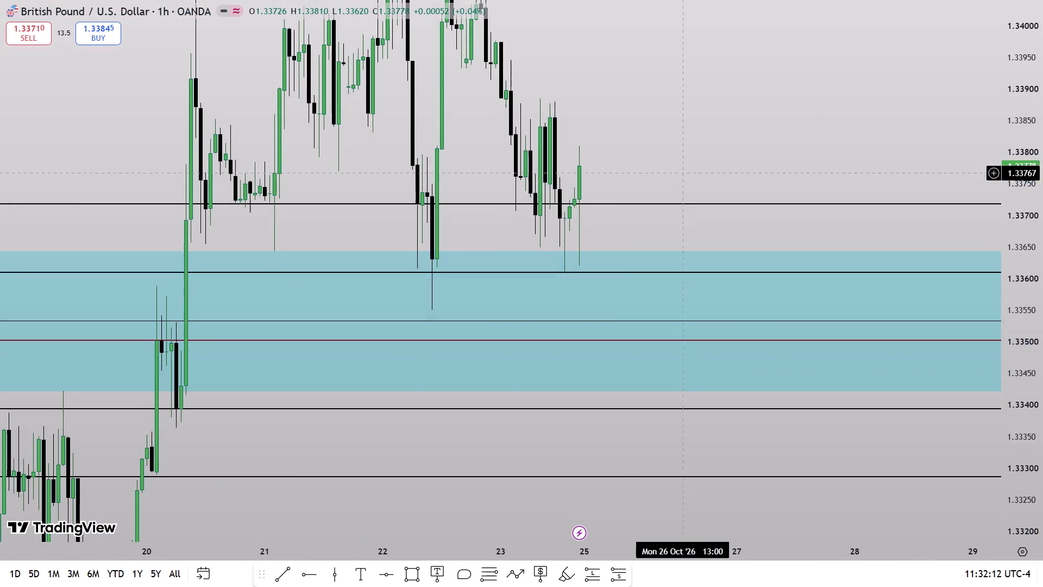
pyautogui.scroll(-2, 311, 407)
pyautogui.moveTo(768, 102); pyautogui.dragTo(698, 190)
pyautogui.moveTo(1042, 172); pyautogui.dragTo(1039, 234)
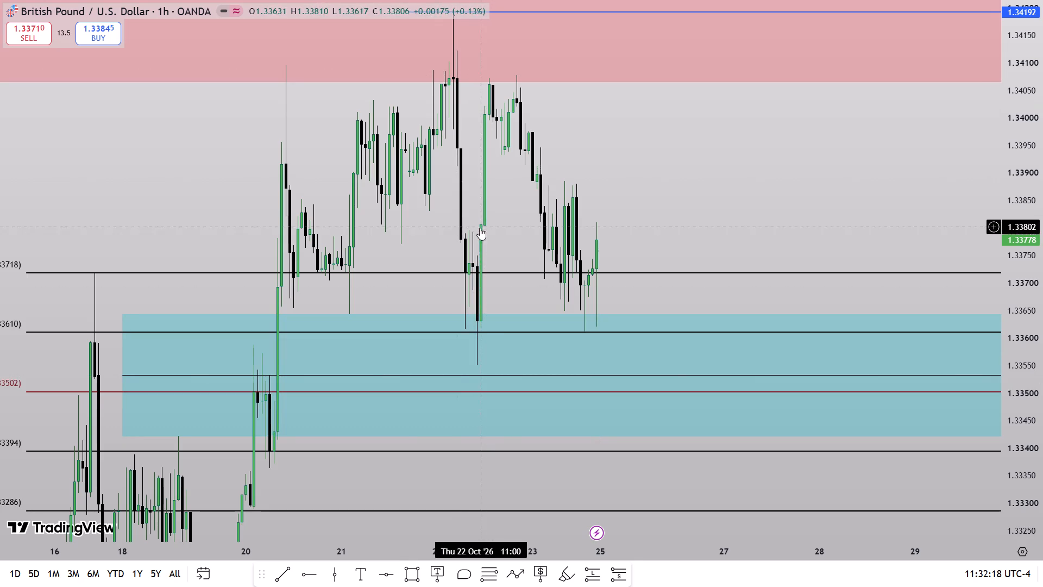
pyautogui.moveTo(674, 160); pyautogui.dragTo(677, 234)
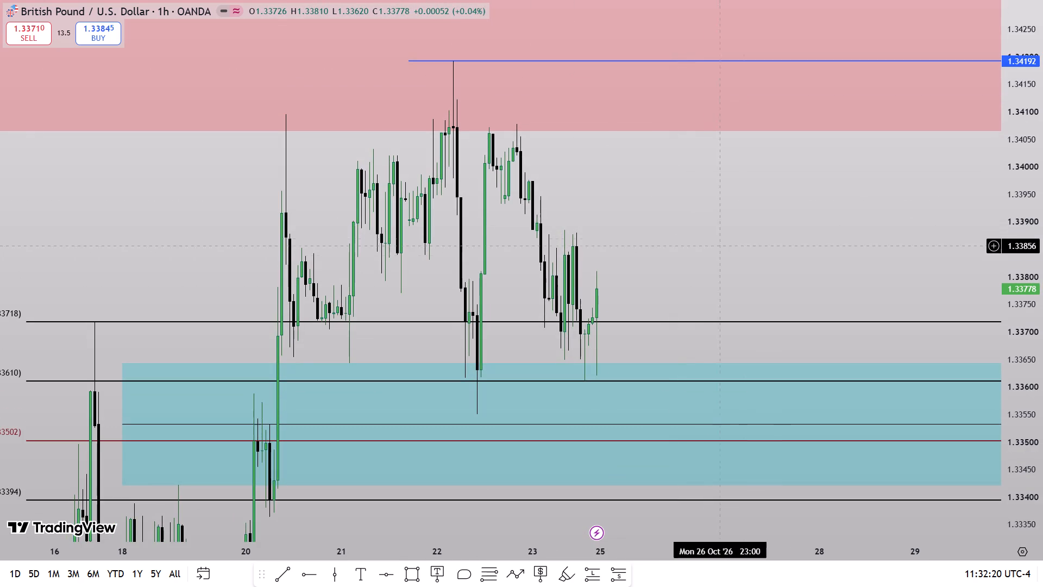
# Draw a horizontal ray from the 23 October hourly high at 1.33885 and set it to the thinnest line width.
pyautogui.moveTo(688, 260); pyautogui.dragTo(621, 300)
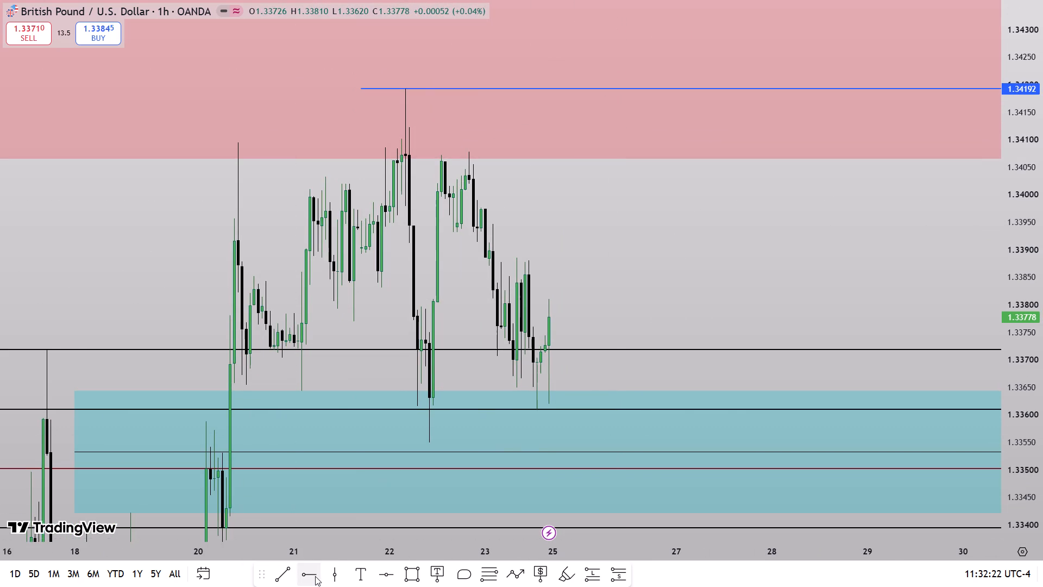
pyautogui.click(315, 576)
pyautogui.click(517, 247)
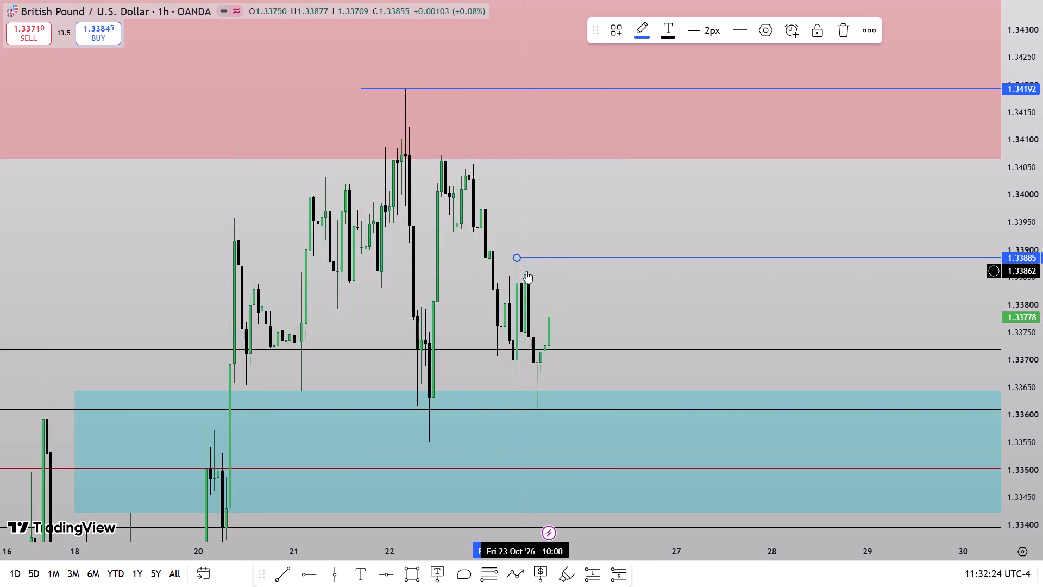
pyautogui.click(719, 39)
pyautogui.click(716, 65)
pyautogui.moveTo(656, 193); pyautogui.dragTo(651, 193)
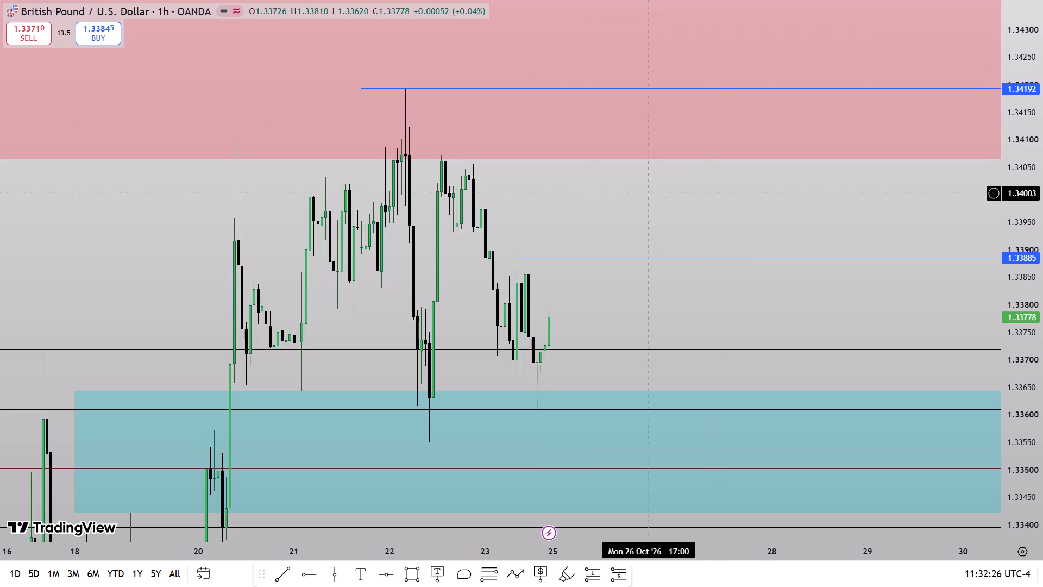
# Measure the move from about 1.3378 near the latest candle up to about 1.3389 at the new ray, and clear the measurement.
pyautogui.keyDown('shift'); pyautogui.click(563, 314); pyautogui.keyUp('shift')
pyautogui.click(580, 257)
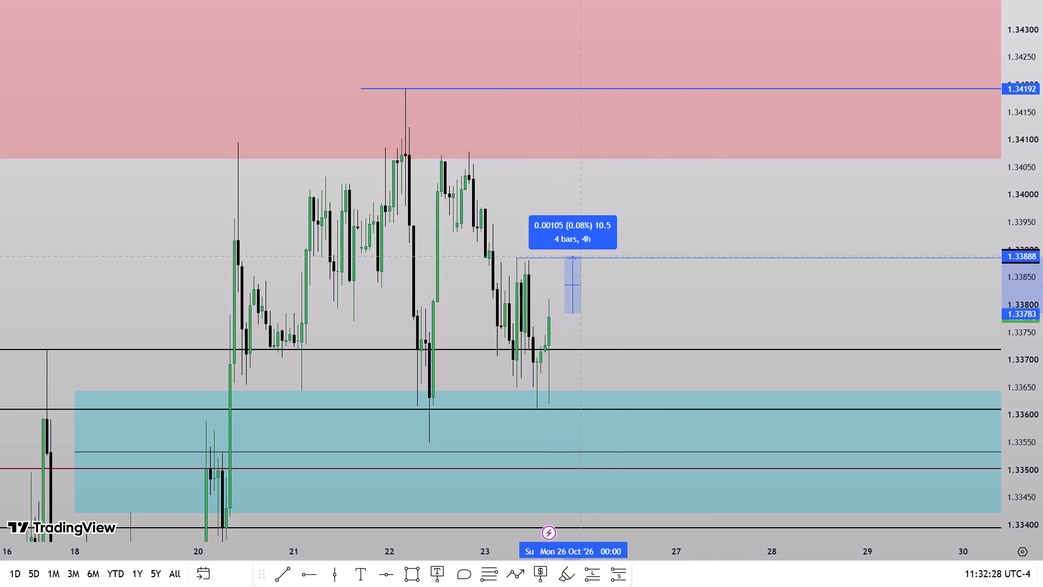
pyautogui.moveTo(618, 289); pyautogui.dragTo(645, 299)
# Move the start of the 1.34192 ray onto the hourly candle that made the 22 October high.
pyautogui.moveTo(617, 208); pyautogui.dragTo(611, 249)
pyautogui.moveTo(374, 122); pyautogui.dragTo(406, 123)
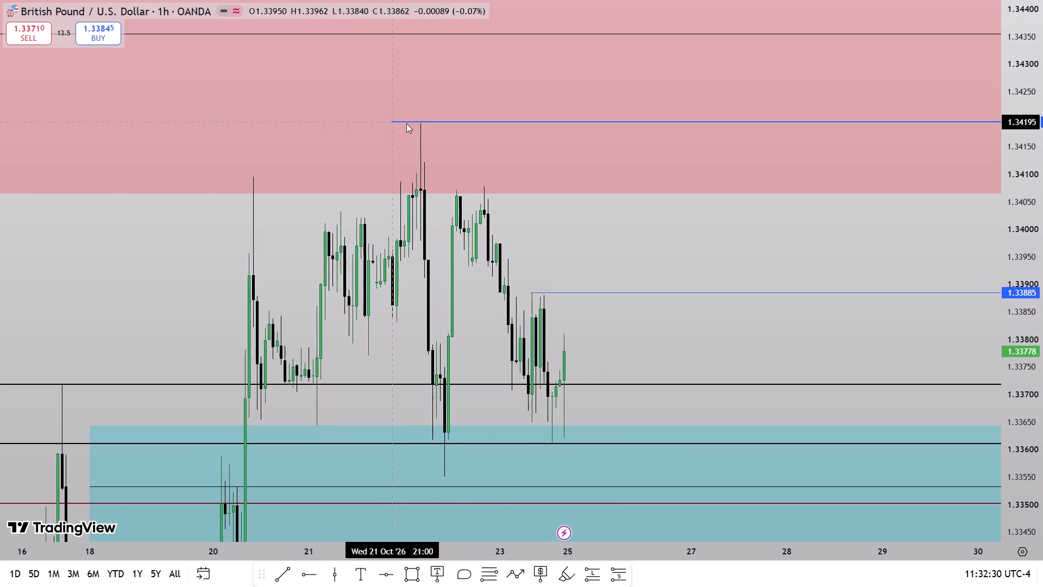
pyautogui.moveTo(406, 123); pyautogui.dragTo(420, 132)
pyautogui.click(555, 270)
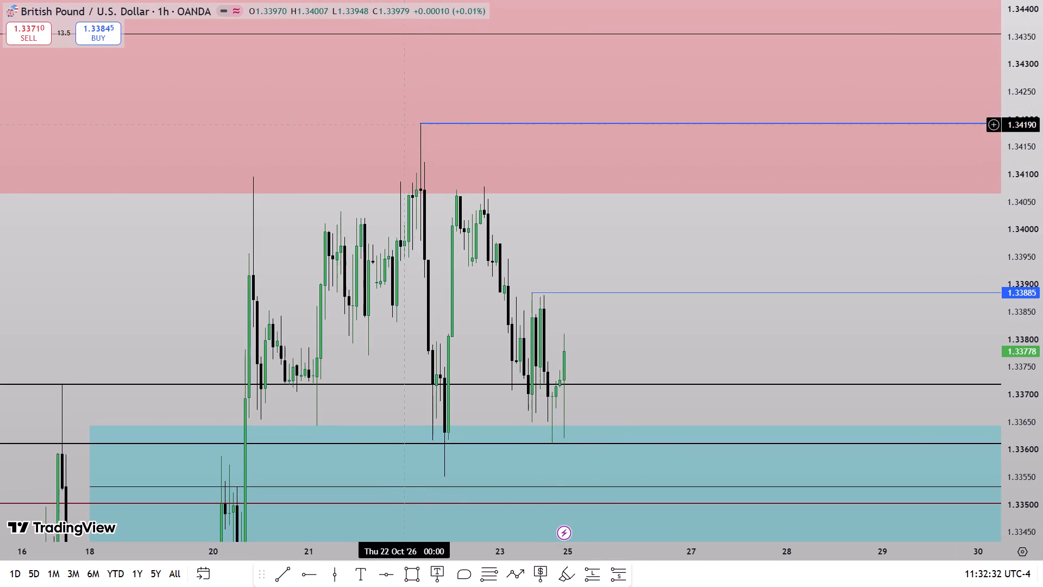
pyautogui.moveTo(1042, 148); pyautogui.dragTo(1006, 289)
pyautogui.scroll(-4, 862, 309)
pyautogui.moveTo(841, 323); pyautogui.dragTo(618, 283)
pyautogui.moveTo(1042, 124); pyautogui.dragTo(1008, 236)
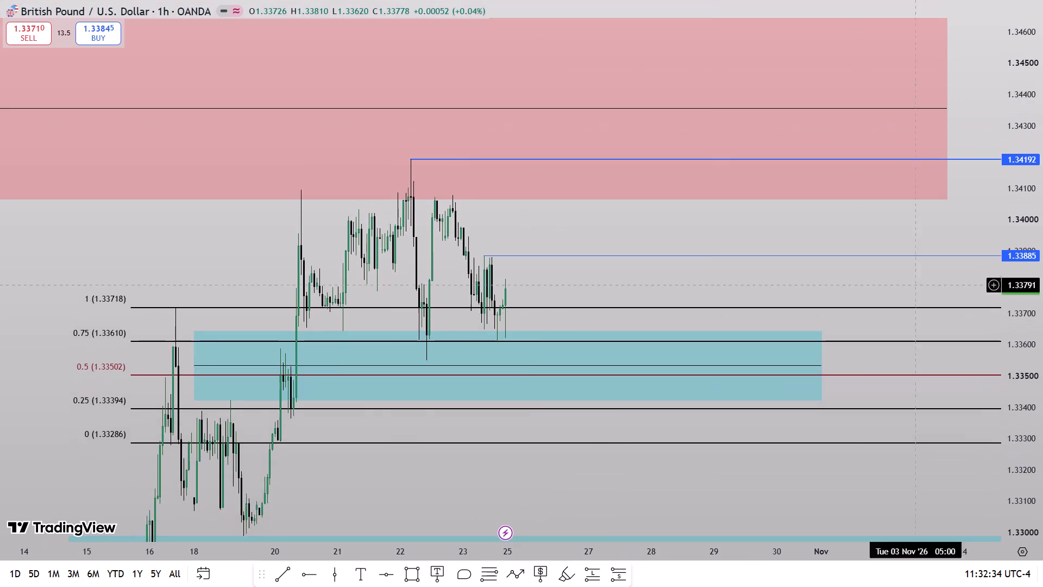
# Delete the wick's Fibonacci levels from the hourly GBP/USD chart.
pyautogui.scroll(-4, 719, 327)
pyautogui.click(406, 303)
pyautogui.click(796, 26)
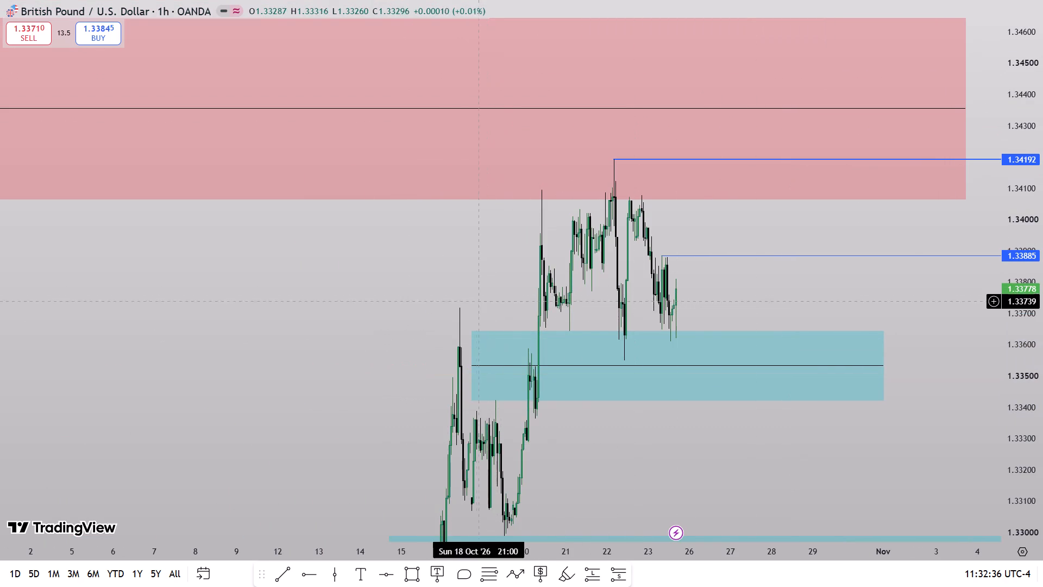
# Bring up the EUR/USD chart and set it to the daily timeframe.
pyautogui.press('space')
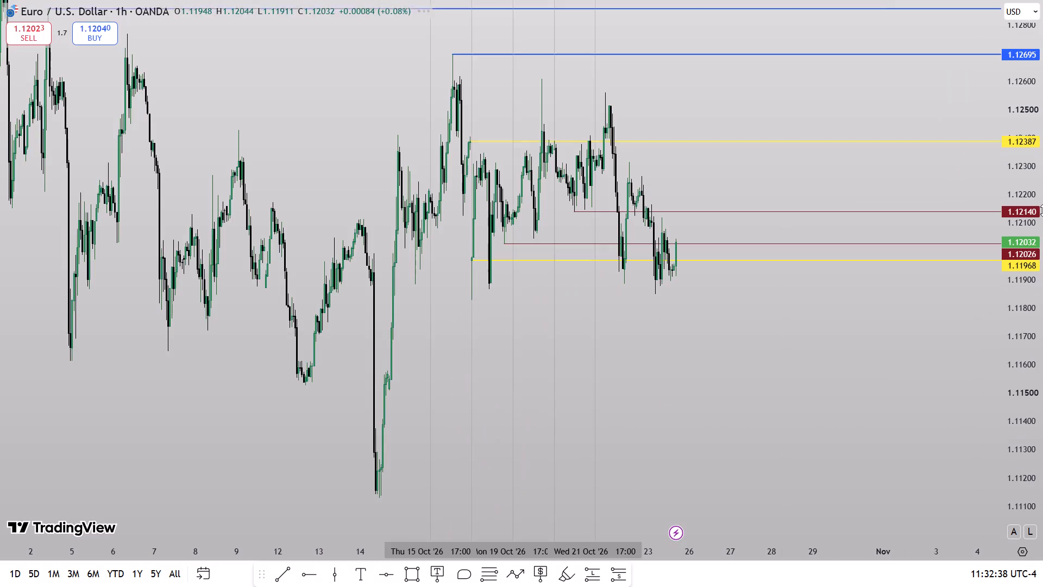
pyautogui.moveTo(1023, 225); pyautogui.dragTo(1030, 230)
pyautogui.press('1')
pyautogui.press('d')
pyautogui.press('Return')
pyautogui.moveTo(1042, 217); pyautogui.dragTo(1032, 441)
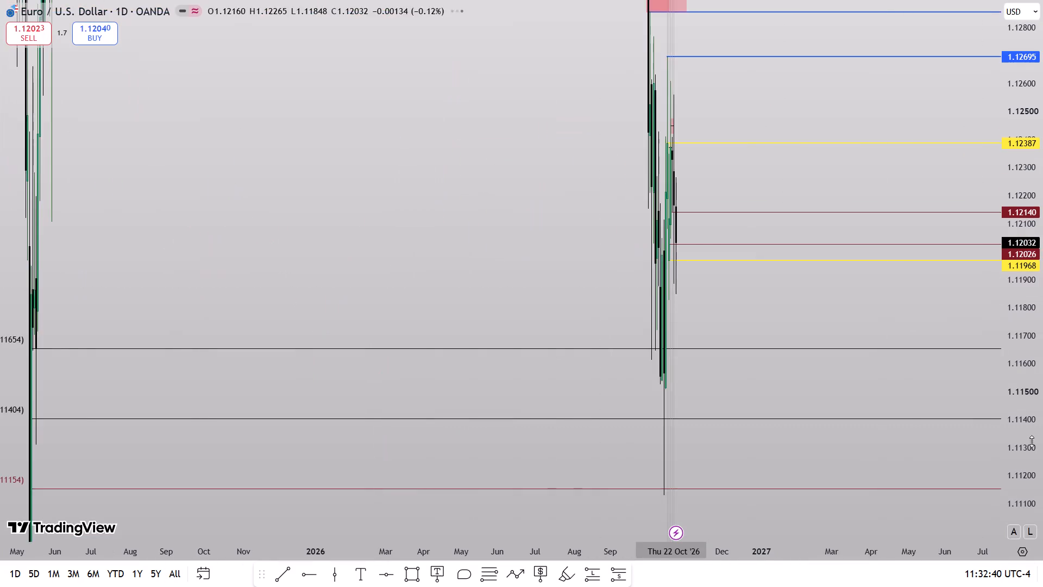
pyautogui.moveTo(1032, 441); pyautogui.dragTo(977, 546)
pyautogui.scroll(4, 751, 491)
# Examine the U.S. Dollar Index's daily price action, focusing on the September rally and the October highs.
pyautogui.press('space')
pyautogui.moveTo(1042, 162); pyautogui.dragTo(1020, 259)
pyautogui.scroll(-5, 806, 341)
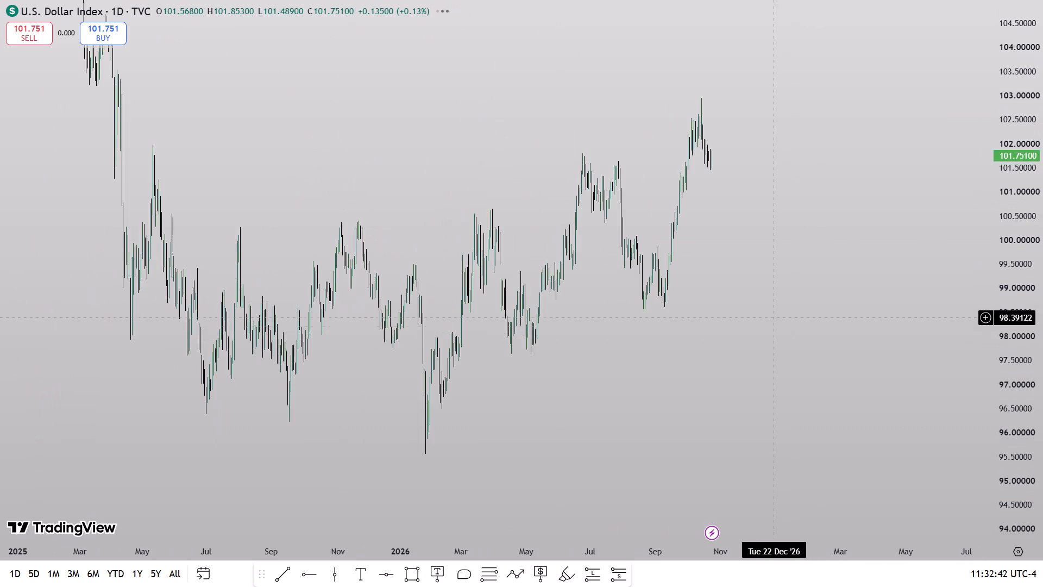
pyautogui.moveTo(722, 301); pyautogui.dragTo(787, 399)
pyautogui.moveTo(1042, 395); pyautogui.dragTo(1008, 241)
pyautogui.scroll(5, 782, 377)
pyautogui.moveTo(649, 318); pyautogui.dragTo(751, 426)
pyautogui.moveTo(1042, 349); pyautogui.dragTo(1023, 237)
pyautogui.scroll(5, 758, 419)
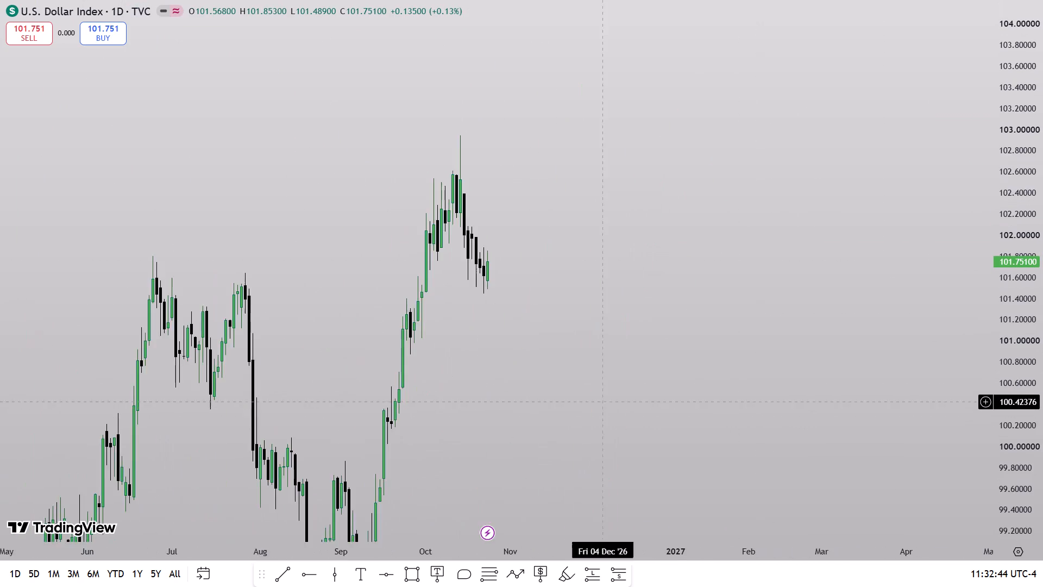
pyautogui.moveTo(557, 396); pyautogui.dragTo(648, 425)
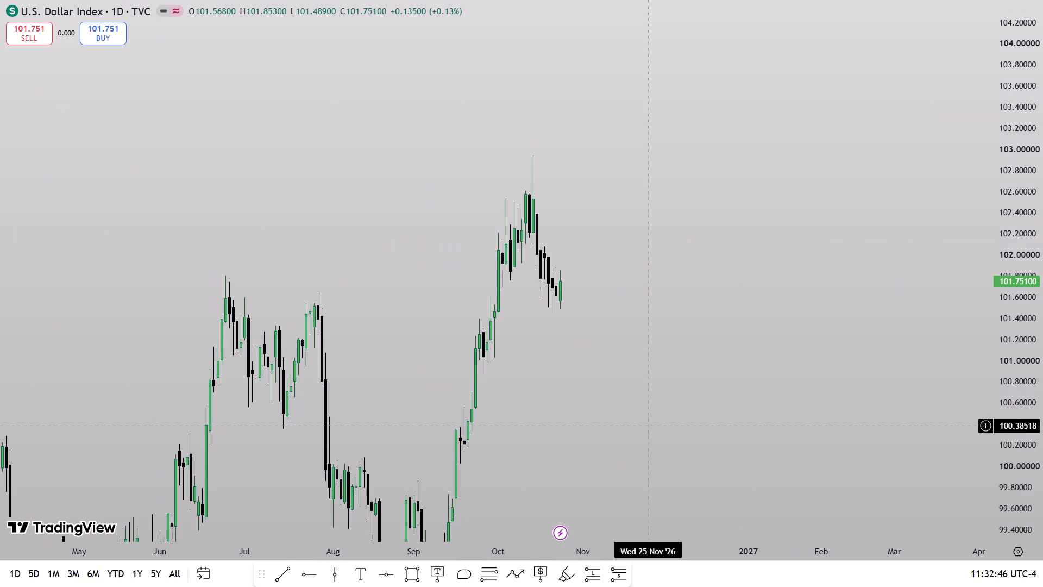
pyautogui.scroll(5, 648, 427)
pyautogui.moveTo(282, 349); pyautogui.dragTo(553, 367)
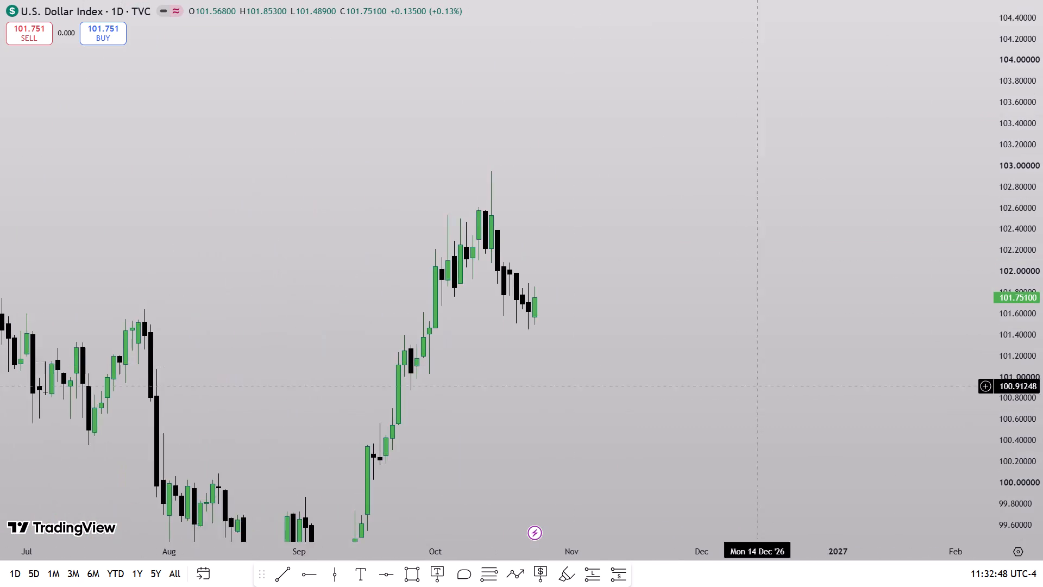
pyautogui.moveTo(1042, 444); pyautogui.dragTo(1034, 302)
pyautogui.scroll(3, 868, 392)
pyautogui.moveTo(536, 385); pyautogui.dragTo(862, 410)
pyautogui.moveTo(1042, 449); pyautogui.dragTo(1038, 327)
pyautogui.scroll(3, 834, 429)
pyautogui.moveTo(803, 430); pyautogui.dragTo(806, 288)
pyautogui.moveTo(1042, 234); pyautogui.dragTo(1022, 332)
pyautogui.scroll(-4, 853, 391)
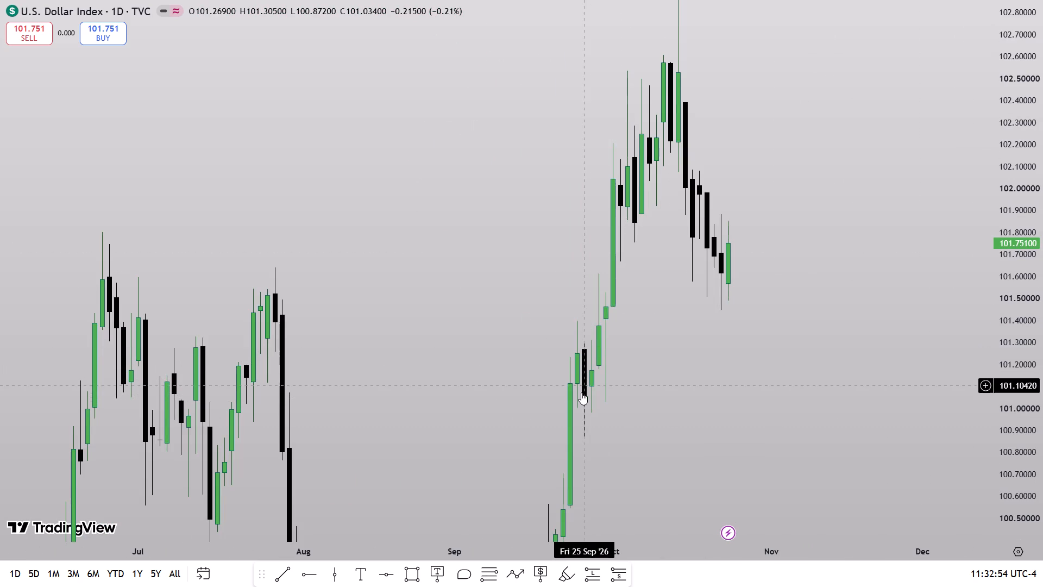
pyautogui.moveTo(1042, 284); pyautogui.dragTo(987, 388)
pyautogui.moveTo(806, 435); pyautogui.dragTo(689, 365)
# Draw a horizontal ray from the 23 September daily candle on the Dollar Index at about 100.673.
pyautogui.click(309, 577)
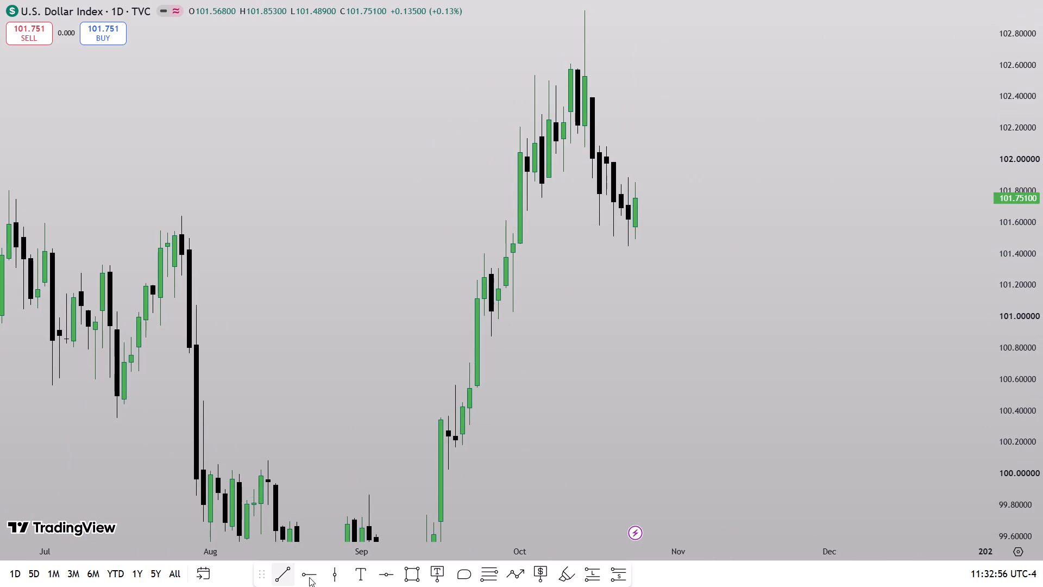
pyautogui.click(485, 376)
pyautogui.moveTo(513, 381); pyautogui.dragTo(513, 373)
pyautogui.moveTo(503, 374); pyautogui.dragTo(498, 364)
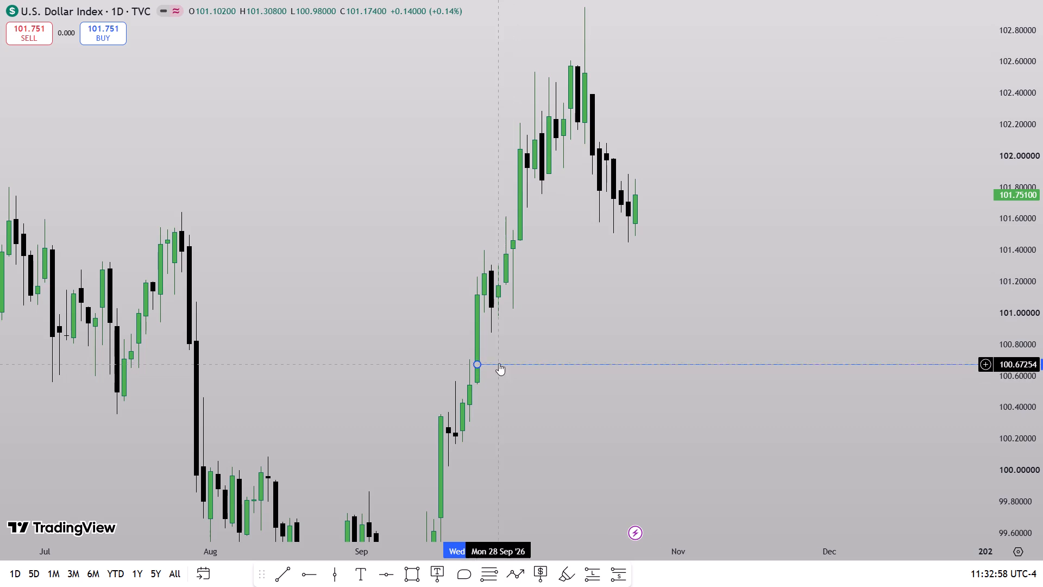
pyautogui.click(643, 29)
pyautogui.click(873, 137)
# Return to the daily EUR/USD chart and delete the Fibonacci levels just above the large cyan zone.
pyautogui.press('space')
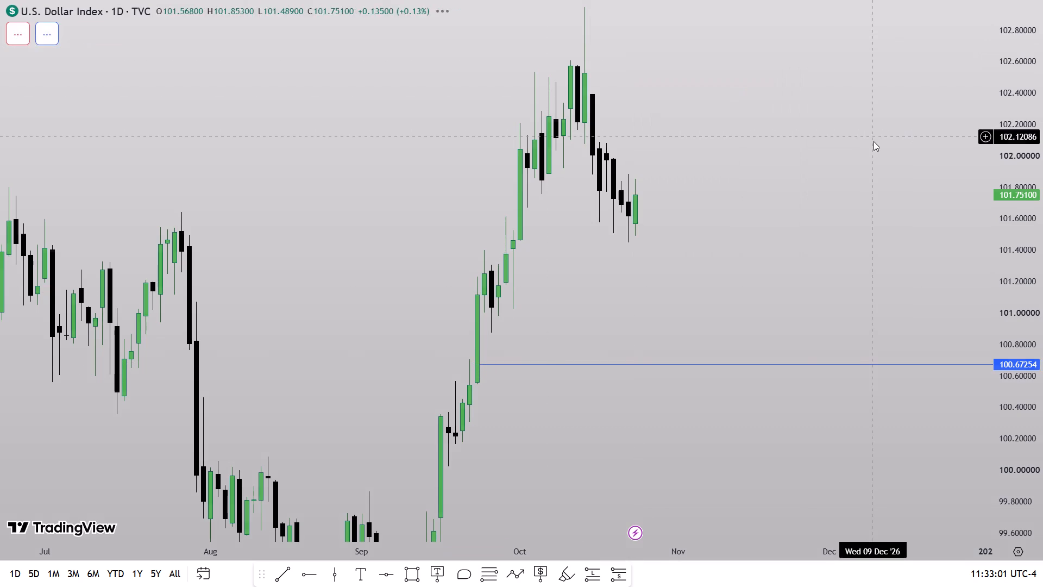
pyautogui.press('space')
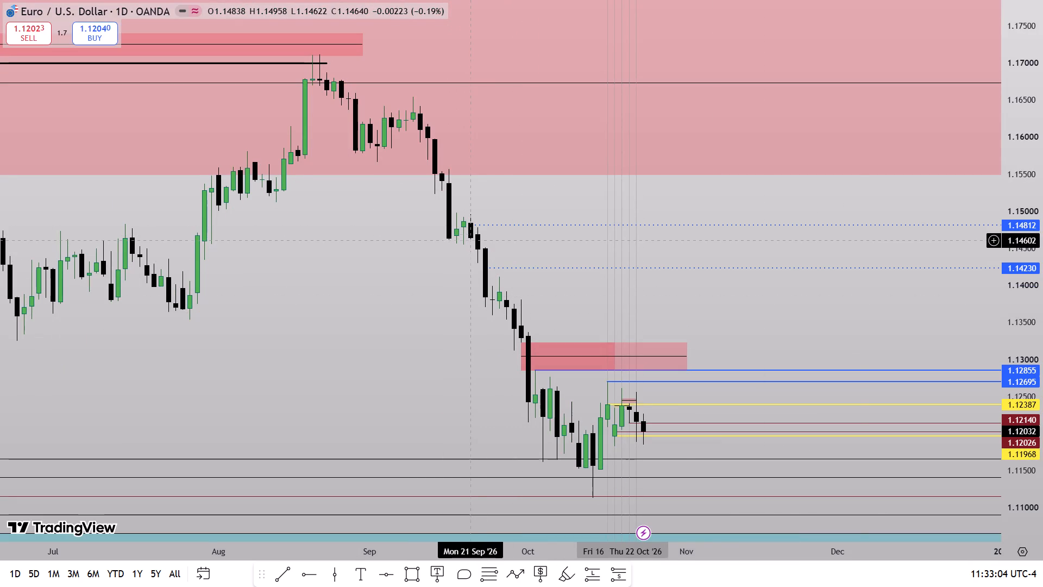
pyautogui.moveTo(1042, 328); pyautogui.dragTo(1031, 236)
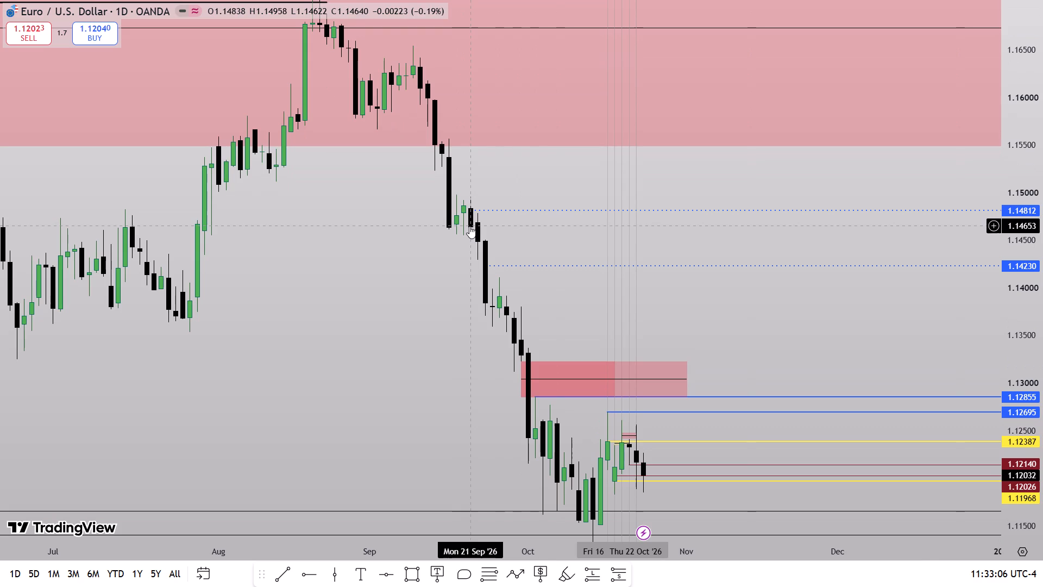
pyautogui.moveTo(429, 352); pyautogui.dragTo(405, 216)
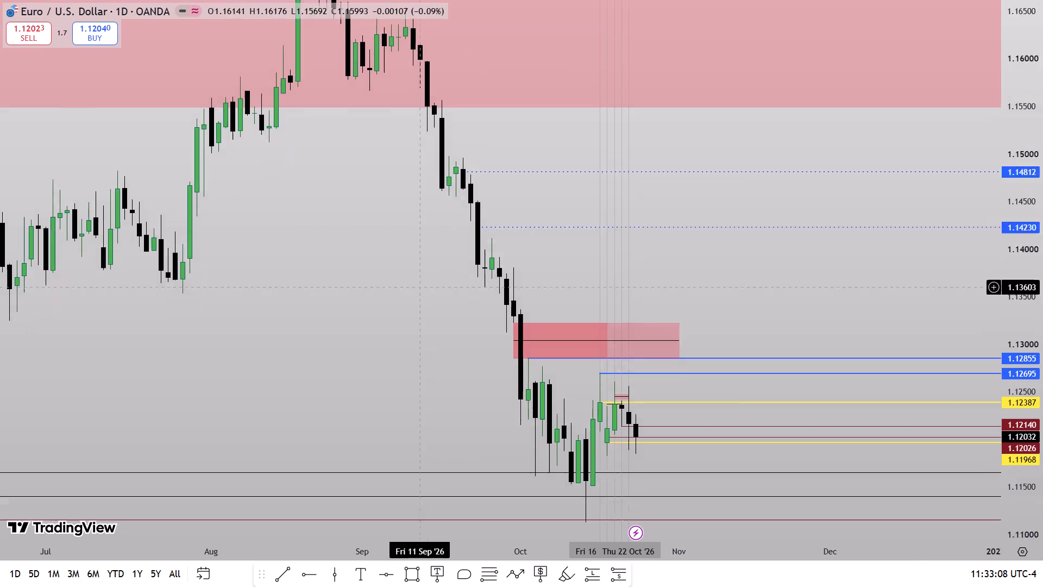
pyautogui.moveTo(405, 216); pyautogui.dragTo(398, 195)
pyautogui.moveTo(414, 253); pyautogui.dragTo(404, 192)
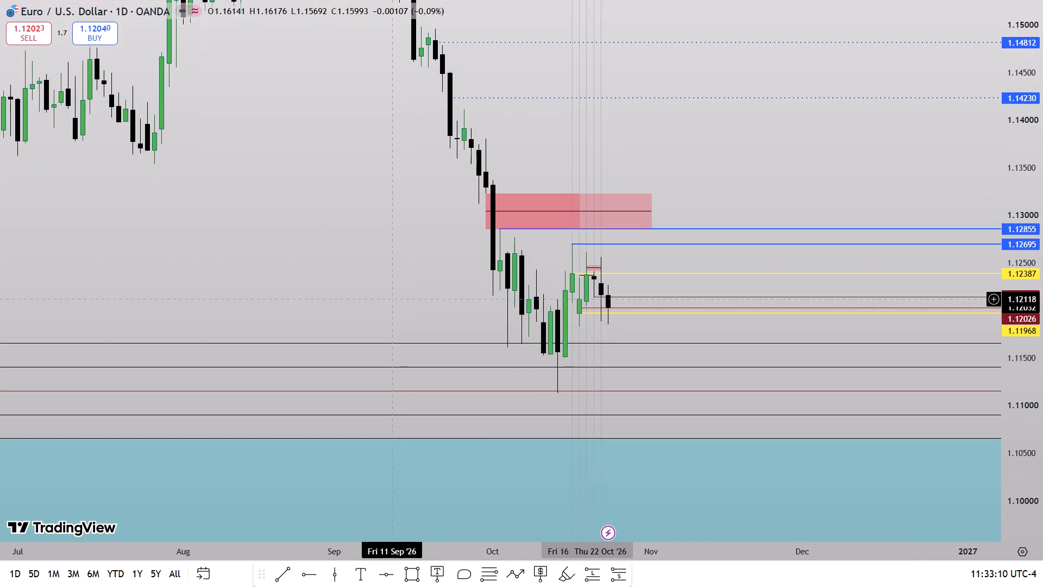
pyautogui.click(382, 345)
pyautogui.click(791, 34)
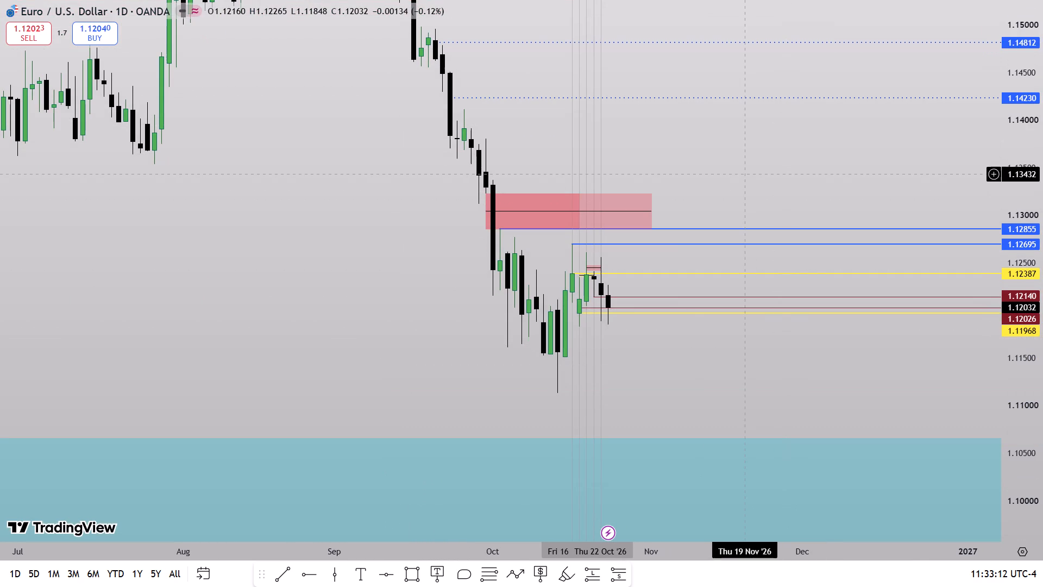
# Delete both overlapping red zones above the 1.12855 ray on the daily EUR/USD chart.
pyautogui.click(652, 217)
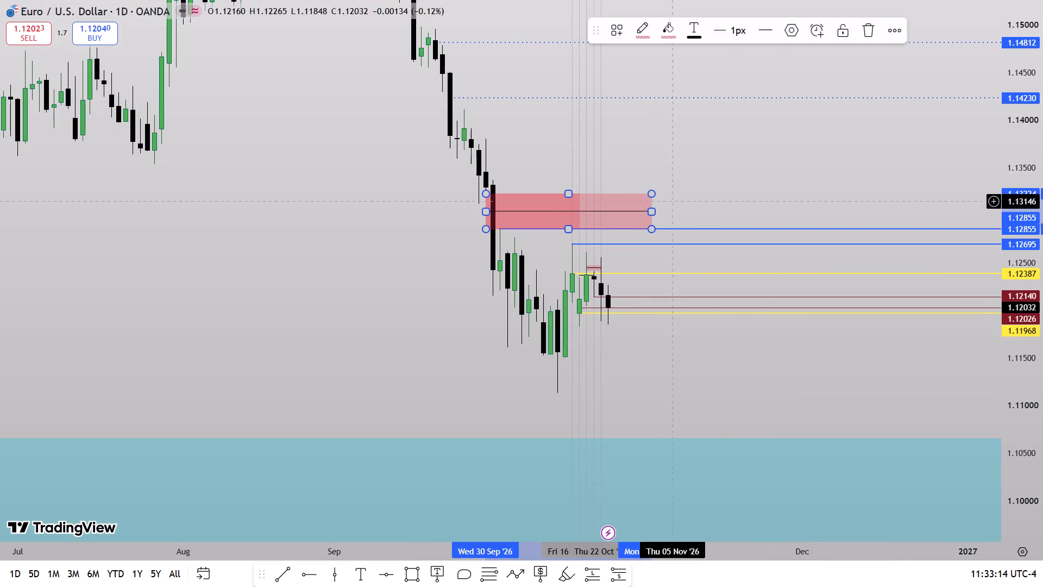
pyautogui.click(865, 28)
pyautogui.click(582, 209)
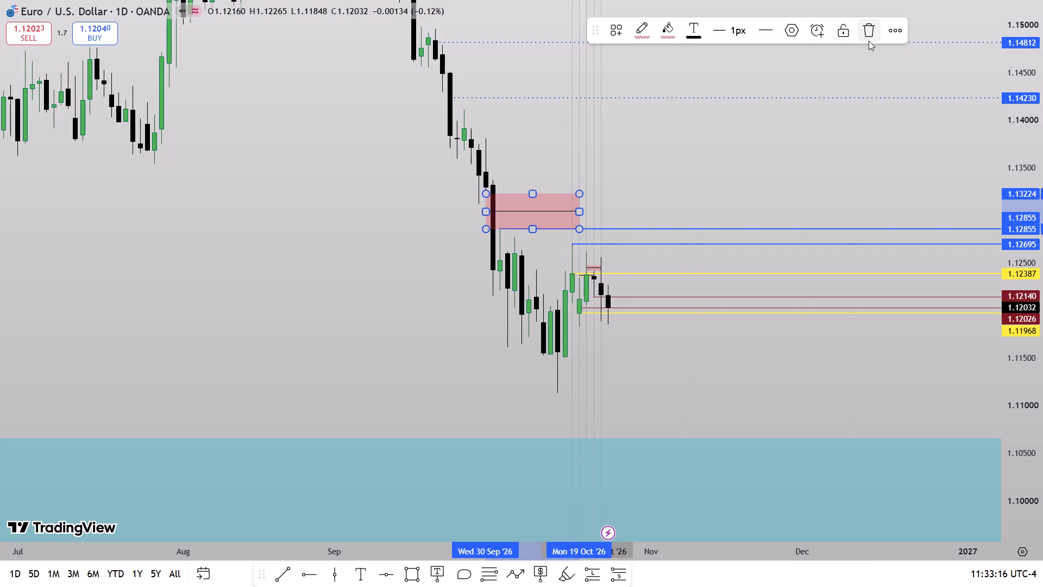
pyautogui.click(870, 41)
# Delete the yellow rays at 1.12387 and 1.11968 and the dark red rays at 1.12026 and 1.12140 from EUR/USD.
pyautogui.moveTo(780, 189); pyautogui.dragTo(789, 93)
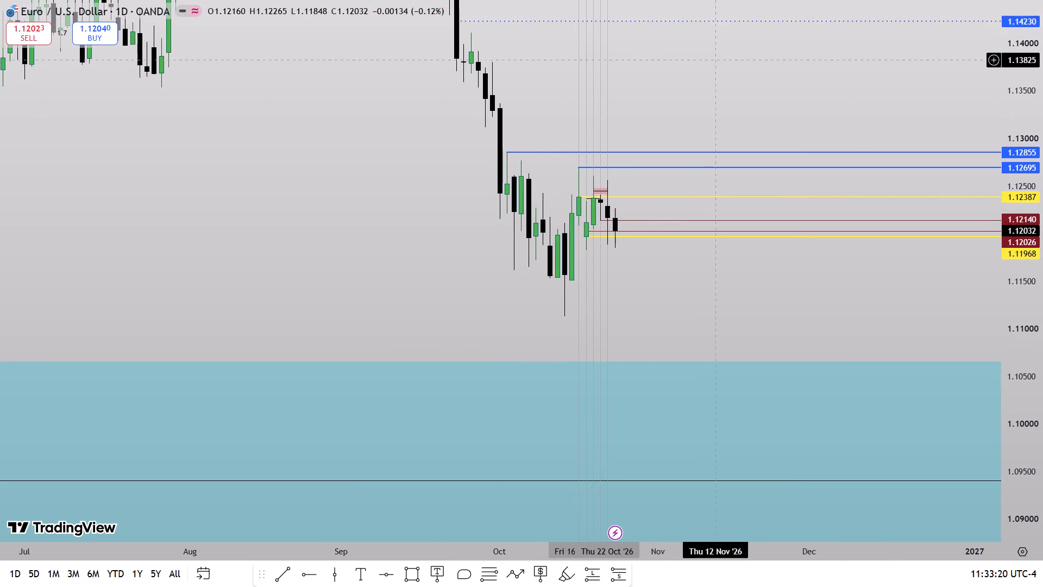
pyautogui.moveTo(710, 72); pyautogui.dragTo(693, 177)
pyautogui.click(566, 265)
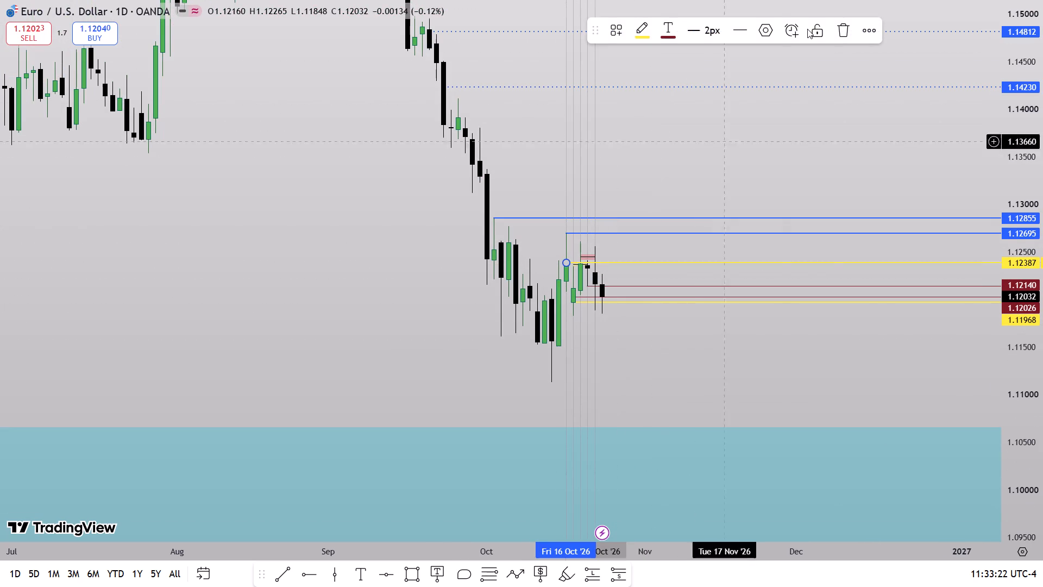
pyautogui.click(844, 29)
pyautogui.click(574, 302)
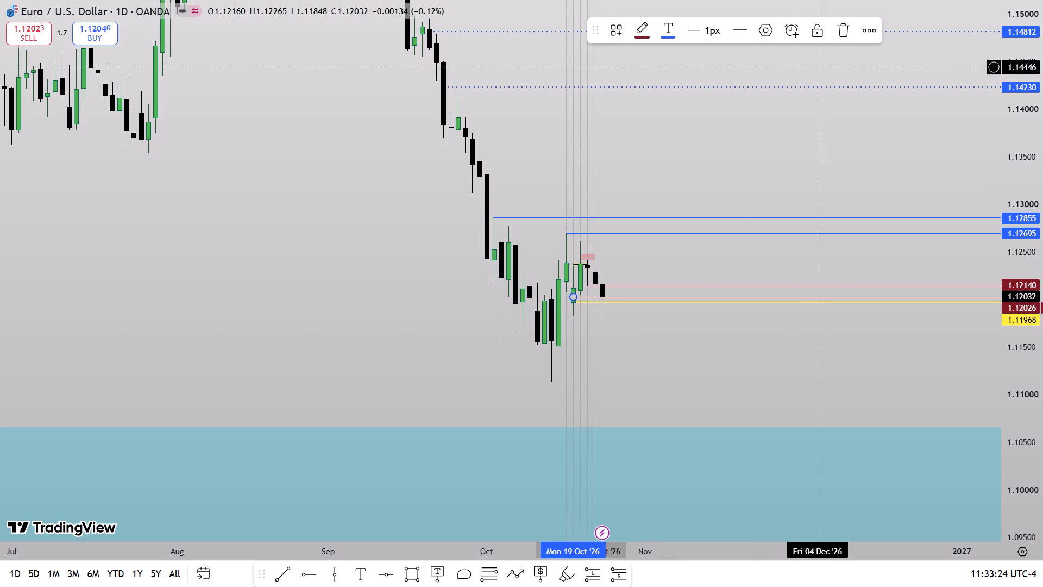
pyautogui.click(836, 39)
pyautogui.click(620, 285)
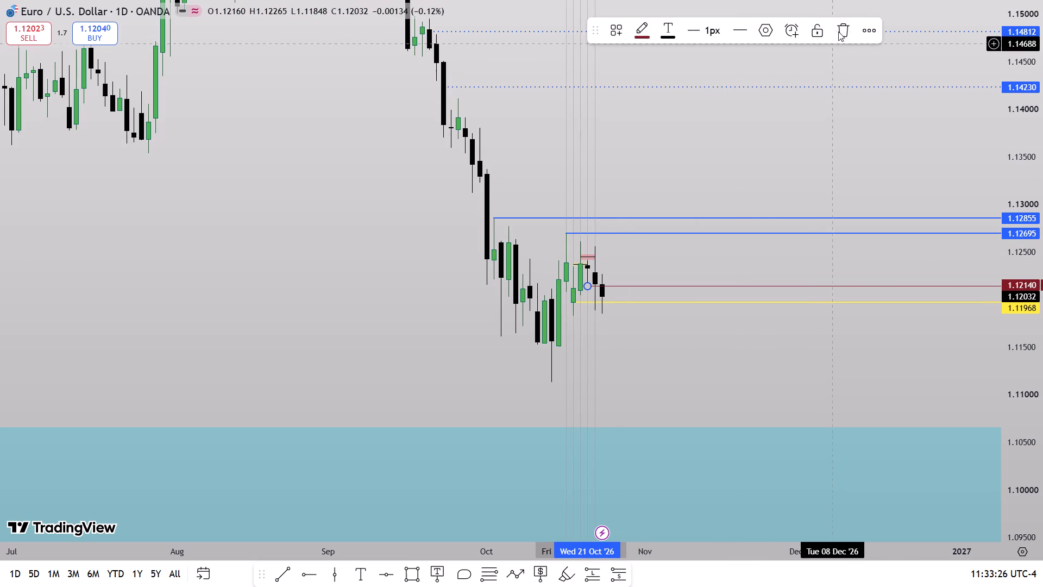
pyautogui.click(838, 32)
pyautogui.click(622, 304)
pyautogui.click(833, 33)
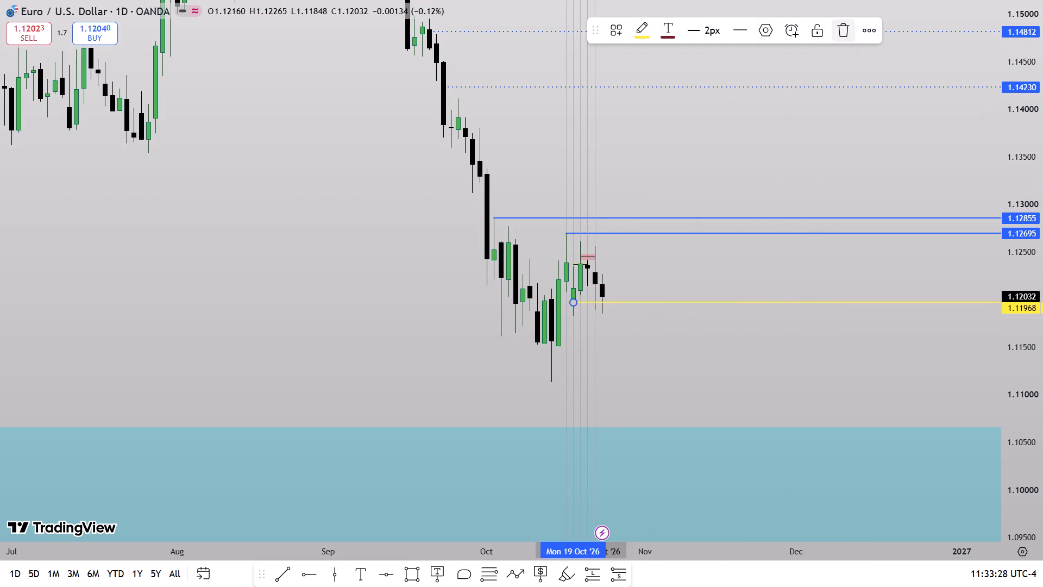
# Compare the recent daily price action of the Dollar Index, GBP/USD and EUR/USD.
pyautogui.press('space')
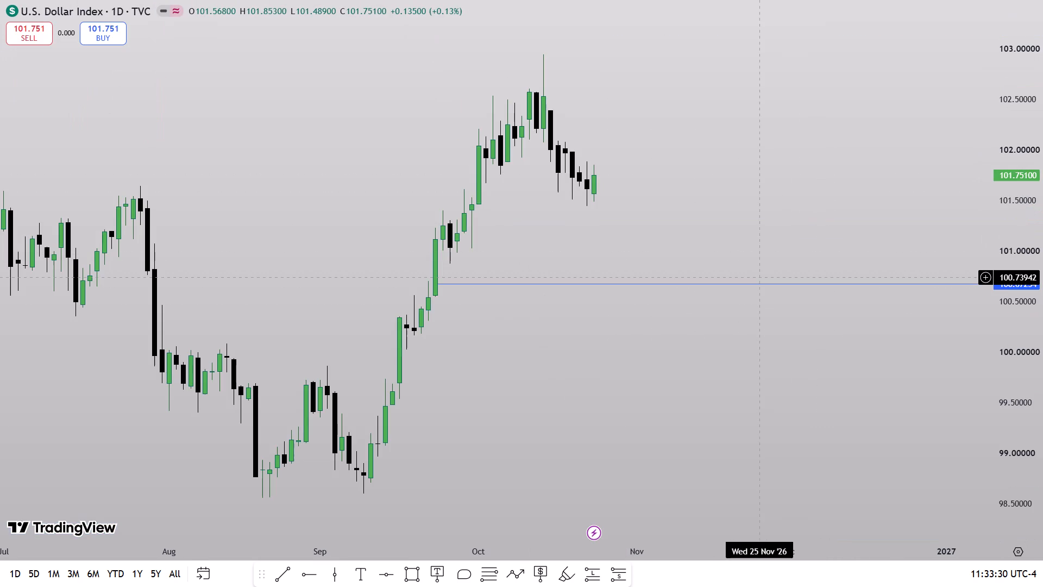
pyautogui.scroll(-1, 750, 296)
pyautogui.moveTo(743, 287); pyautogui.dragTo(718, 367)
pyautogui.moveTo(962, 372); pyautogui.dragTo(970, 268)
pyautogui.scroll(1, 725, 366)
pyautogui.moveTo(517, 326); pyautogui.dragTo(517, 394)
pyautogui.moveTo(488, 272); pyautogui.dragTo(461, 353)
pyautogui.moveTo(963, 399); pyautogui.dragTo(975, 337)
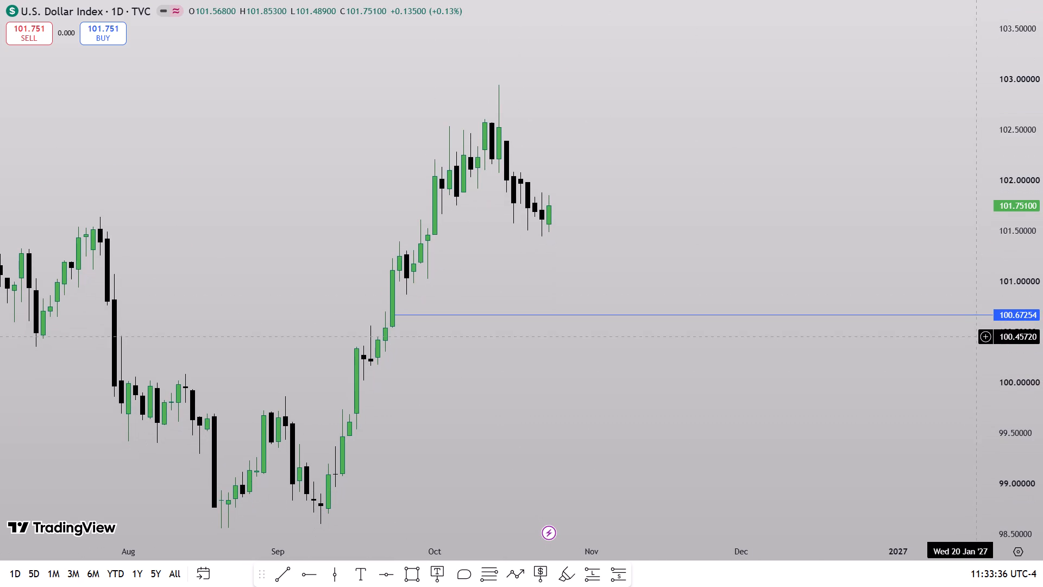
pyautogui.scroll(-1, 880, 358)
pyautogui.moveTo(749, 237); pyautogui.dragTo(701, 380)
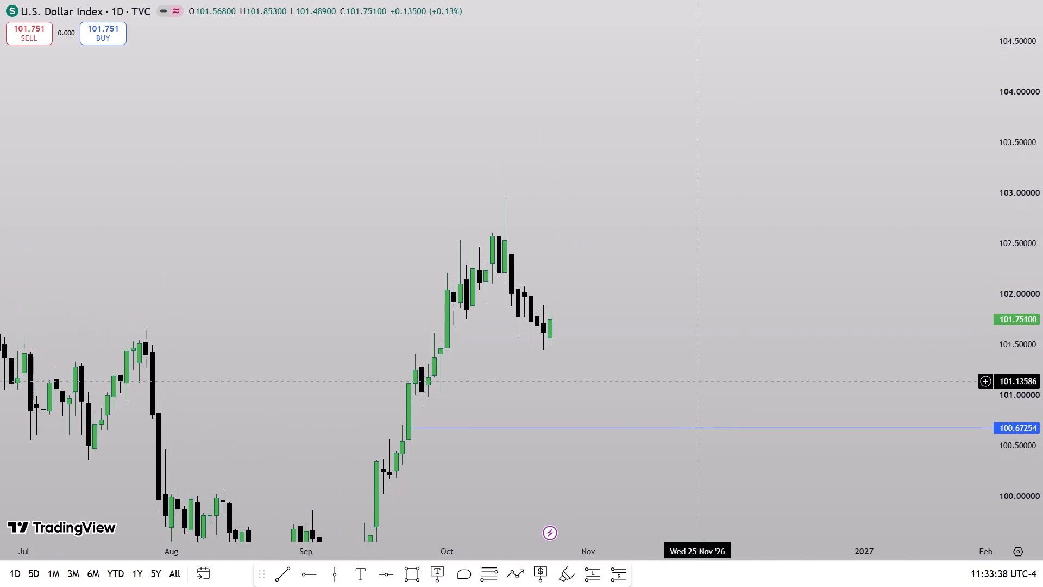
pyautogui.press('space')
pyautogui.moveTo(1042, 279); pyautogui.dragTo(1009, 371)
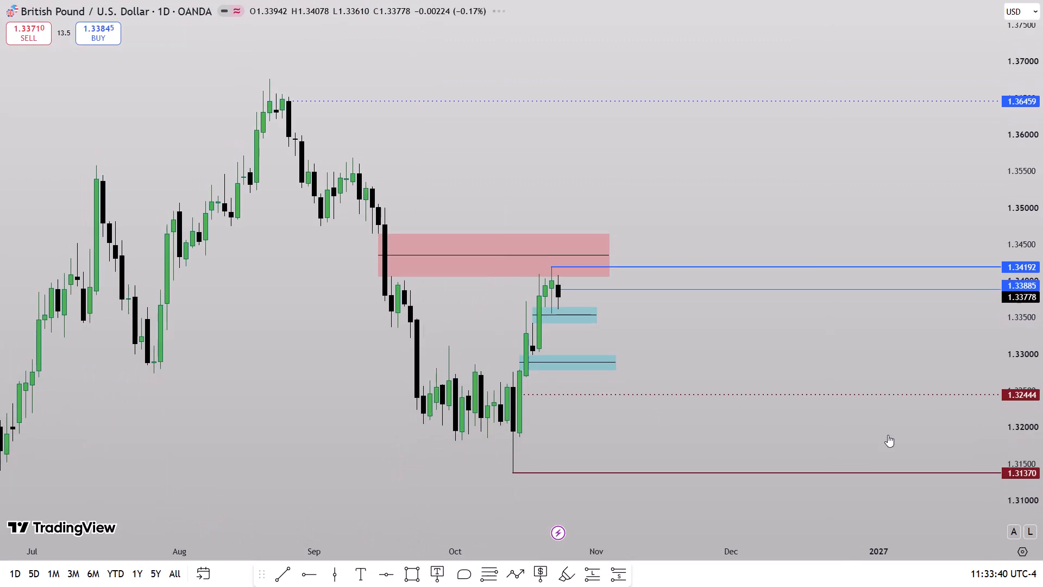
pyautogui.scroll(-5, 816, 448)
pyautogui.moveTo(1042, 416); pyautogui.dragTo(1032, 297)
pyautogui.scroll(4, 849, 390)
pyautogui.press('space')
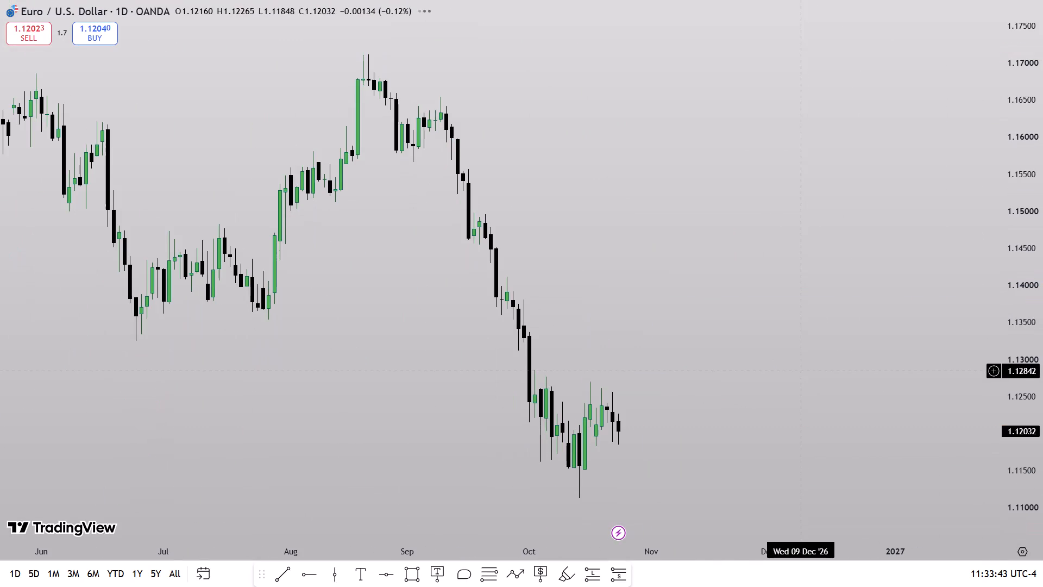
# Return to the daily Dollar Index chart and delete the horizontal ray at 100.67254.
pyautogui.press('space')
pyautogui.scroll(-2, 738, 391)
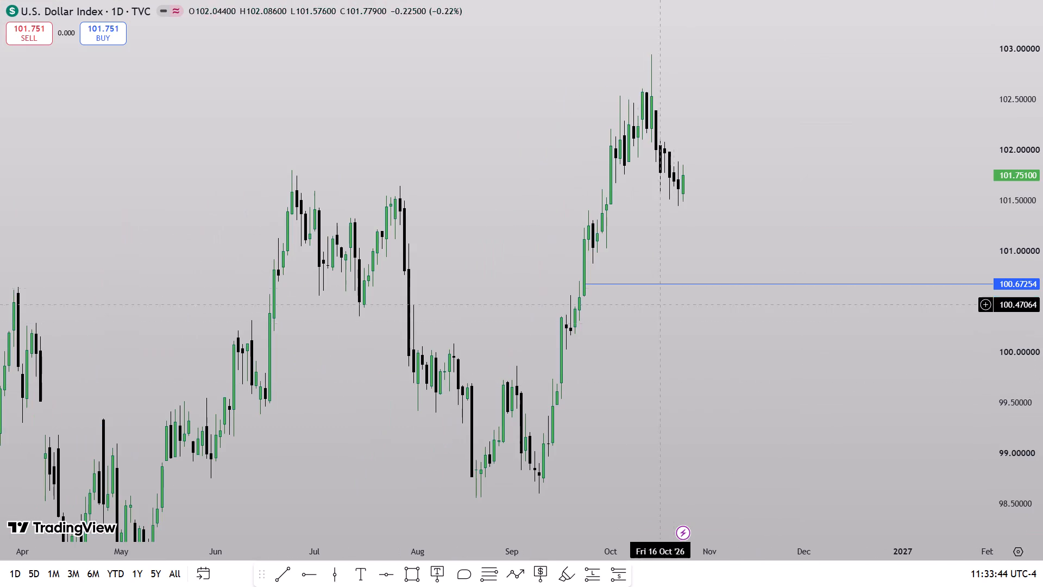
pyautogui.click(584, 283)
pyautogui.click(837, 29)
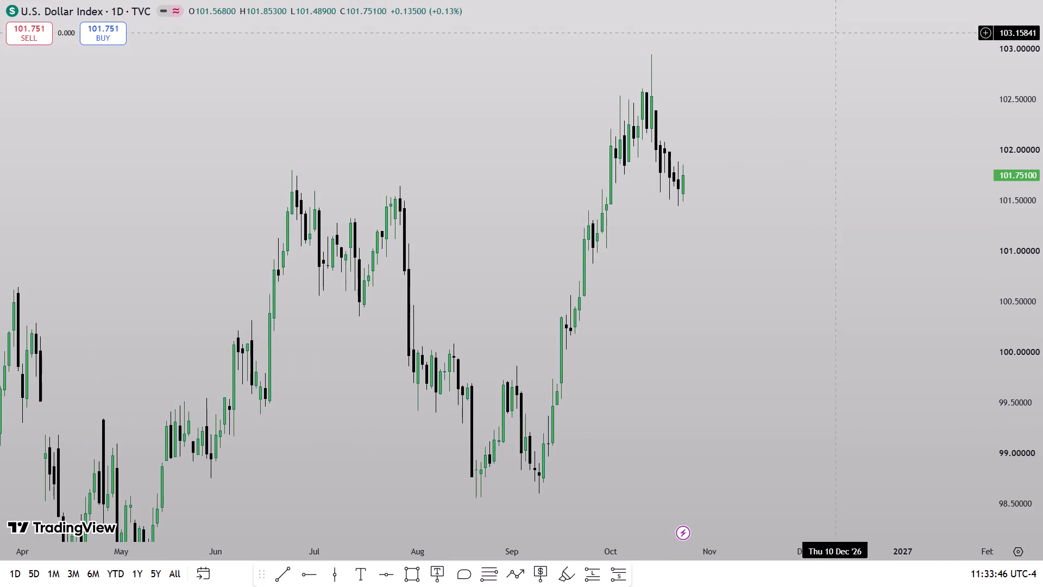
# Switch the Dollar Index chart to the 1-hour timeframe.
pyautogui.write('1H')
pyautogui.press('Return')
# Draw a horizontal ray from the 28 September 12:00 hourly low at 101.019, coloured dark red and 2px thick.
pyautogui.moveTo(1042, 404); pyautogui.dragTo(1022, 220)
pyautogui.scroll(-7, 742, 366)
pyautogui.moveTo(558, 366); pyautogui.dragTo(795, 513)
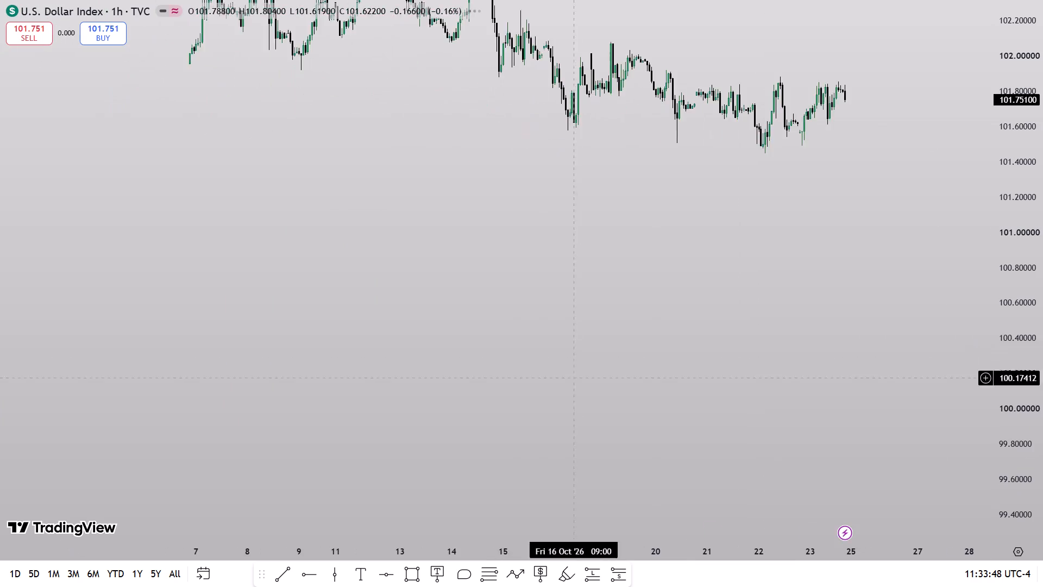
pyautogui.moveTo(795, 513); pyautogui.dragTo(803, 507)
pyautogui.moveTo(1042, 452); pyautogui.dragTo(1014, 295)
pyautogui.moveTo(366, 394); pyautogui.dragTo(1042, 404)
pyautogui.scroll(4, 685, 433)
pyautogui.click(306, 571)
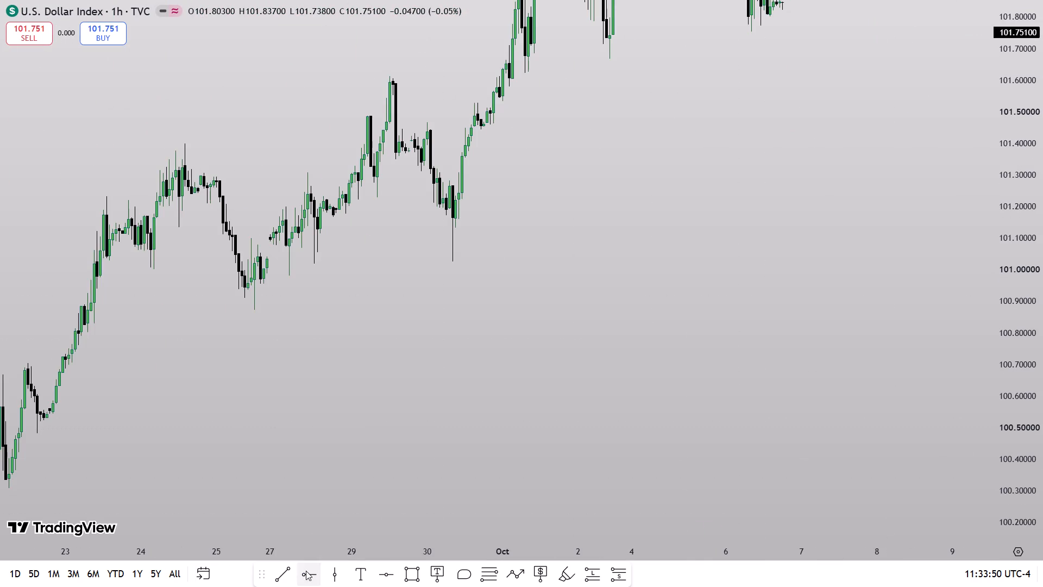
pyautogui.click(313, 286)
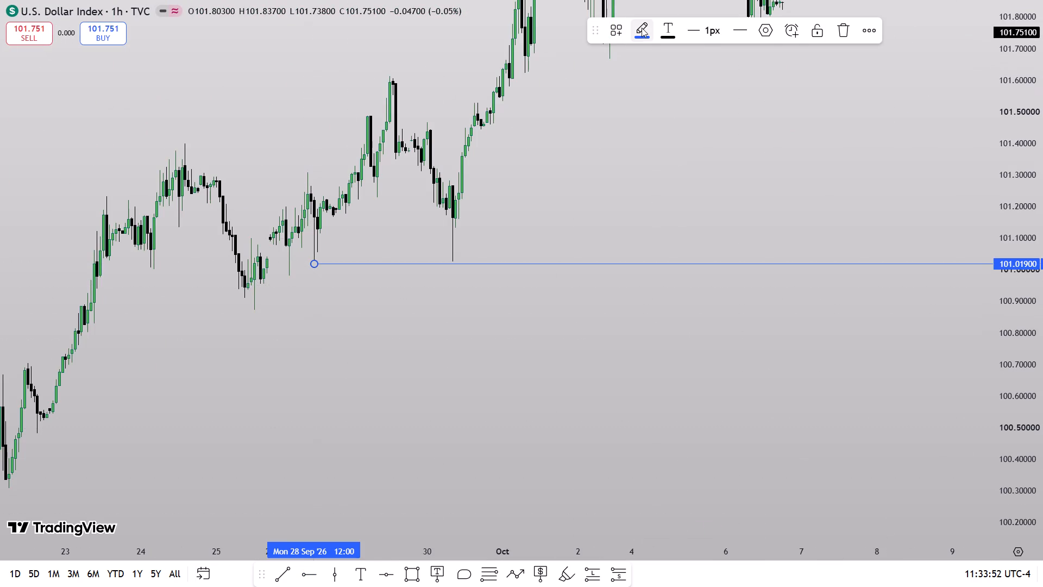
pyautogui.click(642, 28)
pyautogui.click(640, 174)
pyautogui.click(705, 33)
pyautogui.click(705, 87)
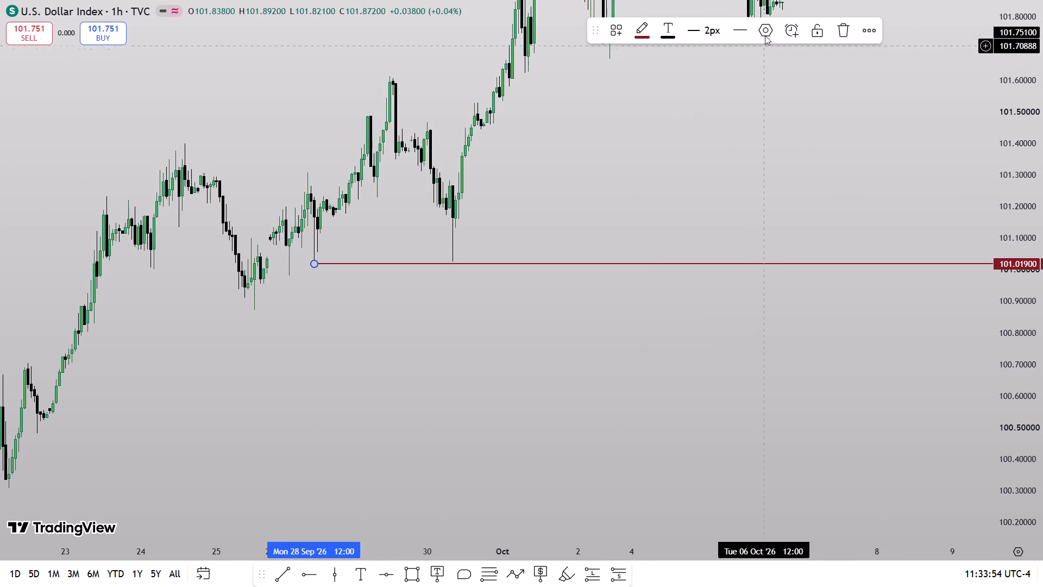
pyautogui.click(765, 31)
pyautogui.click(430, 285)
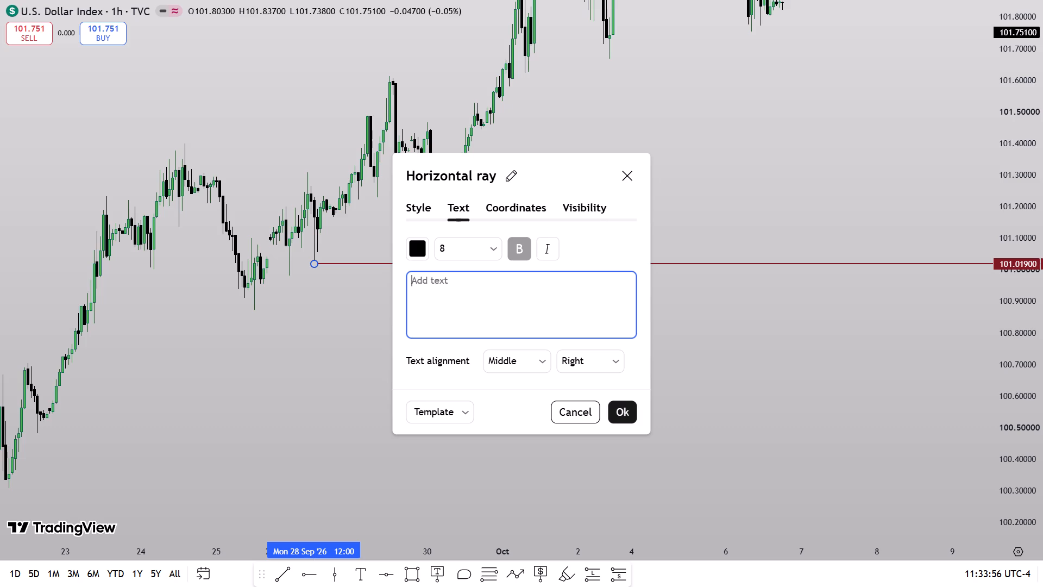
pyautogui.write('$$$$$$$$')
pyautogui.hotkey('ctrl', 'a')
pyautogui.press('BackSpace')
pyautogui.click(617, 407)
# Set the thickness of the dark red ray at 101.019 to 4px.
pyautogui.click(702, 34)
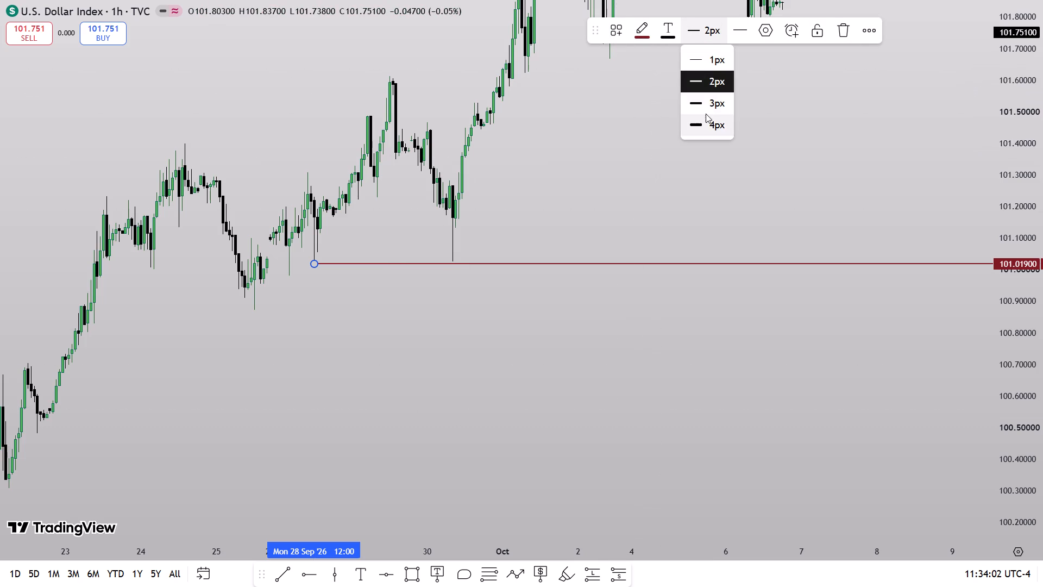
pyautogui.click(706, 114)
pyautogui.moveTo(865, 129); pyautogui.dragTo(872, 126)
# Draw a rectangle over the 14 October hourly price gap, from 102.527 down to 102.391.
pyautogui.moveTo(1042, 84); pyautogui.dragTo(1014, 299)
pyautogui.scroll(-12, 800, 432)
pyautogui.moveTo(909, 374); pyautogui.dragTo(196, 429)
pyautogui.moveTo(1042, 239); pyautogui.dragTo(995, 357)
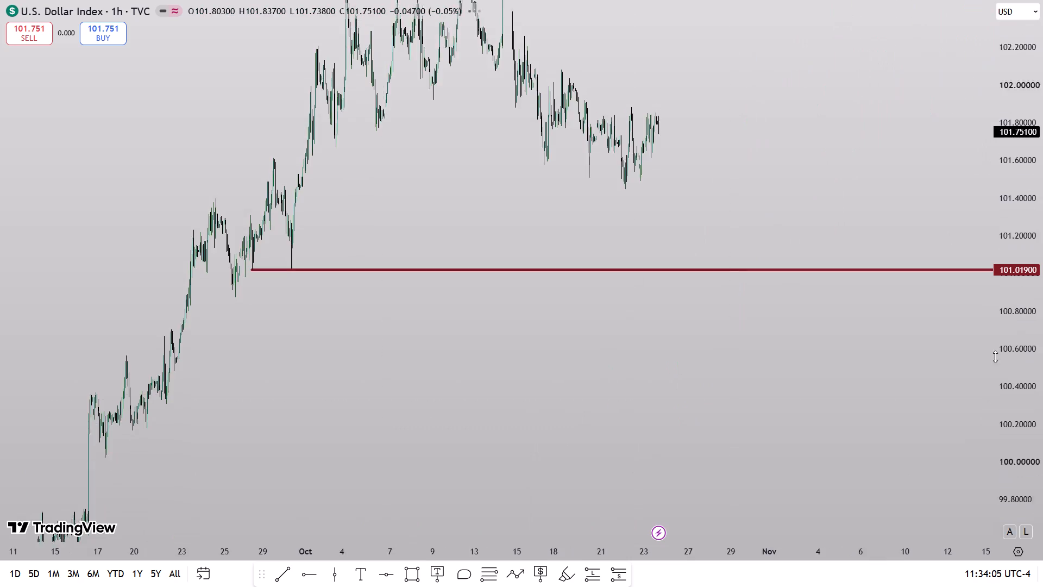
pyautogui.moveTo(995, 357); pyautogui.dragTo(985, 365)
pyautogui.scroll(-6, 778, 439)
pyautogui.moveTo(718, 378); pyautogui.dragTo(691, 466)
pyautogui.moveTo(677, 445); pyautogui.dragTo(852, 476)
pyautogui.scroll(14, 789, 478)
pyautogui.moveTo(1042, 447); pyautogui.dragTo(1042, 317)
pyautogui.scroll(3, 901, 382)
pyautogui.moveTo(785, 346); pyautogui.dragTo(818, 411)
pyautogui.moveTo(1042, 430); pyautogui.dragTo(1042, 355)
pyautogui.moveTo(302, 385); pyautogui.dragTo(467, 510)
pyautogui.moveTo(1042, 496); pyautogui.dragTo(969, 364)
pyautogui.moveTo(599, 301); pyautogui.dragTo(930, 458)
pyautogui.scroll(5, 725, 469)
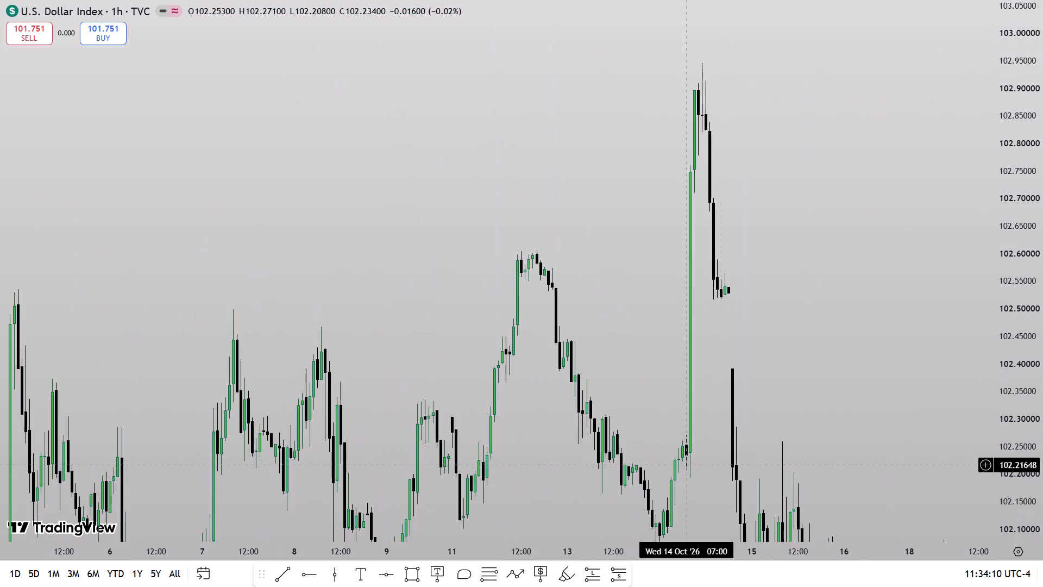
pyautogui.click(416, 568)
pyautogui.scroll(4, 679, 396)
pyautogui.moveTo(1042, 415); pyautogui.dragTo(1002, 288)
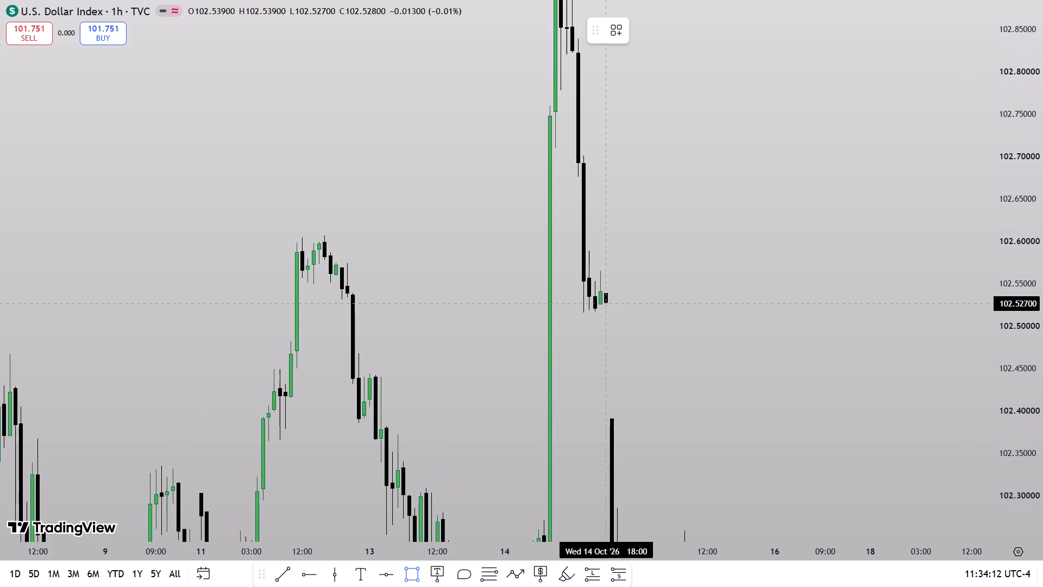
pyautogui.click(605, 320)
pyautogui.click(613, 422)
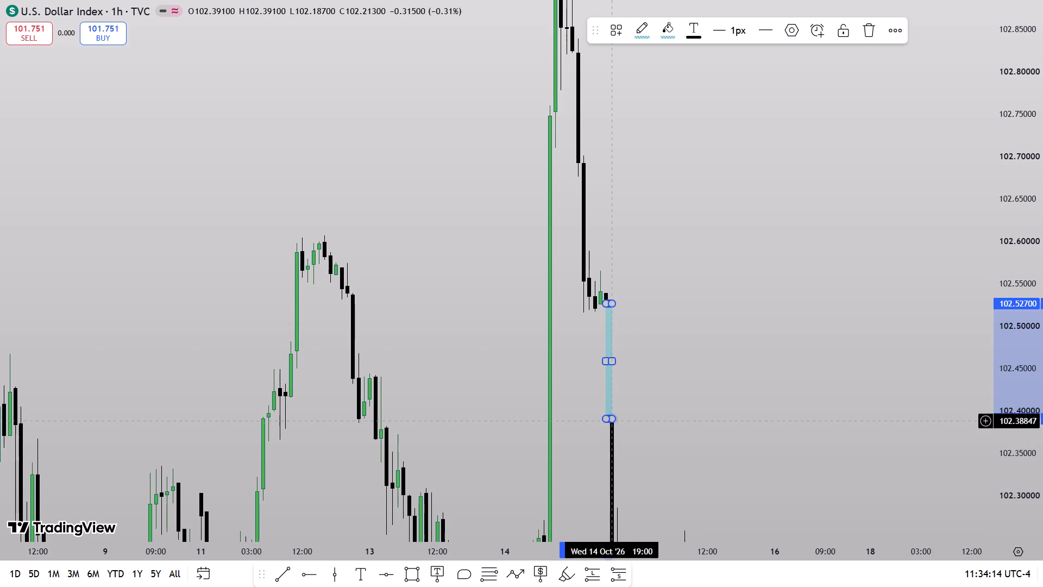
# Change the gap rectangle's border and fill colours to black.
pyautogui.click(637, 32)
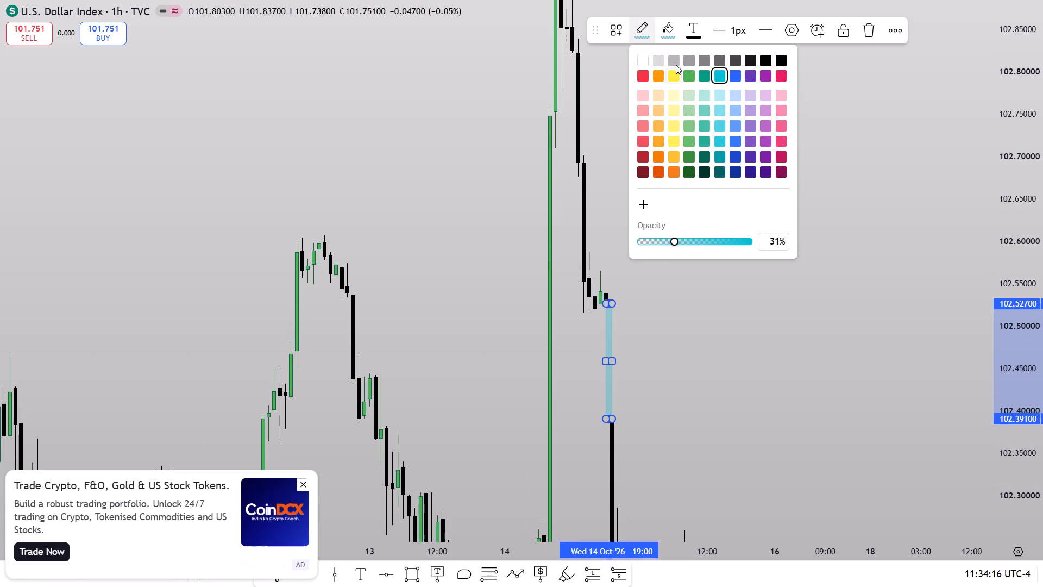
pyautogui.click(778, 61)
pyautogui.click(661, 33)
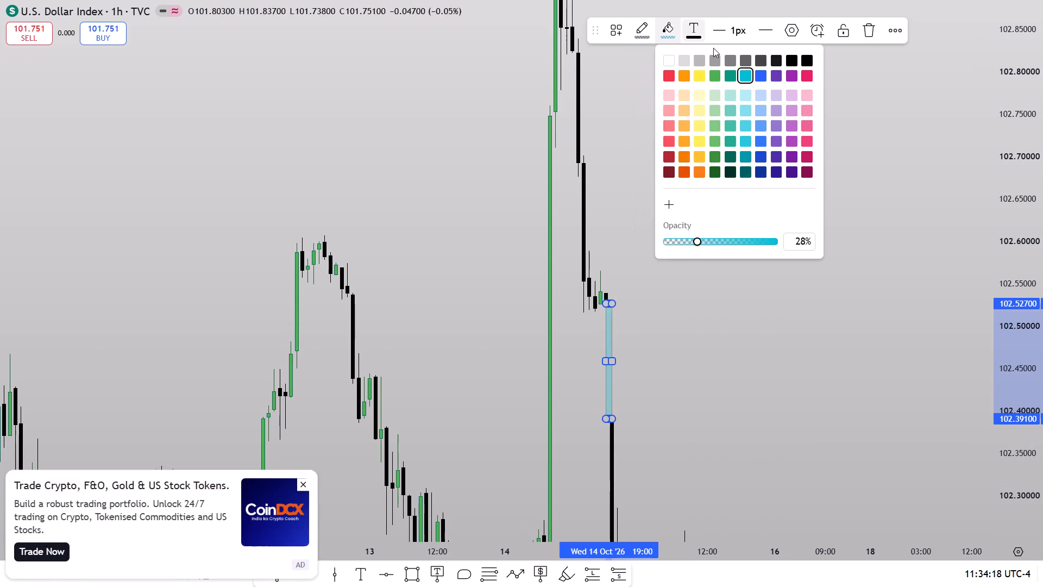
pyautogui.click(810, 58)
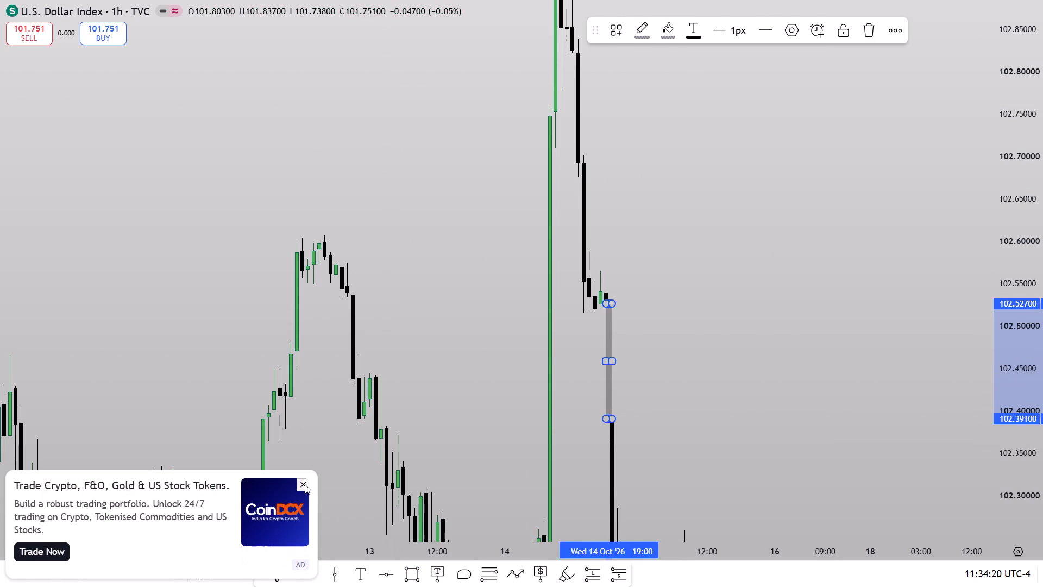
pyautogui.click(304, 484)
# Start the gap rectangle at the post-gap candle and extend its end forward in time to about 26 October.
pyautogui.moveTo(610, 362); pyautogui.dragTo(799, 397)
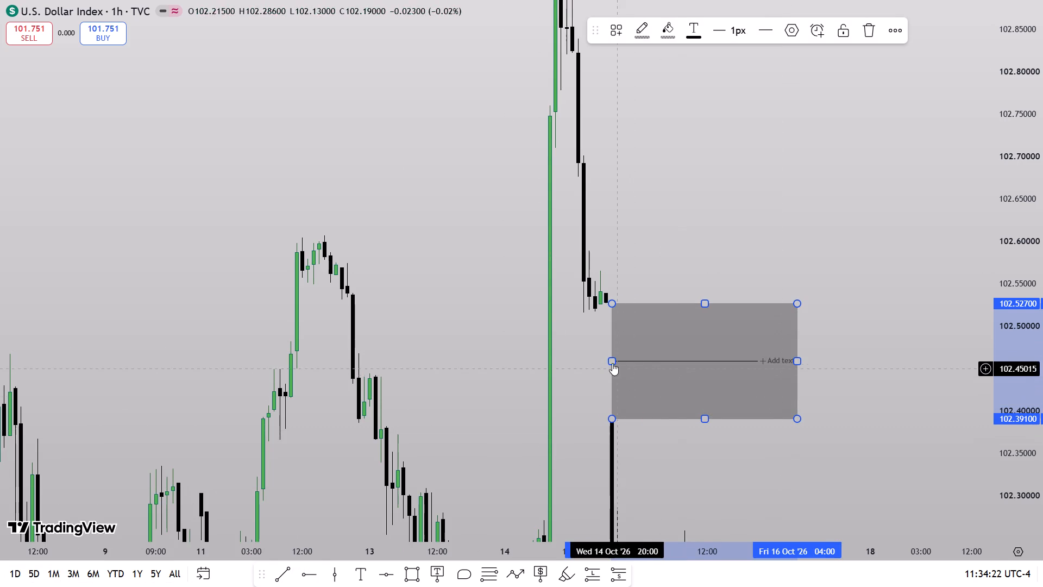
pyautogui.moveTo(611, 363); pyautogui.dragTo(608, 368)
pyautogui.moveTo(1042, 184); pyautogui.dragTo(993, 430)
pyautogui.scroll(-6, 883, 460)
pyautogui.moveTo(813, 435); pyautogui.dragTo(260, 360)
pyautogui.moveTo(781, 341); pyautogui.dragTo(262, 310)
pyautogui.moveTo(1042, 252); pyautogui.dragTo(976, 376)
pyautogui.scroll(-4, 716, 408)
pyautogui.moveTo(409, 230); pyautogui.dragTo(709, 273)
# Draw a dark red horizontal ray from the 22 October hourly low at 101.446, 1px thick.
pyautogui.moveTo(709, 323); pyautogui.dragTo(747, 240)
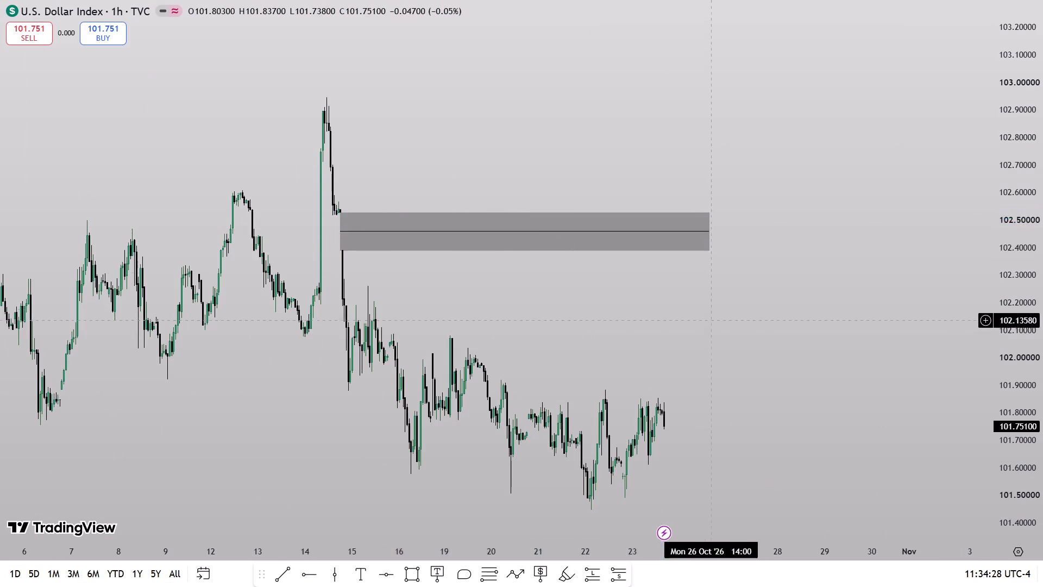
pyautogui.moveTo(747, 240); pyautogui.dragTo(749, 234)
pyautogui.moveTo(1042, 175); pyautogui.dragTo(1026, 295)
pyautogui.scroll(-4, 938, 327)
pyautogui.moveTo(906, 381); pyautogui.dragTo(897, 318)
pyautogui.scroll(2, 774, 370)
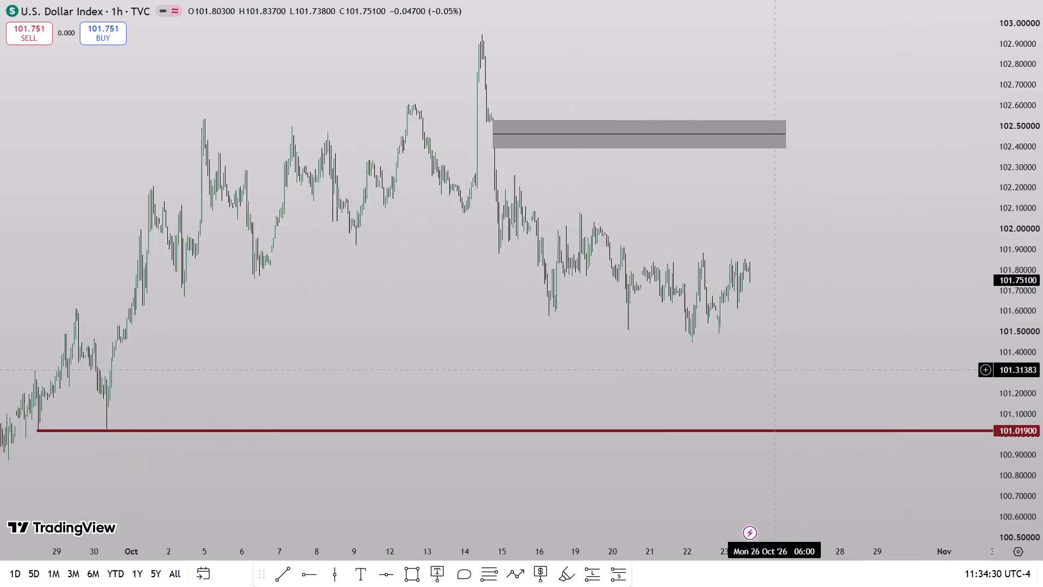
pyautogui.scroll(1, 774, 370)
pyautogui.moveTo(764, 336); pyautogui.dragTo(772, 330)
pyautogui.scroll(2, 736, 361)
pyautogui.moveTo(694, 349); pyautogui.dragTo(699, 389)
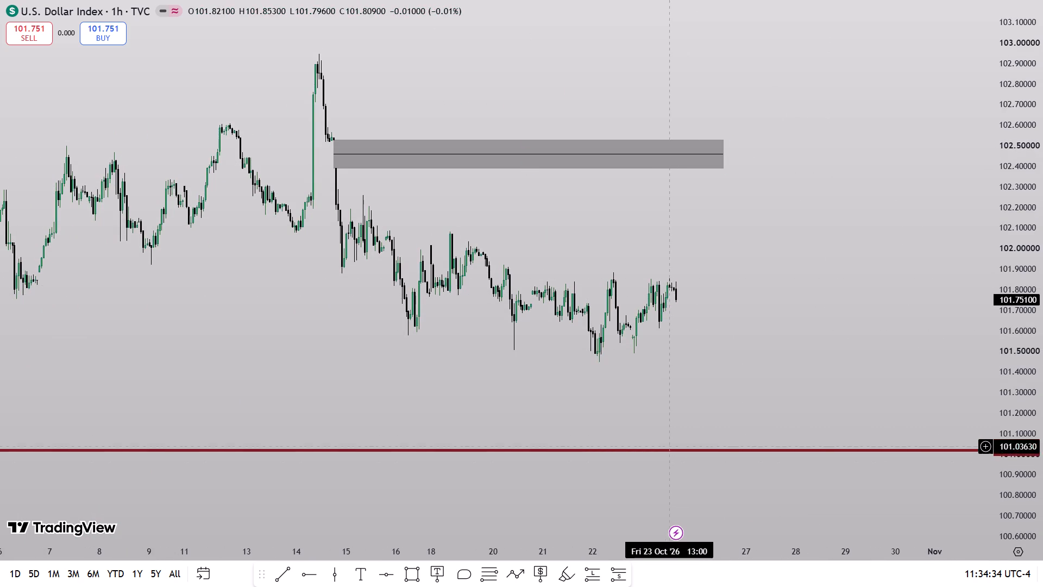
pyautogui.click(315, 579)
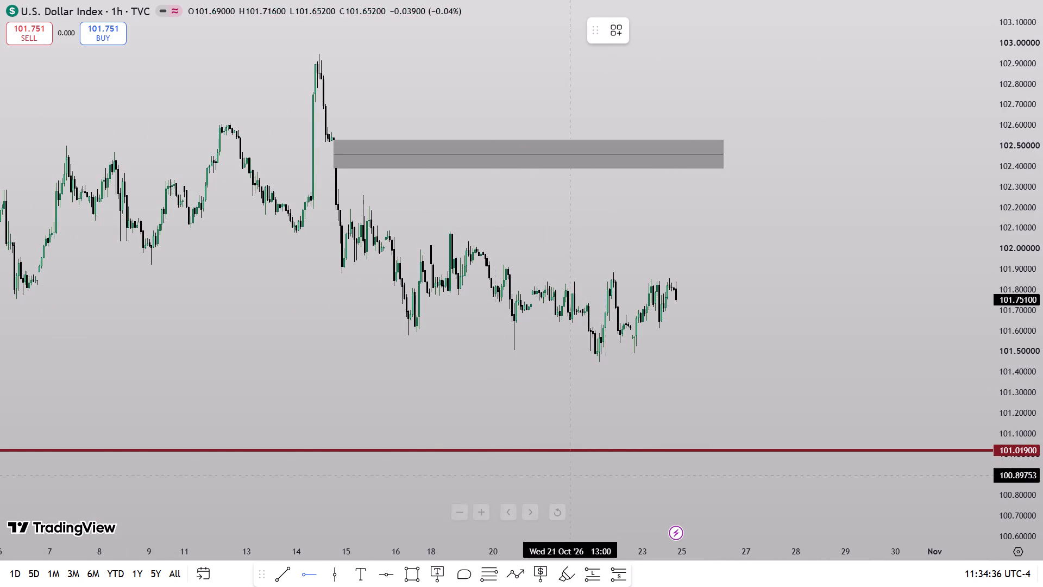
pyautogui.click(598, 385)
pyautogui.moveTo(592, 359); pyautogui.dragTo(596, 377)
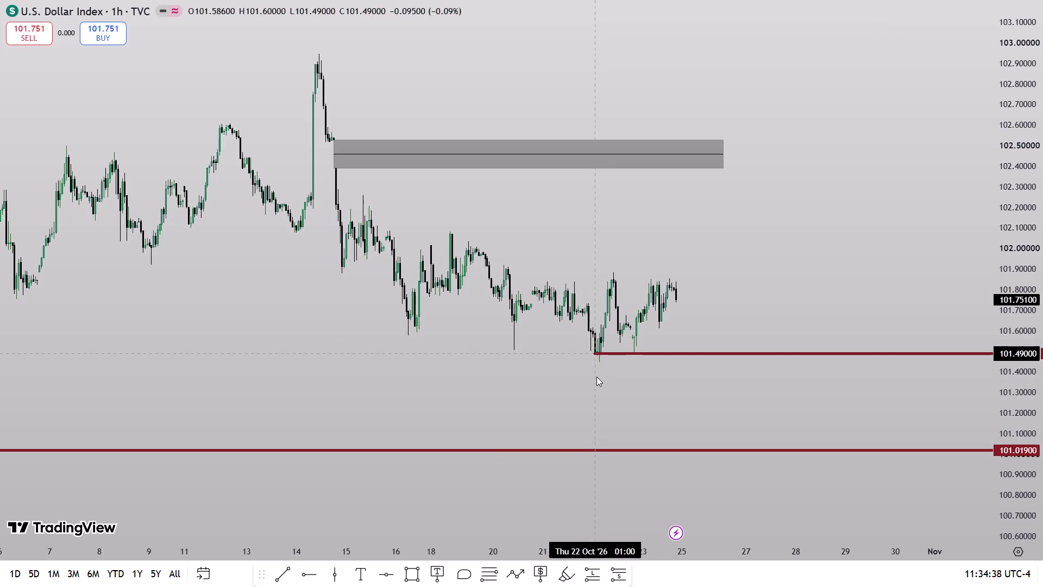
pyautogui.moveTo(596, 377); pyautogui.dragTo(600, 380)
pyautogui.click(700, 39)
pyautogui.click(712, 62)
pyautogui.click(732, 233)
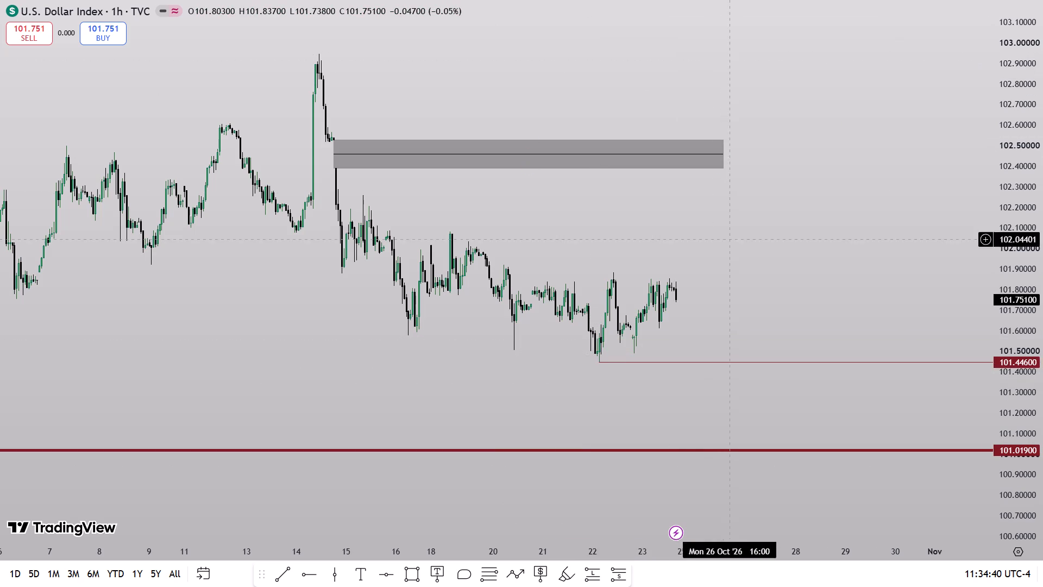
# Examine hourly Dollar Index price relative to the gap rectangle and the rays at 101.446 and 101.019.
pyautogui.moveTo(1042, 219); pyautogui.dragTo(1018, 309)
pyautogui.scroll(-5, 941, 314)
pyautogui.moveTo(910, 265); pyautogui.dragTo(775, 291)
pyautogui.moveTo(1042, 190); pyautogui.dragTo(1042, 222)
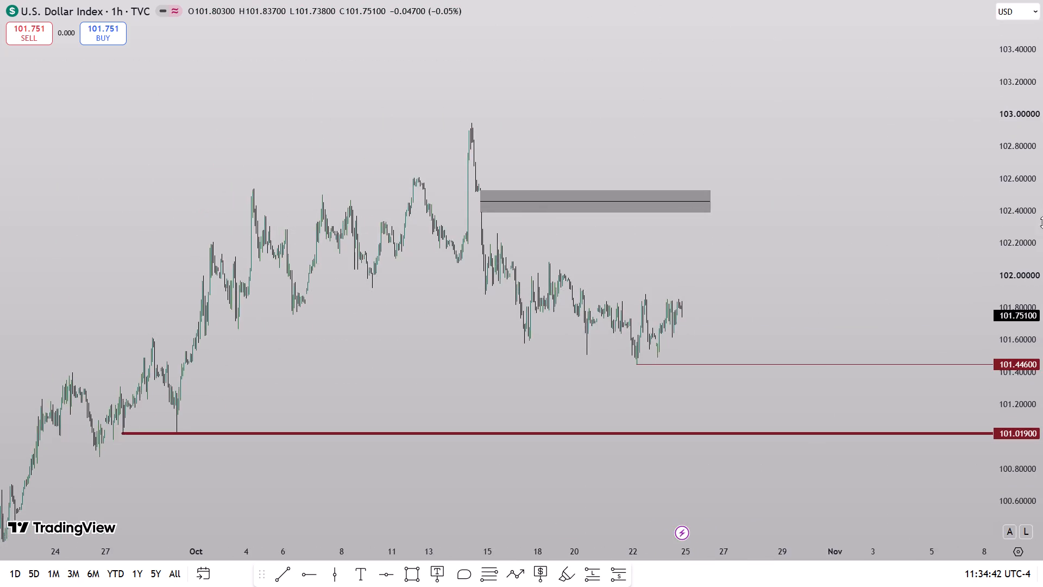
pyautogui.moveTo(1042, 222); pyautogui.dragTo(1024, 264)
pyautogui.scroll(-4, 845, 348)
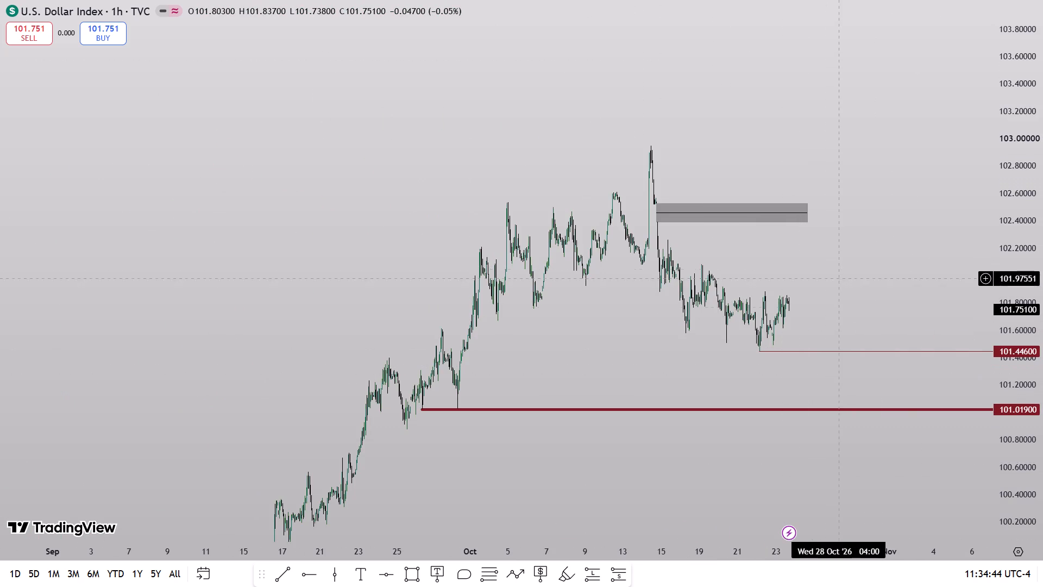
pyautogui.click(809, 217)
pyautogui.click(753, 404)
pyautogui.click(751, 408)
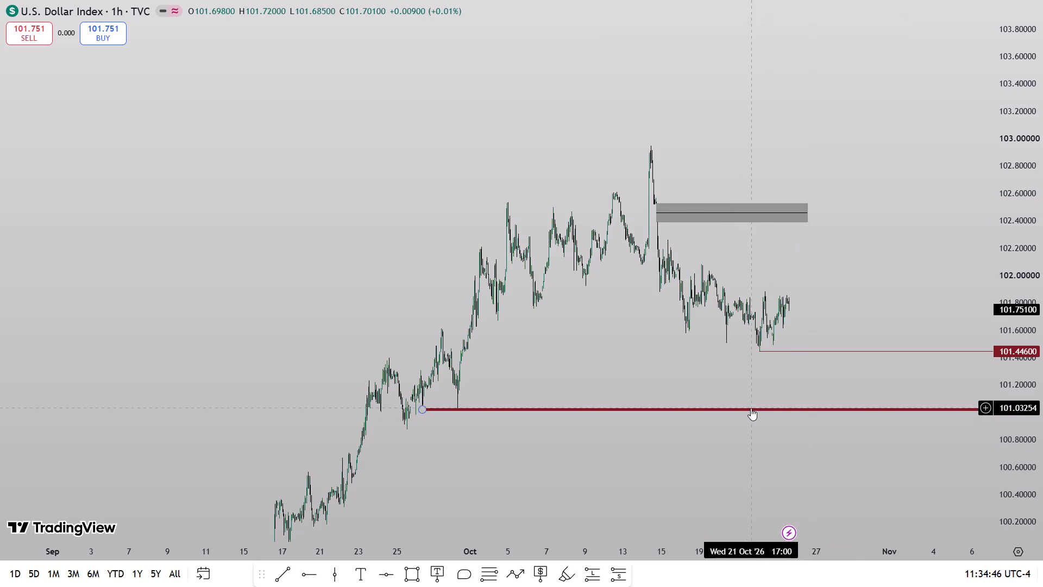
pyautogui.click(797, 328)
# Switch the Dollar Index chart to the daily timeframe.
pyautogui.press('1')
pyautogui.press('e')
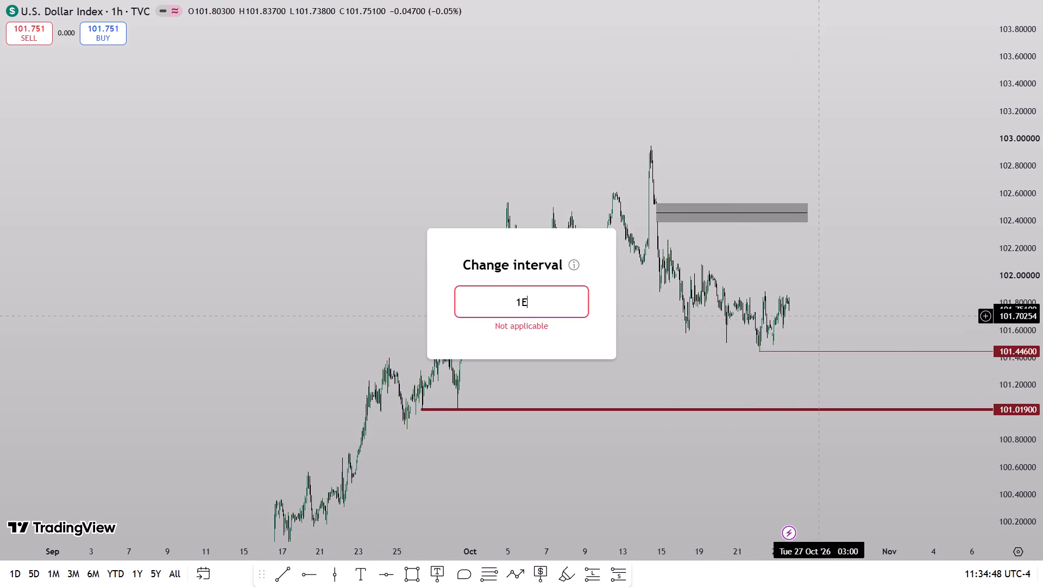
pyautogui.press('BackSpace')
pyautogui.press('d')
pyautogui.press('Return')
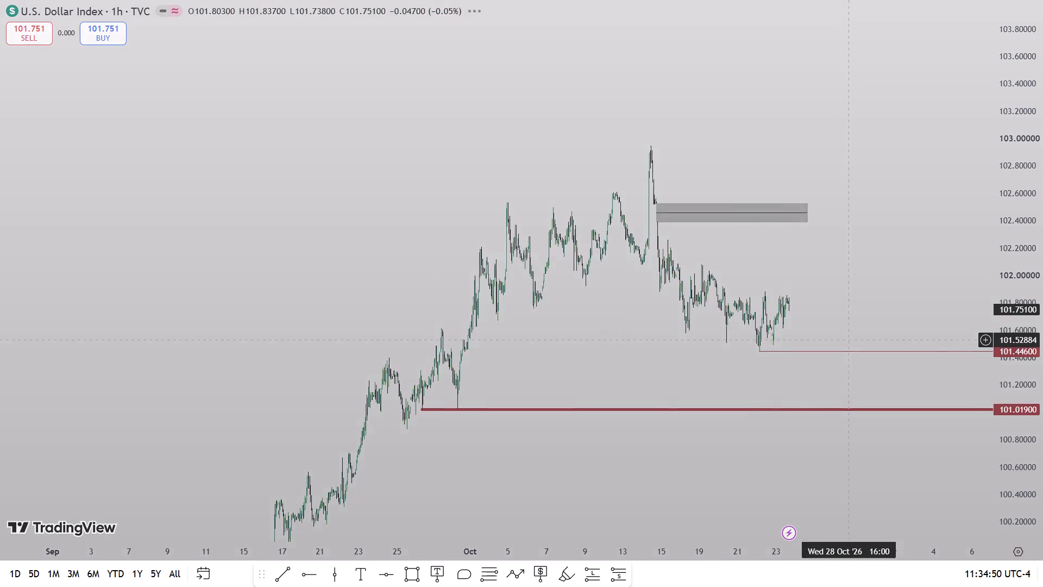
# Draw a projection path from the 22 October low at 101.446 up into the gap rectangle, ending down at about 100.62.
pyautogui.moveTo(1042, 214); pyautogui.dragTo(1028, 410)
pyautogui.scroll(10, 786, 420)
pyautogui.moveTo(562, 441); pyautogui.dragTo(970, 435)
pyautogui.scroll(9, 856, 459)
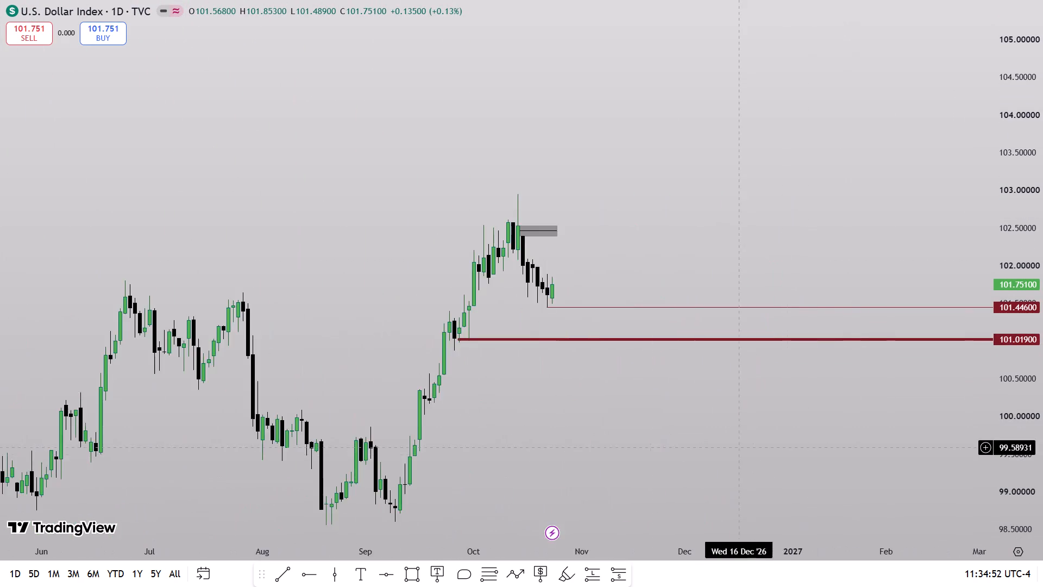
pyautogui.moveTo(530, 435); pyautogui.dragTo(808, 454)
pyautogui.moveTo(1042, 430); pyautogui.dragTo(1033, 316)
pyautogui.scroll(4, 859, 406)
pyautogui.moveTo(795, 306); pyautogui.dragTo(752, 270)
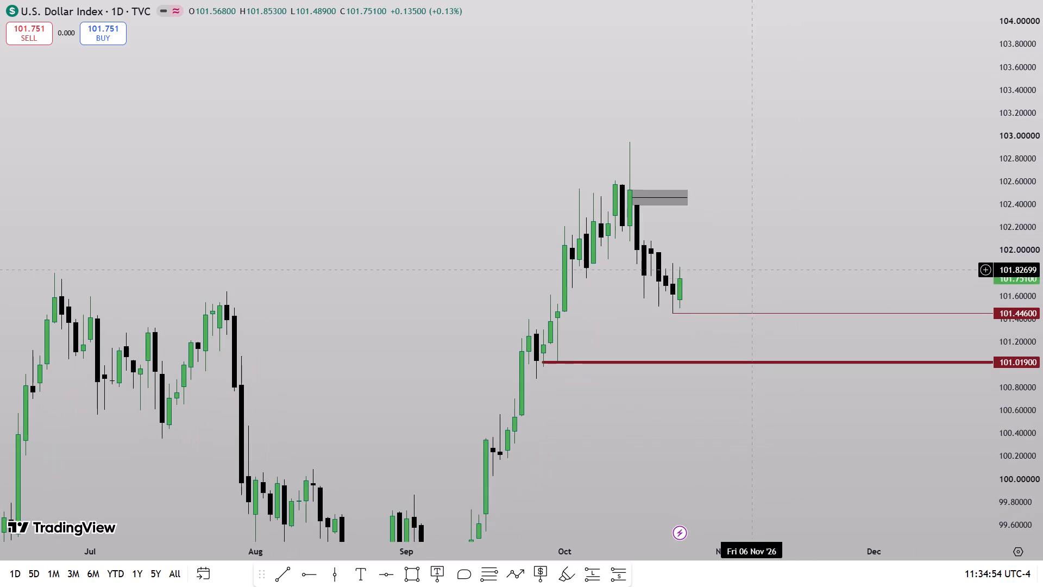
pyautogui.click(507, 570)
pyautogui.click(675, 314)
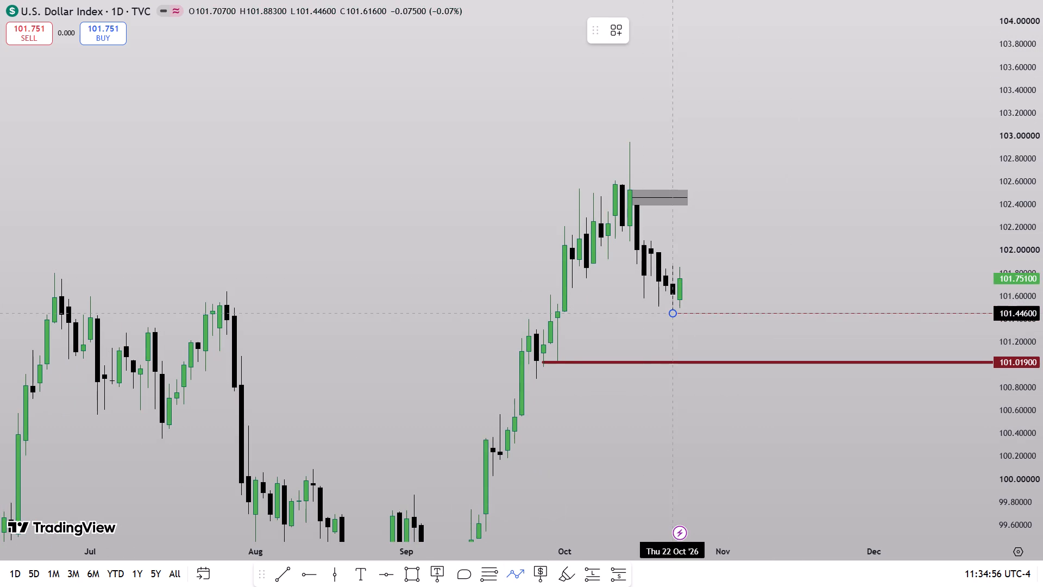
pyautogui.click(695, 200)
pyautogui.doubleClick(712, 409)
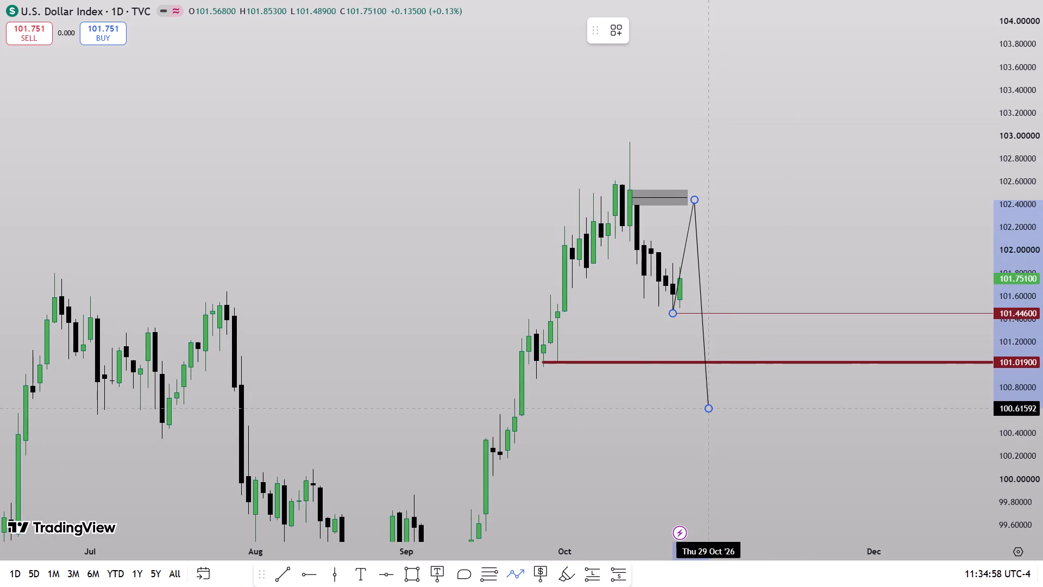
pyautogui.doubleClick(752, 260)
pyautogui.doubleClick(783, 382)
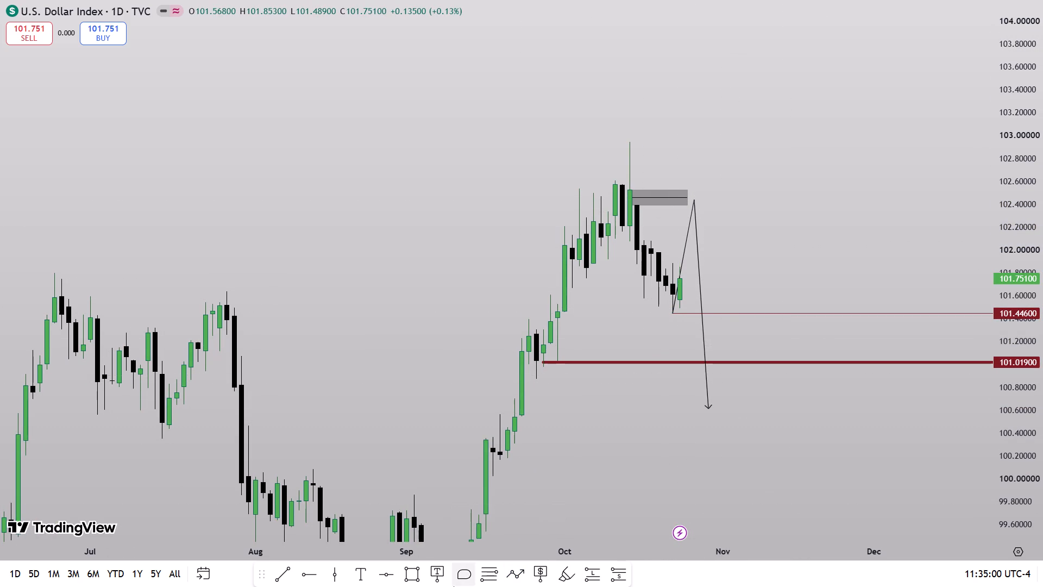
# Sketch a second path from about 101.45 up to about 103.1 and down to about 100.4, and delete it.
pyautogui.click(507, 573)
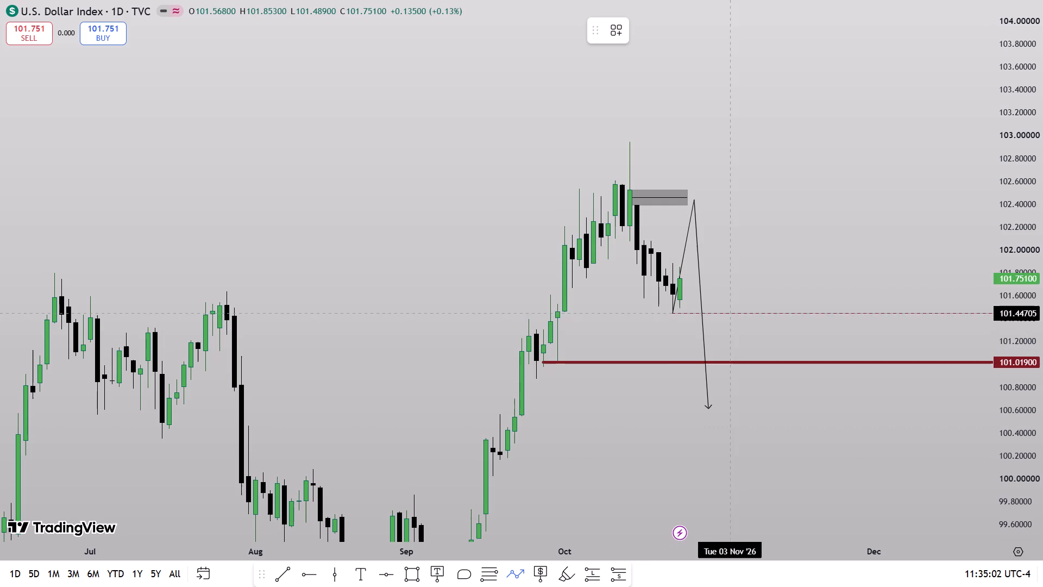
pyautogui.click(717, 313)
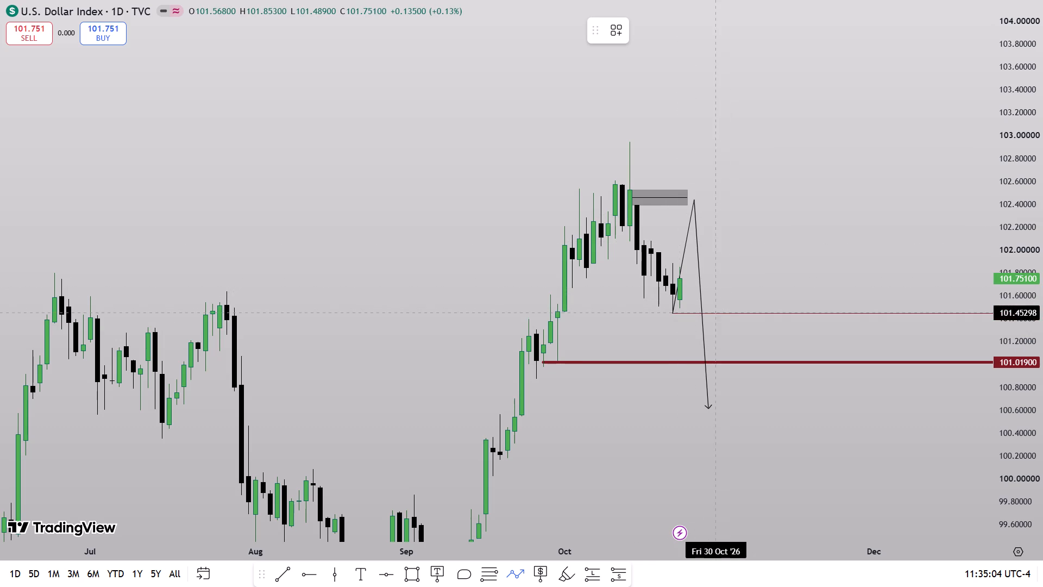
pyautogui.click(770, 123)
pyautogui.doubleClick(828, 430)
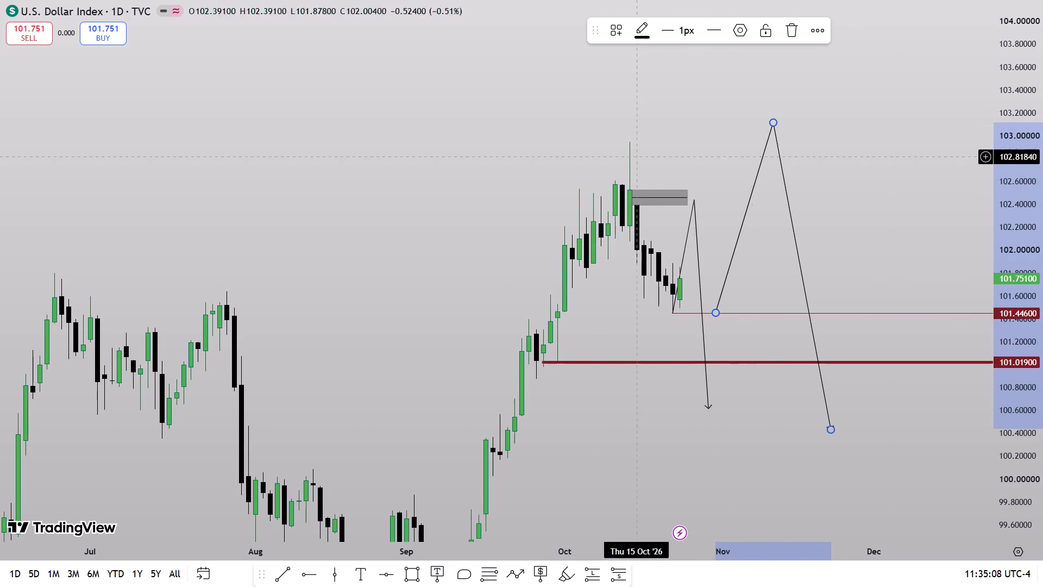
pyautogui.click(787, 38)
# On the daily EUR/USD chart, draw a projection path from 1.1203 down to about 1.106 and up to about 1.134.
pyautogui.press('space')
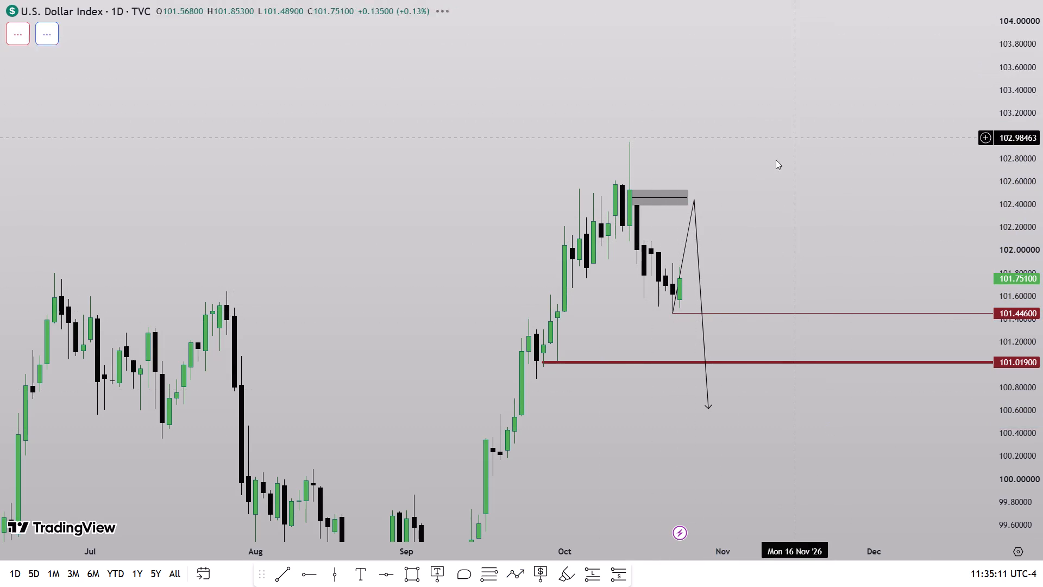
pyautogui.click(740, 446)
pyautogui.press('space')
pyautogui.moveTo(724, 468); pyautogui.dragTo(709, 340)
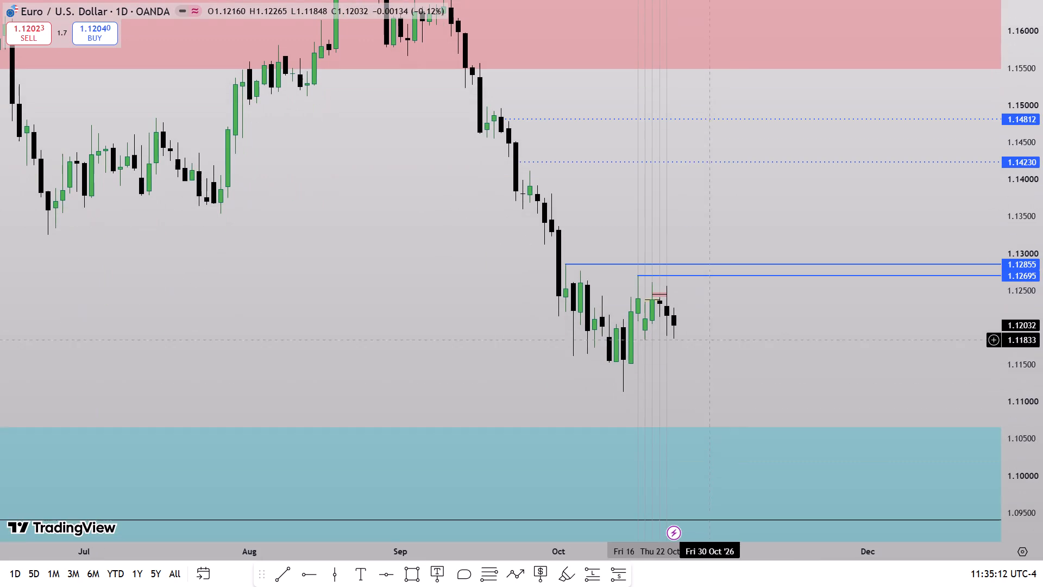
pyautogui.click(525, 583)
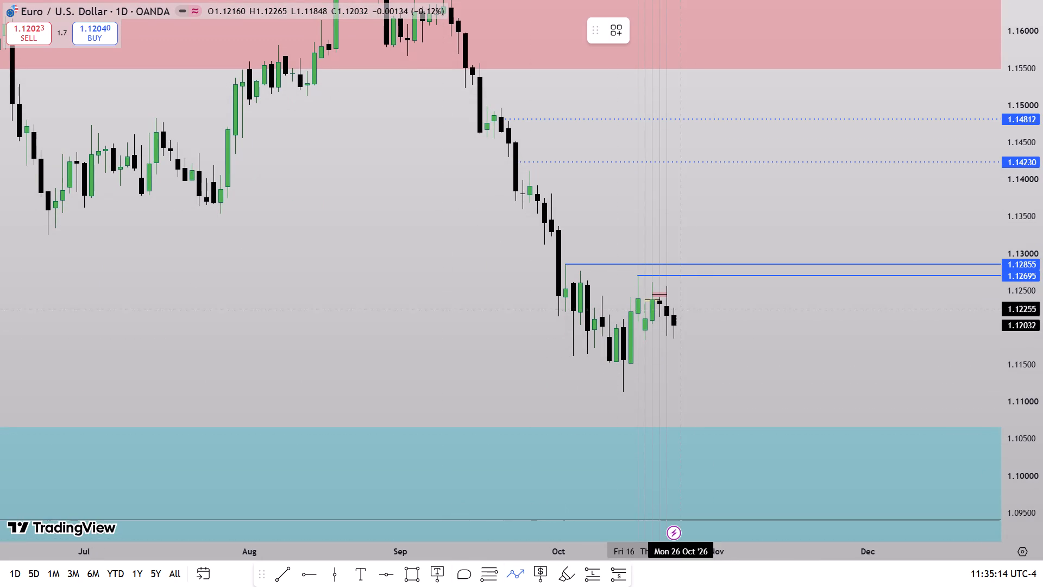
pyautogui.click(673, 330)
pyautogui.click(689, 429)
pyautogui.doubleClick(751, 226)
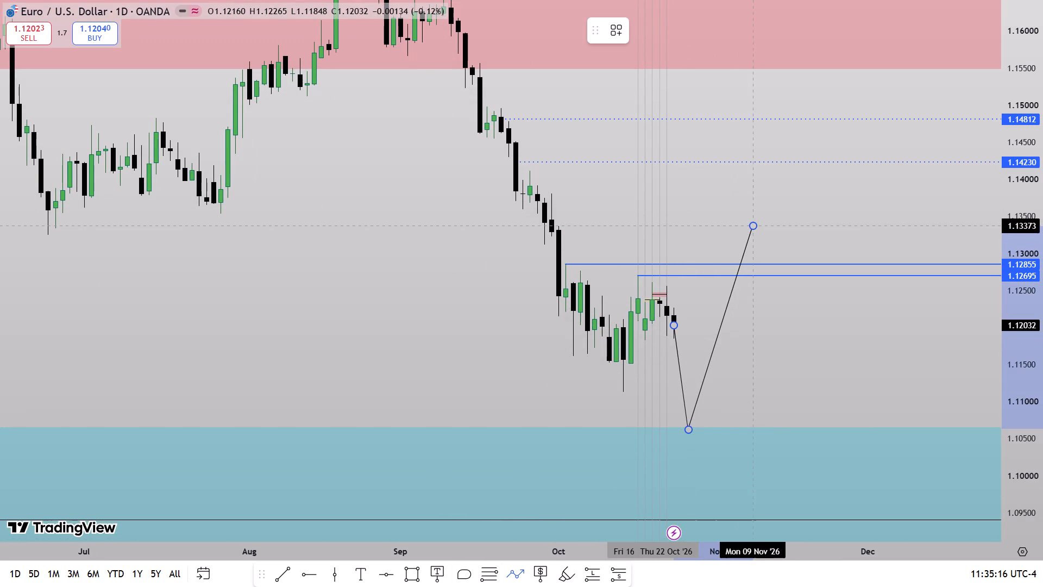
pyautogui.click(799, 345)
# Return to the daily Dollar Index chart.
pyautogui.press('space')
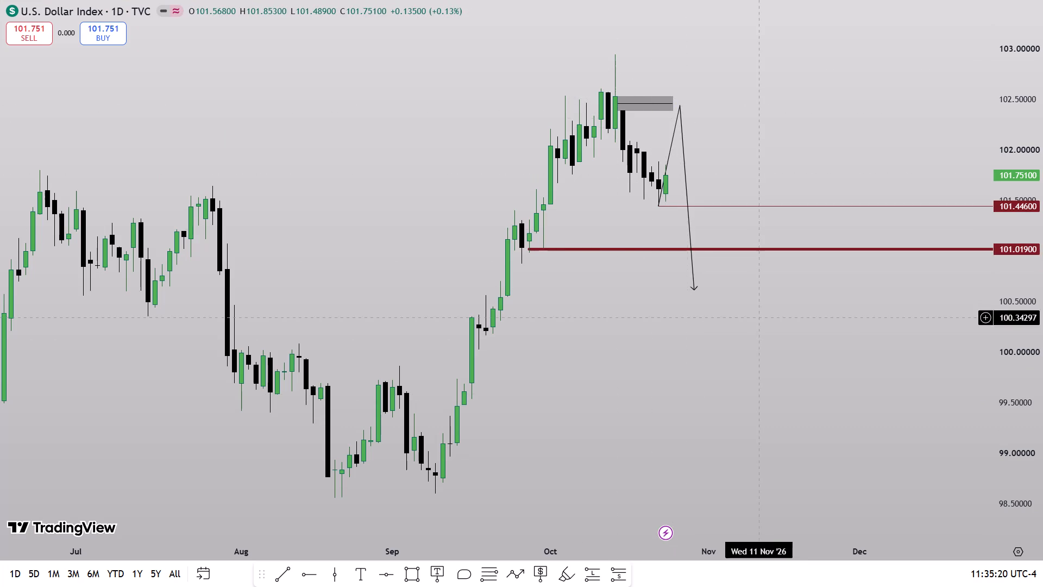
# Switch to the daily GBP/USD chart.
pyautogui.moveTo(756, 317); pyautogui.dragTo(746, 402)
pyautogui.press('space')
# Examine the daily GBP/USD price action around the pink and light-blue zones and the marked levels.
pyautogui.moveTo(813, 363); pyautogui.dragTo(844, 363)
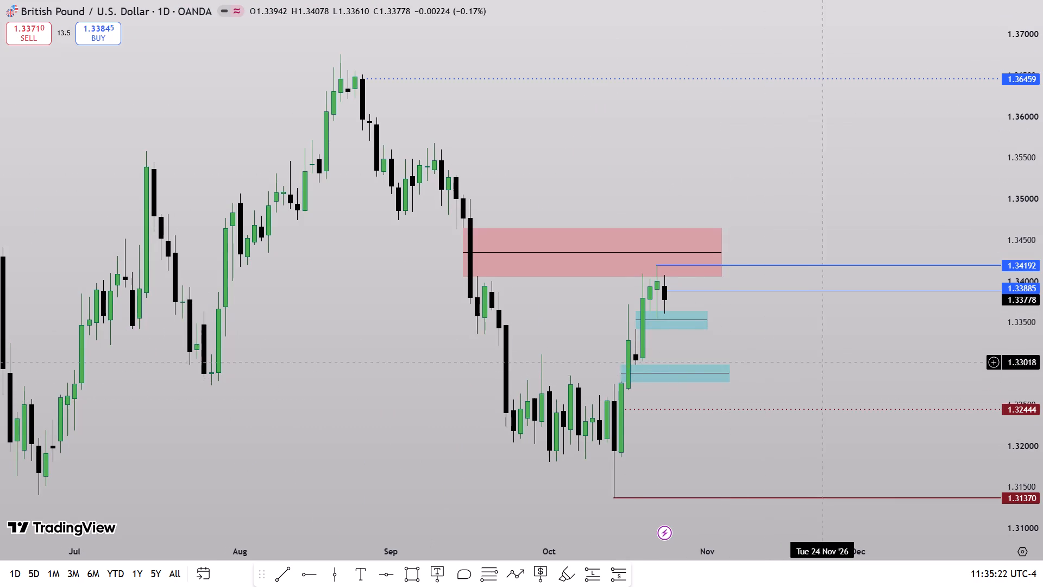
pyautogui.moveTo(844, 363); pyautogui.dragTo(859, 363)
pyautogui.moveTo(1042, 389); pyautogui.dragTo(1036, 296)
pyautogui.moveTo(819, 430); pyautogui.dragTo(913, 315)
pyautogui.moveTo(1042, 258); pyautogui.dragTo(1042, 310)
pyautogui.scroll(4, 929, 399)
pyautogui.moveTo(1042, 420); pyautogui.dragTo(1038, 317)
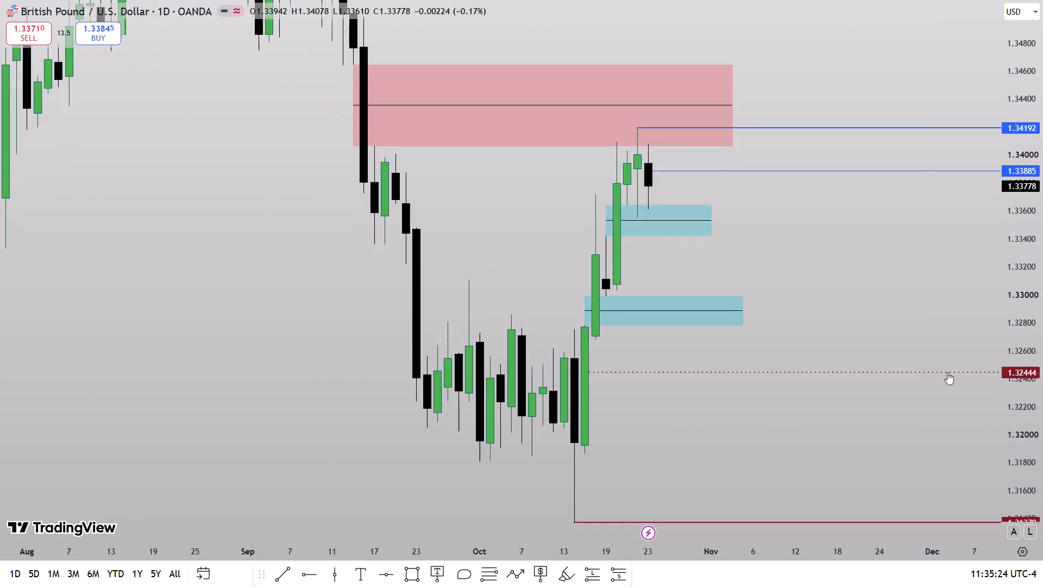
pyautogui.scroll(-5, 927, 383)
pyautogui.moveTo(921, 312); pyautogui.dragTo(860, 419)
pyautogui.moveTo(1042, 146); pyautogui.dragTo(1038, 273)
pyautogui.moveTo(866, 254); pyautogui.dragTo(794, 300)
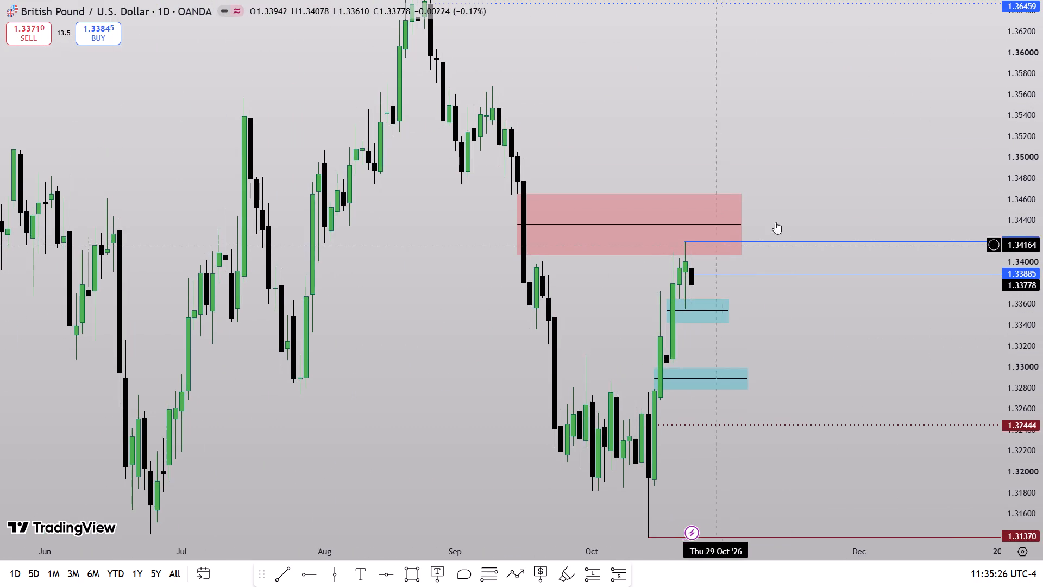
# Move the solid blue 1.34192 line to the 21 August high at 1.36758 and set its thickness to 3px.
pyautogui.moveTo(1042, 166); pyautogui.dragTo(1012, 295)
pyautogui.moveTo(687, 254); pyautogui.dragTo(415, 57)
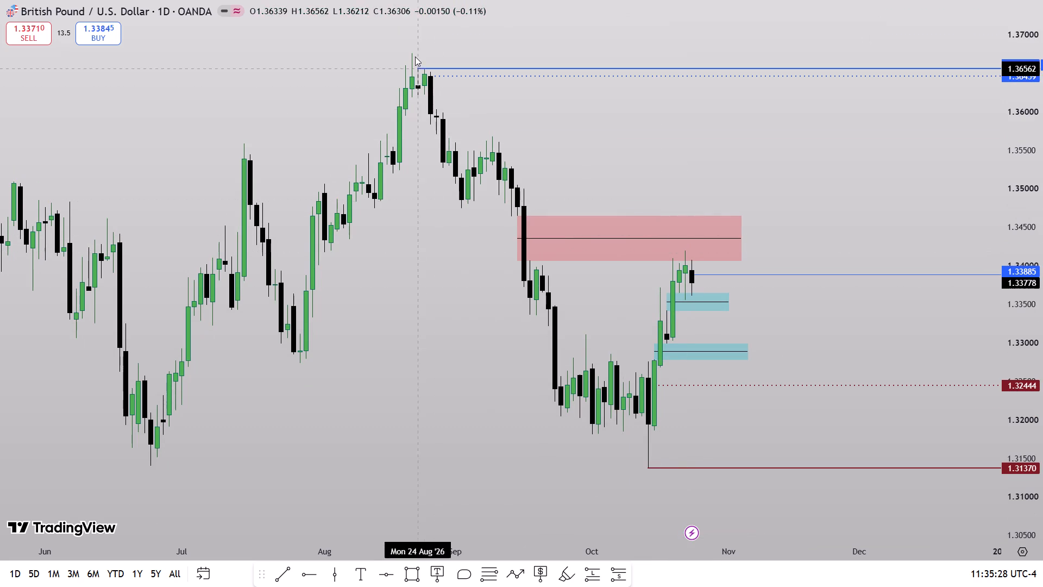
pyautogui.moveTo(415, 57); pyautogui.dragTo(414, 54)
pyautogui.click(696, 31)
pyautogui.click(701, 97)
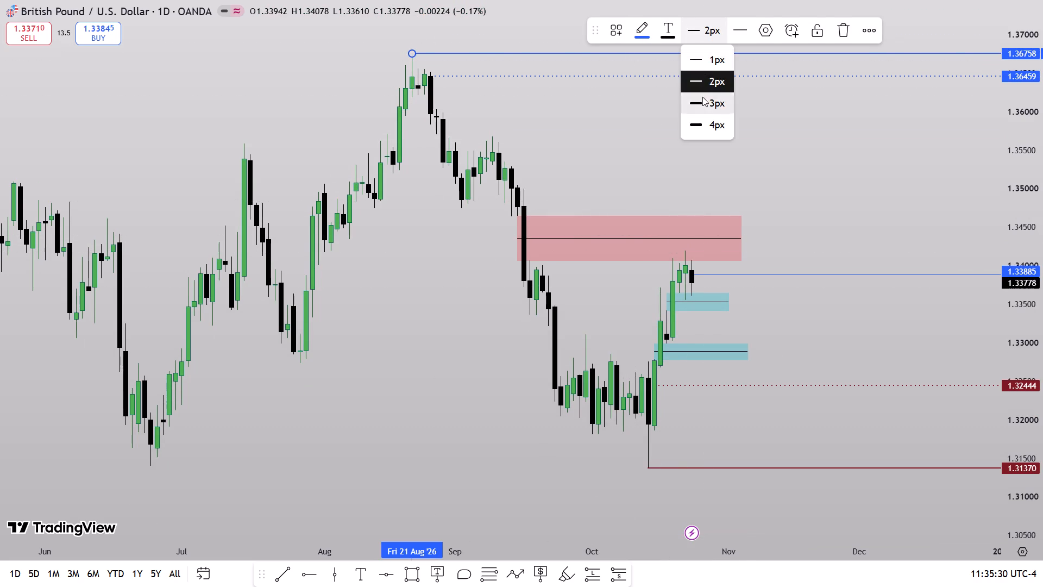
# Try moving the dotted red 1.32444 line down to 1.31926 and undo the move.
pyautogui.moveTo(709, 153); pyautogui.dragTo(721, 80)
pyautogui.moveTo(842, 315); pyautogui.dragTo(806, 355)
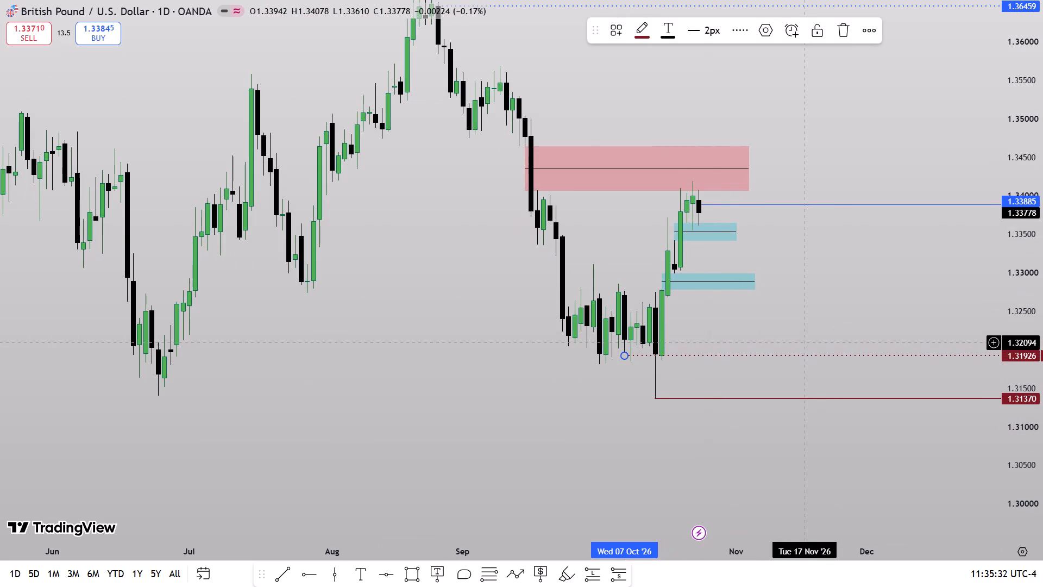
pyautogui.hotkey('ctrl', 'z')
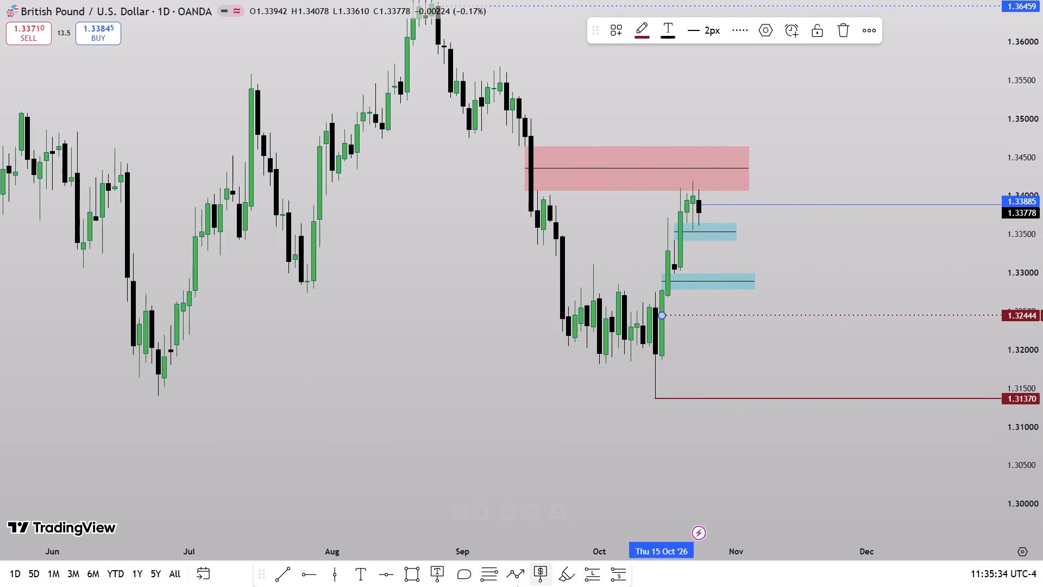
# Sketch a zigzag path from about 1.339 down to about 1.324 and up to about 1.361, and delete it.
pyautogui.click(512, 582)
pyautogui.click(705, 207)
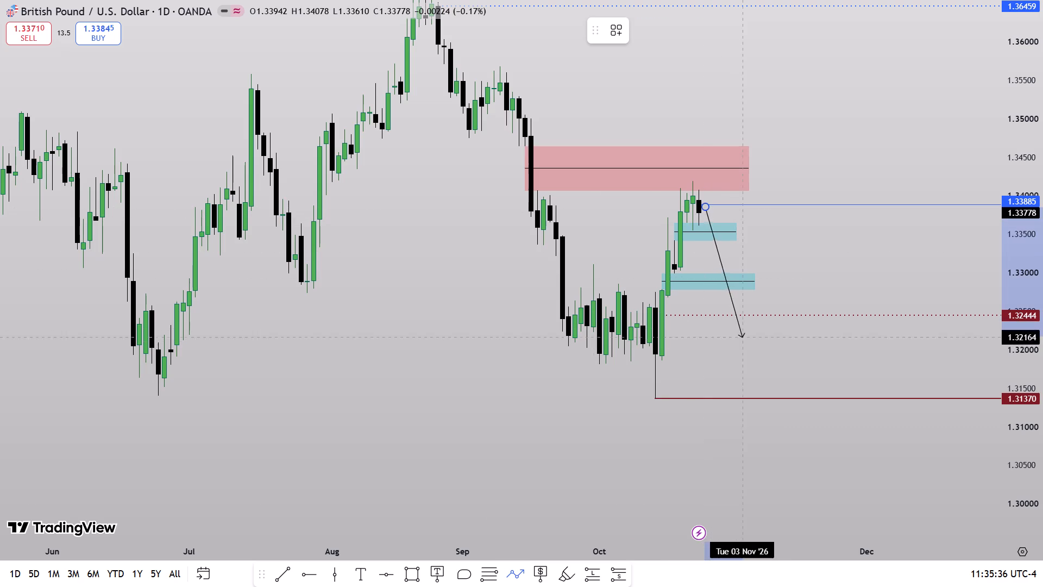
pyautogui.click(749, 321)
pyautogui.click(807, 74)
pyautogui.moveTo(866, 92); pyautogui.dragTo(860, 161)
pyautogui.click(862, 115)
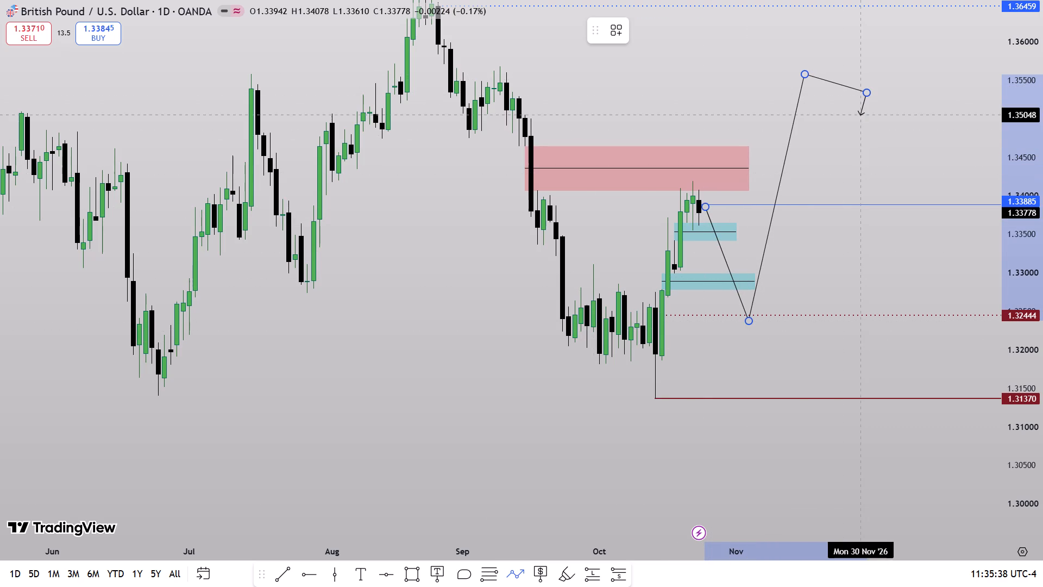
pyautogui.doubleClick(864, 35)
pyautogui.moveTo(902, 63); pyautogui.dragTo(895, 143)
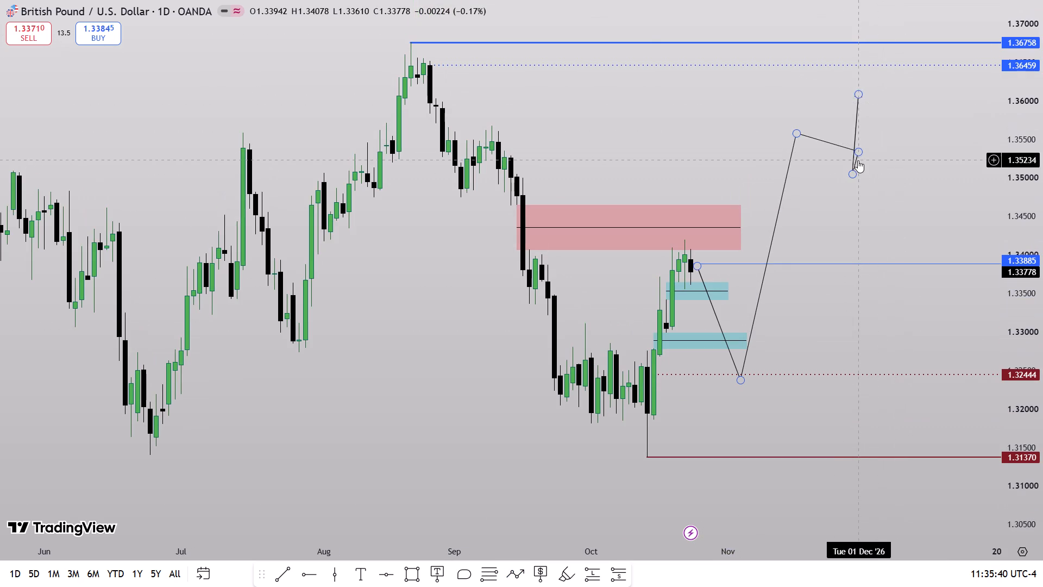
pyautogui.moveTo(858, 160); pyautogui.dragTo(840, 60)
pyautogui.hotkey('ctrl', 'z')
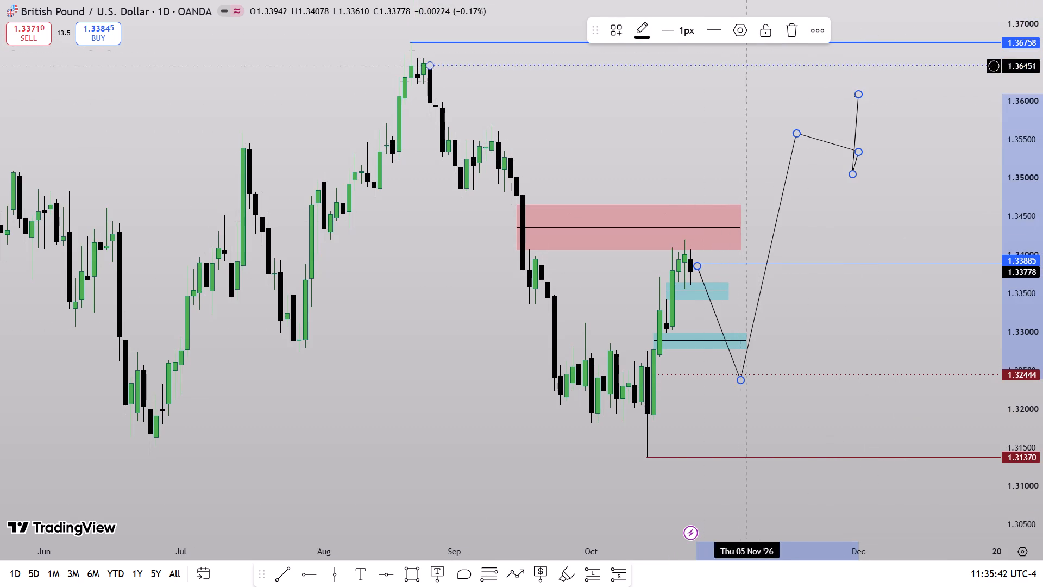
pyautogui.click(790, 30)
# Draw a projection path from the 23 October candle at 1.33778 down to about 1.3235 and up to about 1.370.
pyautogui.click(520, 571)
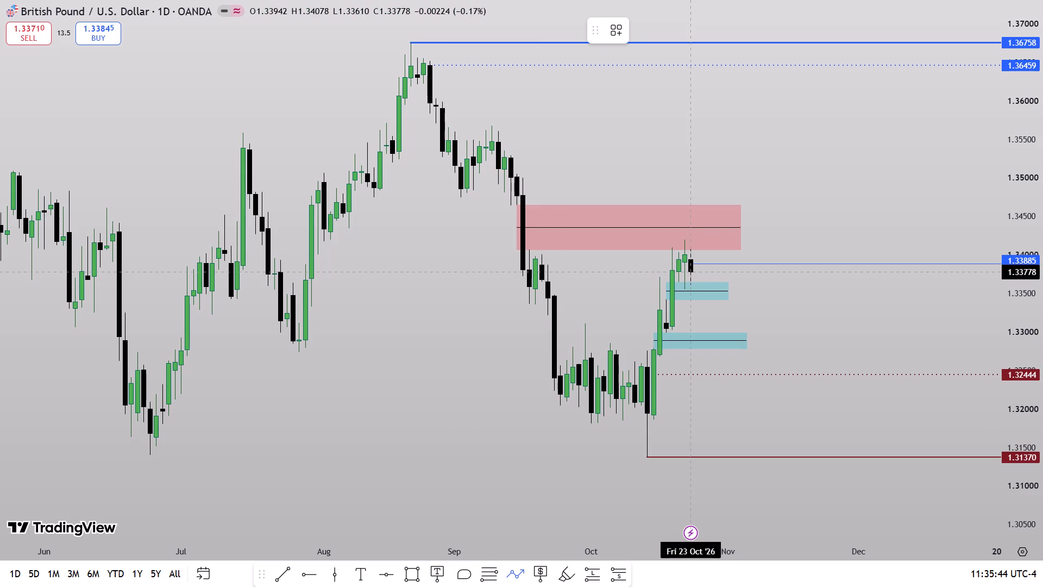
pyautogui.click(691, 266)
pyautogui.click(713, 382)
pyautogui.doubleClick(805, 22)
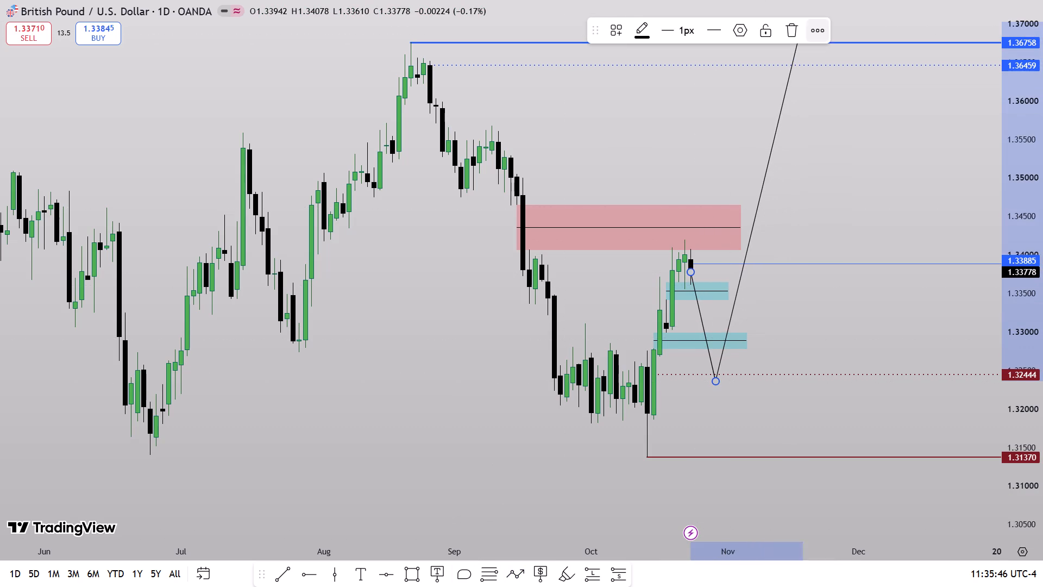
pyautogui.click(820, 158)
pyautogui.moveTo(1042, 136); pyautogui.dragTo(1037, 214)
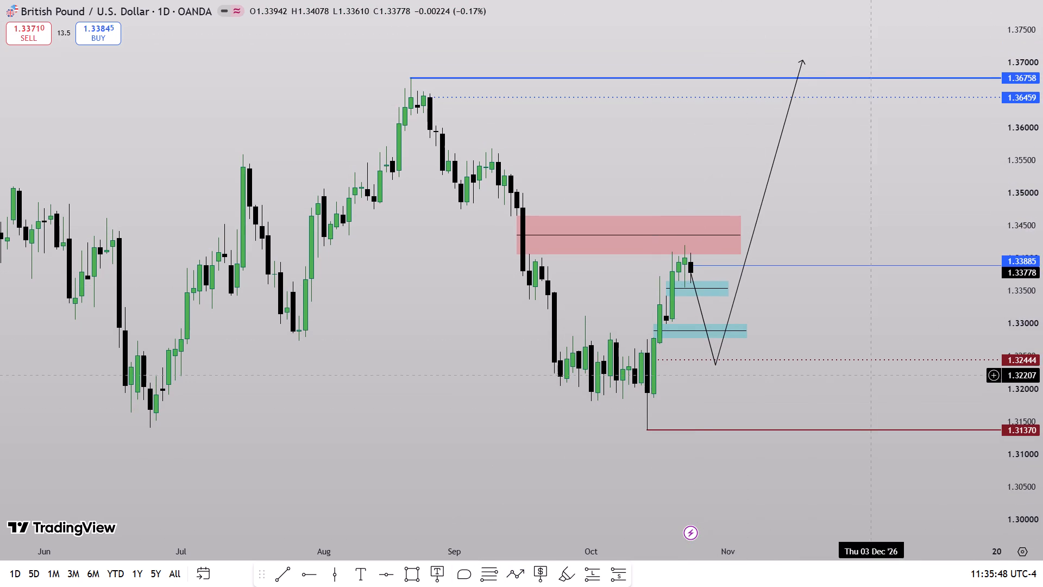
# Draw a horizontal trend line from the 30 September high at 1.33111 to 16 October.
pyautogui.click(297, 575)
pyautogui.click(275, 578)
pyautogui.moveTo(586, 319); pyautogui.dragTo(636, 324)
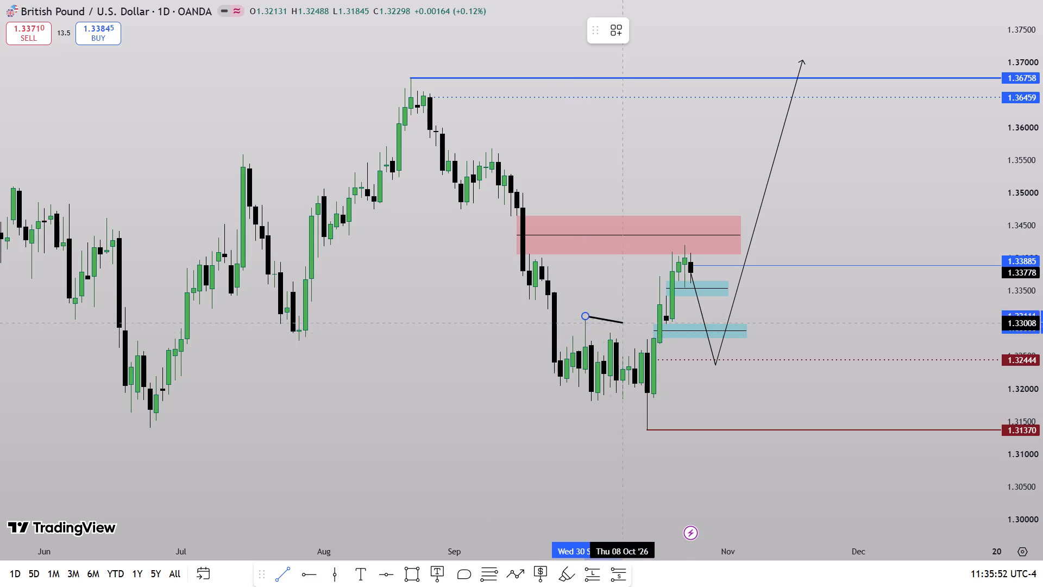
pyautogui.moveTo(636, 324); pyautogui.dragTo(658, 327)
pyautogui.keyDown('shift'); pyautogui.click(658, 327); pyautogui.keyUp('shift')
# Label the trend line with a light-bulb emoji, aligned top and left, and adjust its text size.
pyautogui.click(771, 24)
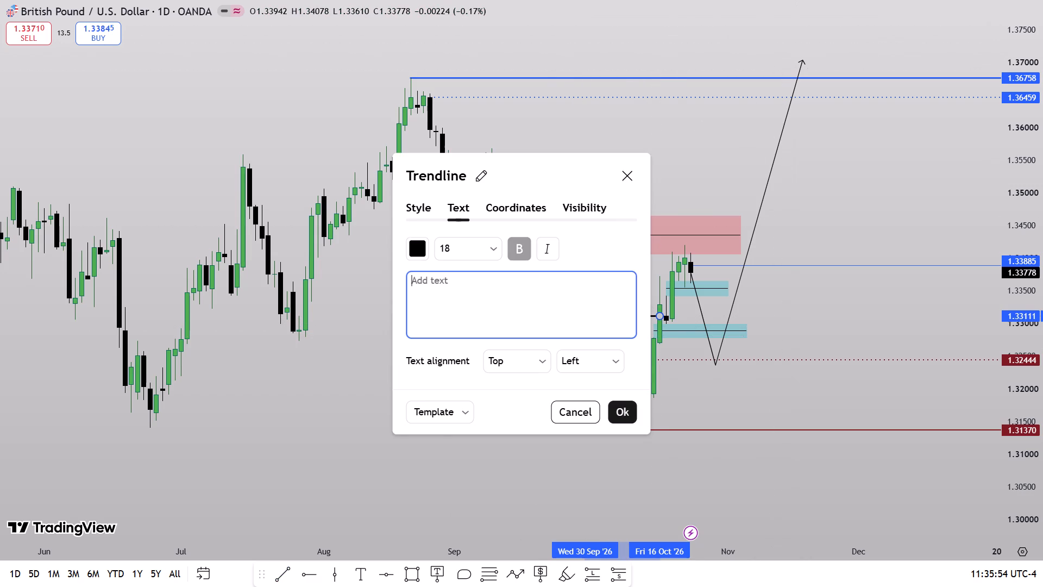
pyautogui.rightClick(457, 284)
pyautogui.click(540, 269)
pyautogui.press('super+period')
pyautogui.click(438, 437)
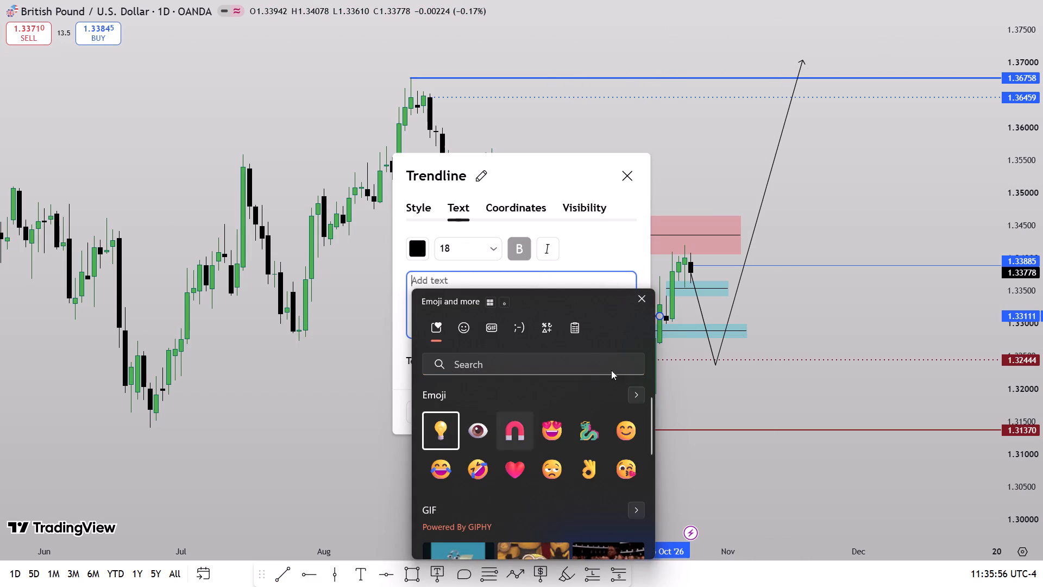
pyautogui.click(647, 299)
pyautogui.click(526, 359)
pyautogui.click(513, 390)
pyautogui.click(574, 368)
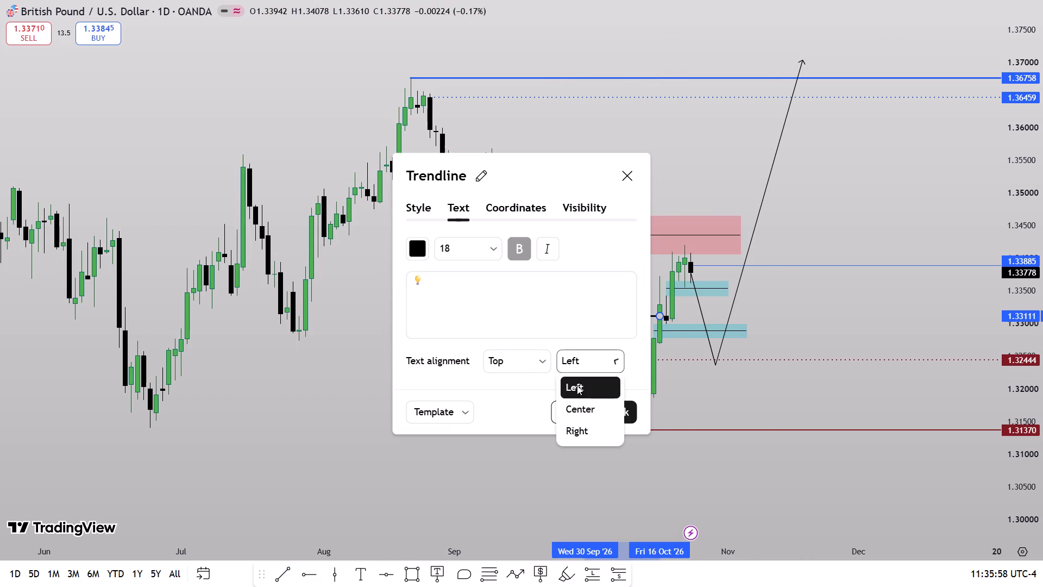
pyautogui.click(577, 385)
pyautogui.click(477, 249)
pyautogui.click(476, 370)
pyautogui.click(751, 376)
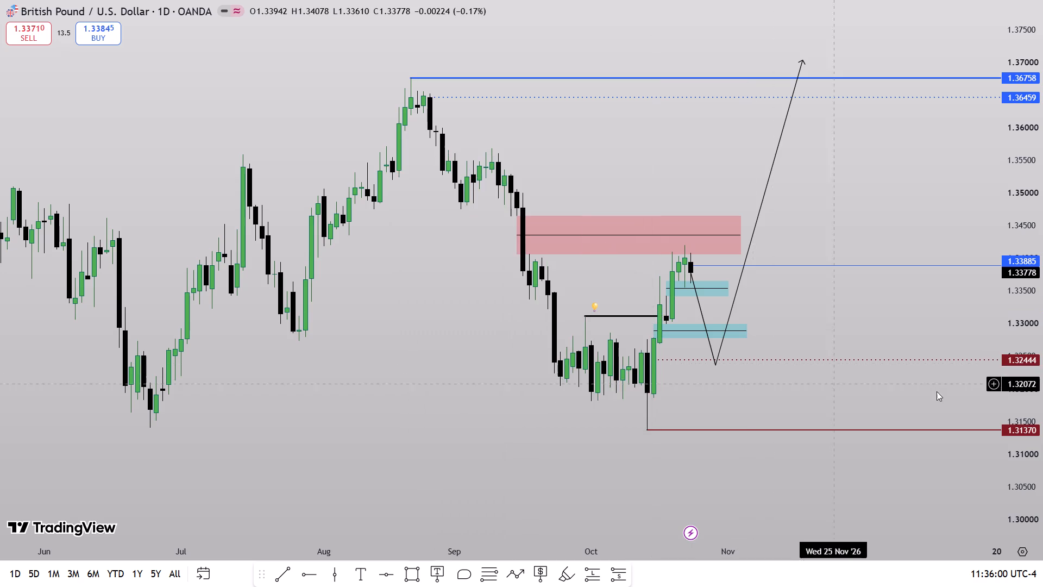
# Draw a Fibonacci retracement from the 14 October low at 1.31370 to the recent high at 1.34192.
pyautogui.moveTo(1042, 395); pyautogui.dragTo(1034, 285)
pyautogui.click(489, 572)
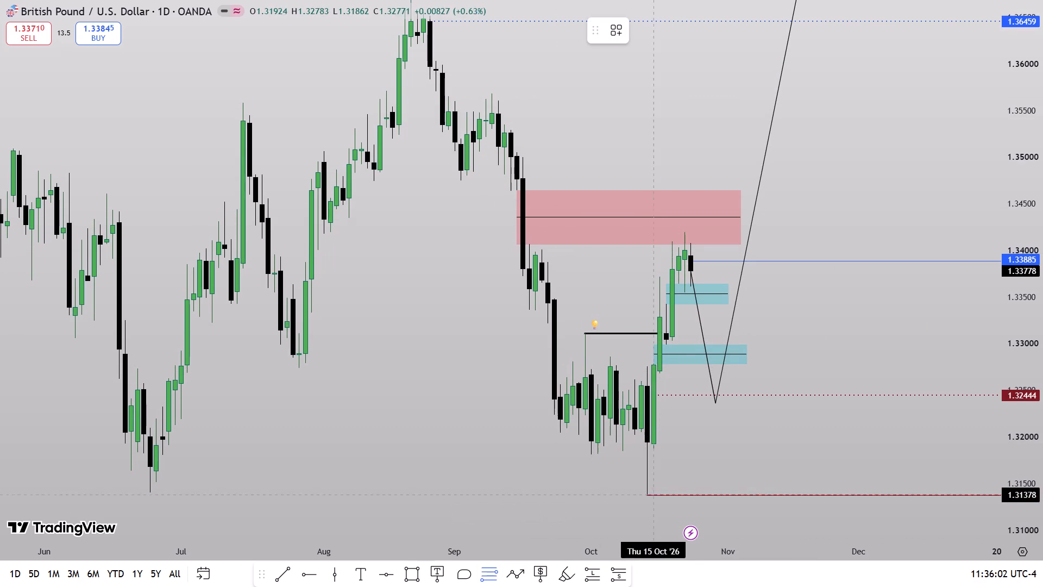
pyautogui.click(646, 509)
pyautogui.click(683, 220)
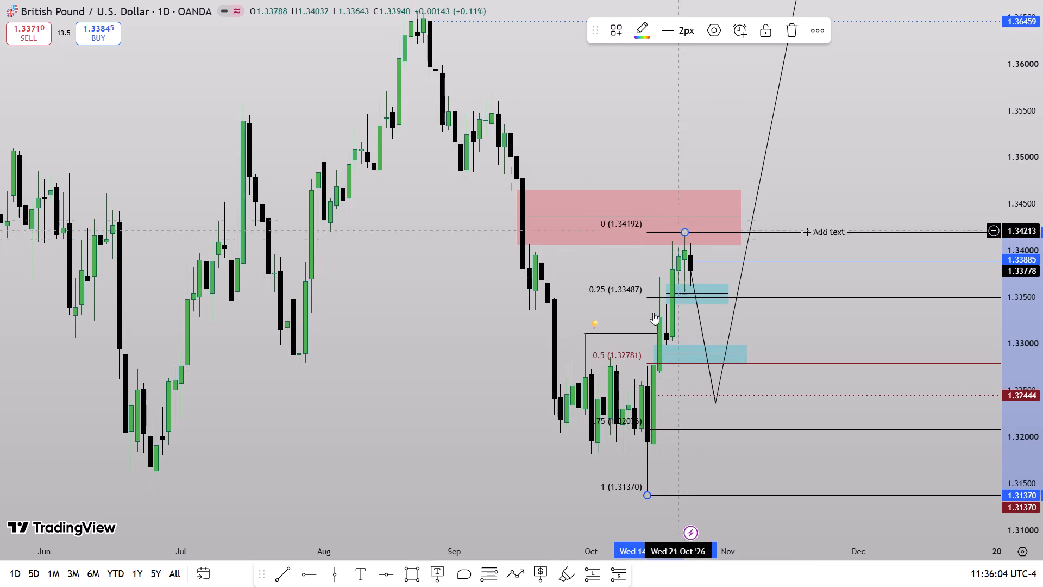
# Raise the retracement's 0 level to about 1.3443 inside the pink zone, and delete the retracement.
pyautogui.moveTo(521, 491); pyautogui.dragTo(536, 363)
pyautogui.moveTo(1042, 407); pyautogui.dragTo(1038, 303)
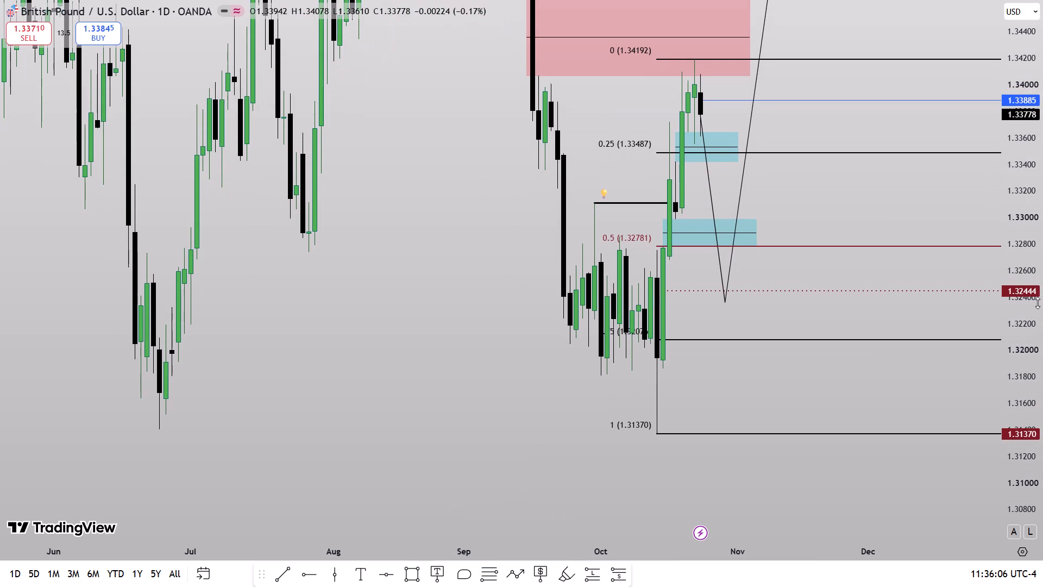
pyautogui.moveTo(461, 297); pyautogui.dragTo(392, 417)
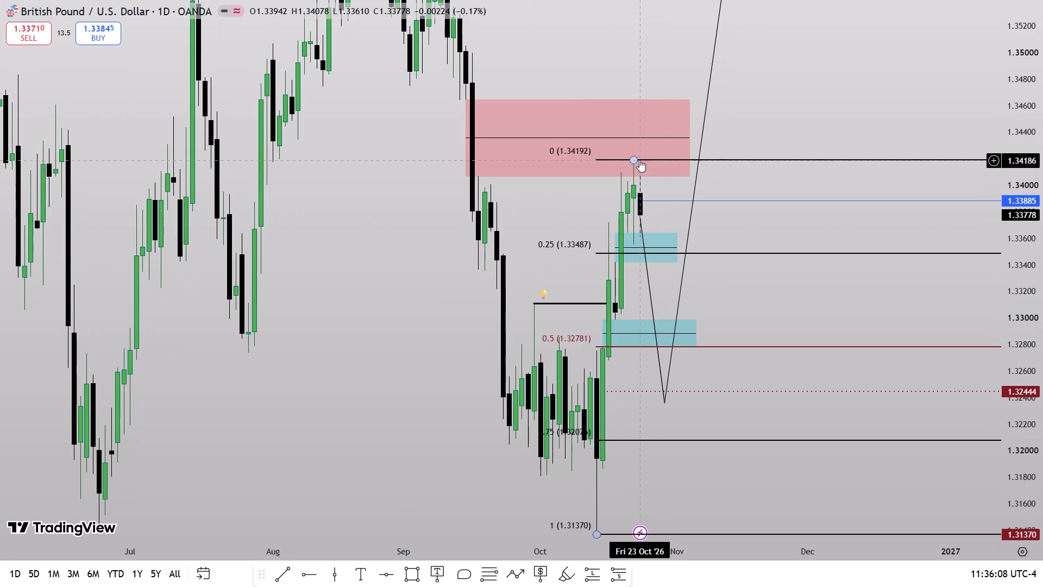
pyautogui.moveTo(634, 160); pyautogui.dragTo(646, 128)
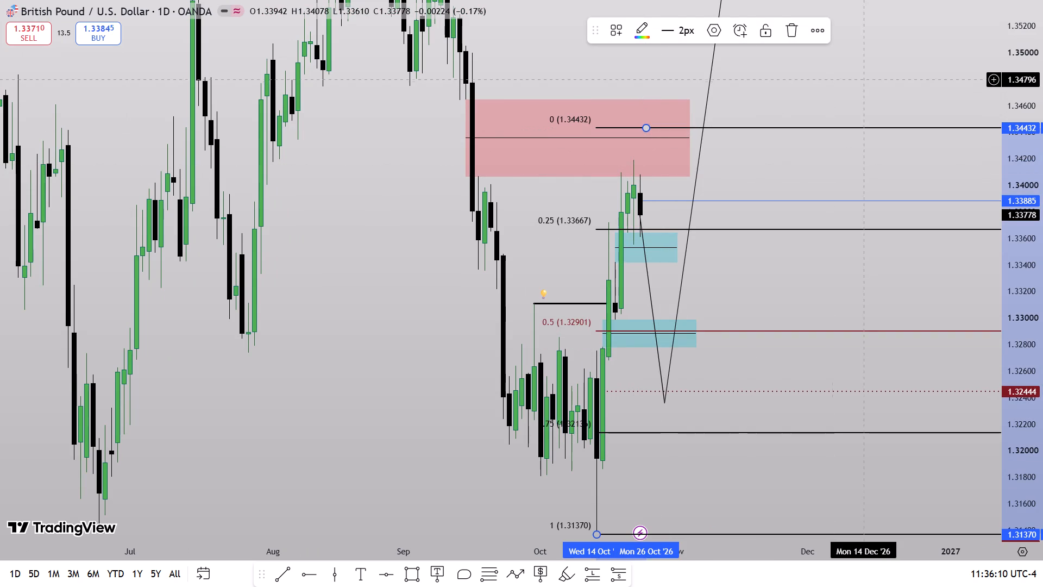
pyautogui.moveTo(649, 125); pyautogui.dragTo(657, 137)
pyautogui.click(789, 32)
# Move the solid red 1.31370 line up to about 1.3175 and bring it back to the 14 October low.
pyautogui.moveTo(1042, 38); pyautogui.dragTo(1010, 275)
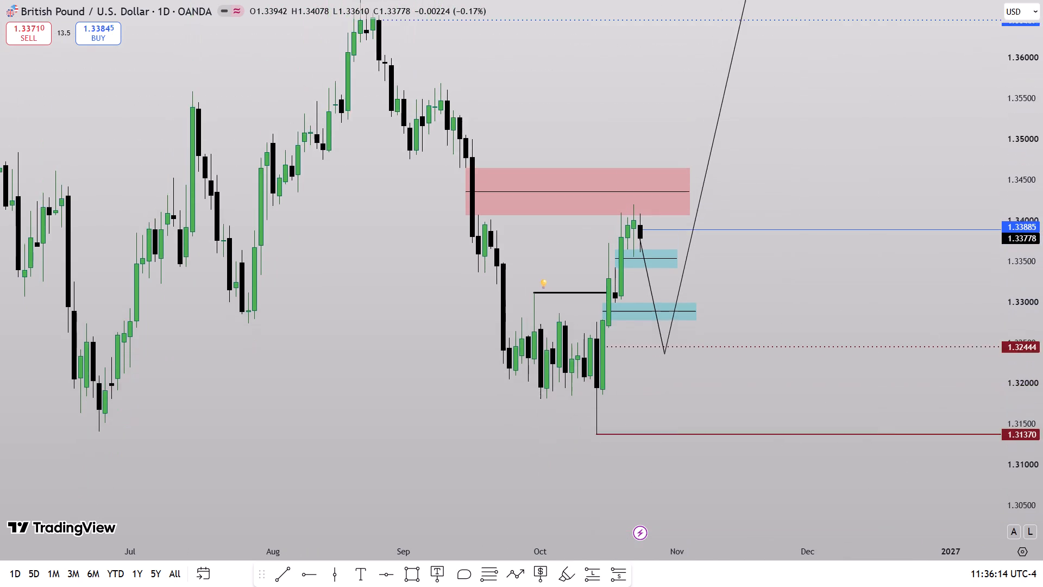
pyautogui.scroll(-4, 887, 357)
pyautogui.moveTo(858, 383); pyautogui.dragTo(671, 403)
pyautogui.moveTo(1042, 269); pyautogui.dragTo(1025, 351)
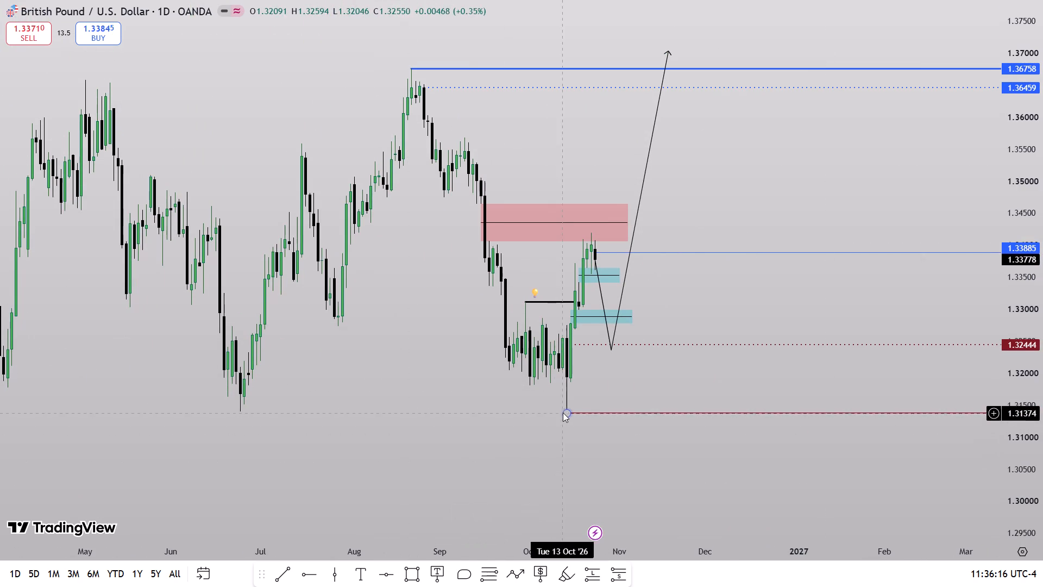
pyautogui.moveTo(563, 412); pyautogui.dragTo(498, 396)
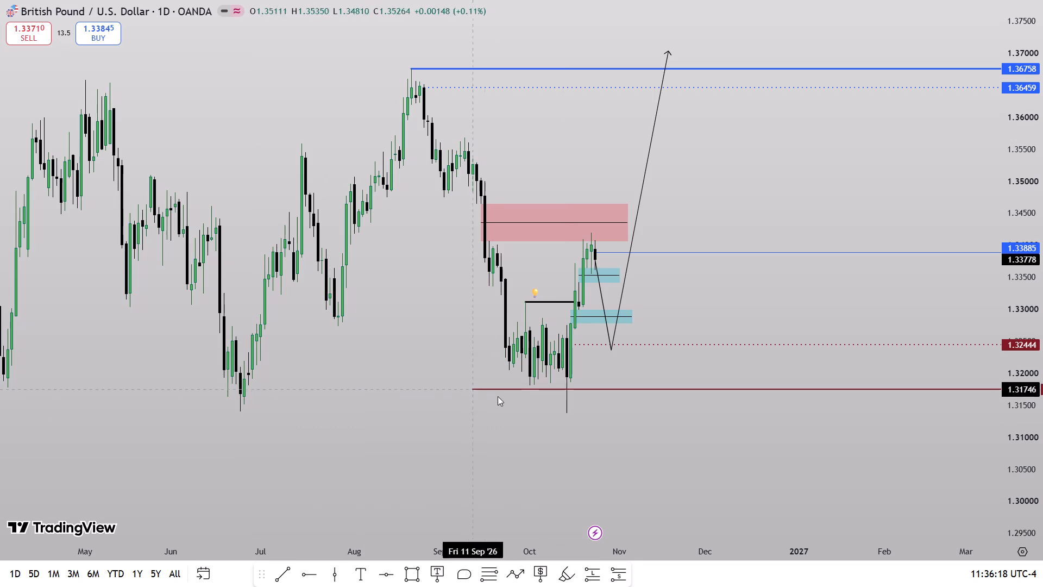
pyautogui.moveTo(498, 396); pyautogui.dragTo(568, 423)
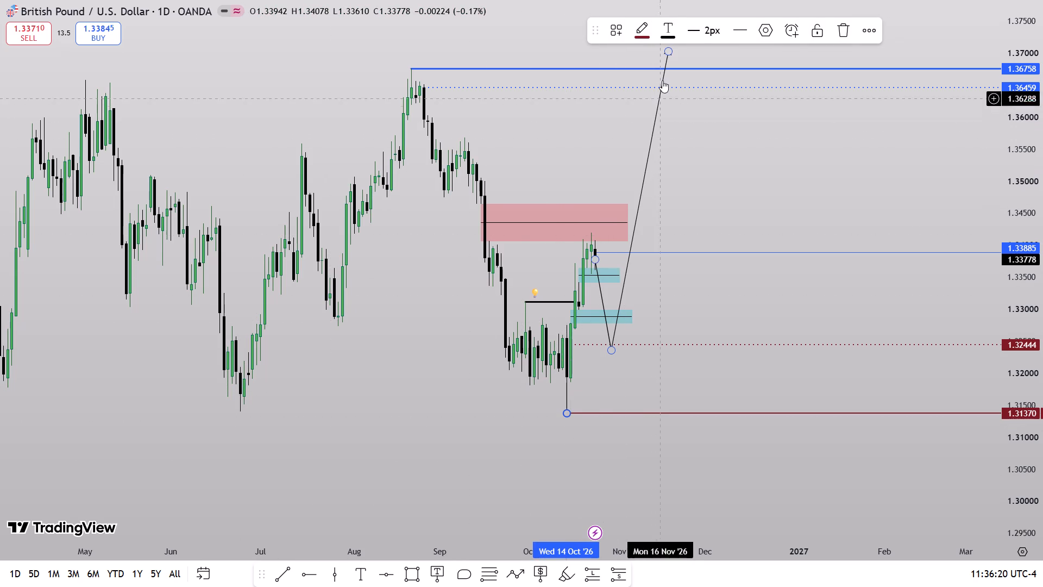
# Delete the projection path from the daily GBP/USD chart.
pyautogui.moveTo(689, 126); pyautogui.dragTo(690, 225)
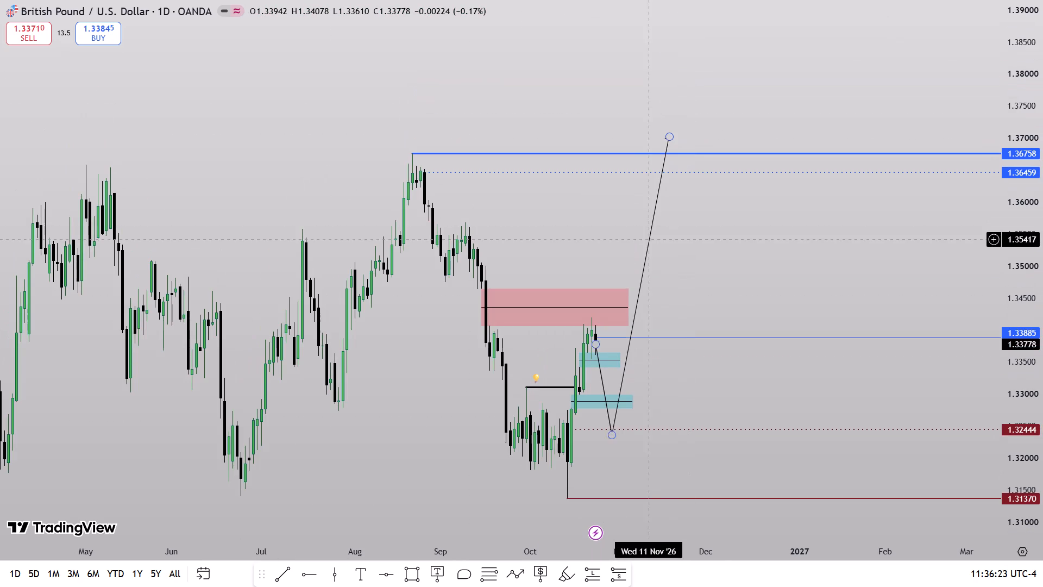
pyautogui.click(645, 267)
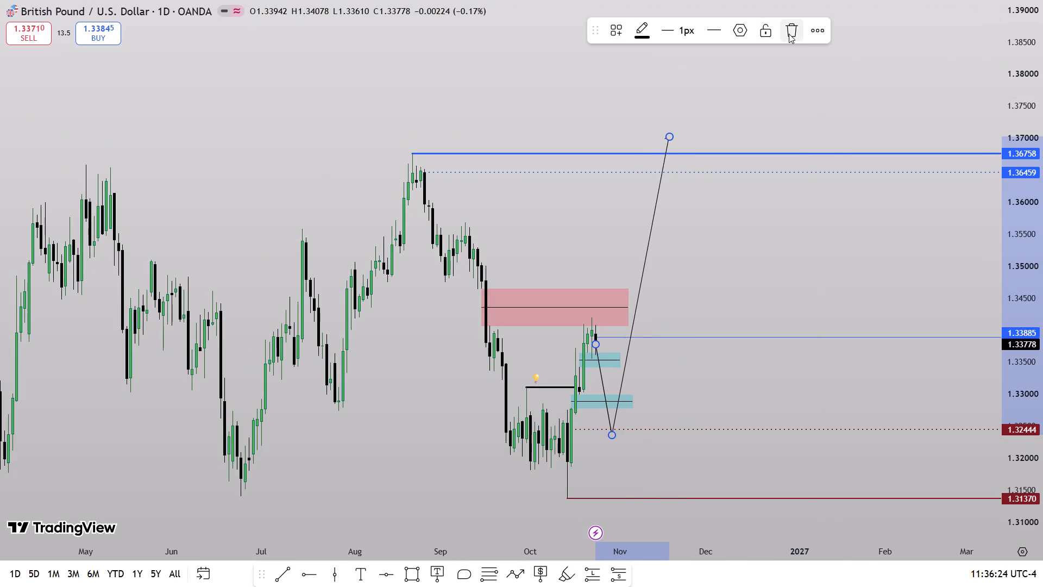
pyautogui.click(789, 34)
# Delete the three blue level lines at 1.33885, 1.36758 and 1.36459.
pyautogui.moveTo(681, 237); pyautogui.dragTo(799, 222)
pyautogui.scroll(4, 726, 334)
pyautogui.moveTo(675, 350); pyautogui.dragTo(770, 305)
pyautogui.moveTo(1008, 349); pyautogui.dragTo(1022, 257)
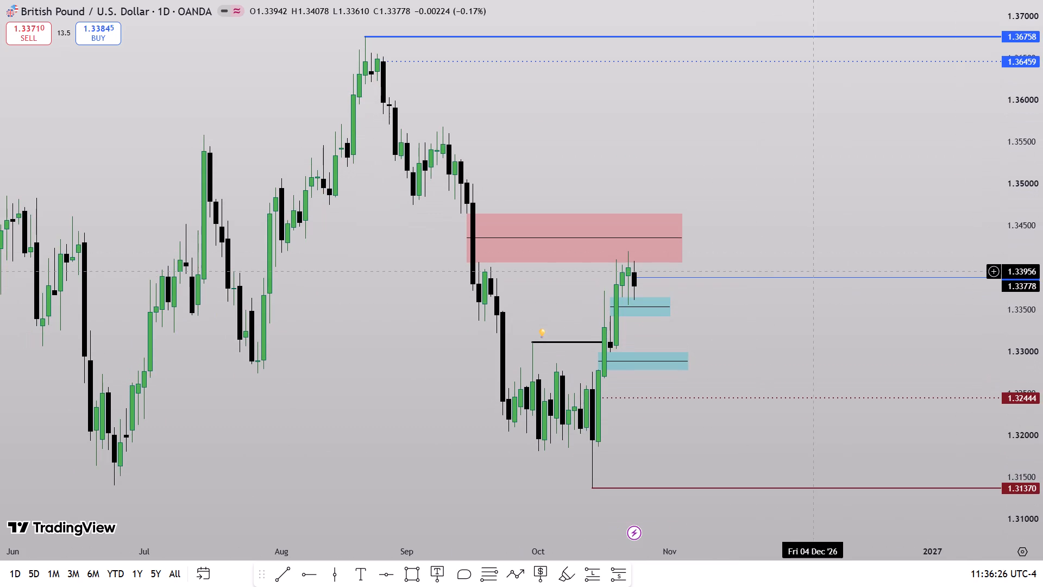
pyautogui.moveTo(1042, 226); pyautogui.dragTo(1014, 308)
pyautogui.scroll(-3, 858, 348)
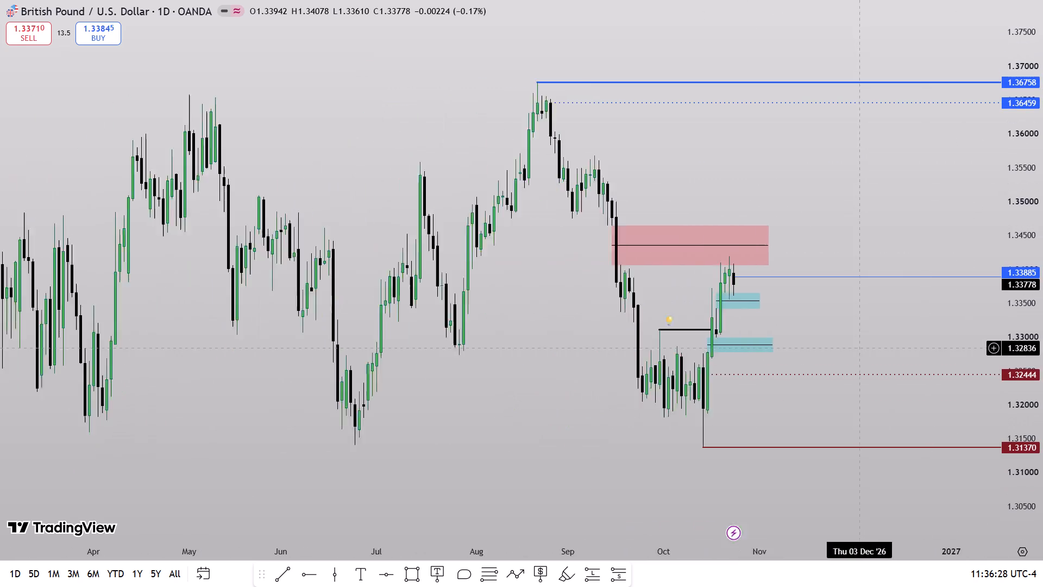
pyautogui.scroll(-1, 858, 348)
pyautogui.moveTo(854, 336); pyautogui.dragTo(689, 423)
pyautogui.click(636, 348)
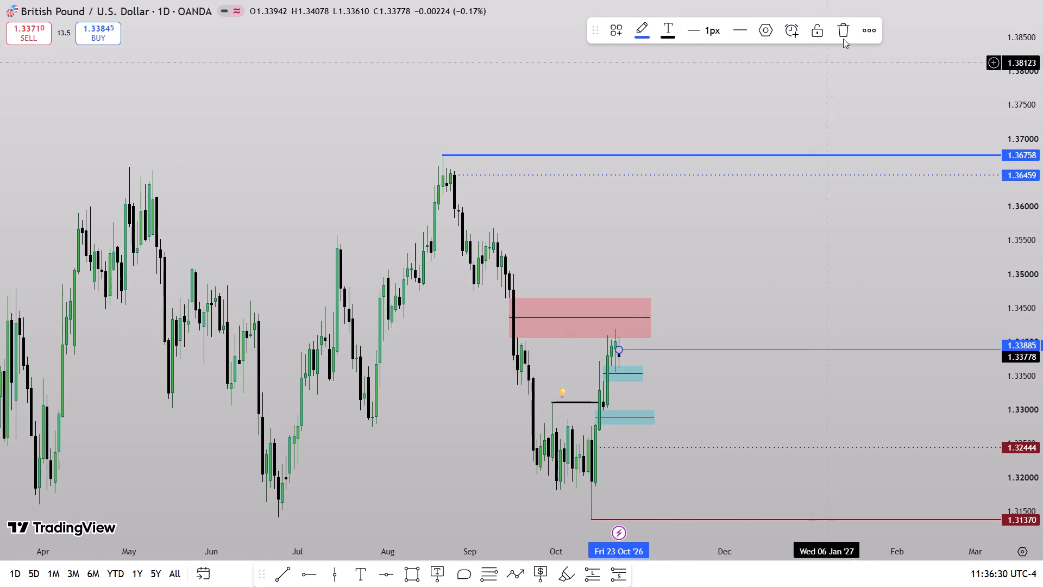
pyautogui.click(845, 34)
pyautogui.moveTo(735, 260); pyautogui.dragTo(781, 245)
pyautogui.click(474, 141)
pyautogui.click(837, 38)
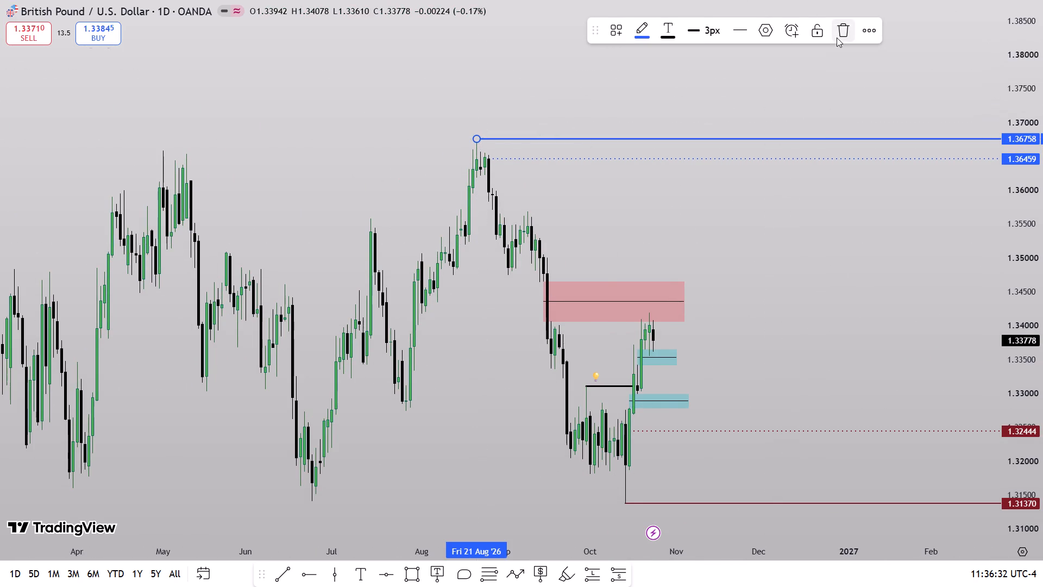
pyautogui.doubleClick(498, 155)
pyautogui.click(850, 30)
# Delete the pink zone rectangle above the latest candles.
pyautogui.moveTo(790, 248); pyautogui.dragTo(824, 178)
pyautogui.click(700, 236)
pyautogui.click(858, 29)
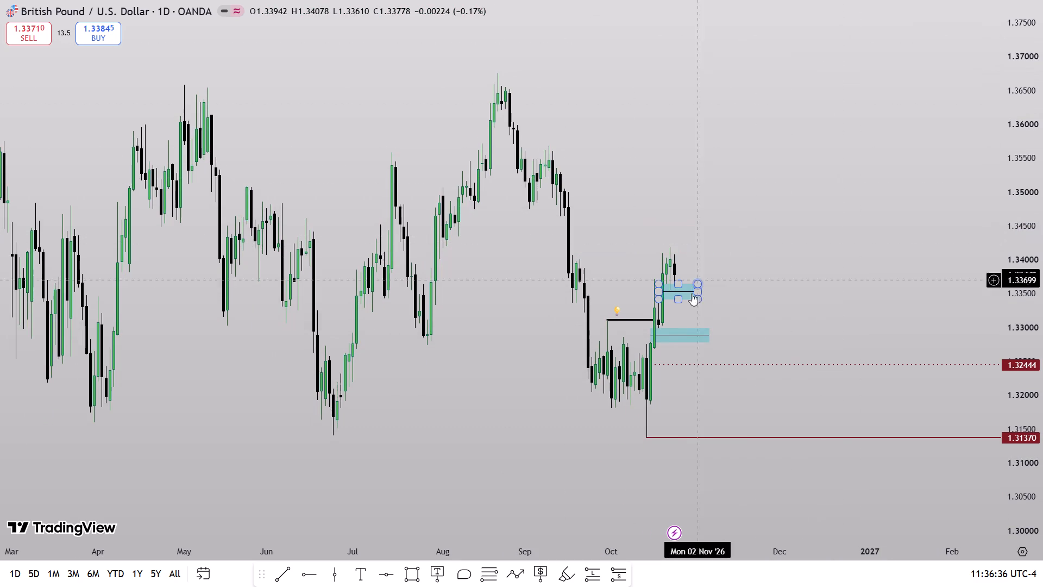
# Delete the two teal zone rectangles below the latest candles and the short black line at the early October high.
pyautogui.click(699, 297)
pyautogui.click(862, 36)
pyautogui.click(617, 320)
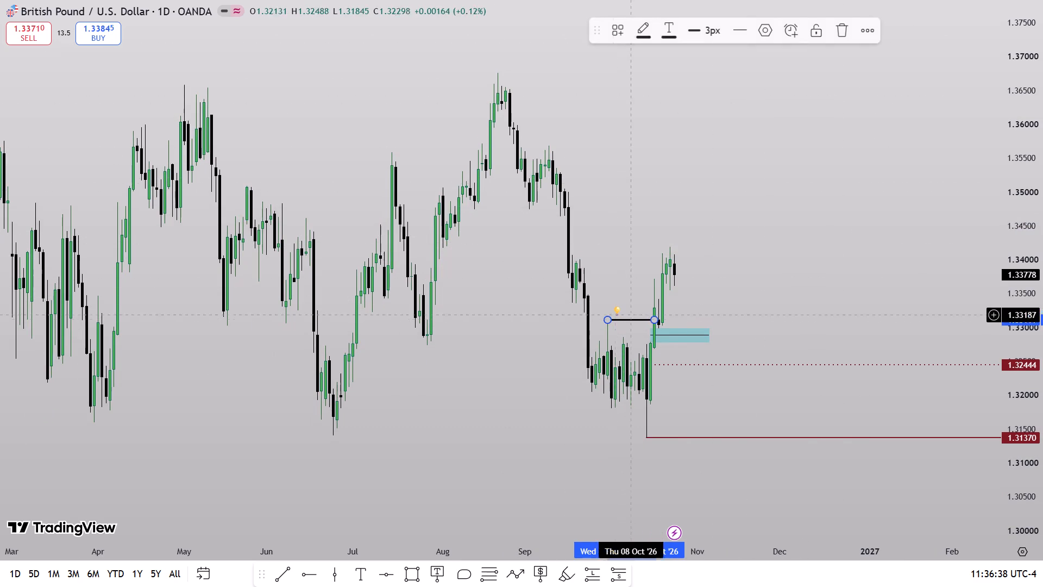
pyautogui.click(843, 41)
pyautogui.click(711, 342)
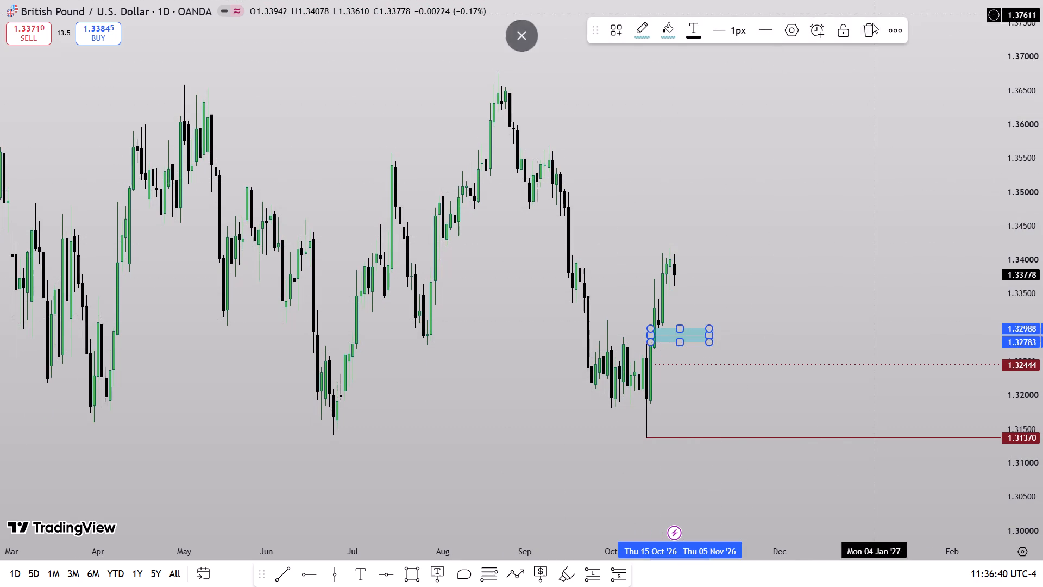
pyautogui.click(872, 23)
# Delete the dotted red 1.32444 line and the solid red 1.31370 line from the daily GBP/USD chart.
pyautogui.click(648, 364)
pyautogui.click(841, 37)
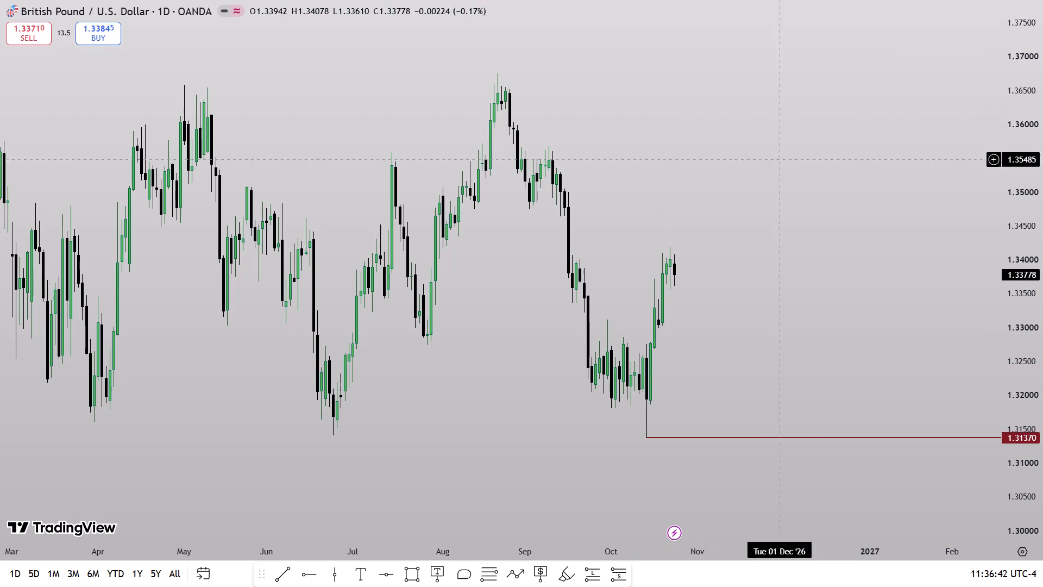
pyautogui.click(649, 438)
pyautogui.click(833, 33)
# Switch the GBP/USD chart to the 1-minute timeframe.
pyautogui.moveTo(729, 264); pyautogui.dragTo(740, 285)
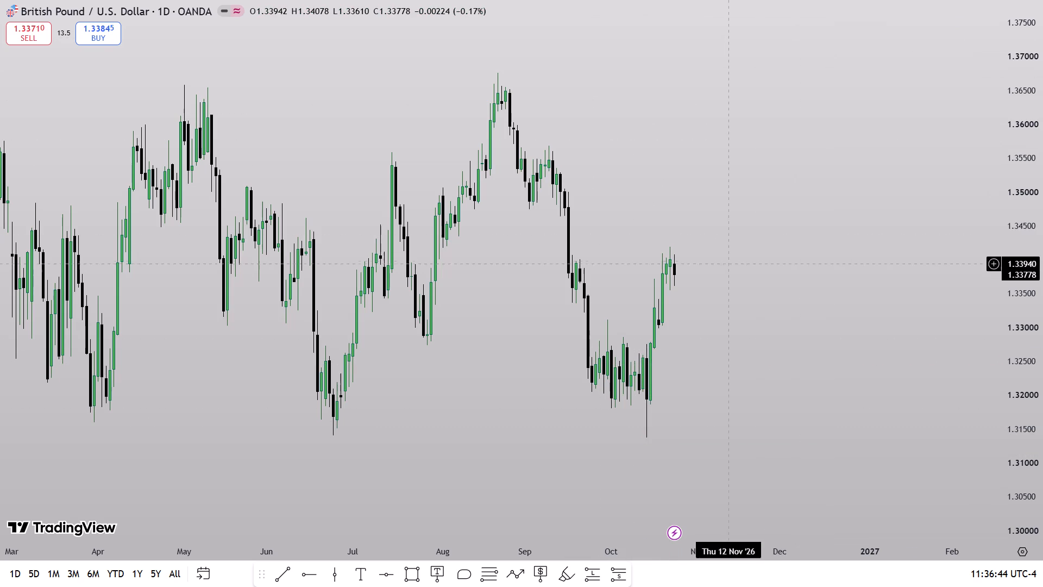
pyautogui.moveTo(740, 285); pyautogui.dragTo(750, 324)
pyautogui.press('1')
pyautogui.press('Return')
# Examine the 1-minute GBP/USD price action from 22 October through the latest candles.
pyautogui.moveTo(1042, 490); pyautogui.dragTo(1022, 168)
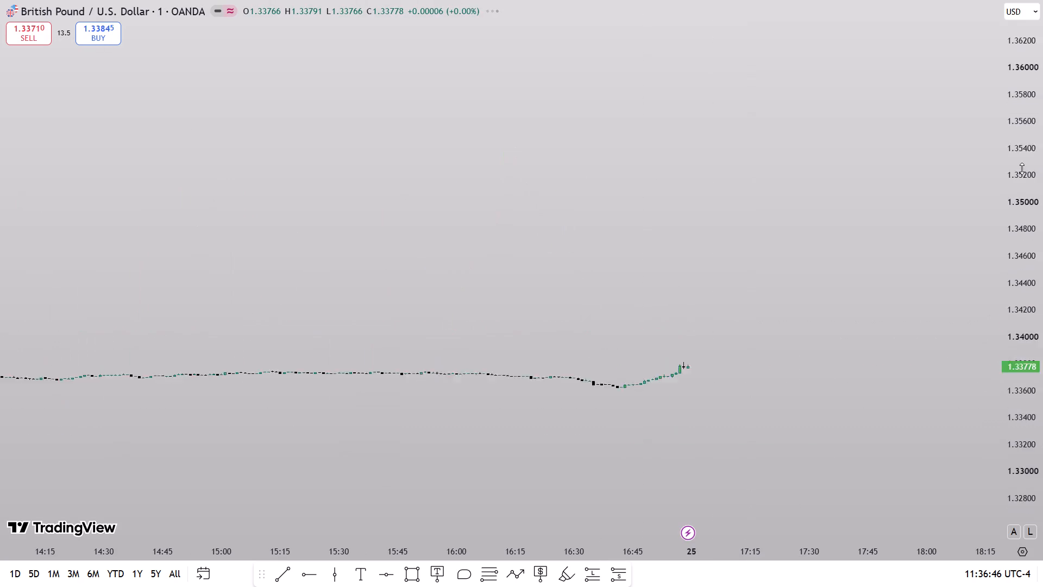
pyautogui.moveTo(1022, 168); pyautogui.dragTo(1016, 151)
pyautogui.scroll(-8, 806, 396)
pyautogui.moveTo(806, 479); pyautogui.dragTo(822, 252)
pyautogui.moveTo(1042, 365); pyautogui.dragTo(1031, 152)
pyautogui.scroll(-7, 913, 285)
pyautogui.moveTo(868, 264); pyautogui.dragTo(790, 363)
pyautogui.moveTo(1042, 407); pyautogui.dragTo(1022, 274)
pyautogui.scroll(-8, 862, 398)
pyautogui.moveTo(844, 396); pyautogui.dragTo(610, 468)
pyautogui.scroll(-8, 639, 461)
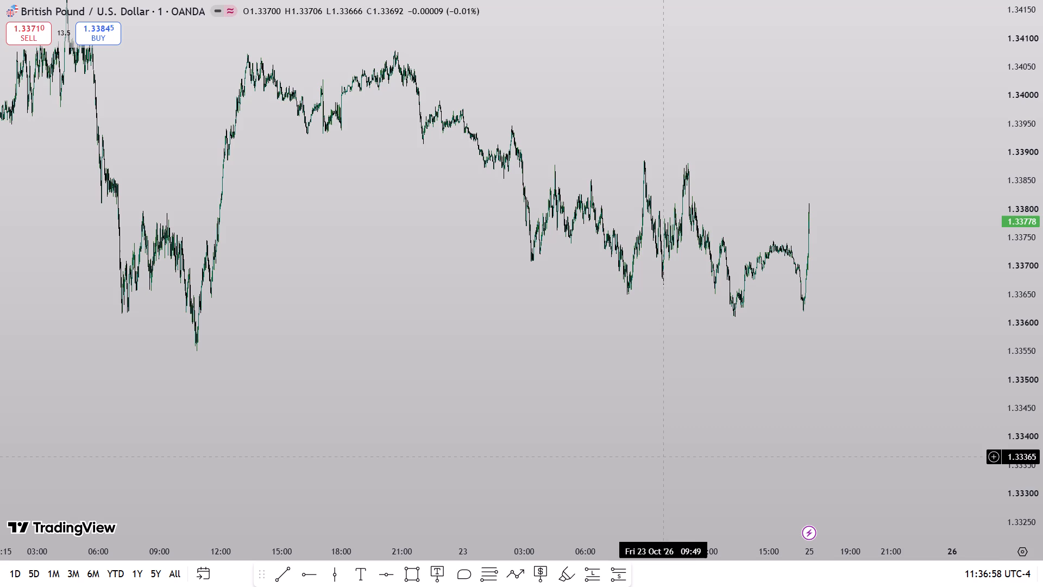
pyautogui.scroll(-9, 668, 457)
pyautogui.moveTo(764, 417); pyautogui.dragTo(573, 448)
pyautogui.moveTo(435, 313); pyautogui.dragTo(628, 436)
pyautogui.moveTo(1042, 440); pyautogui.dragTo(988, 321)
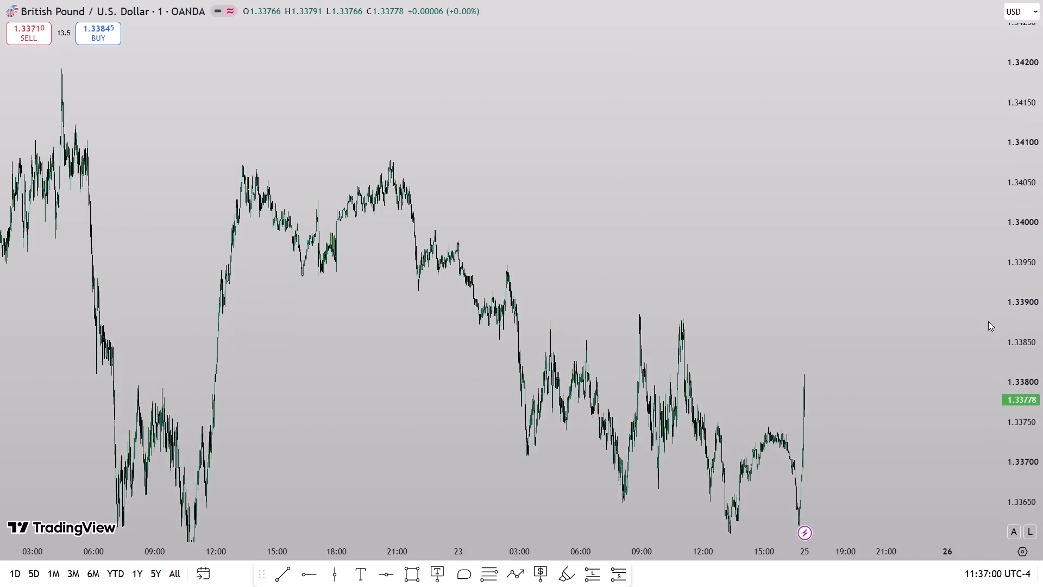
pyautogui.moveTo(988, 321); pyautogui.dragTo(1027, 323)
pyautogui.moveTo(592, 298); pyautogui.dragTo(902, 332)
pyautogui.moveTo(752, 410); pyautogui.dragTo(541, 382)
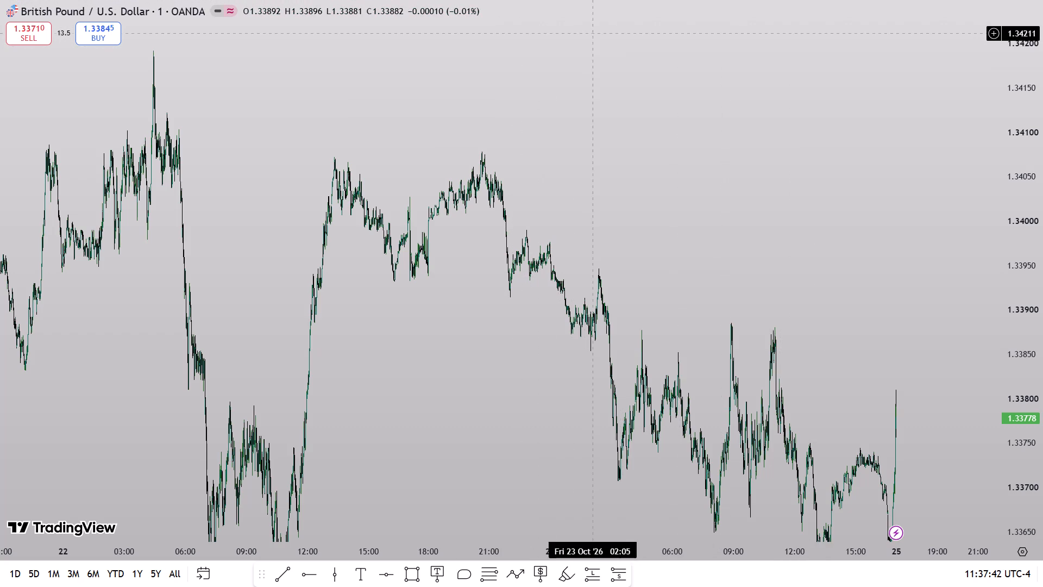
# Leave the full-screen chart view and minimise the browser to reach the desktop.
pyautogui.press('Escape')
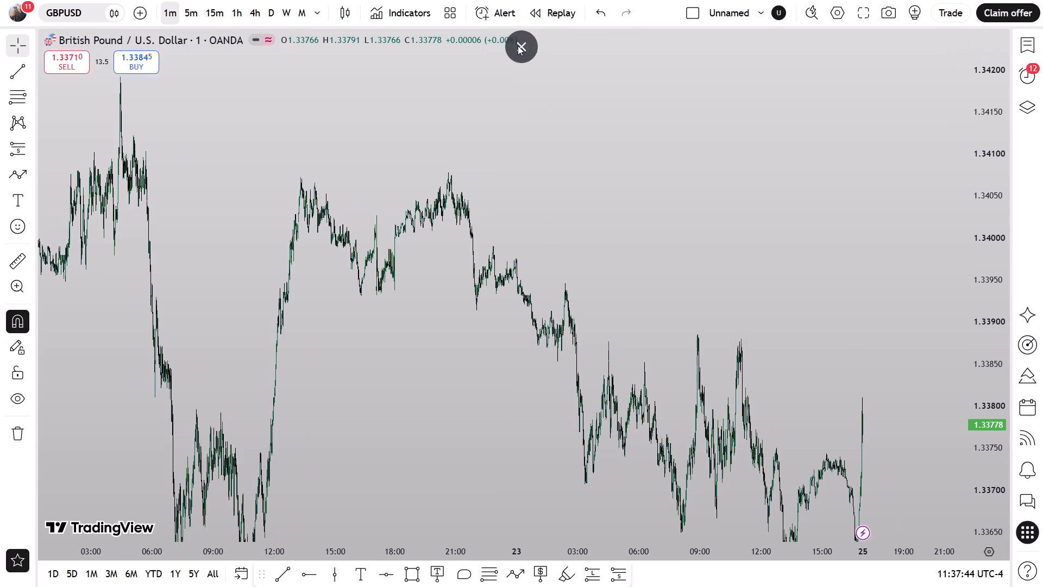
pyautogui.click(518, 46)
pyautogui.click(967, 9)
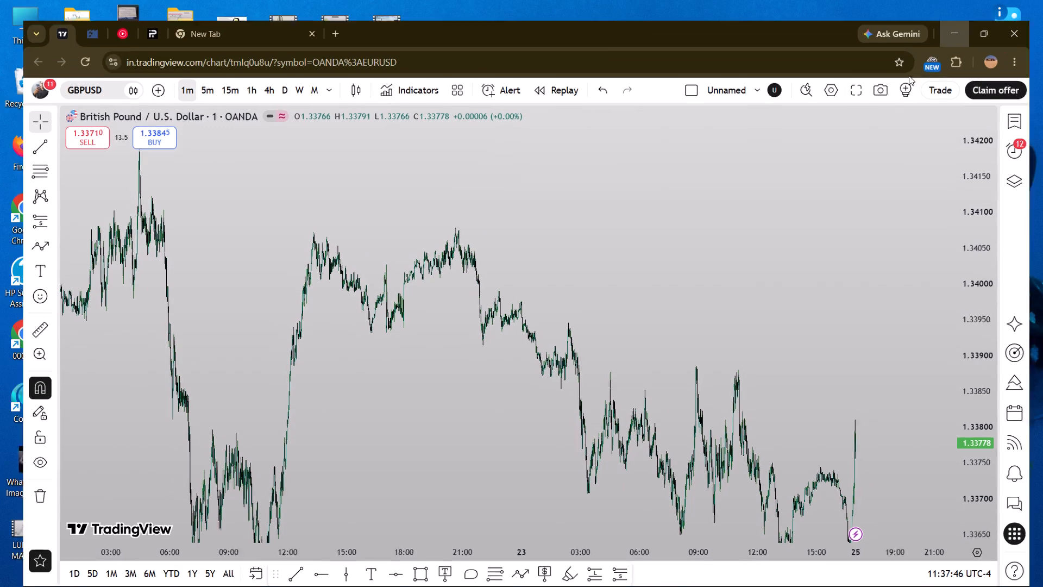
# Refresh the Windows desktop twice.
pyautogui.rightClick(715, 130)
pyautogui.click(749, 185)
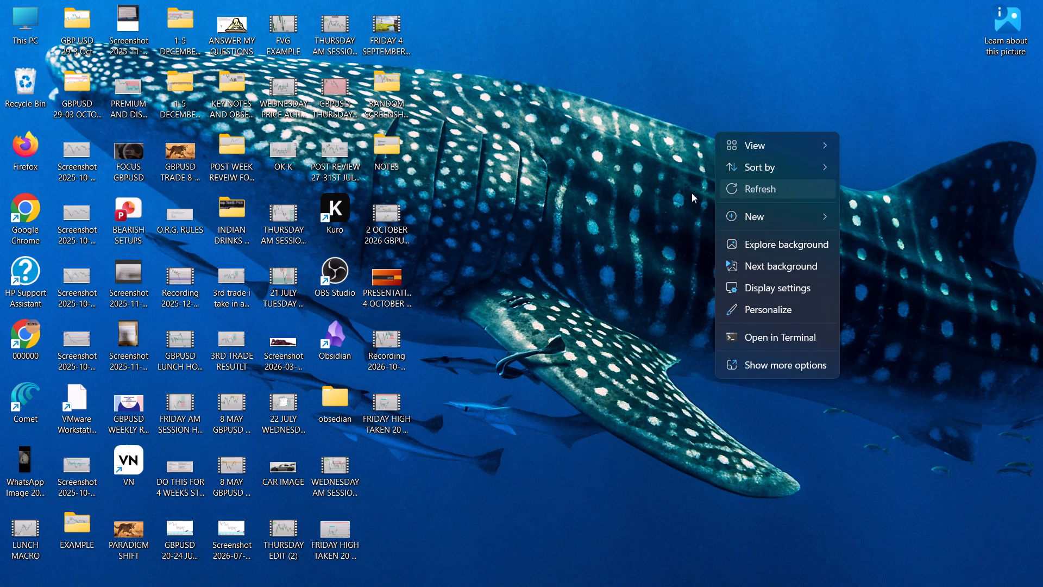
pyautogui.rightClick(691, 193)
pyautogui.click(732, 255)
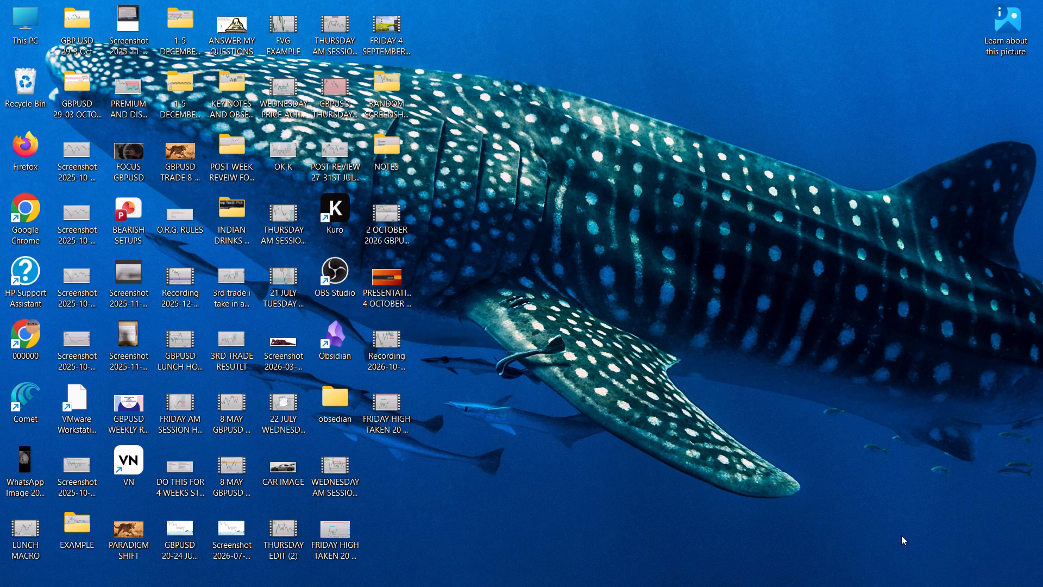
# Bring up the Shut Down Windows dialog from the desktop.
pyautogui.hotkey('alt', 'F4')
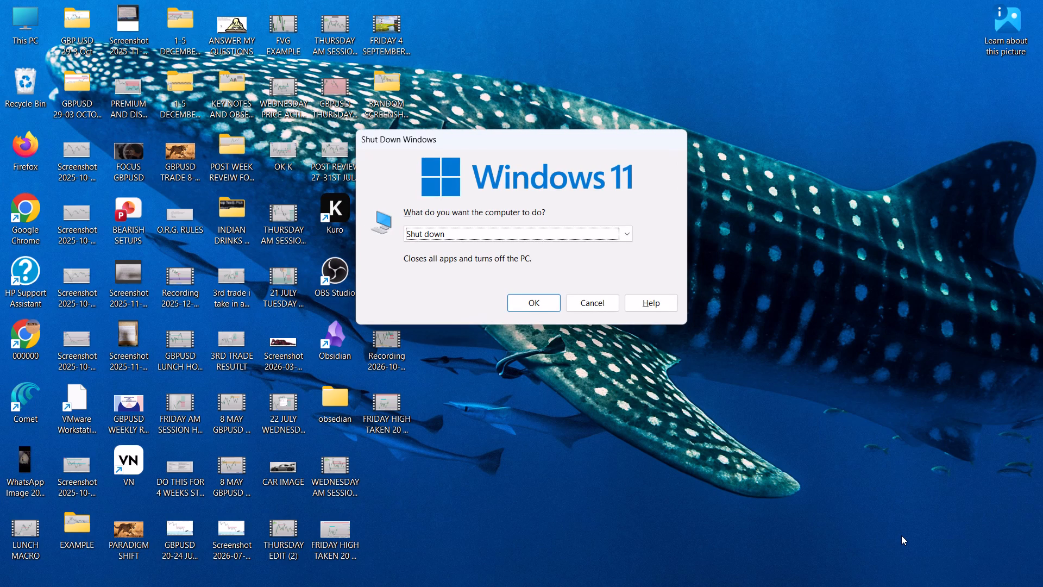